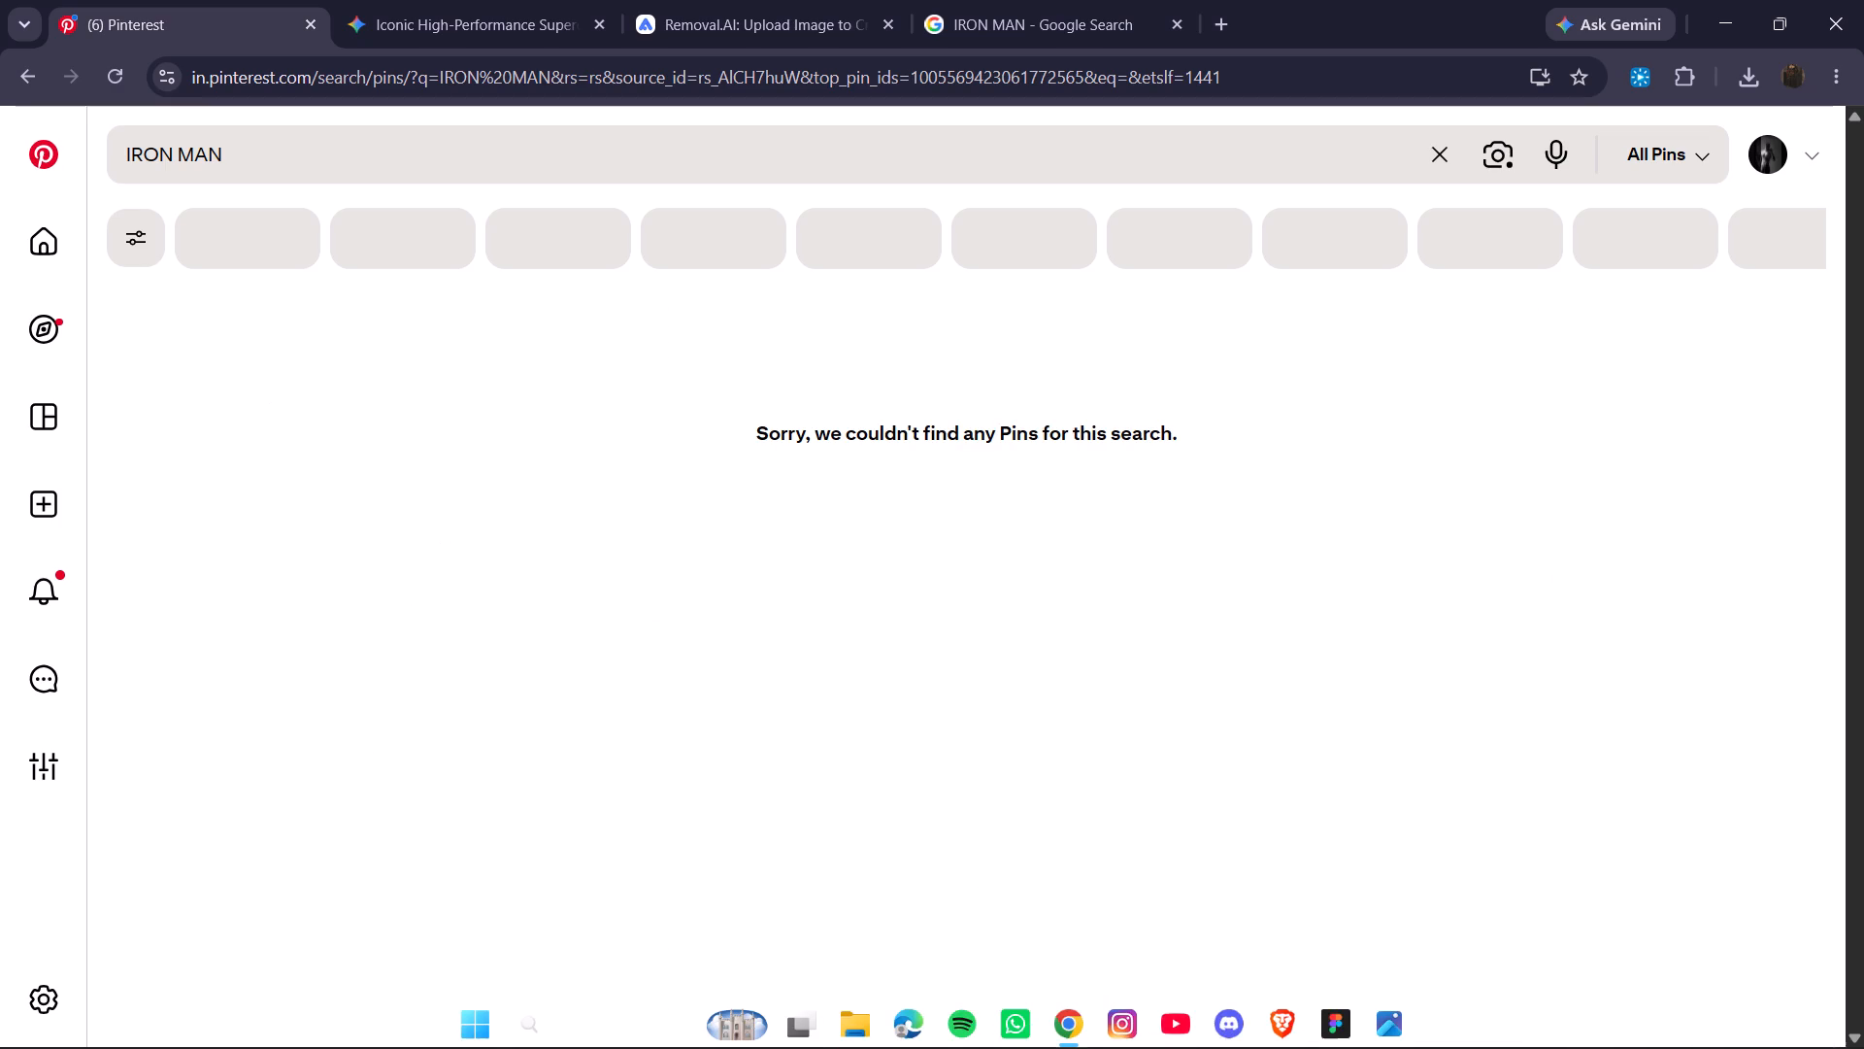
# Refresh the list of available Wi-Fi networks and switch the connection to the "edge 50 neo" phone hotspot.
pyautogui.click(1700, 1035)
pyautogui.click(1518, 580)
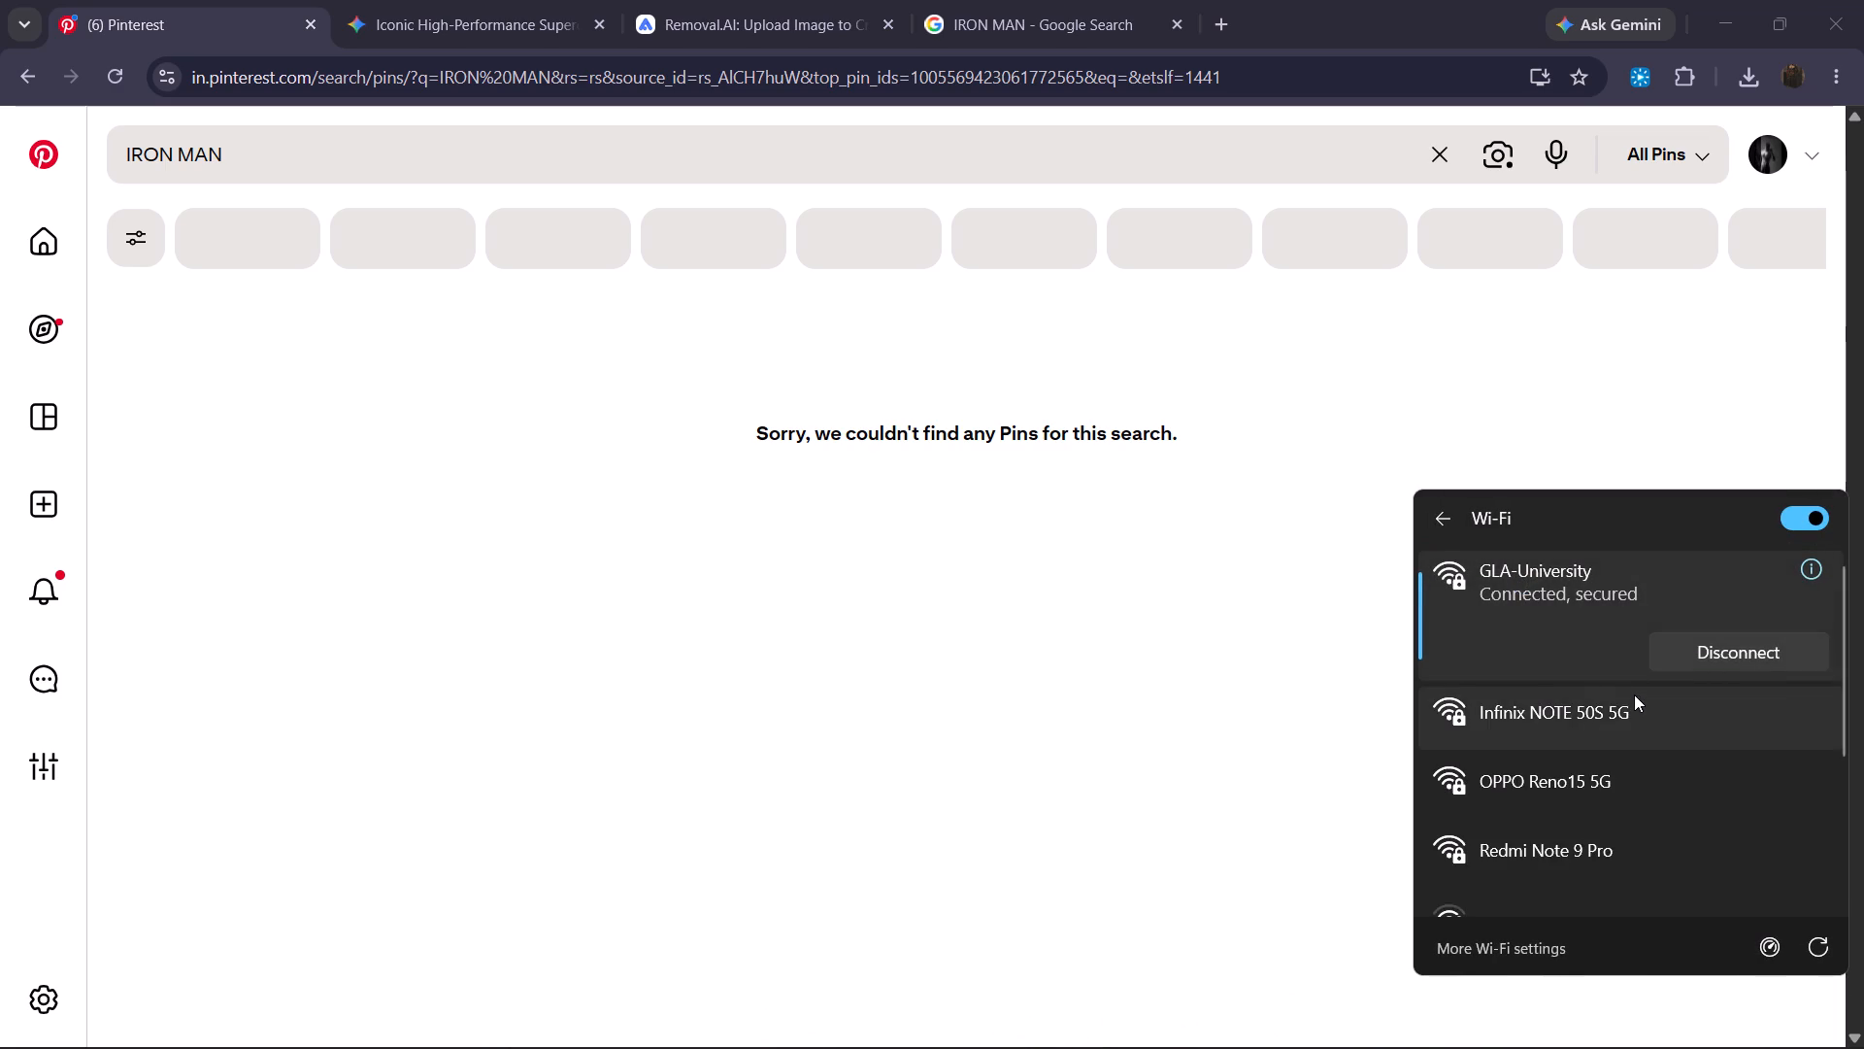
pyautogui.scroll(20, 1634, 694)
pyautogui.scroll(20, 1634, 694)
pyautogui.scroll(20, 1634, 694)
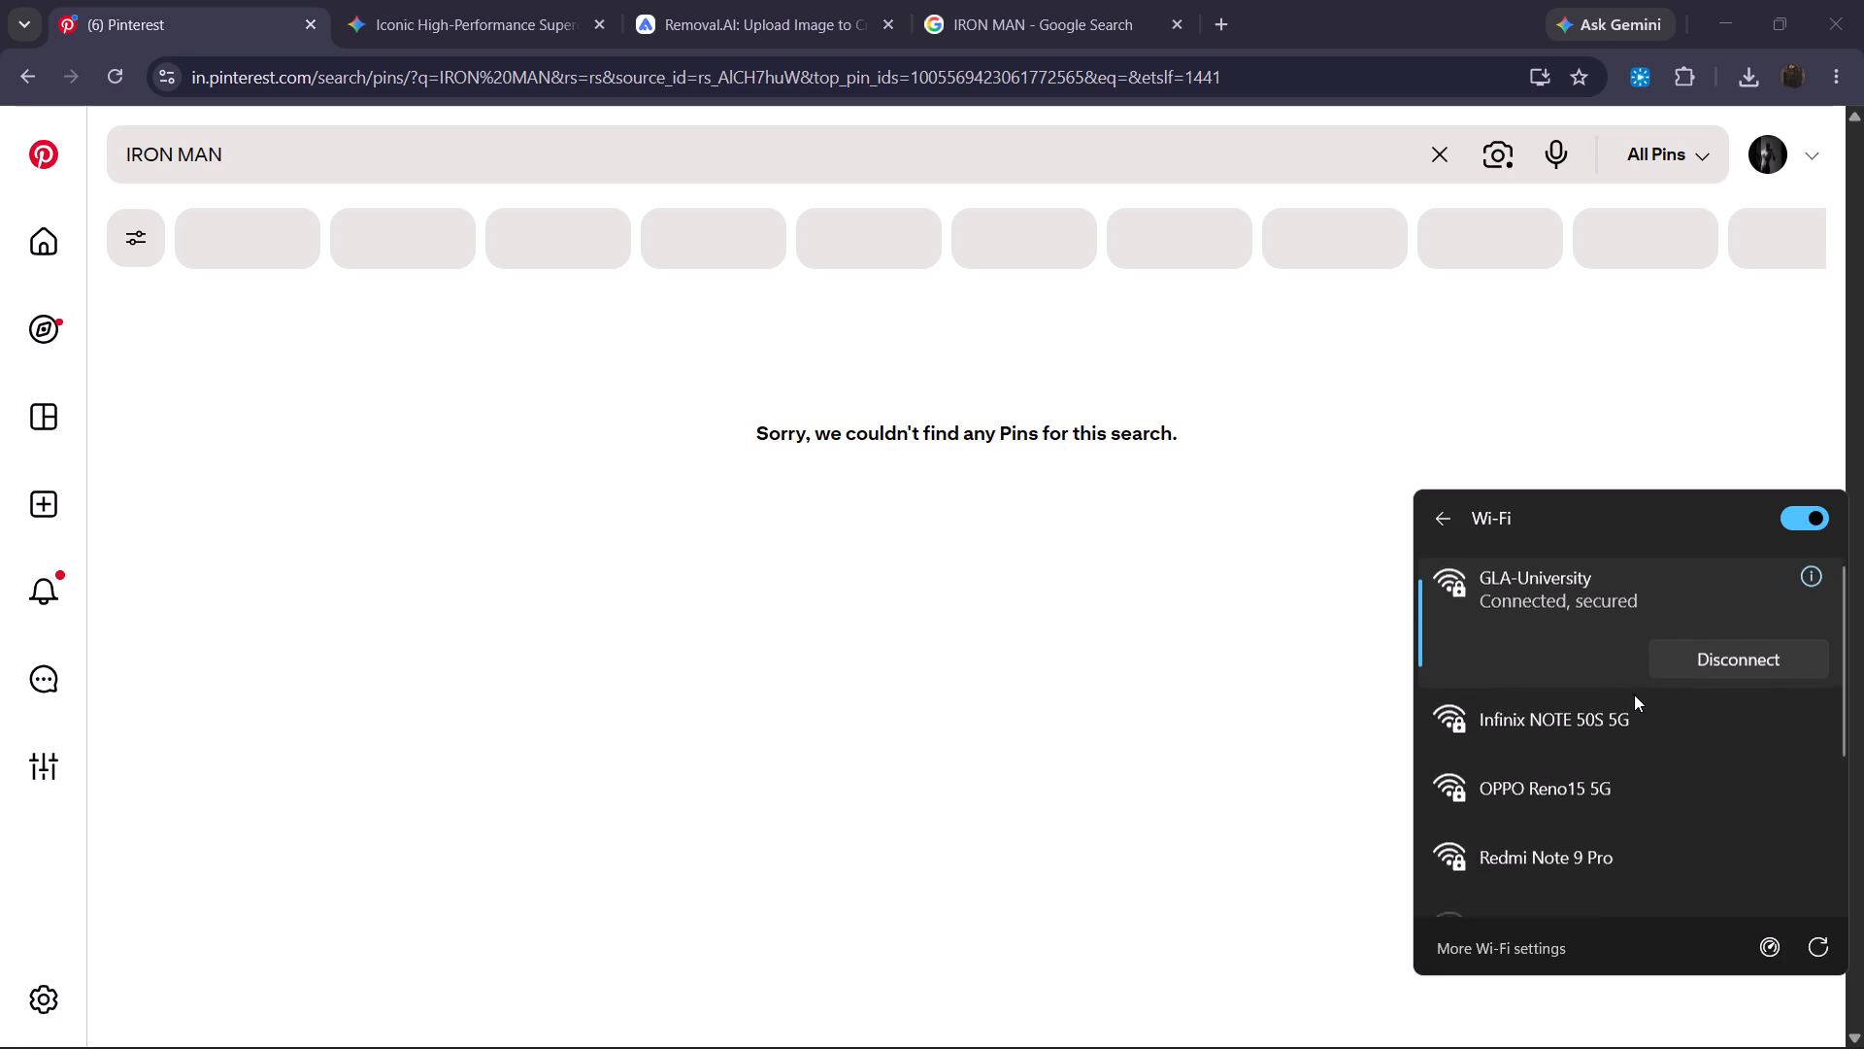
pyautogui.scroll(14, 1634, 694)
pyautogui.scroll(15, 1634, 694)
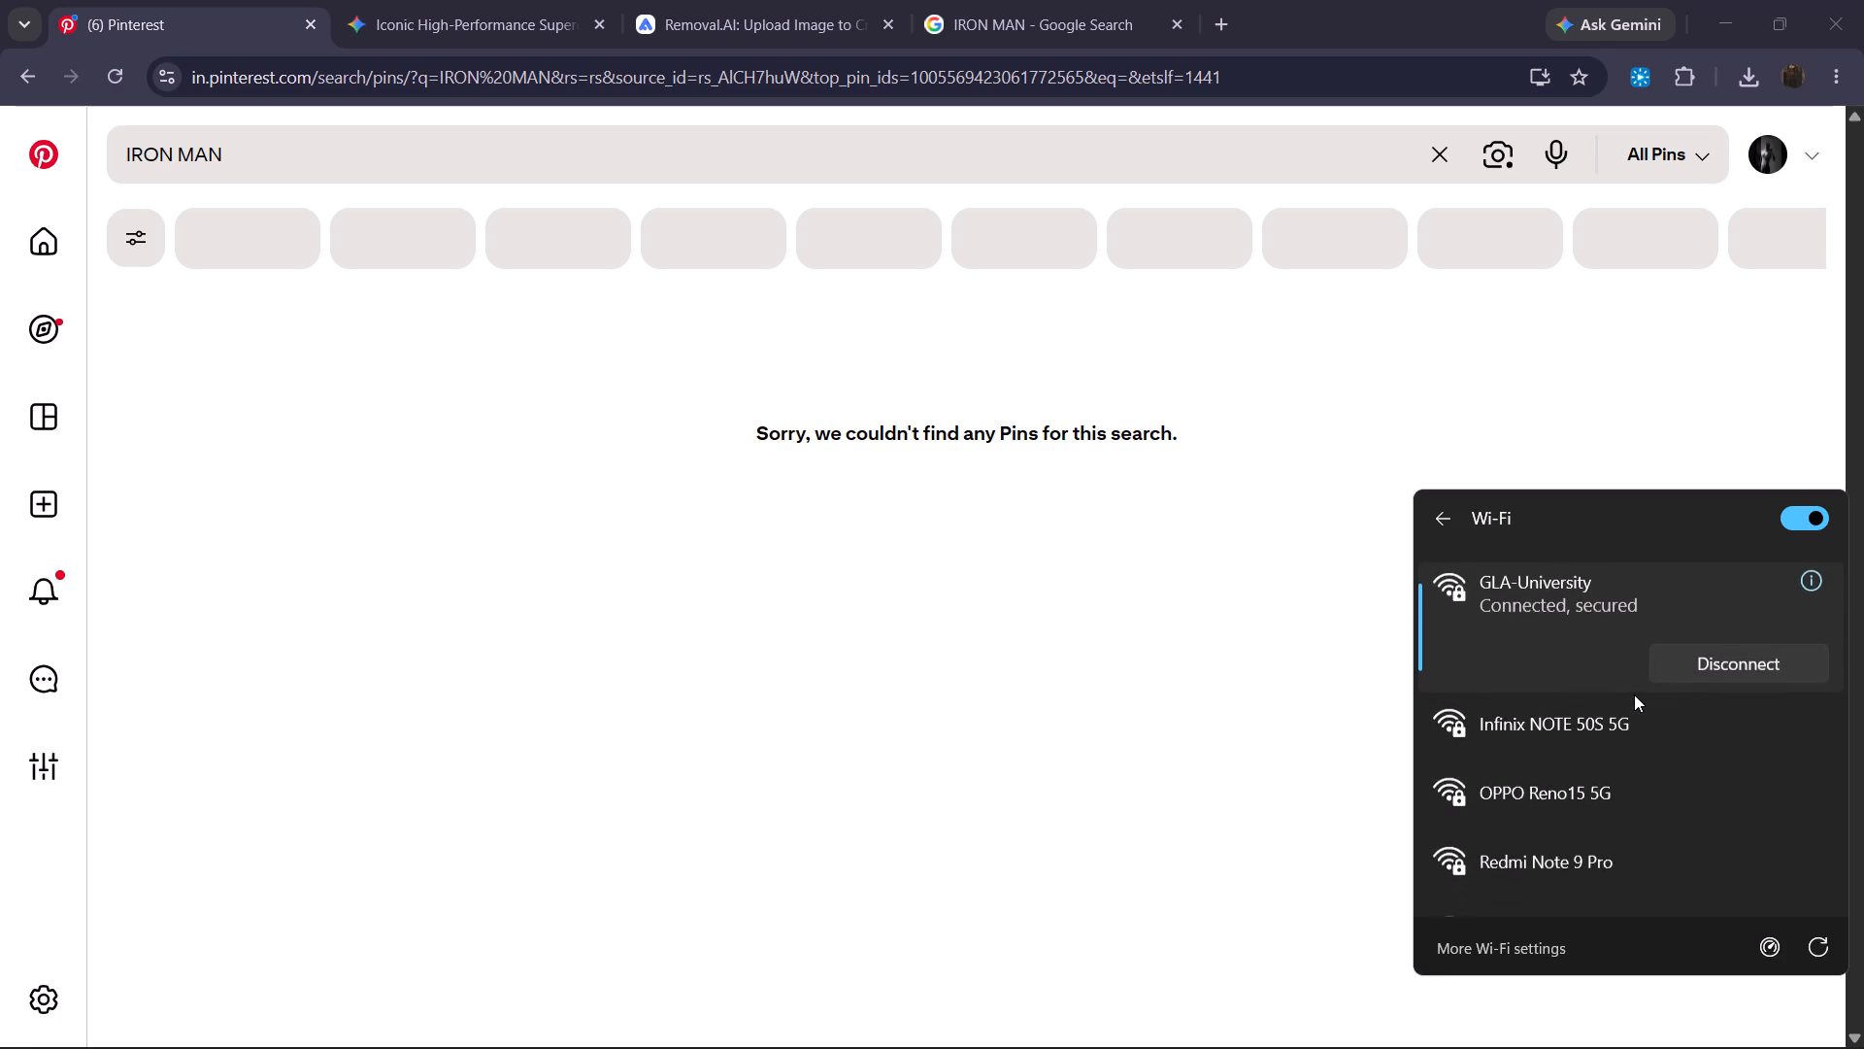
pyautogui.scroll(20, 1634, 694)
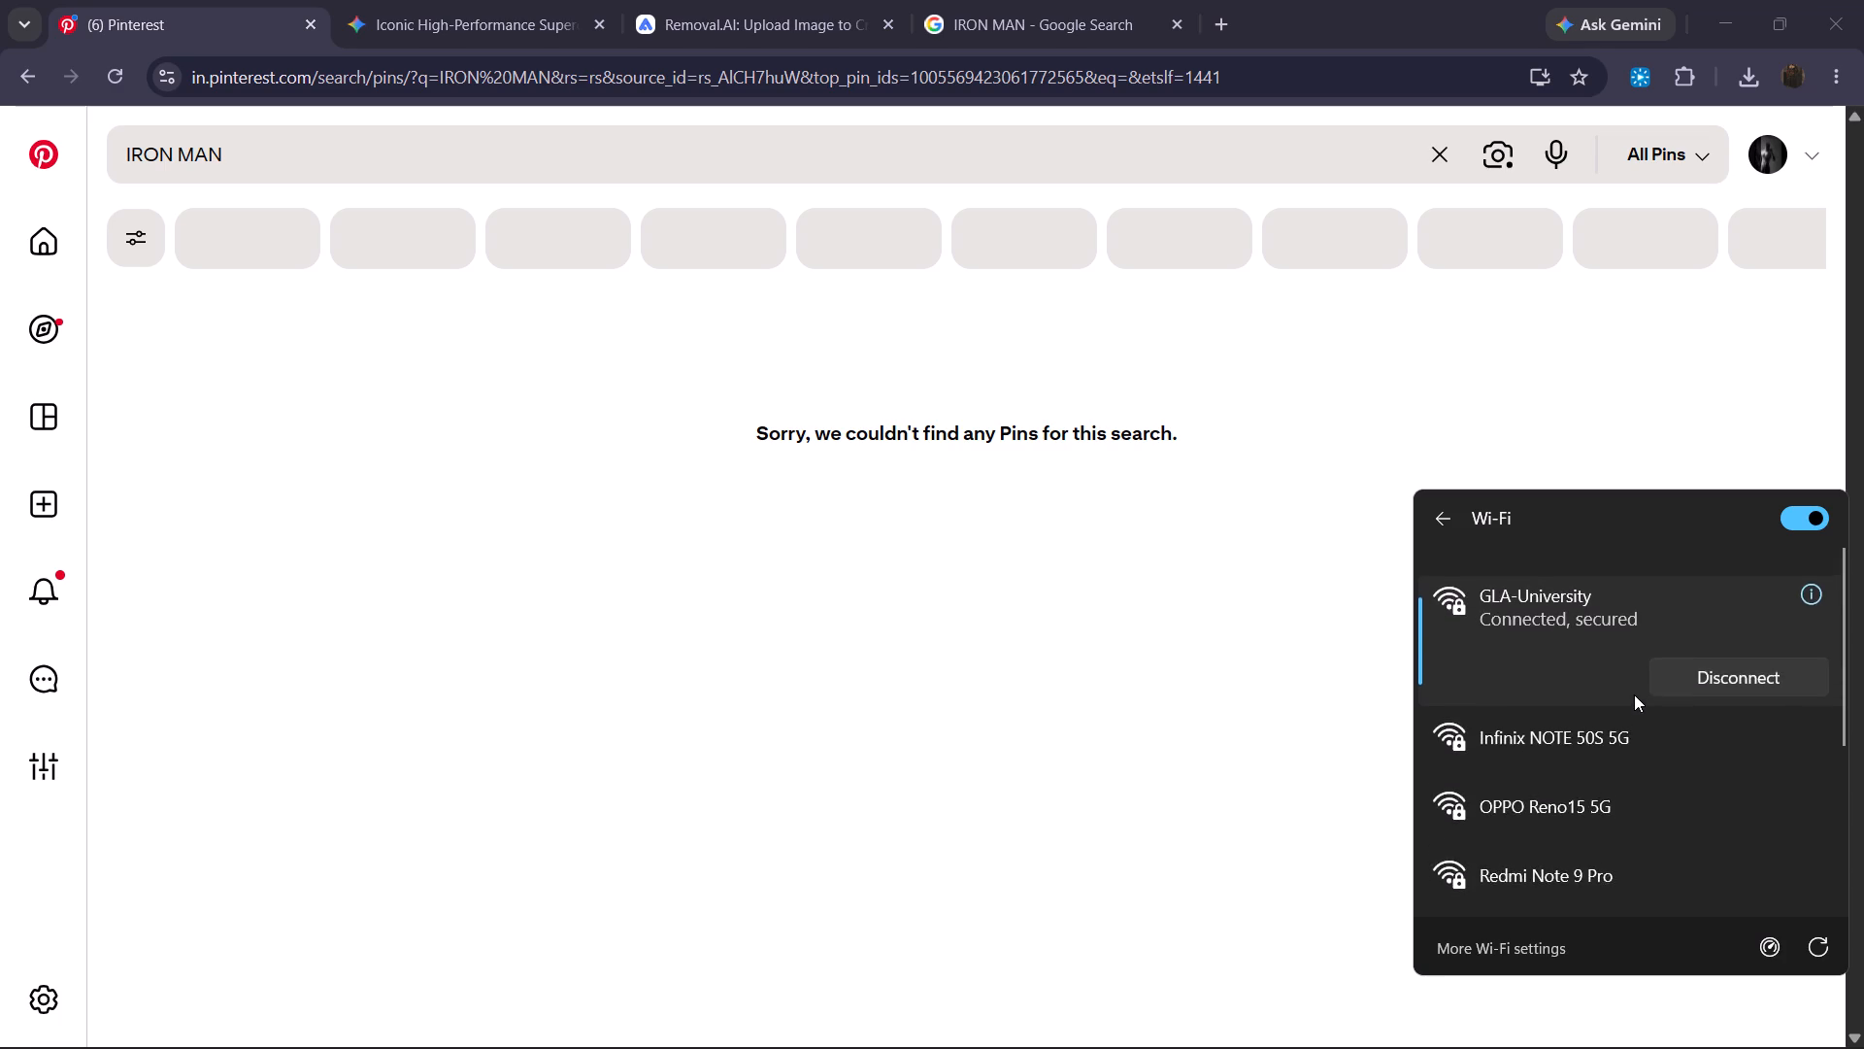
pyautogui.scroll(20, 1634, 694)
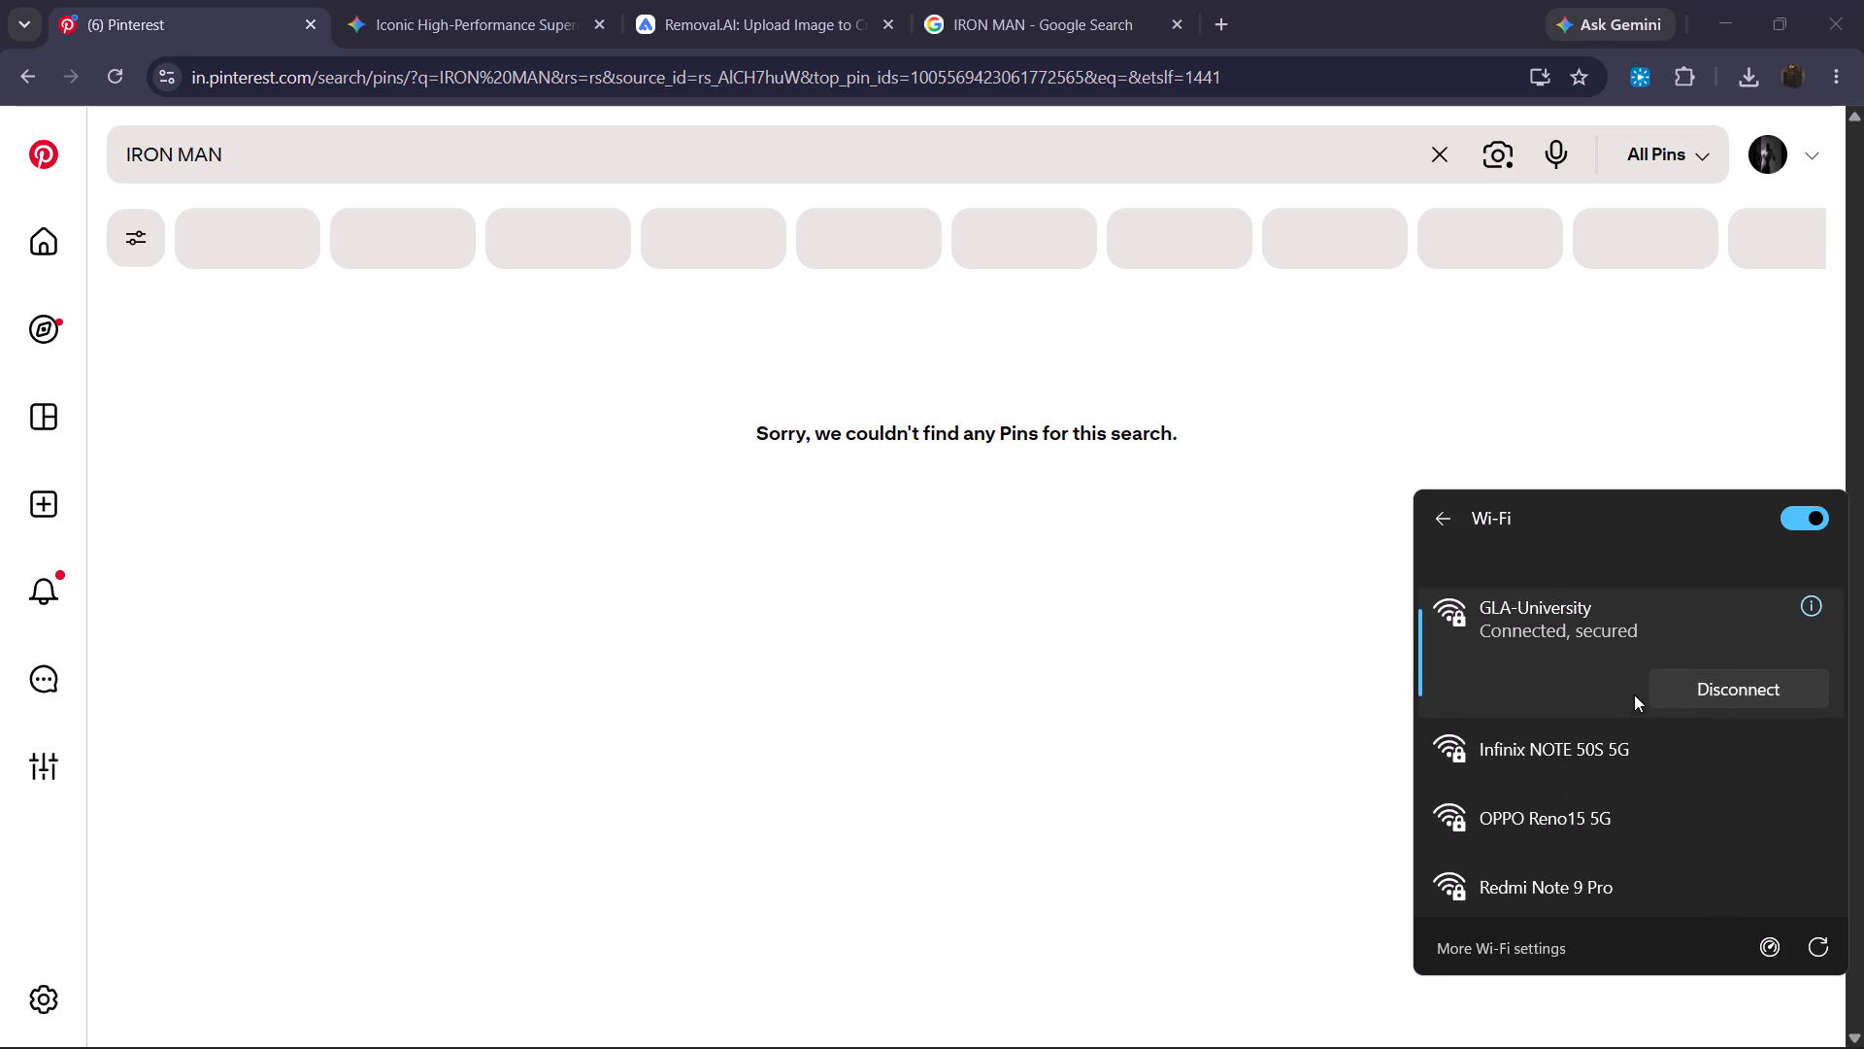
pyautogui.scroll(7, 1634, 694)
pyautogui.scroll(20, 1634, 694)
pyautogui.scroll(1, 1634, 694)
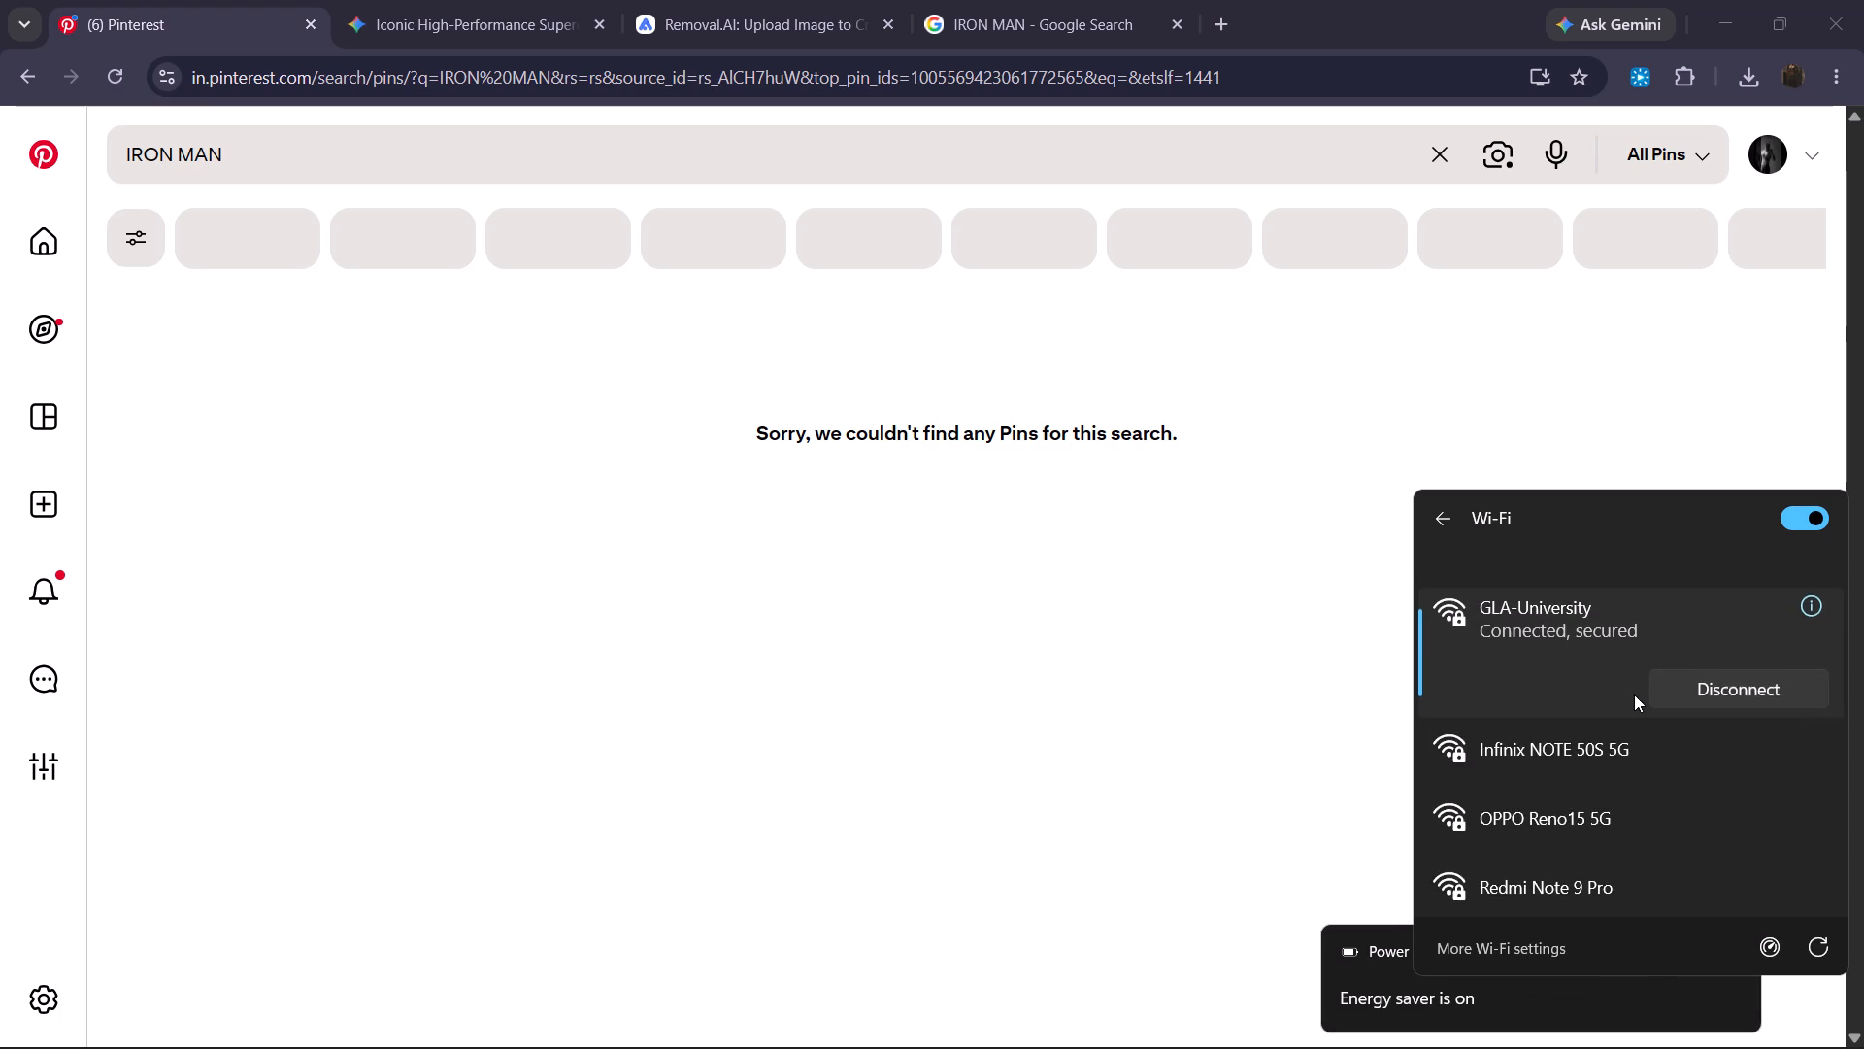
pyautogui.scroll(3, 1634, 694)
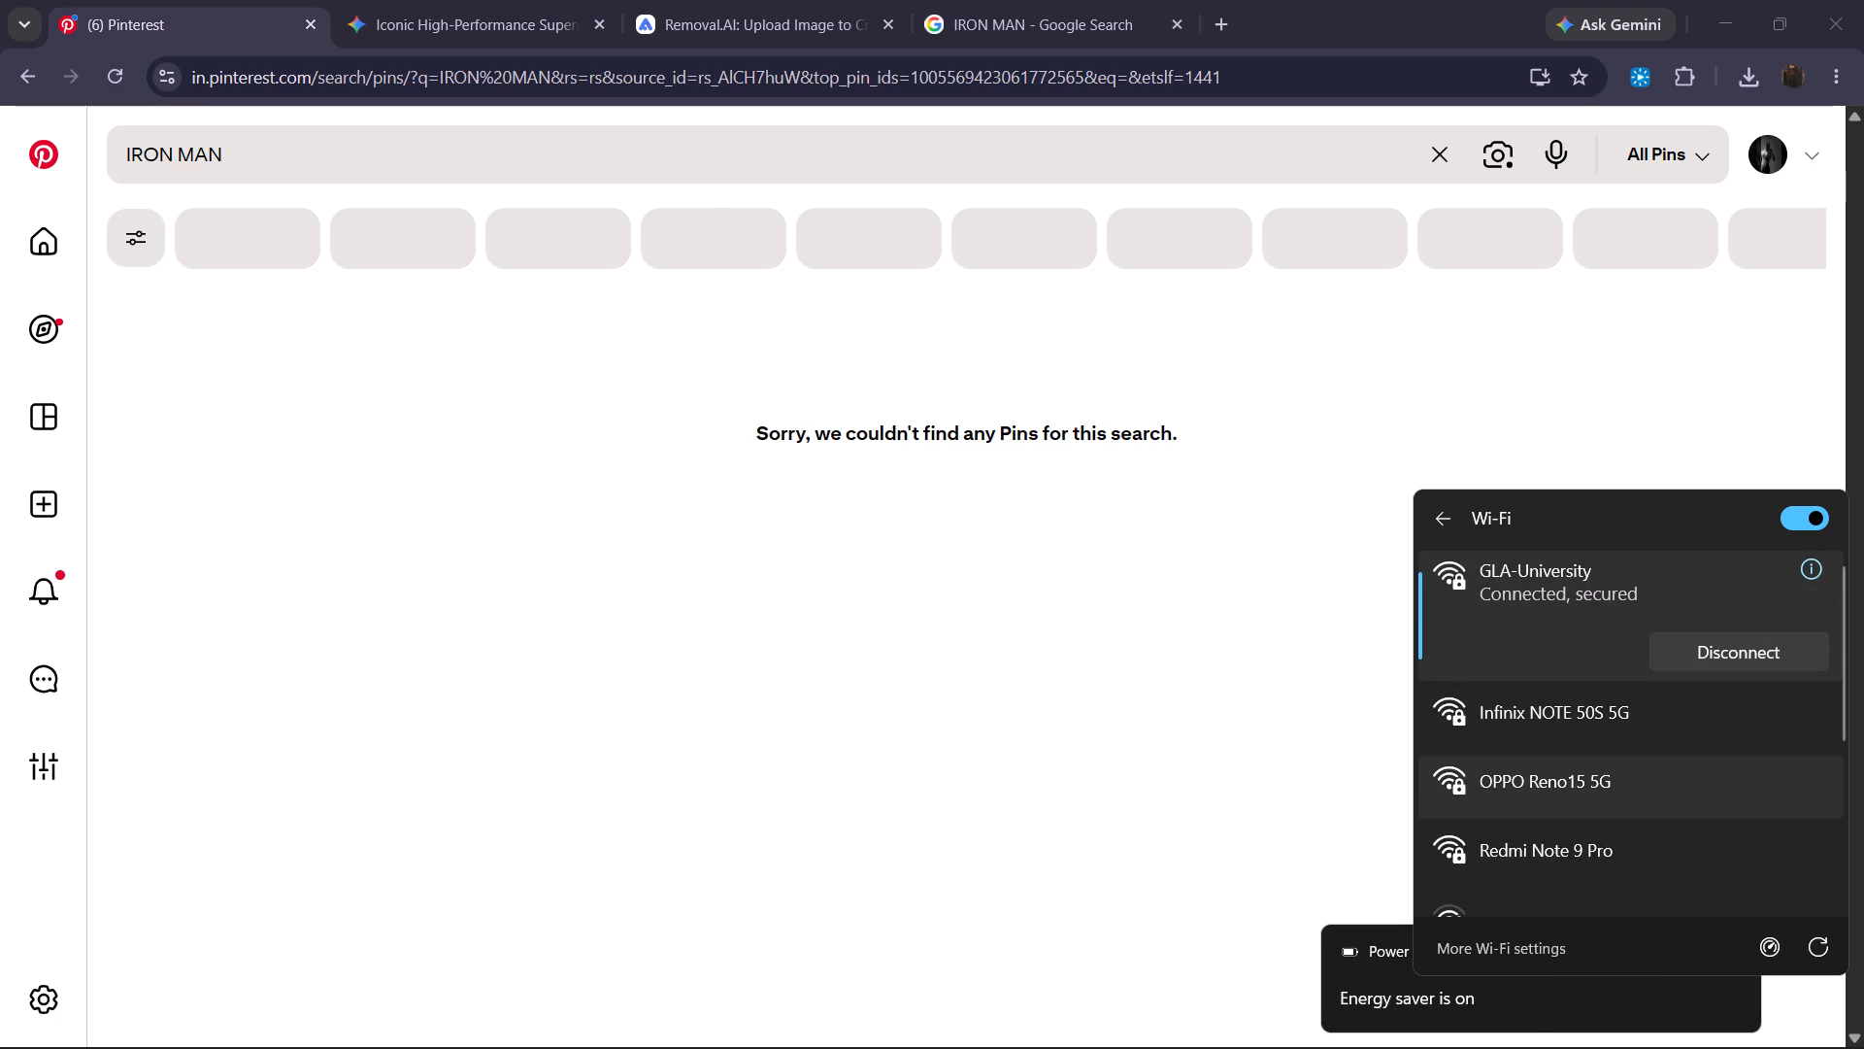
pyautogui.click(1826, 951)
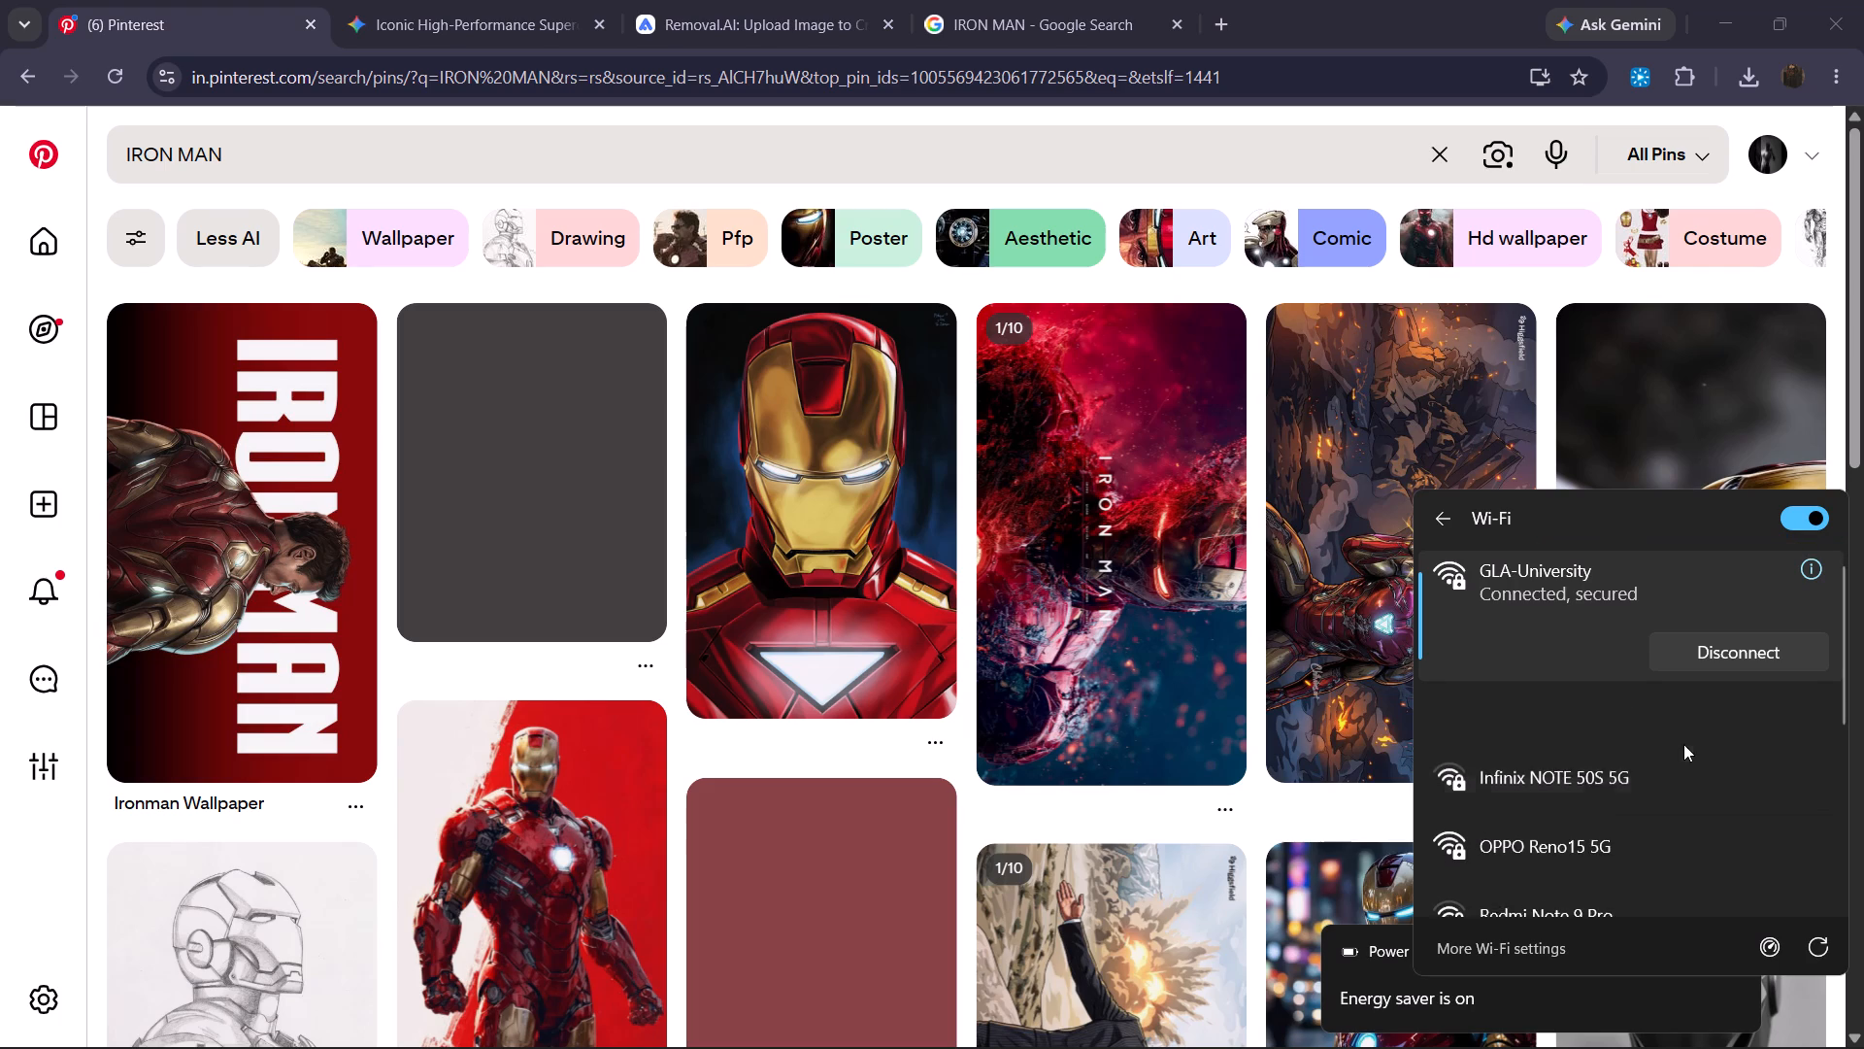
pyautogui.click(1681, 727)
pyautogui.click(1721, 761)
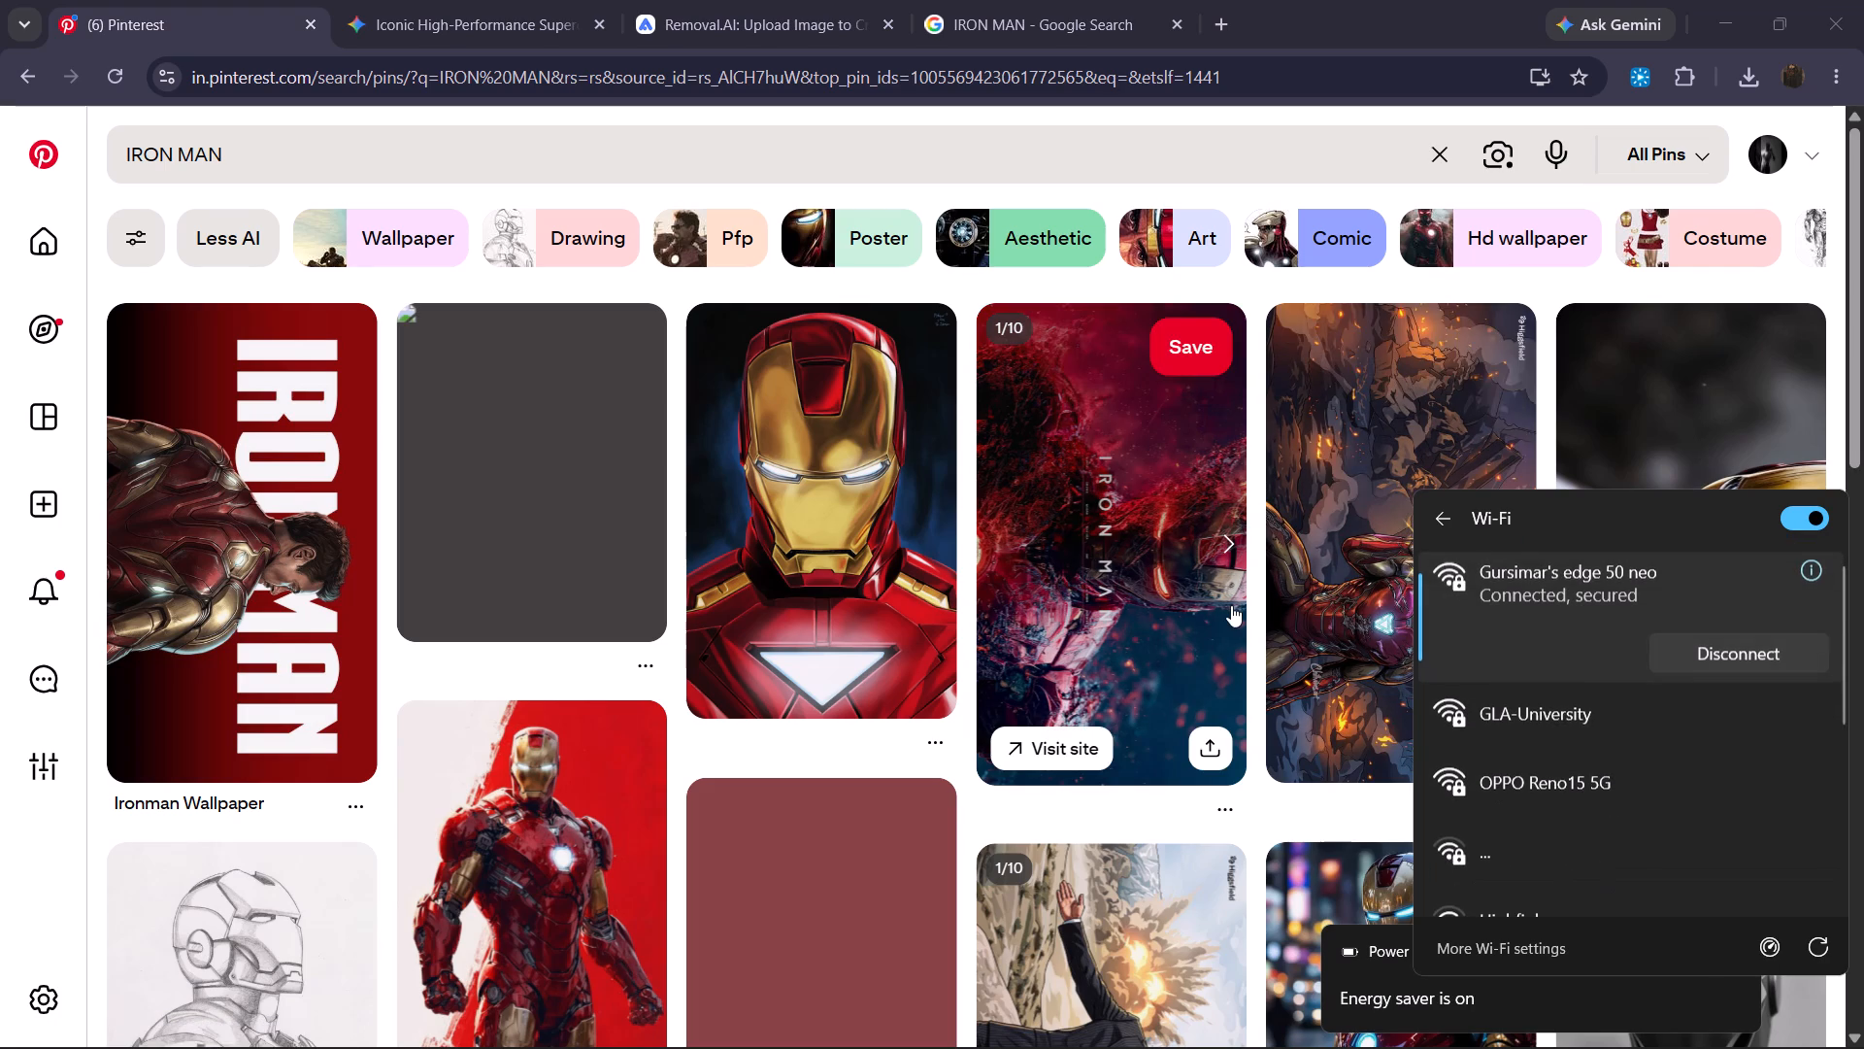
# Look through the IRON MAN pins on Pinterest to check whether the images load over the hotspot connection.
pyautogui.scroll(-1, 1231, 605)
pyautogui.scroll(1, 1231, 605)
pyautogui.click(1455, 517)
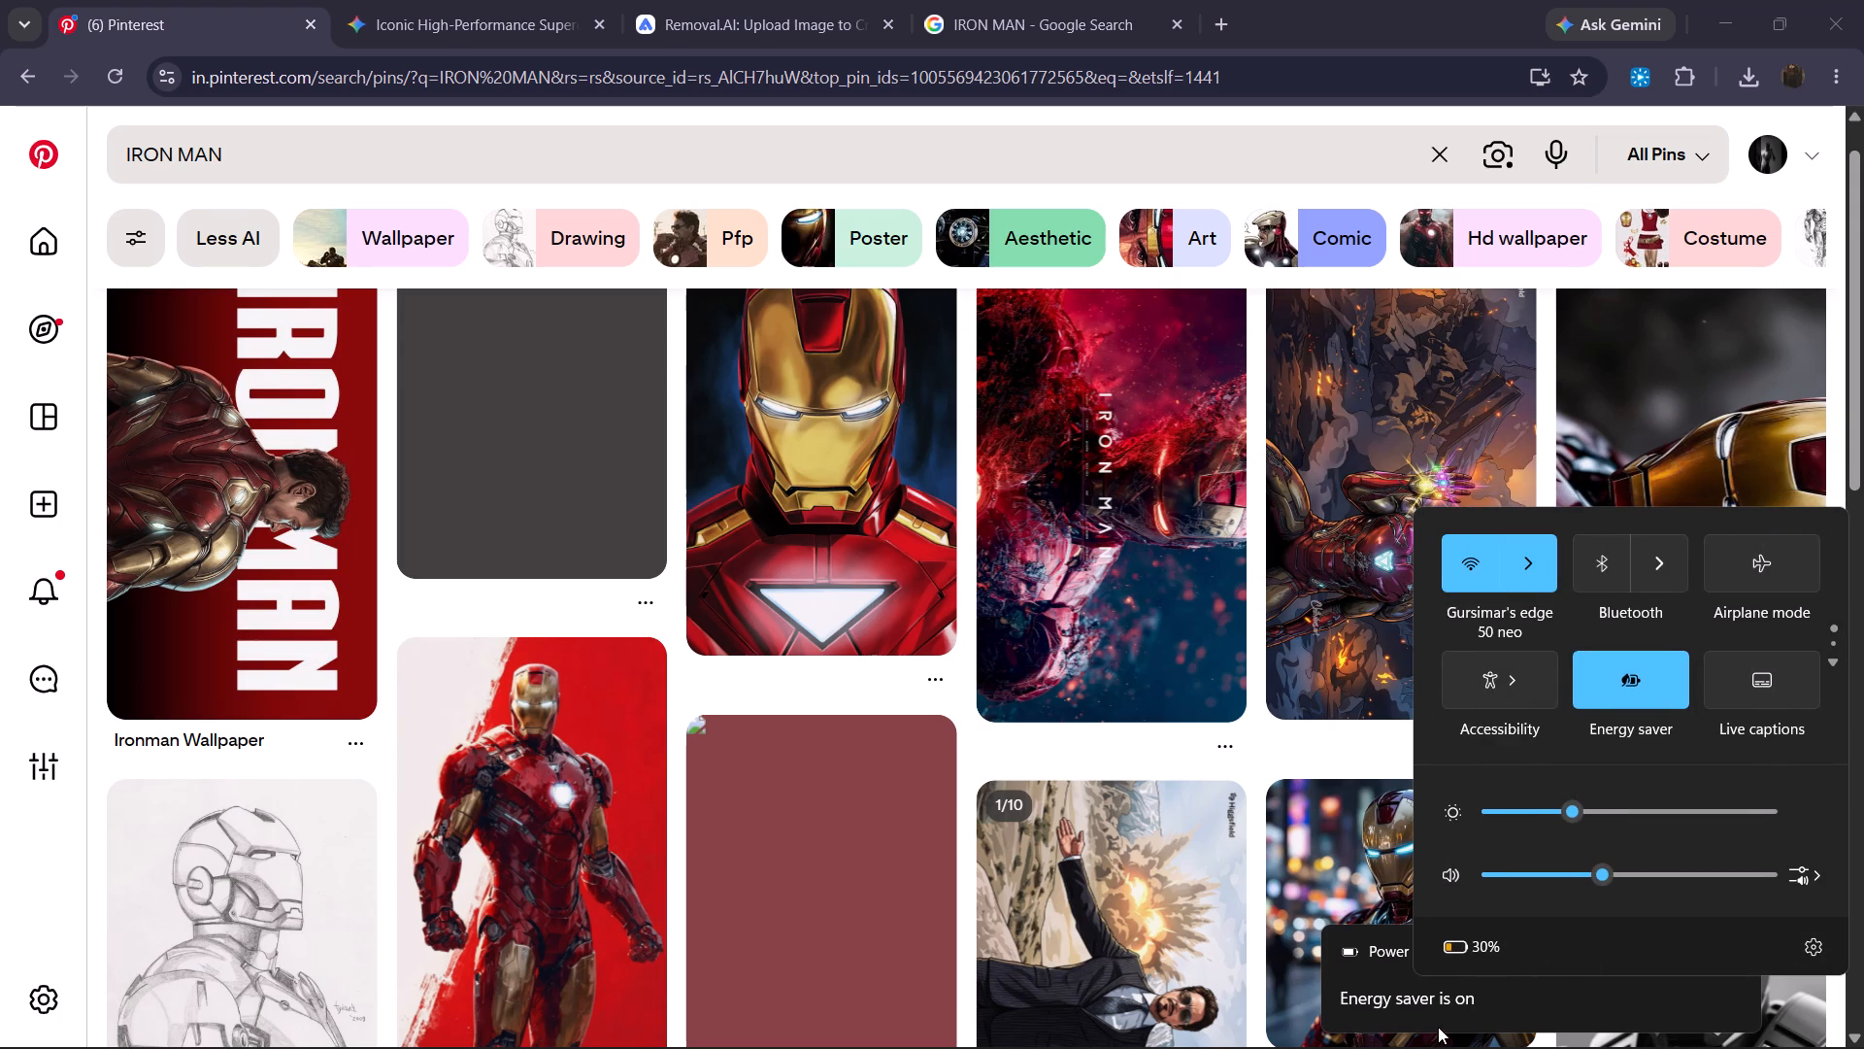
pyautogui.click(1646, 945)
pyautogui.scroll(-10, 1386, 828)
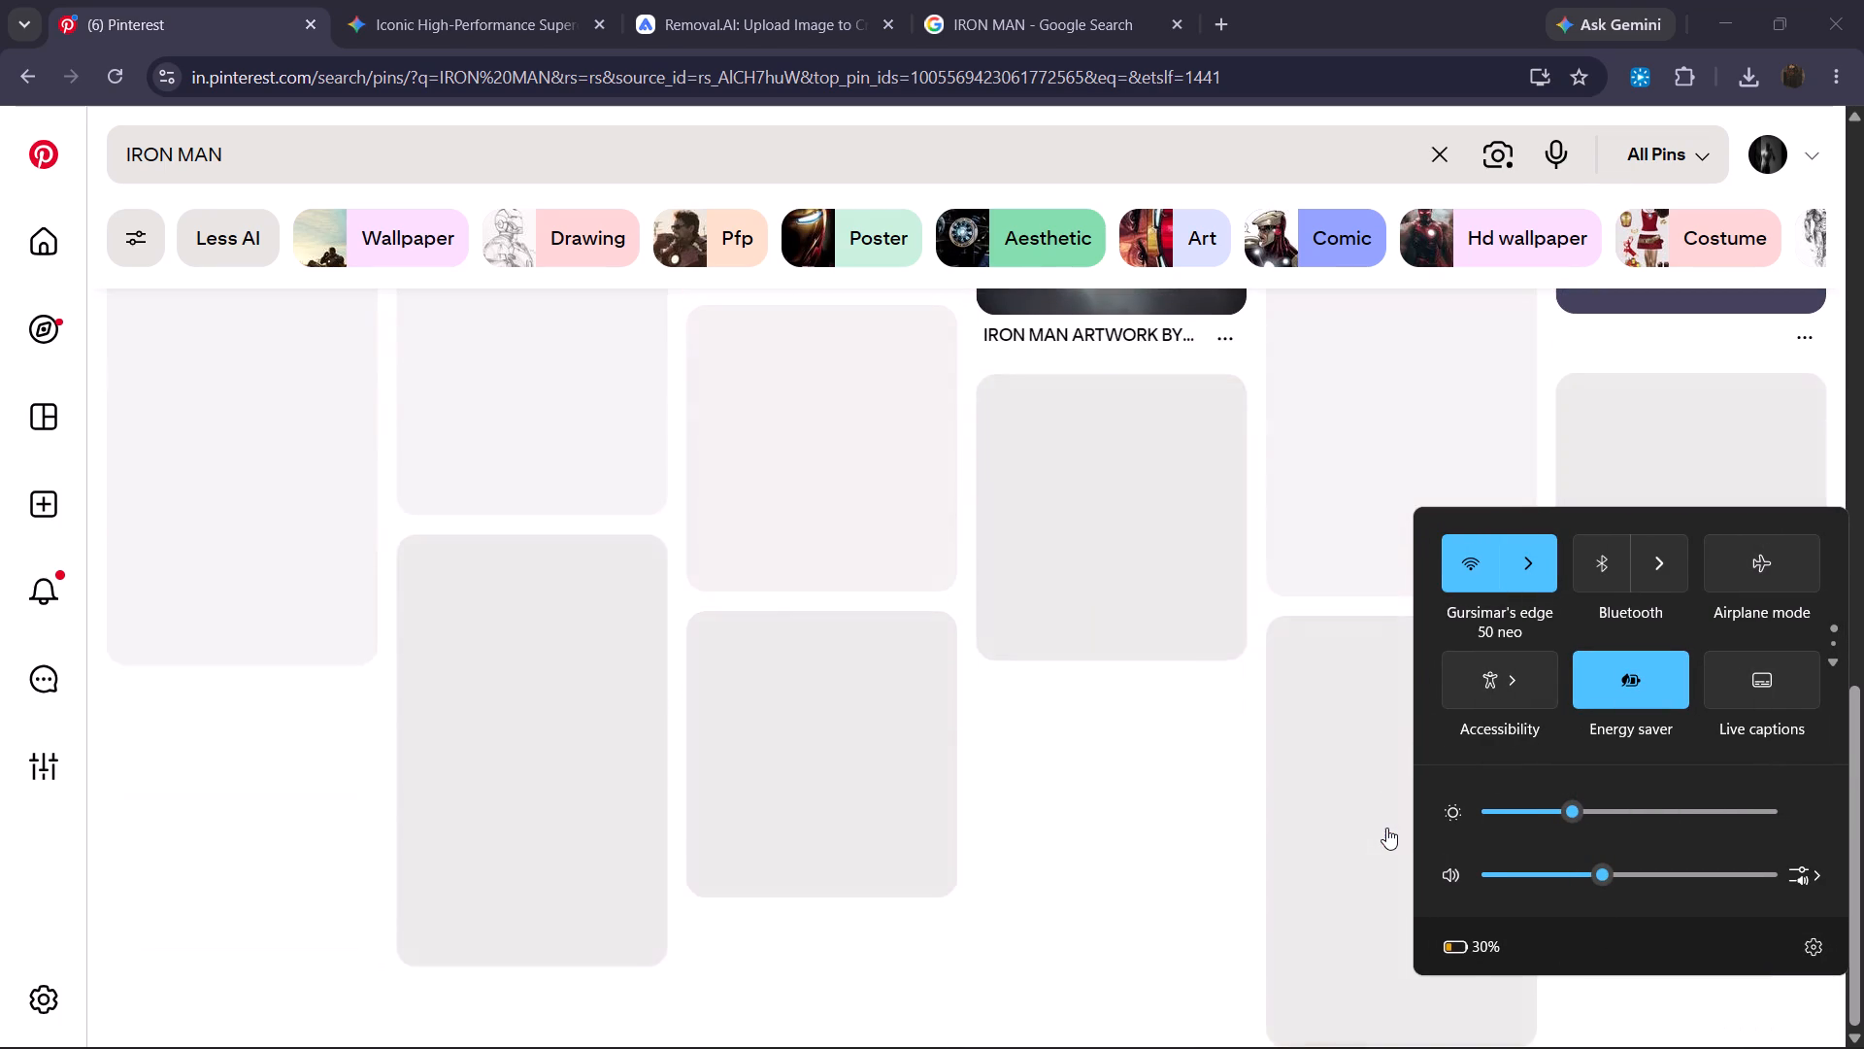
pyautogui.scroll(-2, 1386, 828)
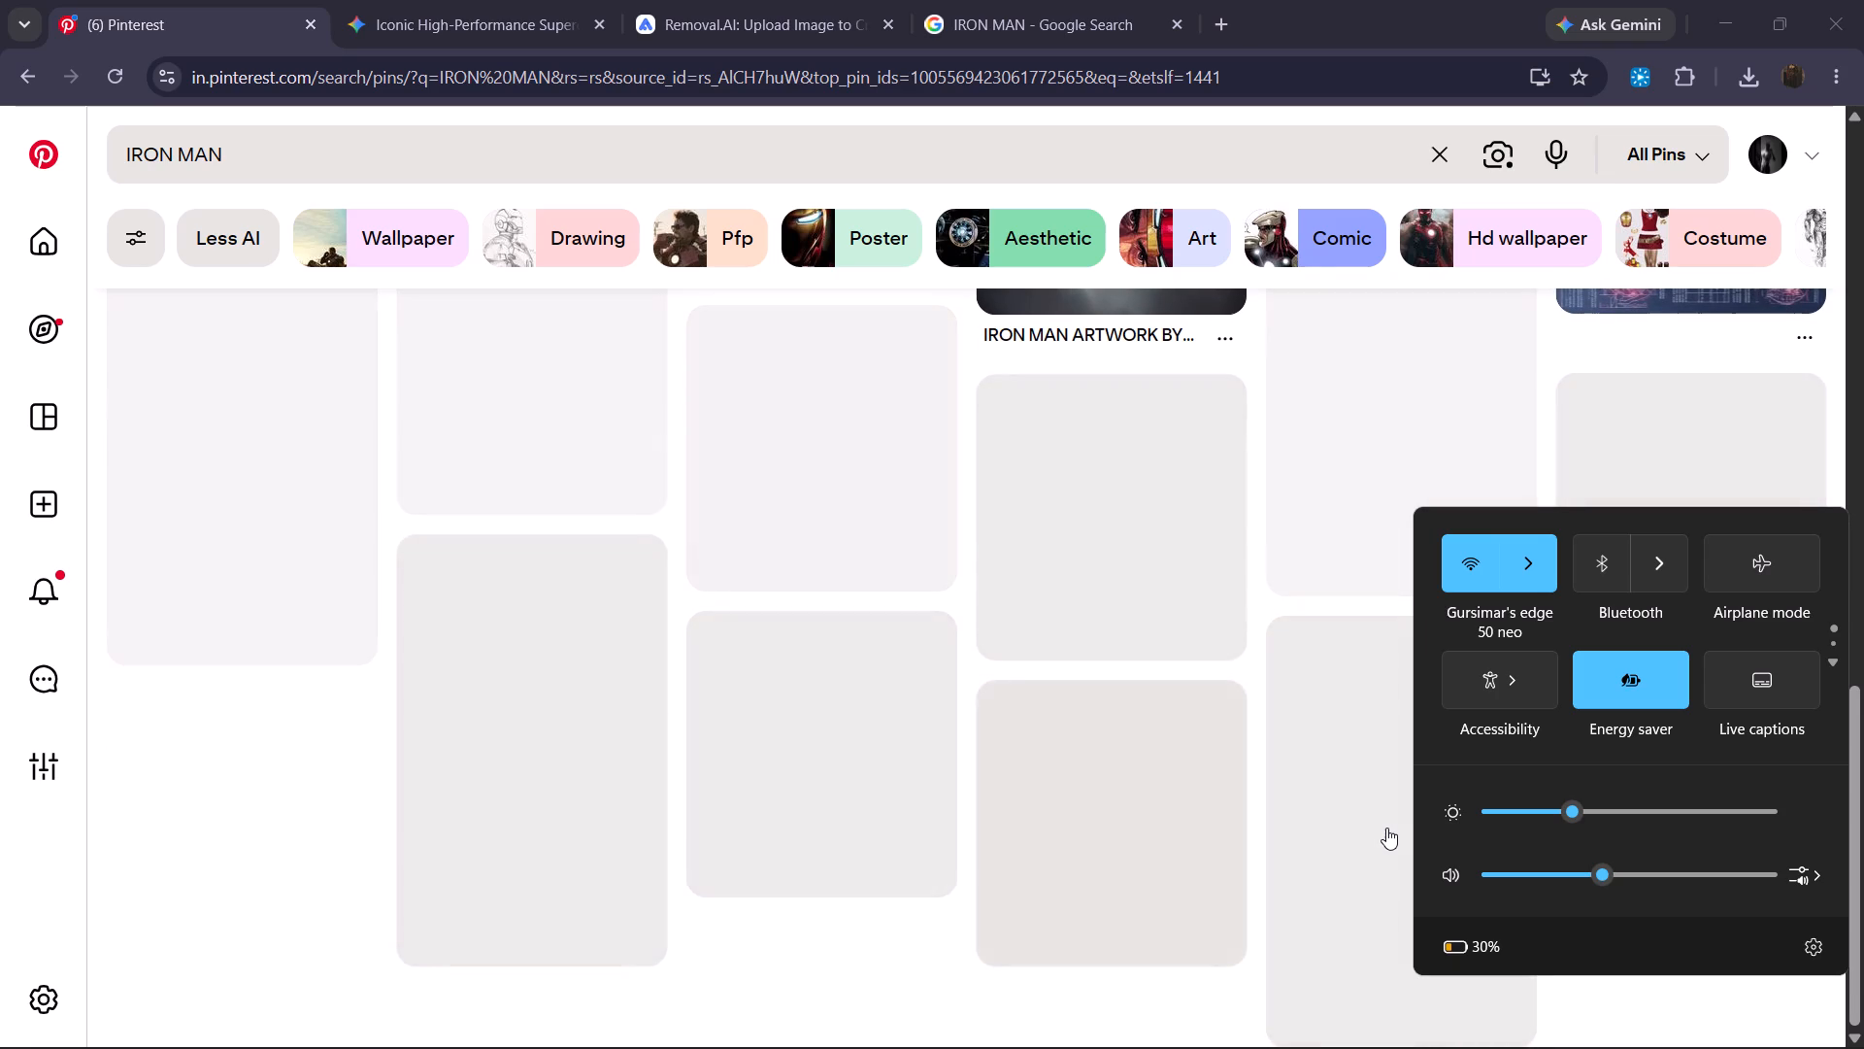
pyautogui.scroll(-1, 1386, 828)
# Switch the Wi-Fi connection to the GLA-University network.
pyautogui.click(1542, 573)
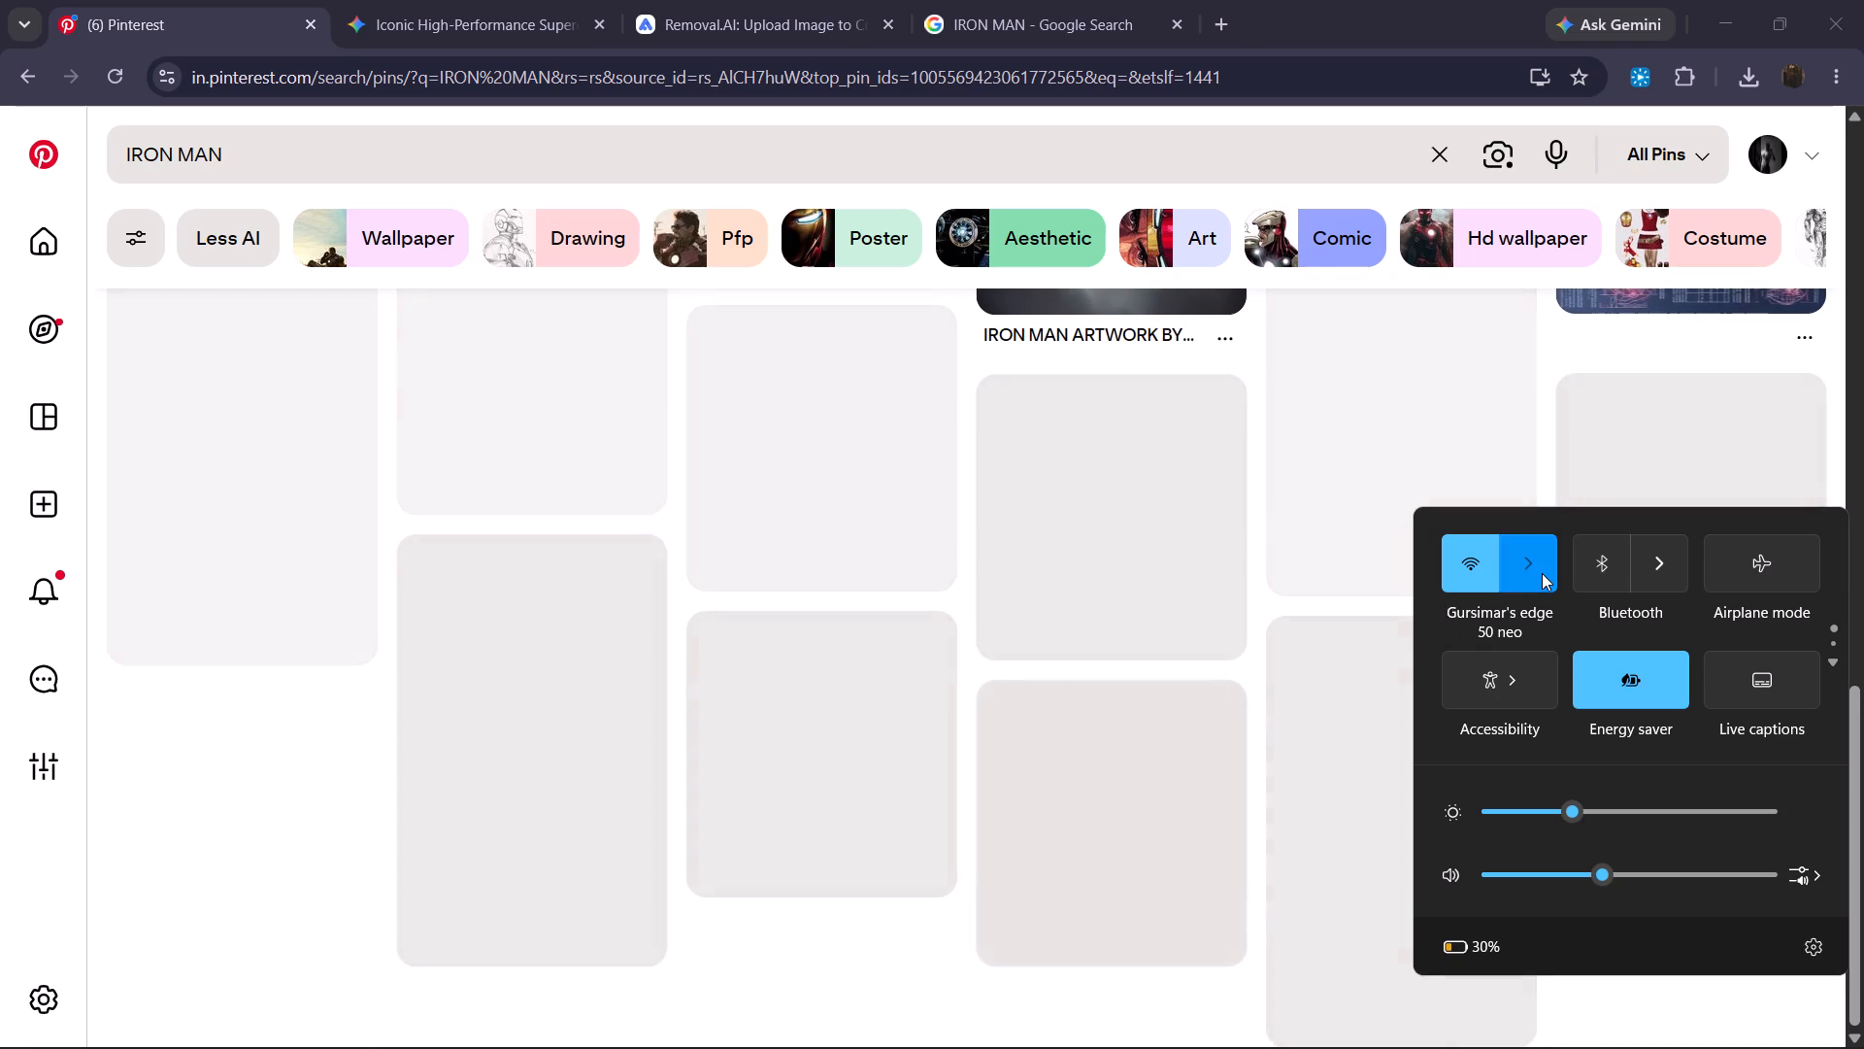
pyautogui.click(1674, 722)
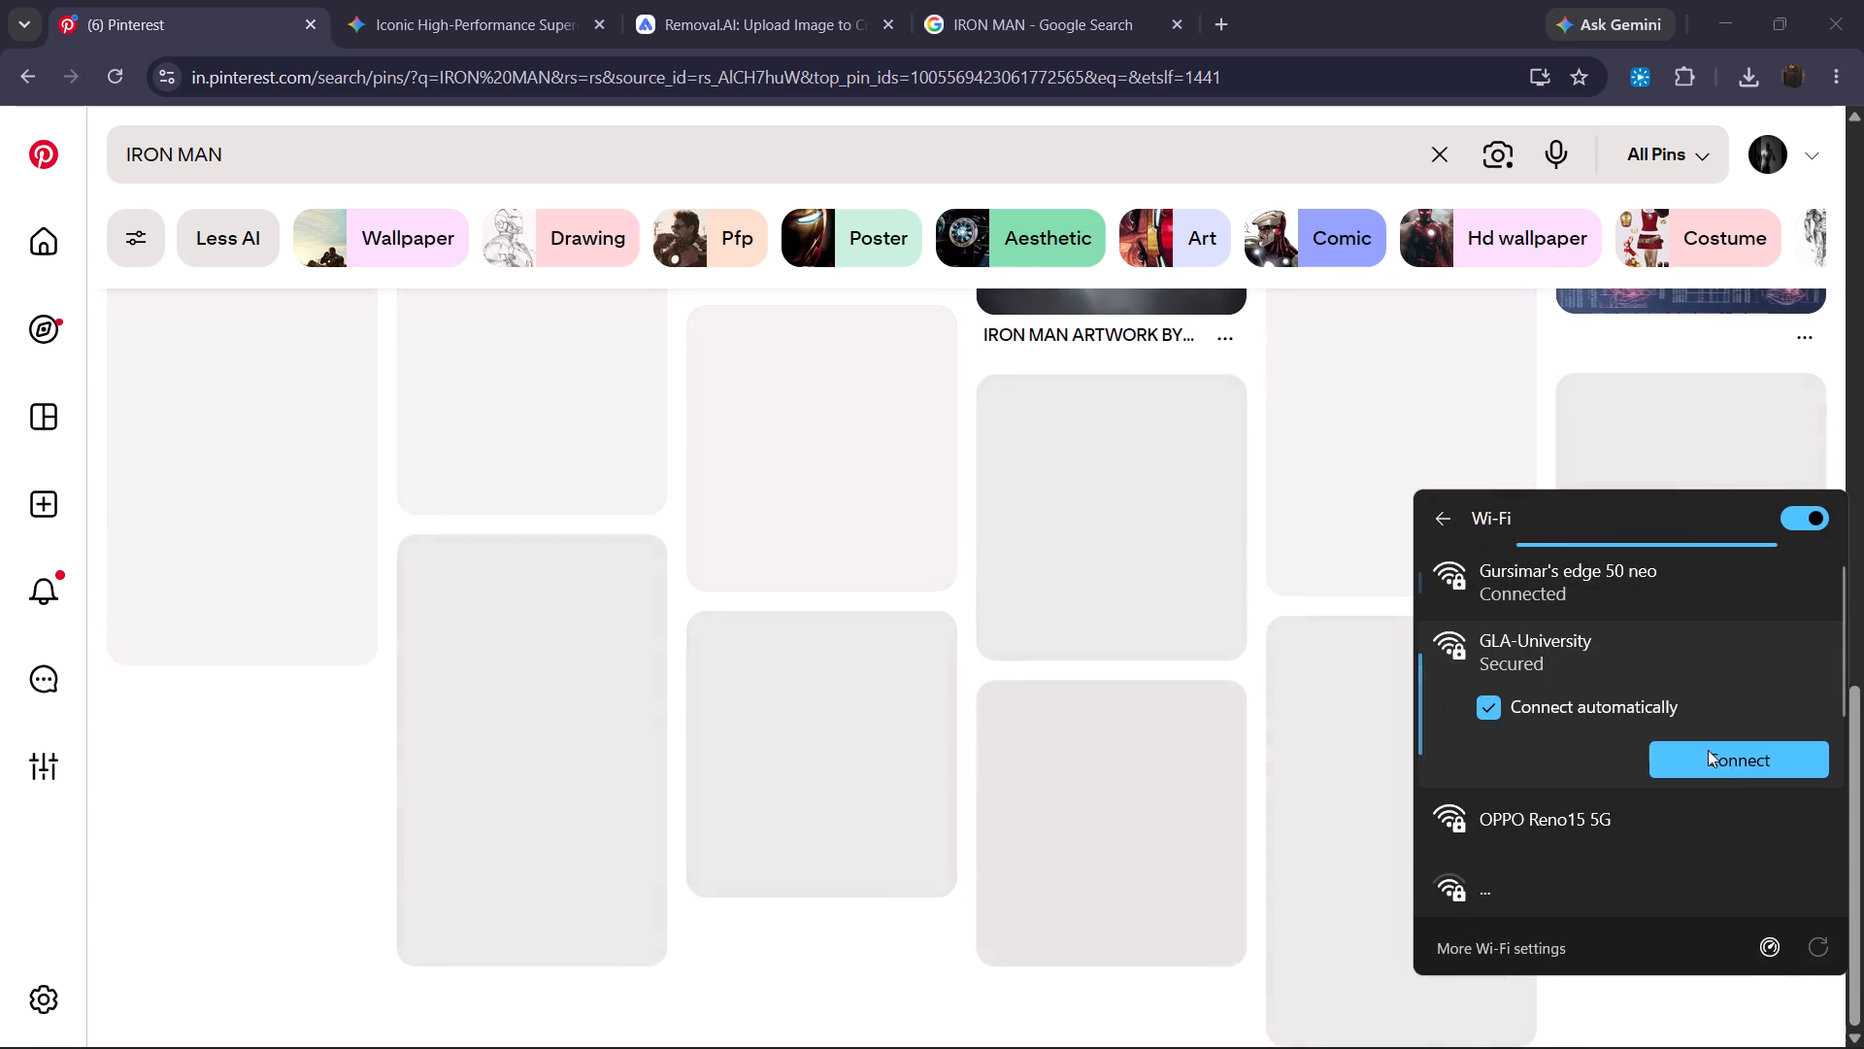
pyautogui.click(1752, 761)
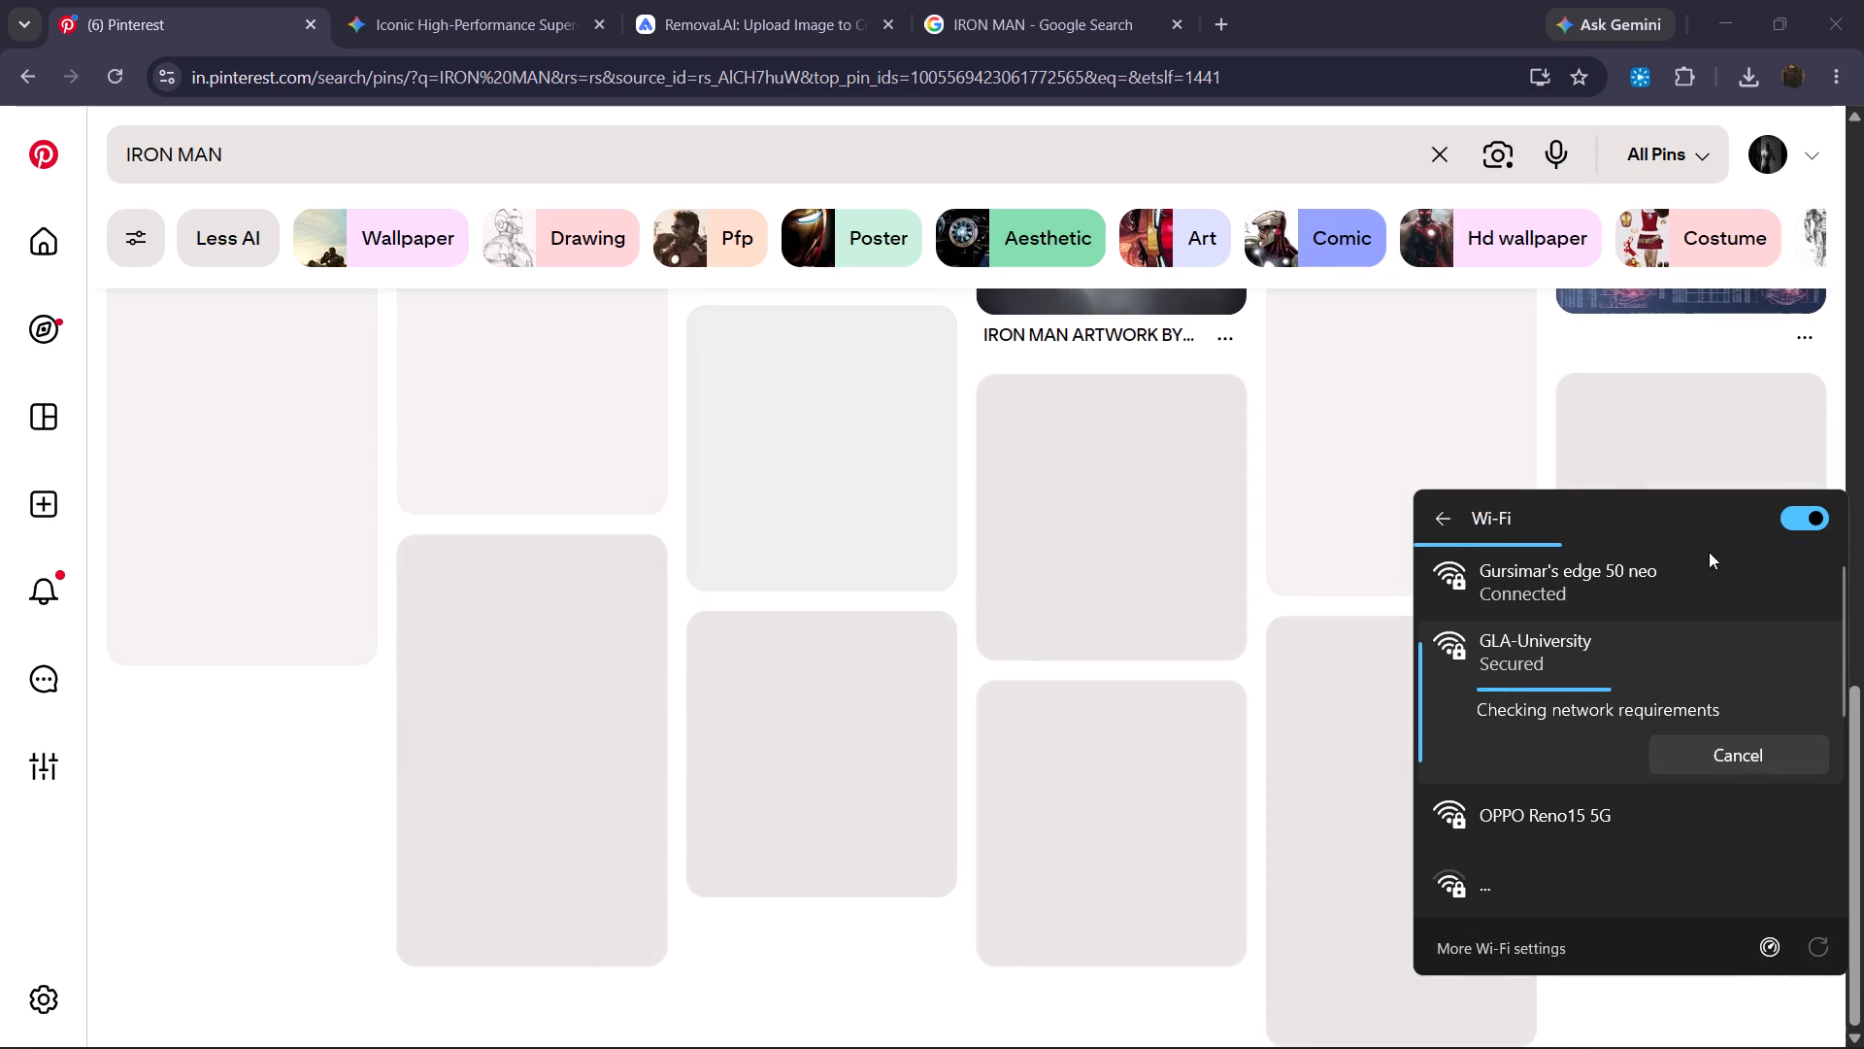
# Dismiss the Wi-Fi network list and browse the IRON MAN pins on Pinterest for a suitable character image.
pyautogui.scroll(-4, 1156, 479)
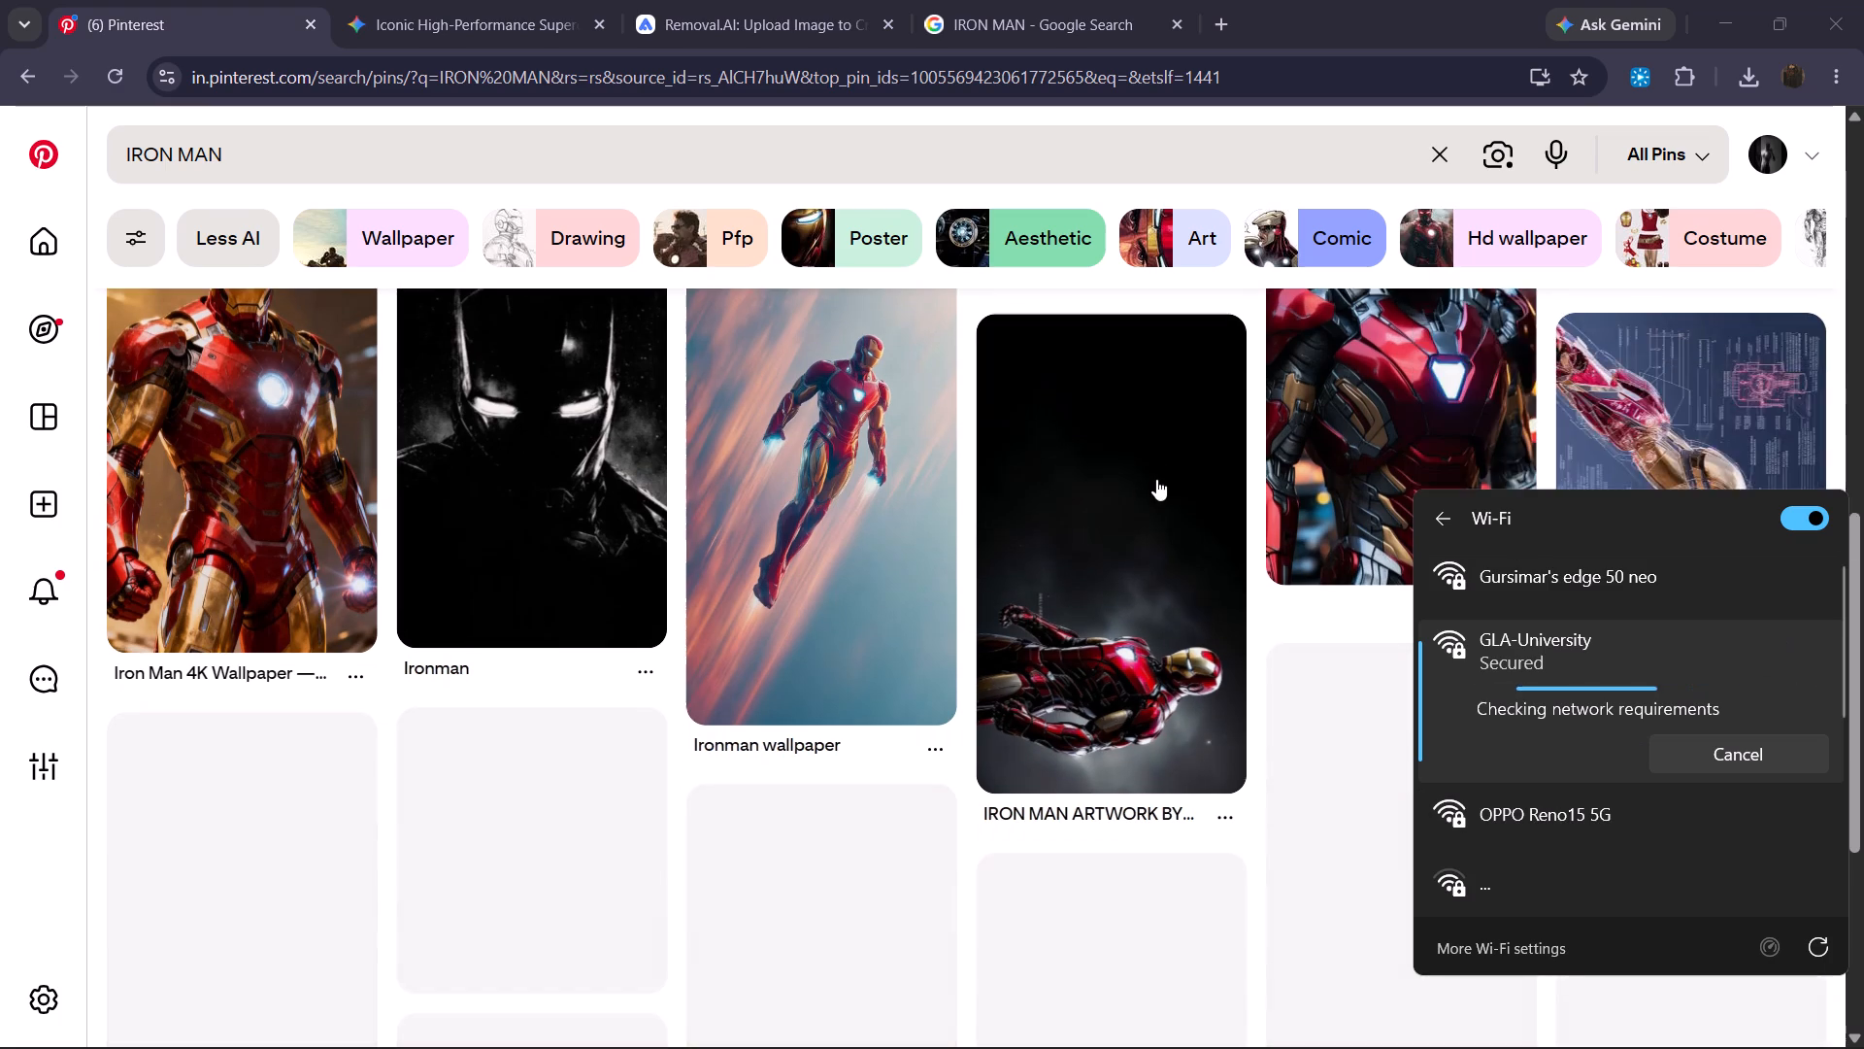
pyautogui.scroll(-2, 1156, 479)
pyautogui.scroll(5, 1156, 479)
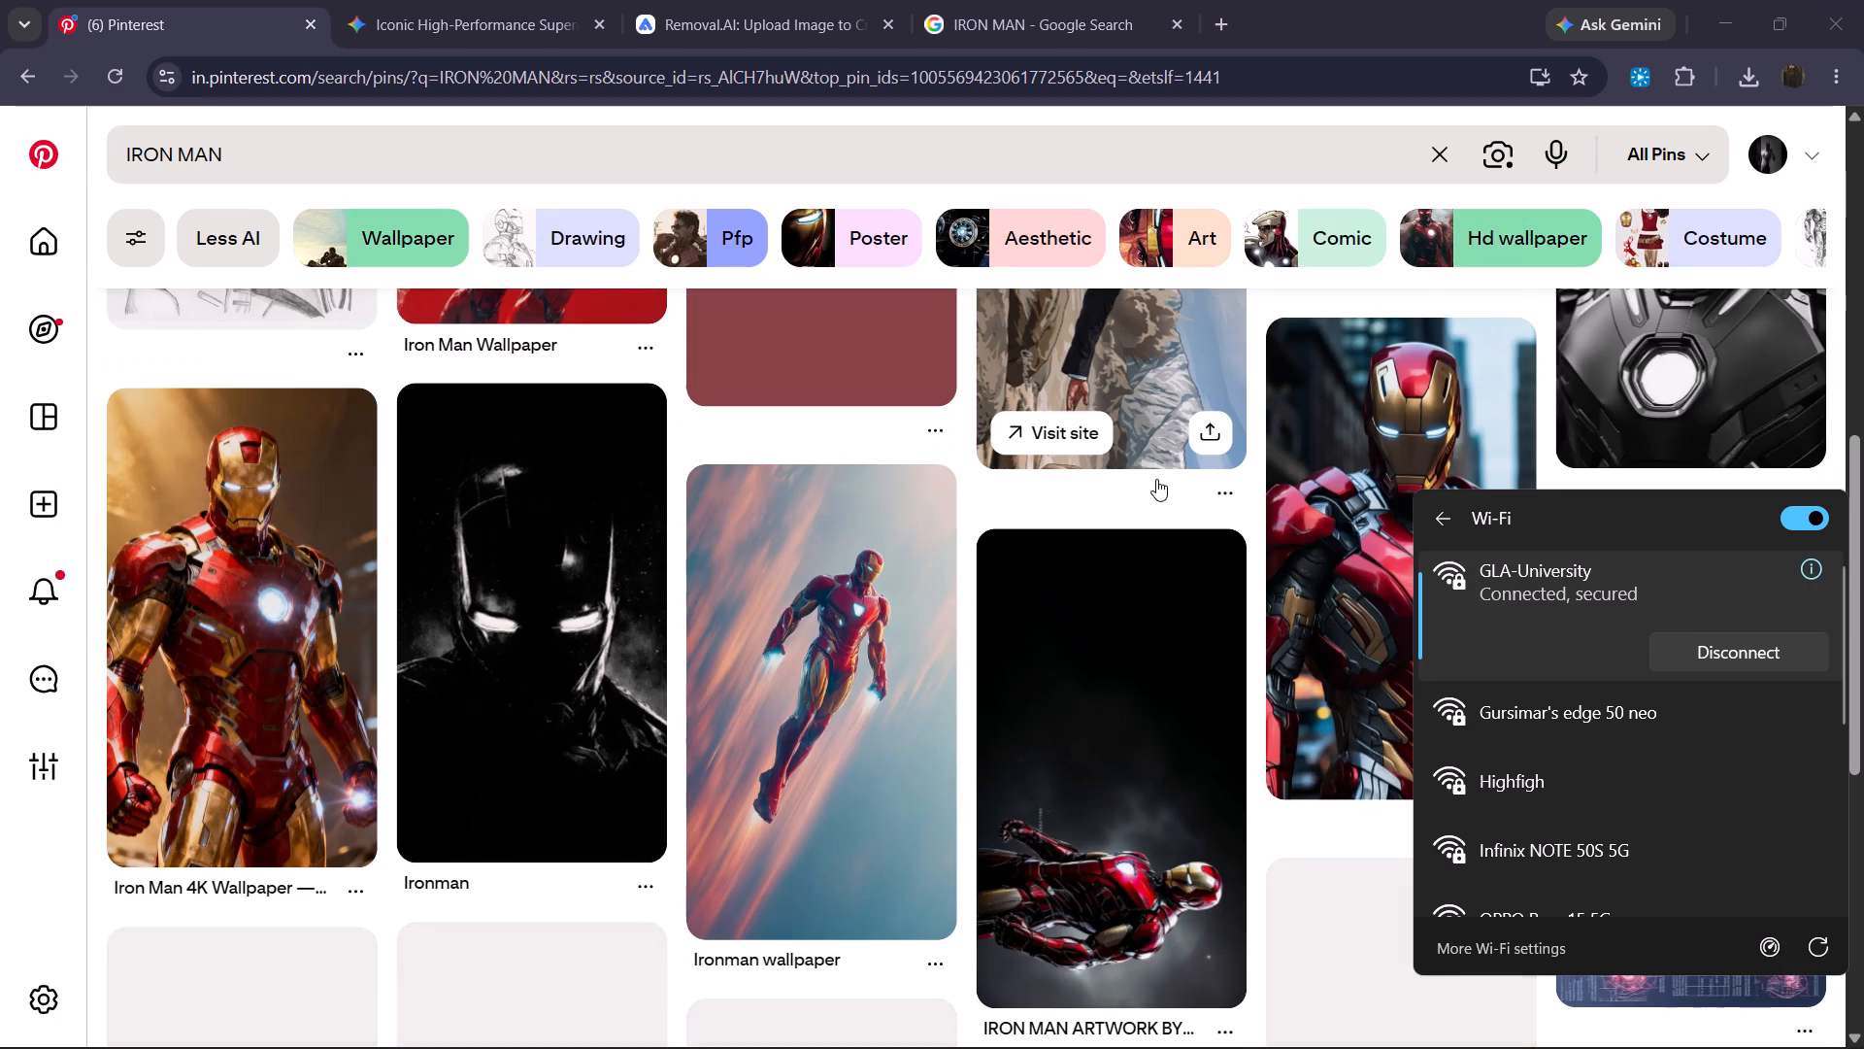
pyautogui.scroll(-4, 1156, 479)
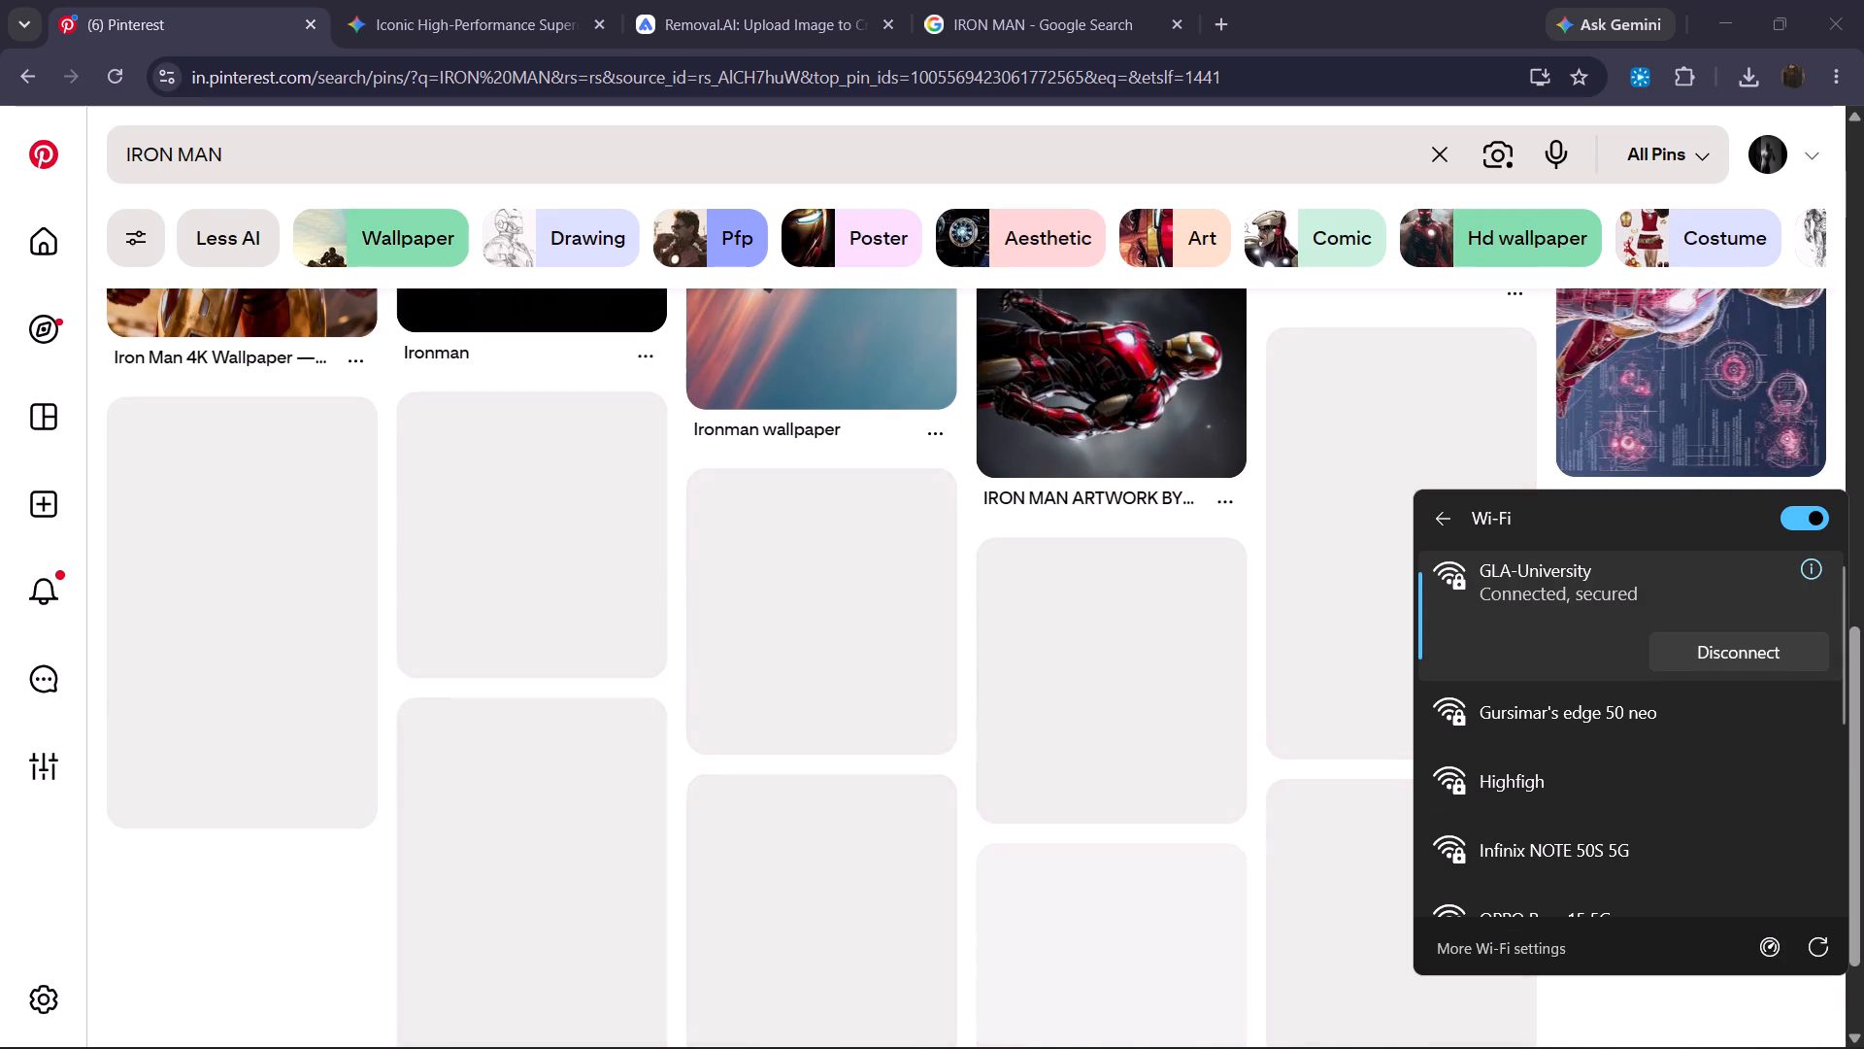
pyautogui.click(1657, 1034)
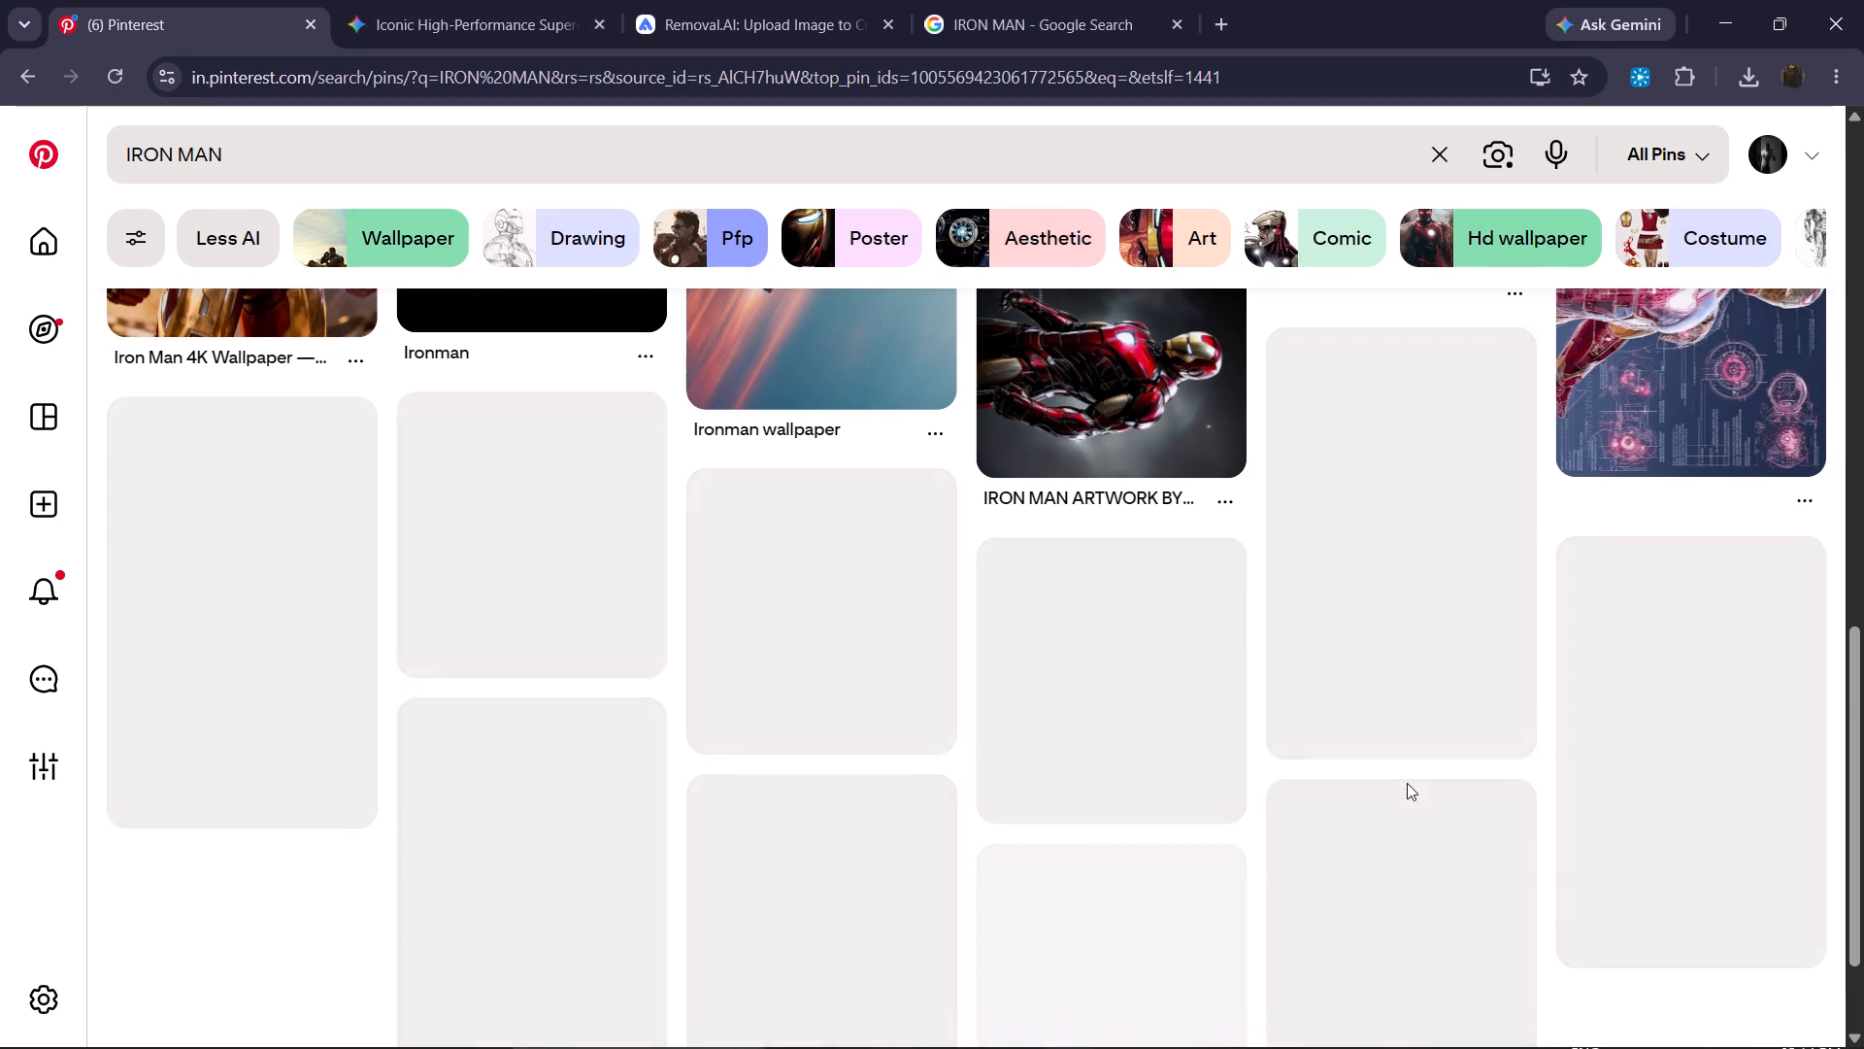
pyautogui.scroll(3, 1407, 783)
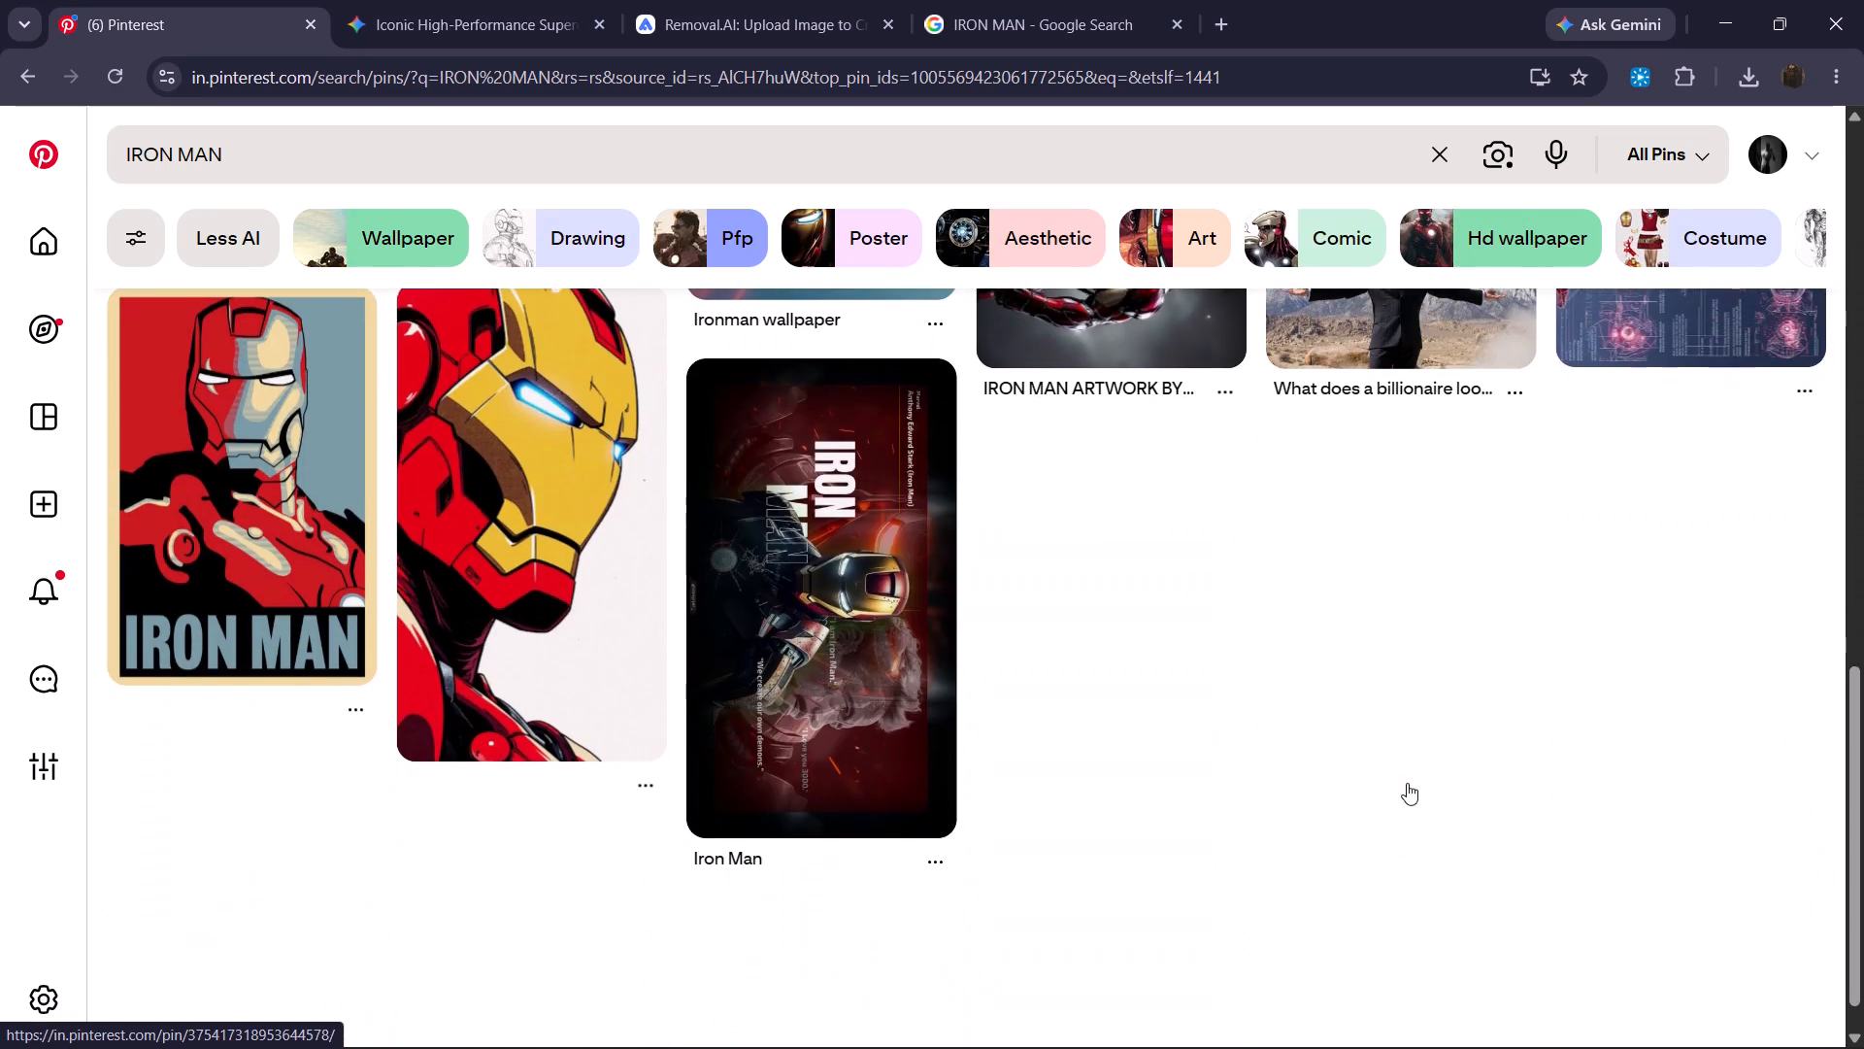
pyautogui.scroll(-3, 1407, 783)
pyautogui.scroll(1, 1407, 783)
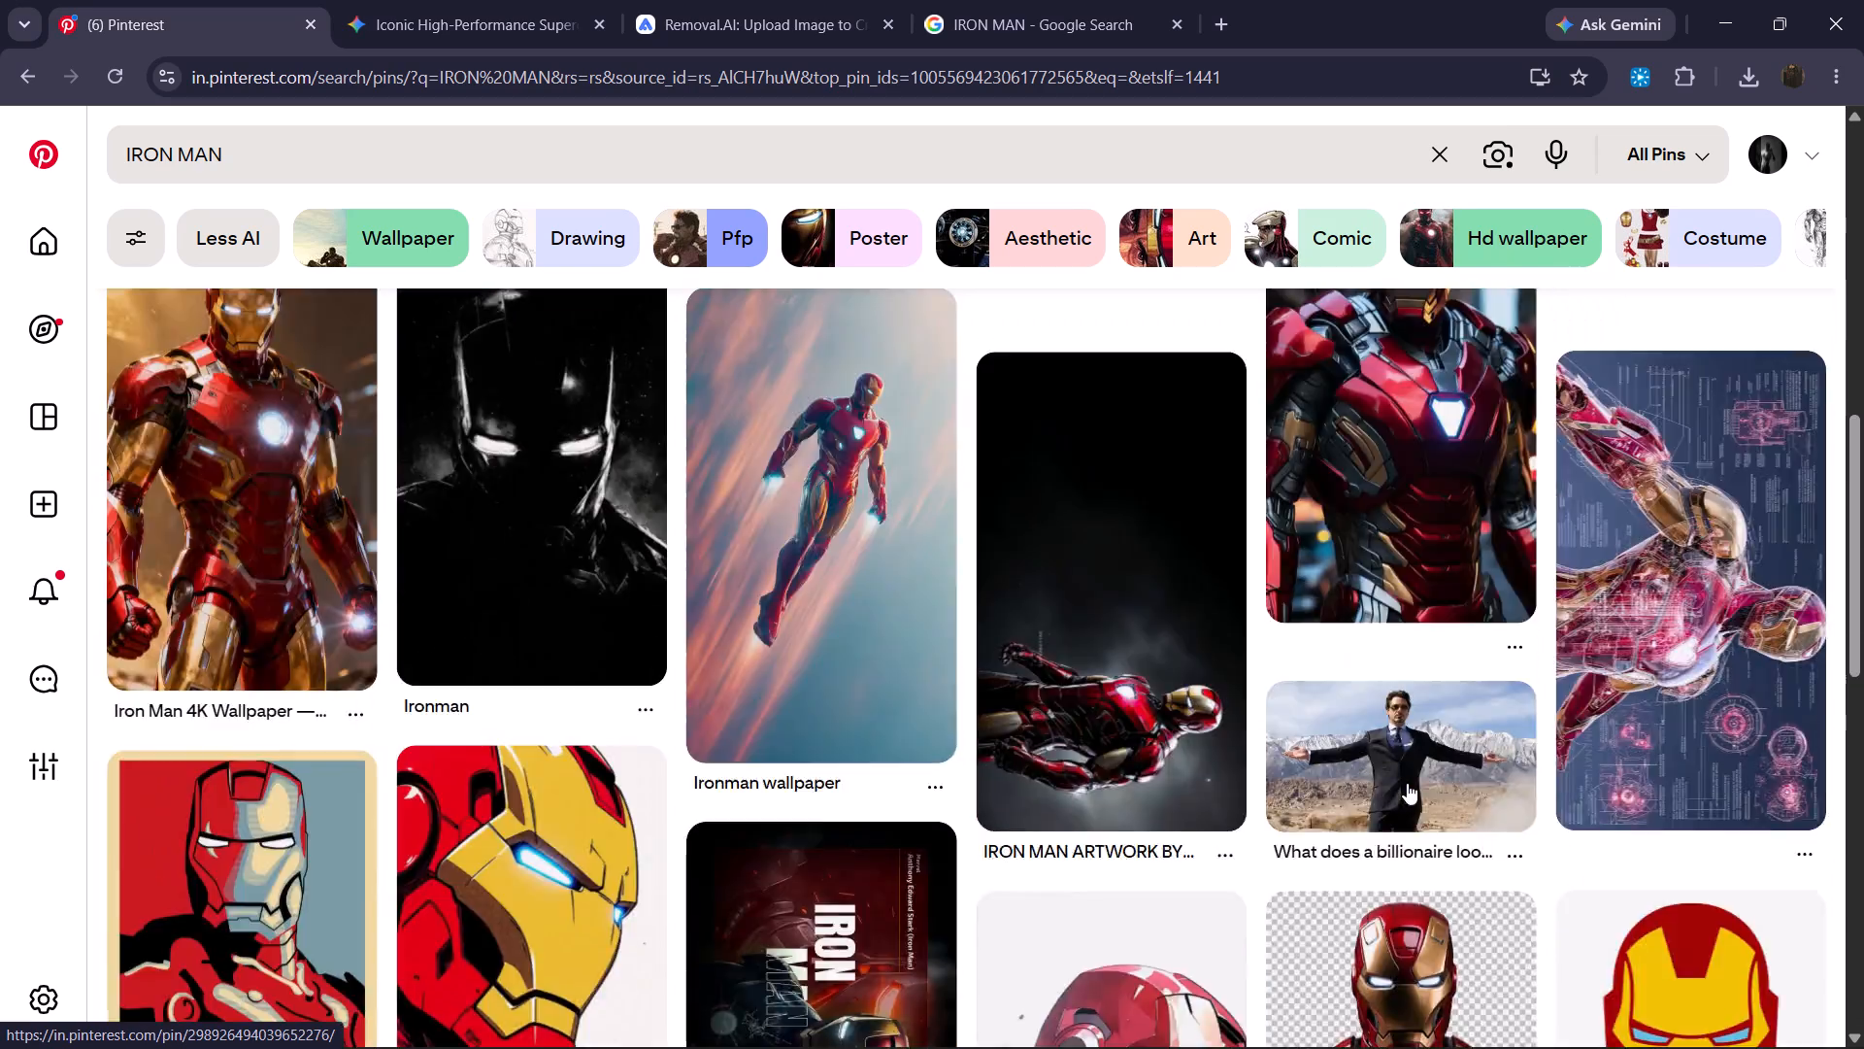
pyautogui.scroll(-10, 1407, 783)
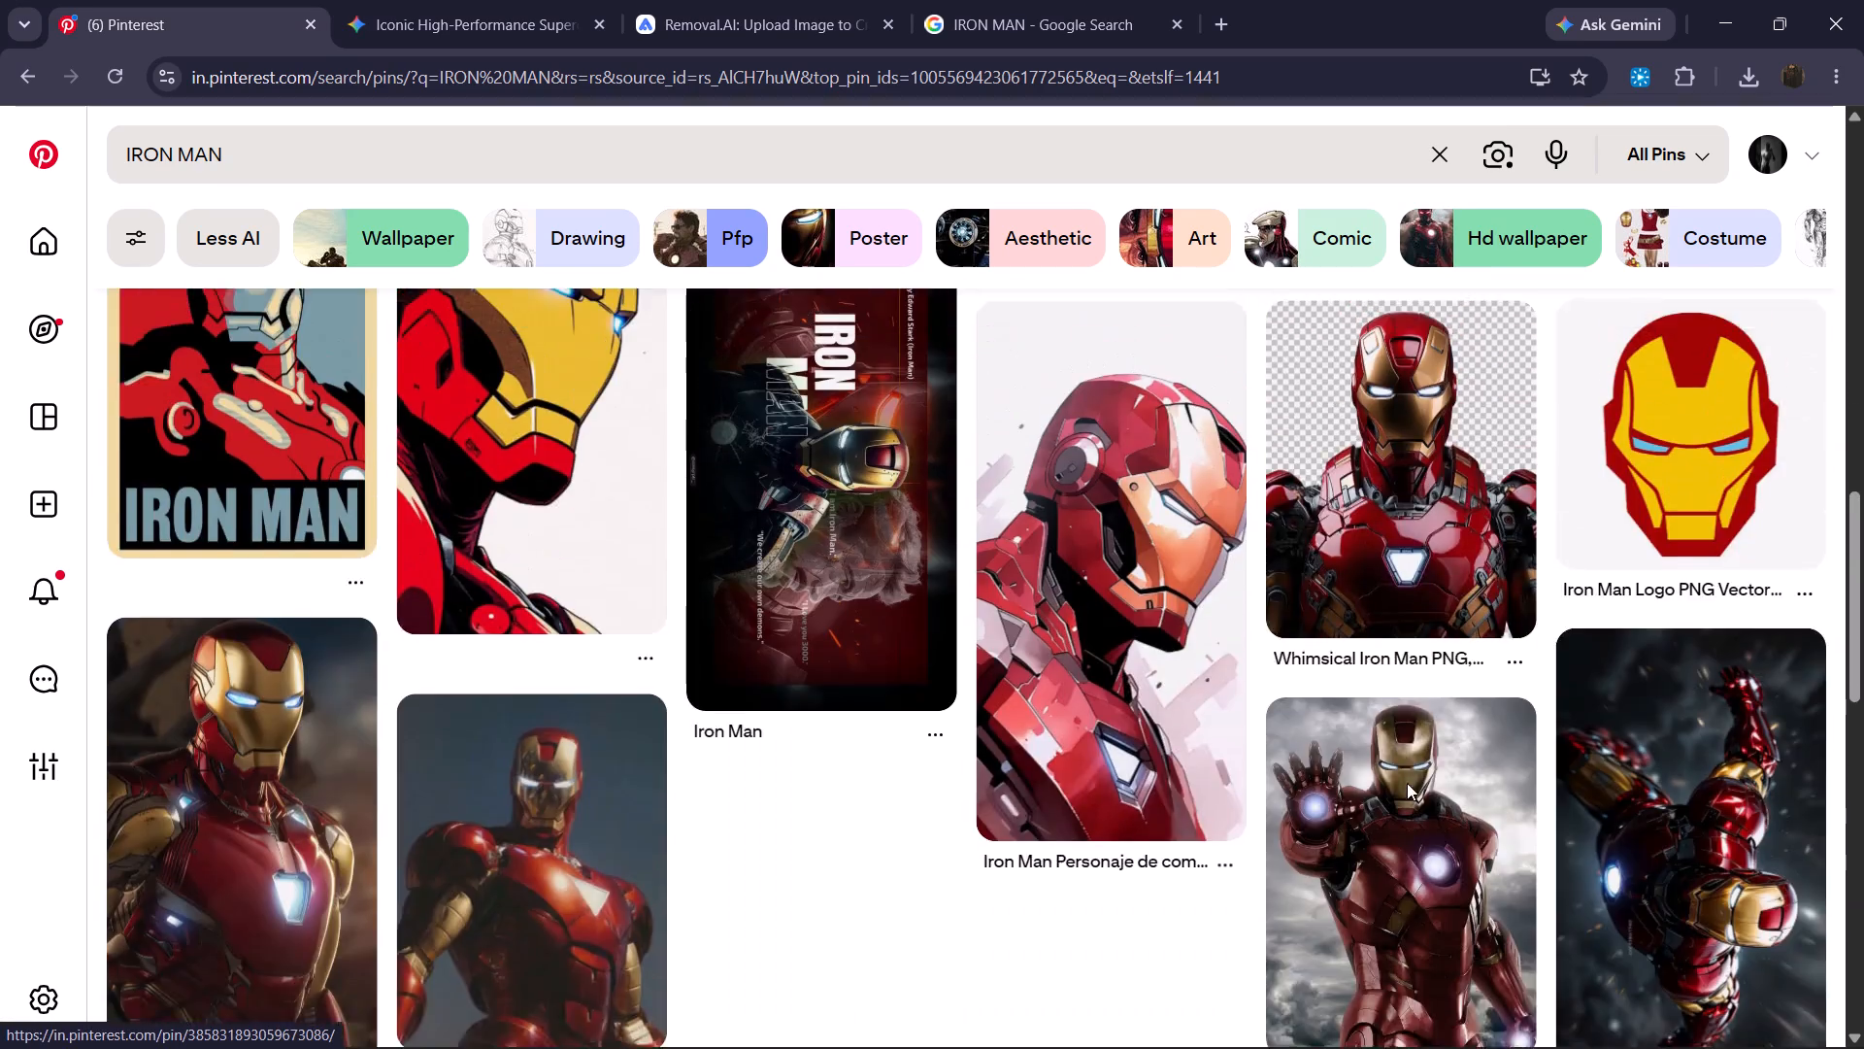
pyautogui.scroll(6, 1407, 783)
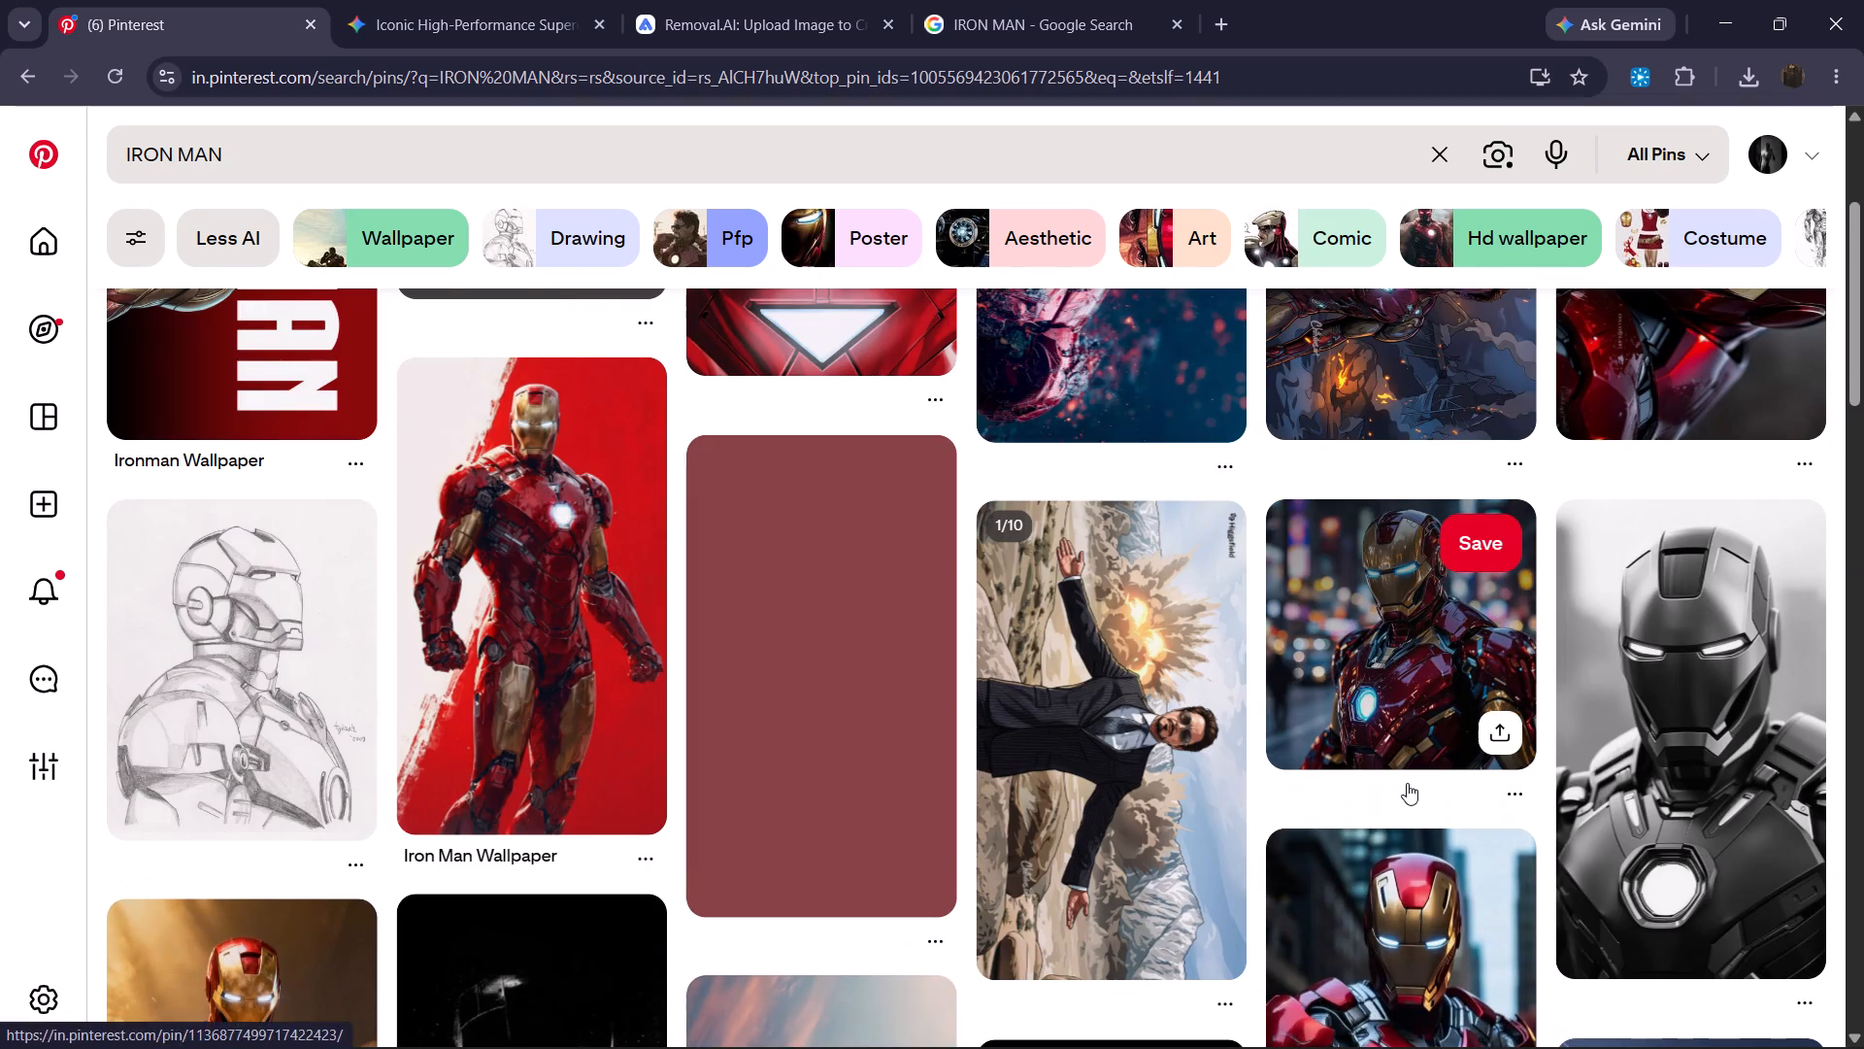
pyautogui.scroll(1, 1407, 783)
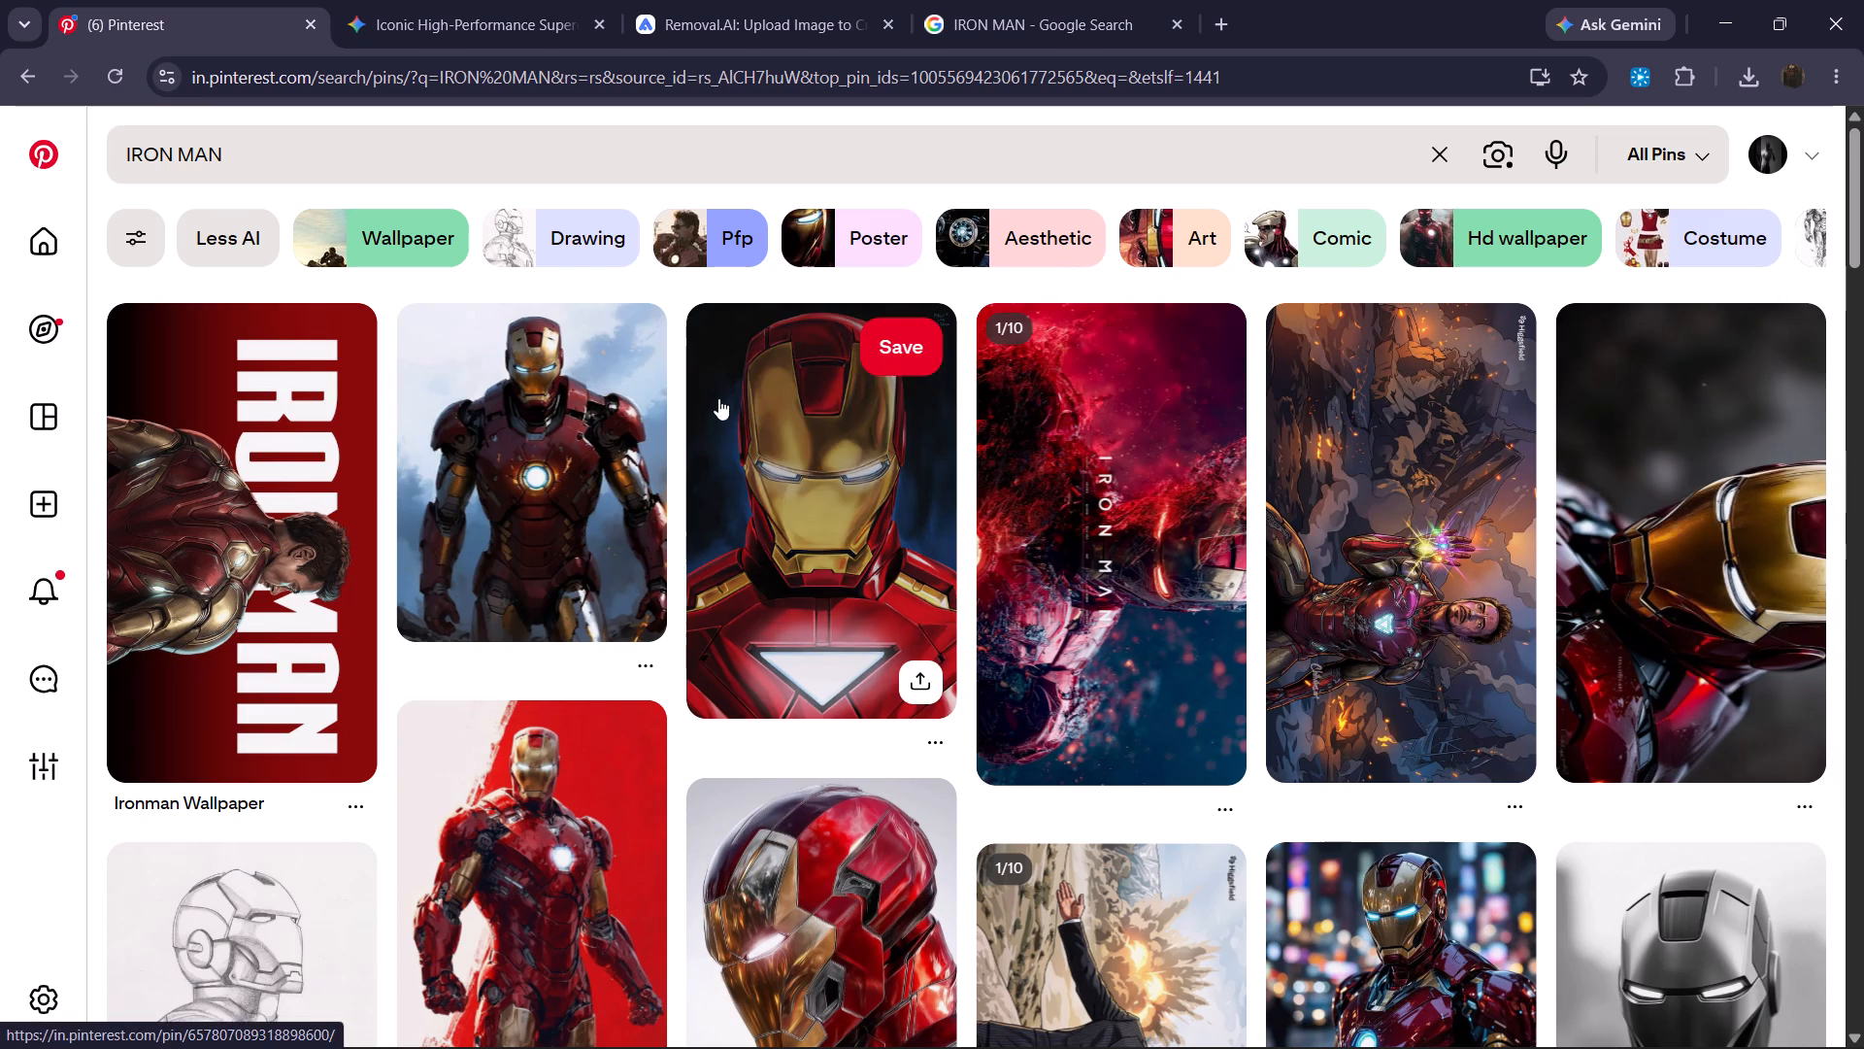
# Switch to the Google Images results for Iron Man, look through them, and search for "iron man wallpaper" instead.
pyautogui.click(1009, 7)
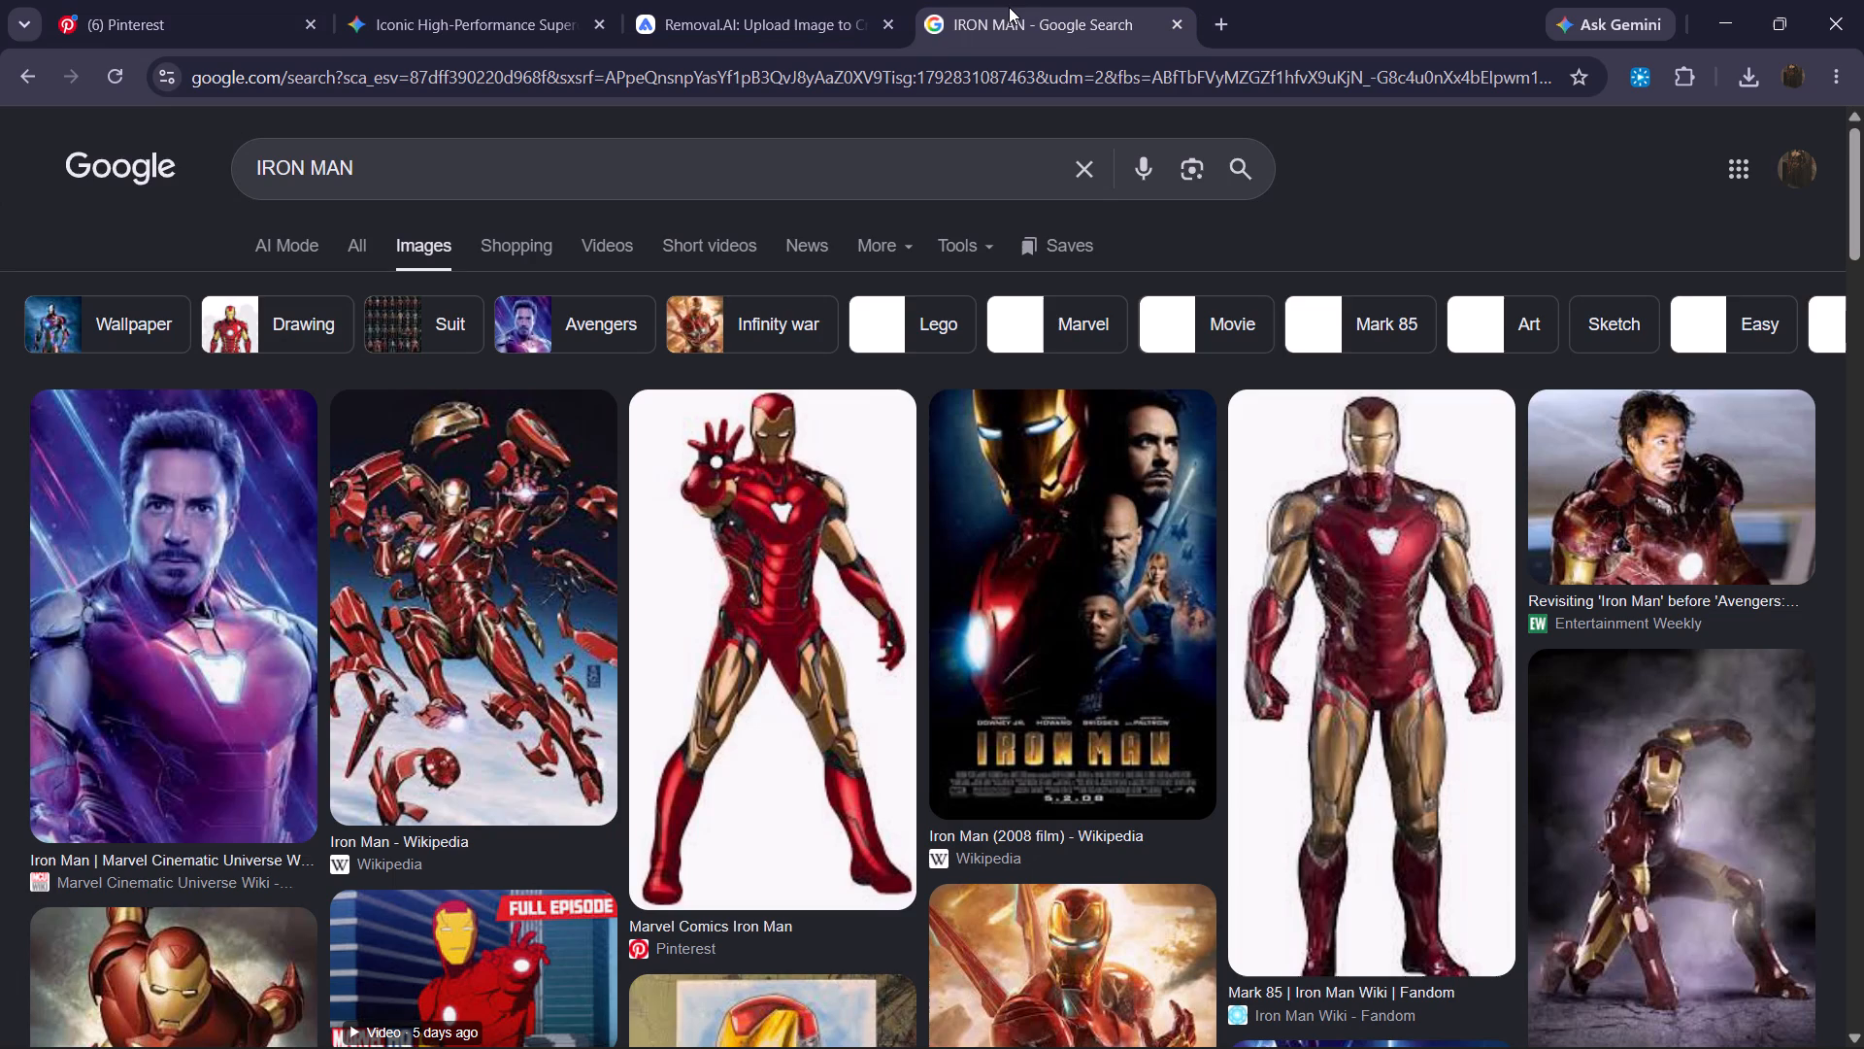
pyautogui.scroll(-7, 666, 794)
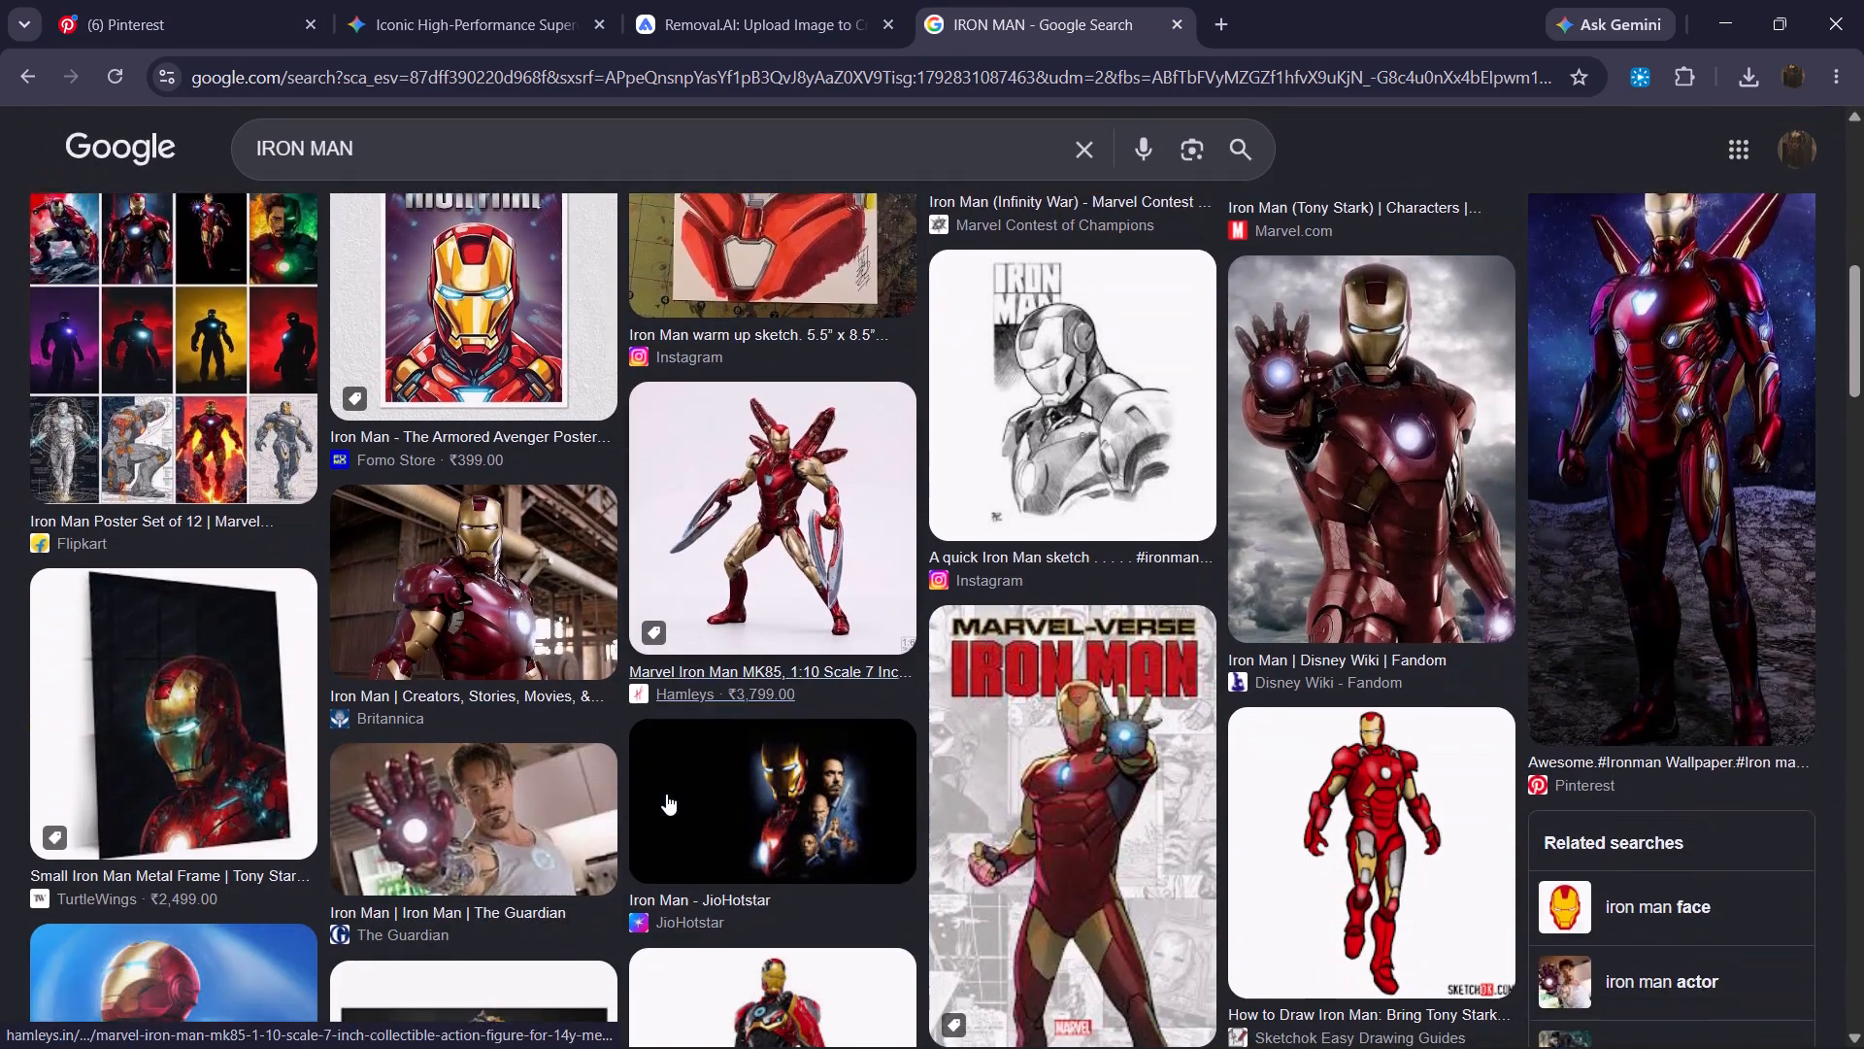
pyautogui.scroll(-1, 666, 794)
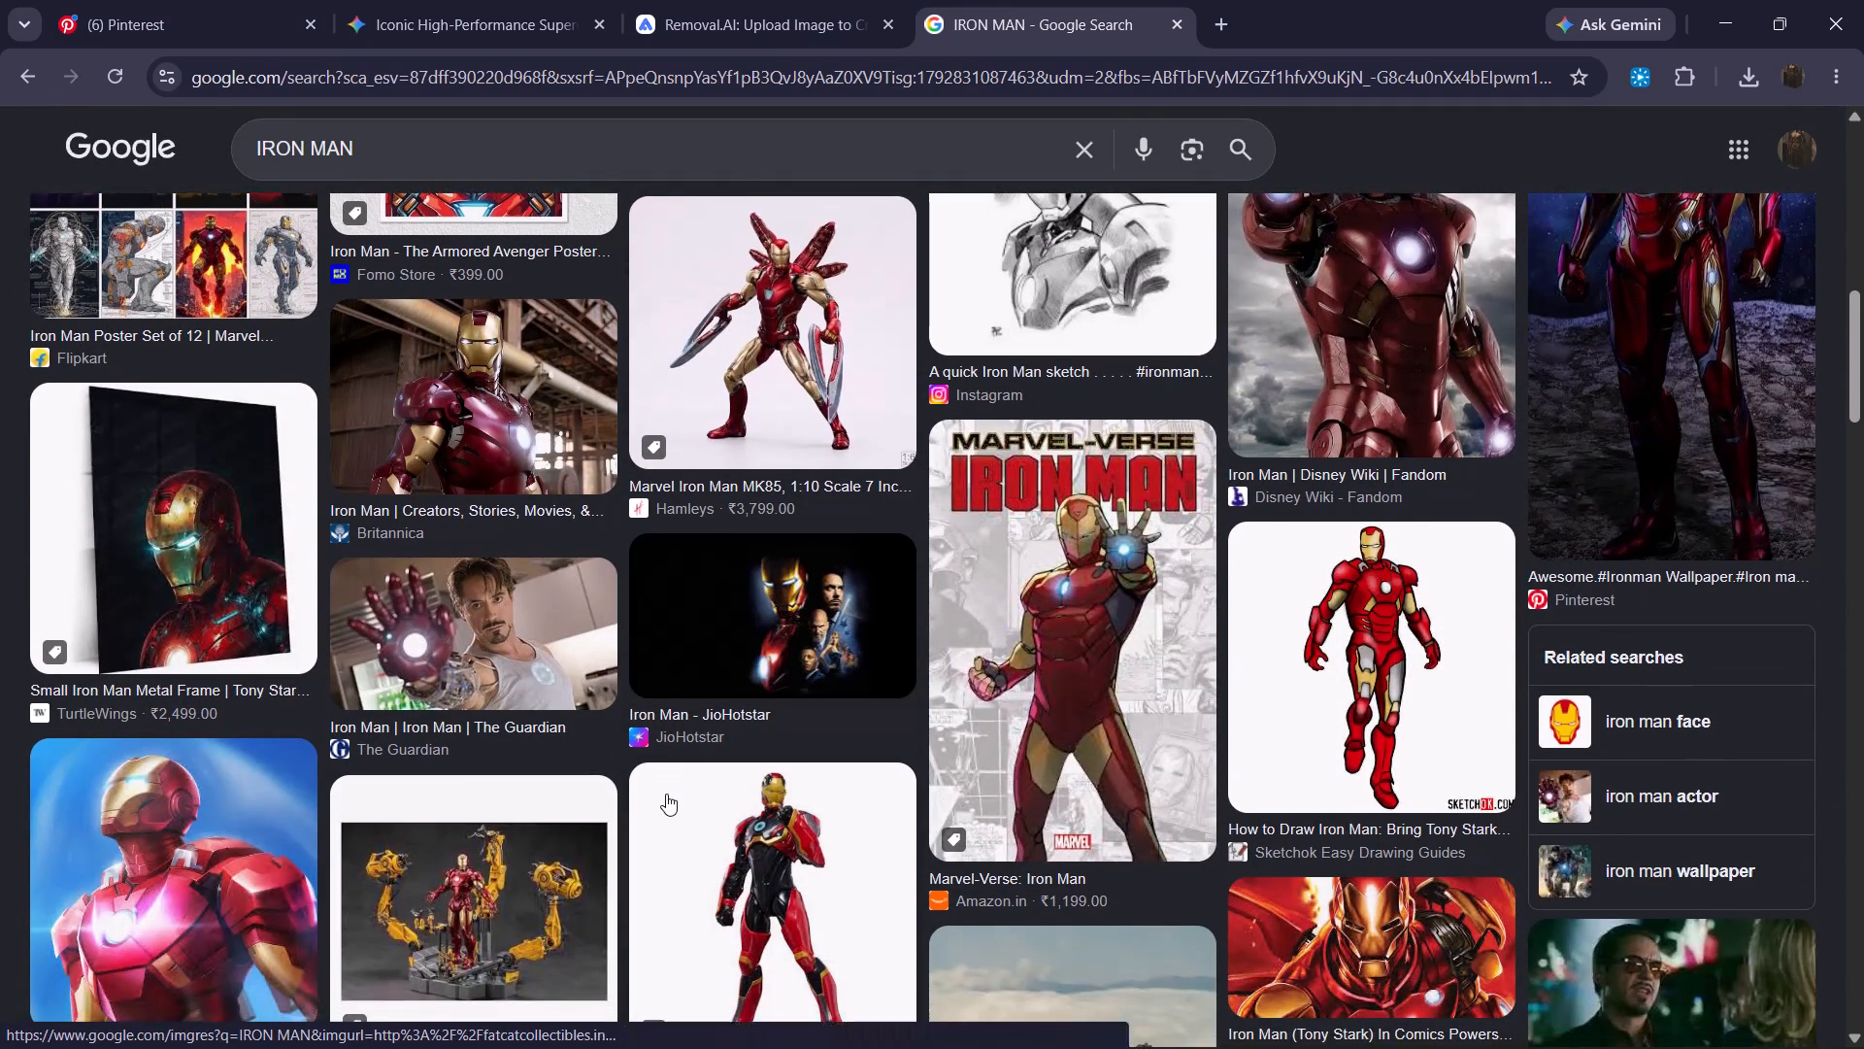
pyautogui.scroll(4, 666, 794)
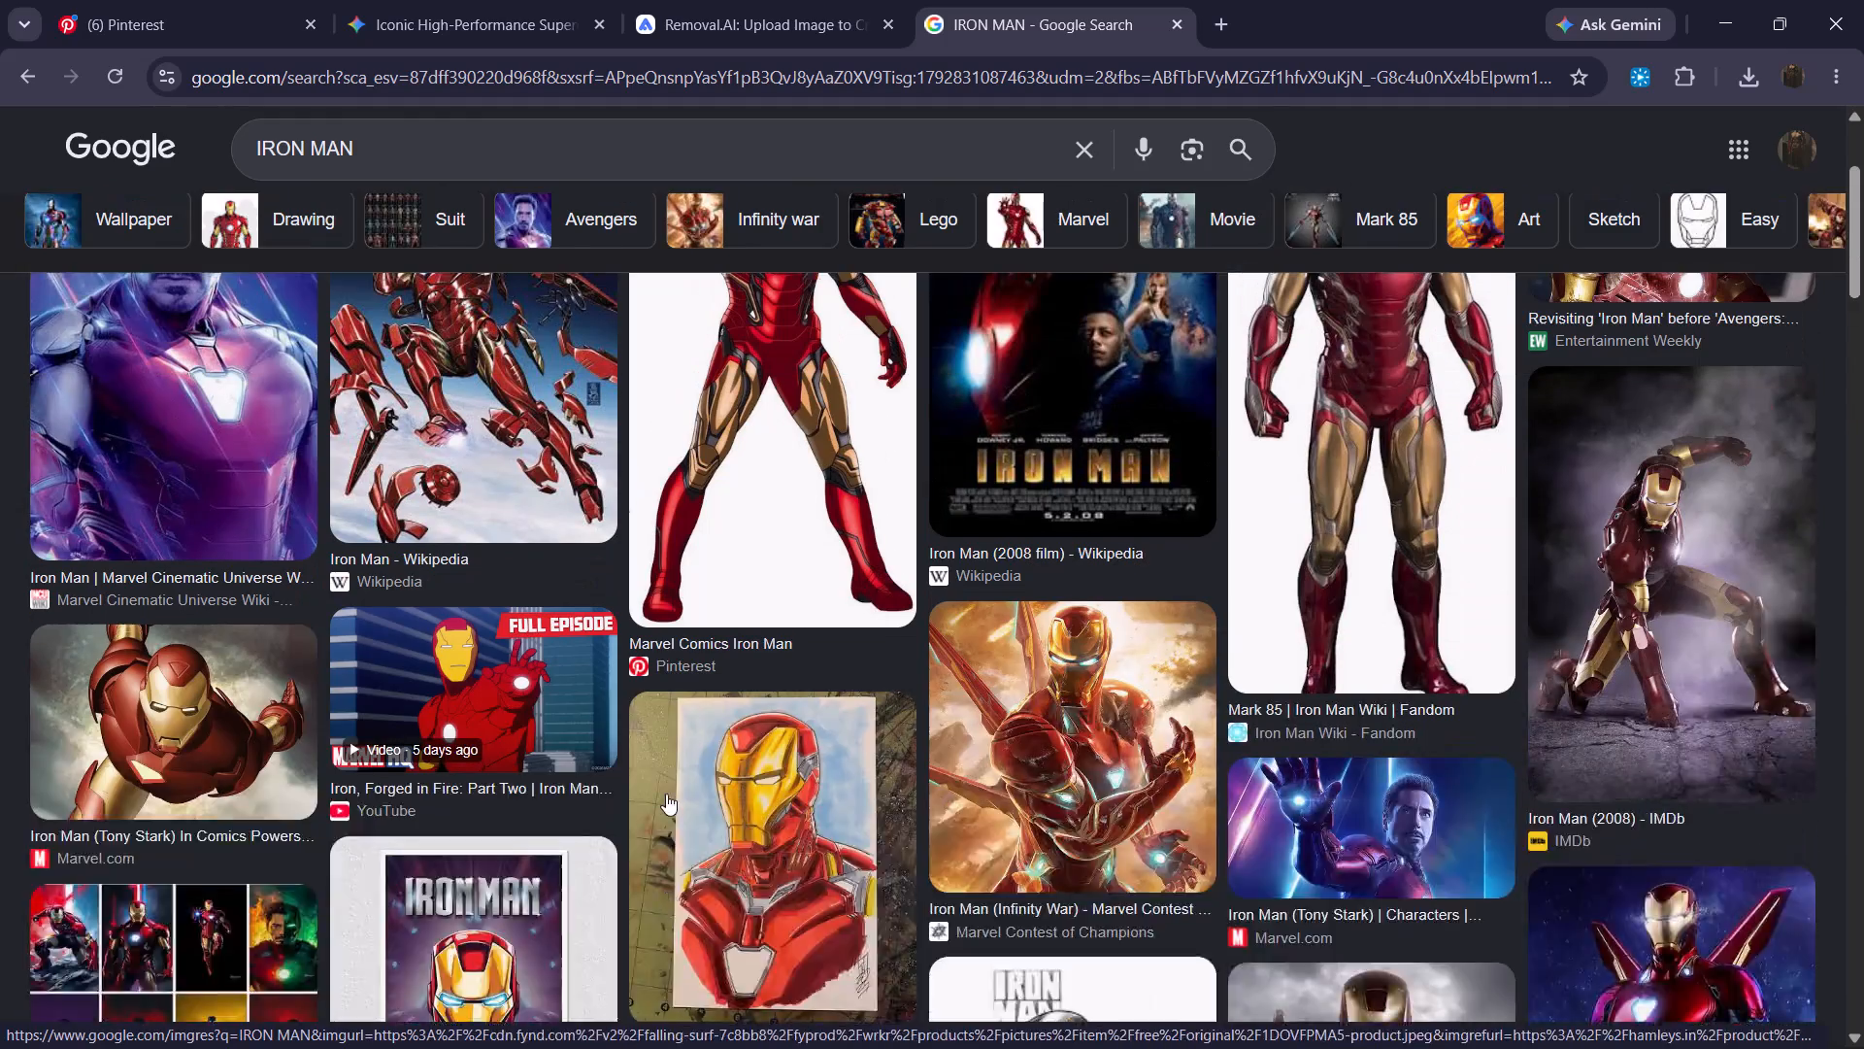
pyautogui.click(548, 186)
pyautogui.press('BackSpace')
pyautogui.press('BackSpace')
pyautogui.press('BackSpace')
pyautogui.press('BackSpace')
pyautogui.press('BackSpace')
pyautogui.press('BackSpace')
pyautogui.press('BackSpace')
pyautogui.press('BackSpace')
pyautogui.press('BackSpace')
pyautogui.press('BackSpace')
pyautogui.press('BackSpace')
pyautogui.press('BackSpace')
pyautogui.press('BackSpace')
pyautogui.press('BackSpace')
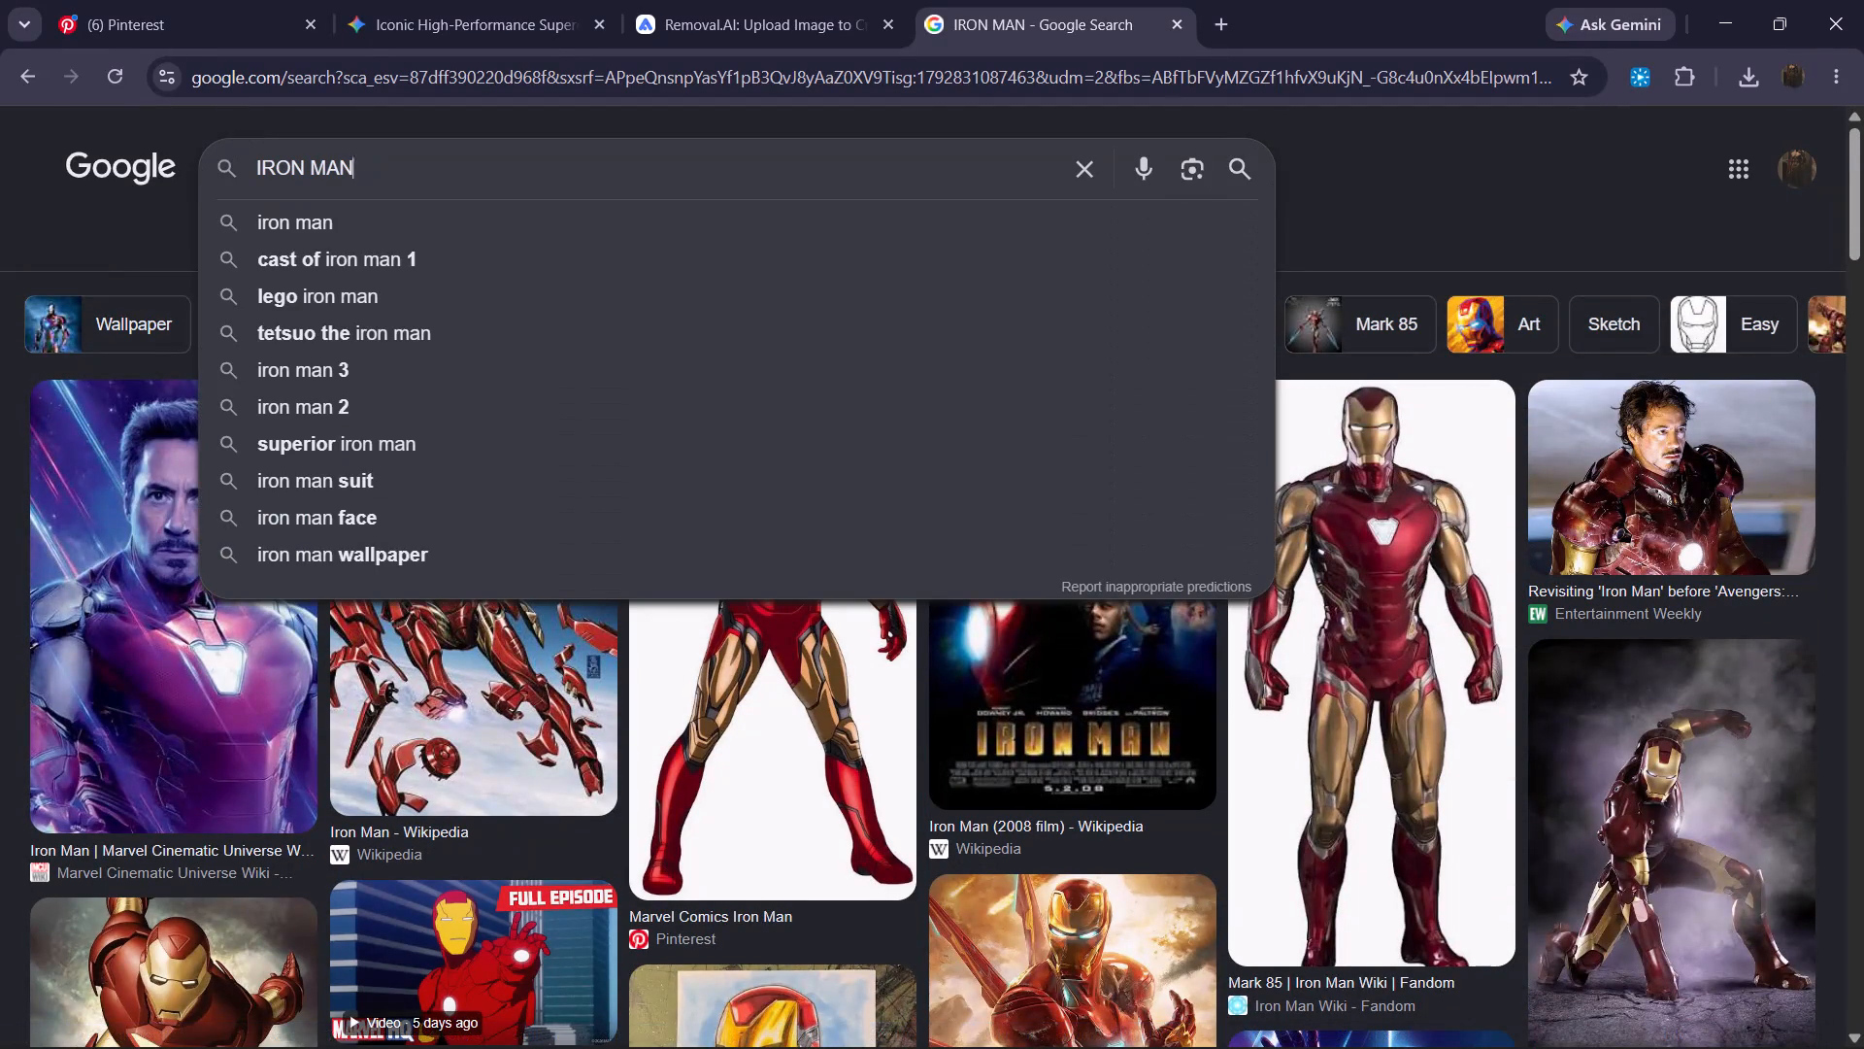
pyautogui.write('irom')
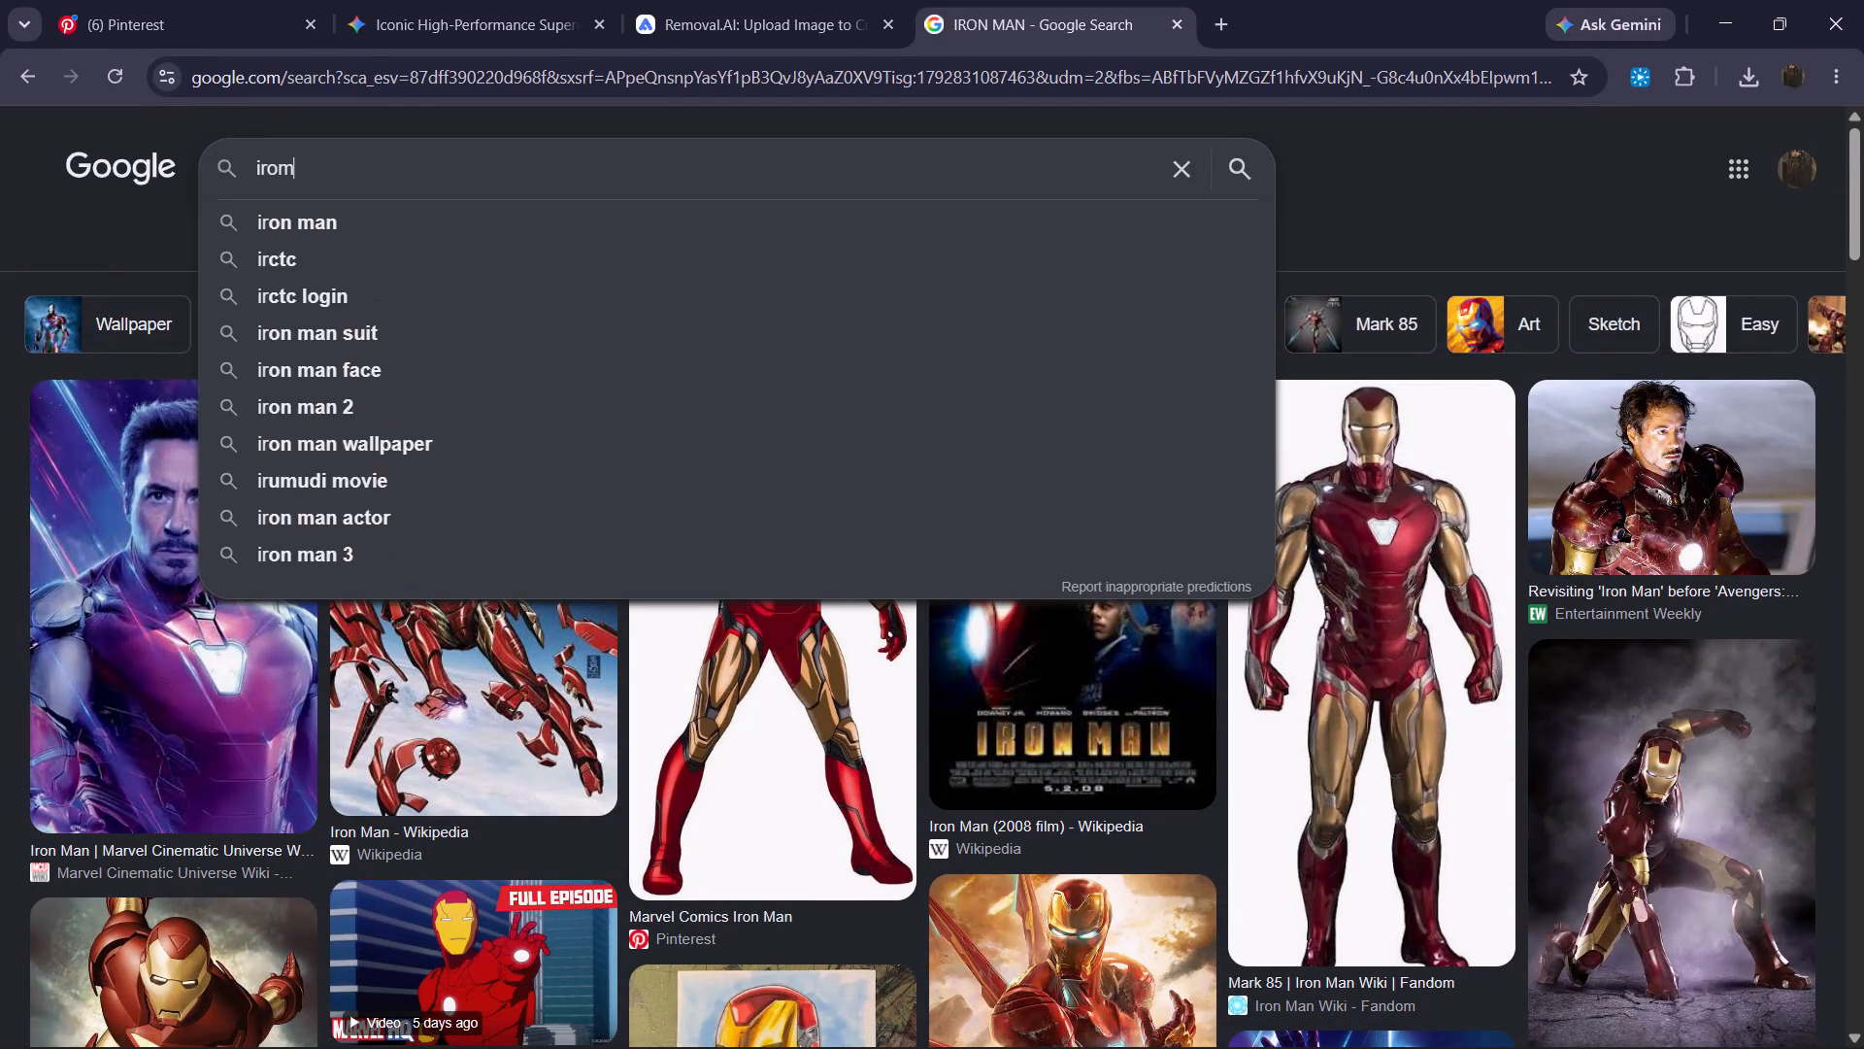
pyautogui.press('BackSpace')
pyautogui.write('n man')
pyautogui.press('space')
pyautogui.write('wallpaper')
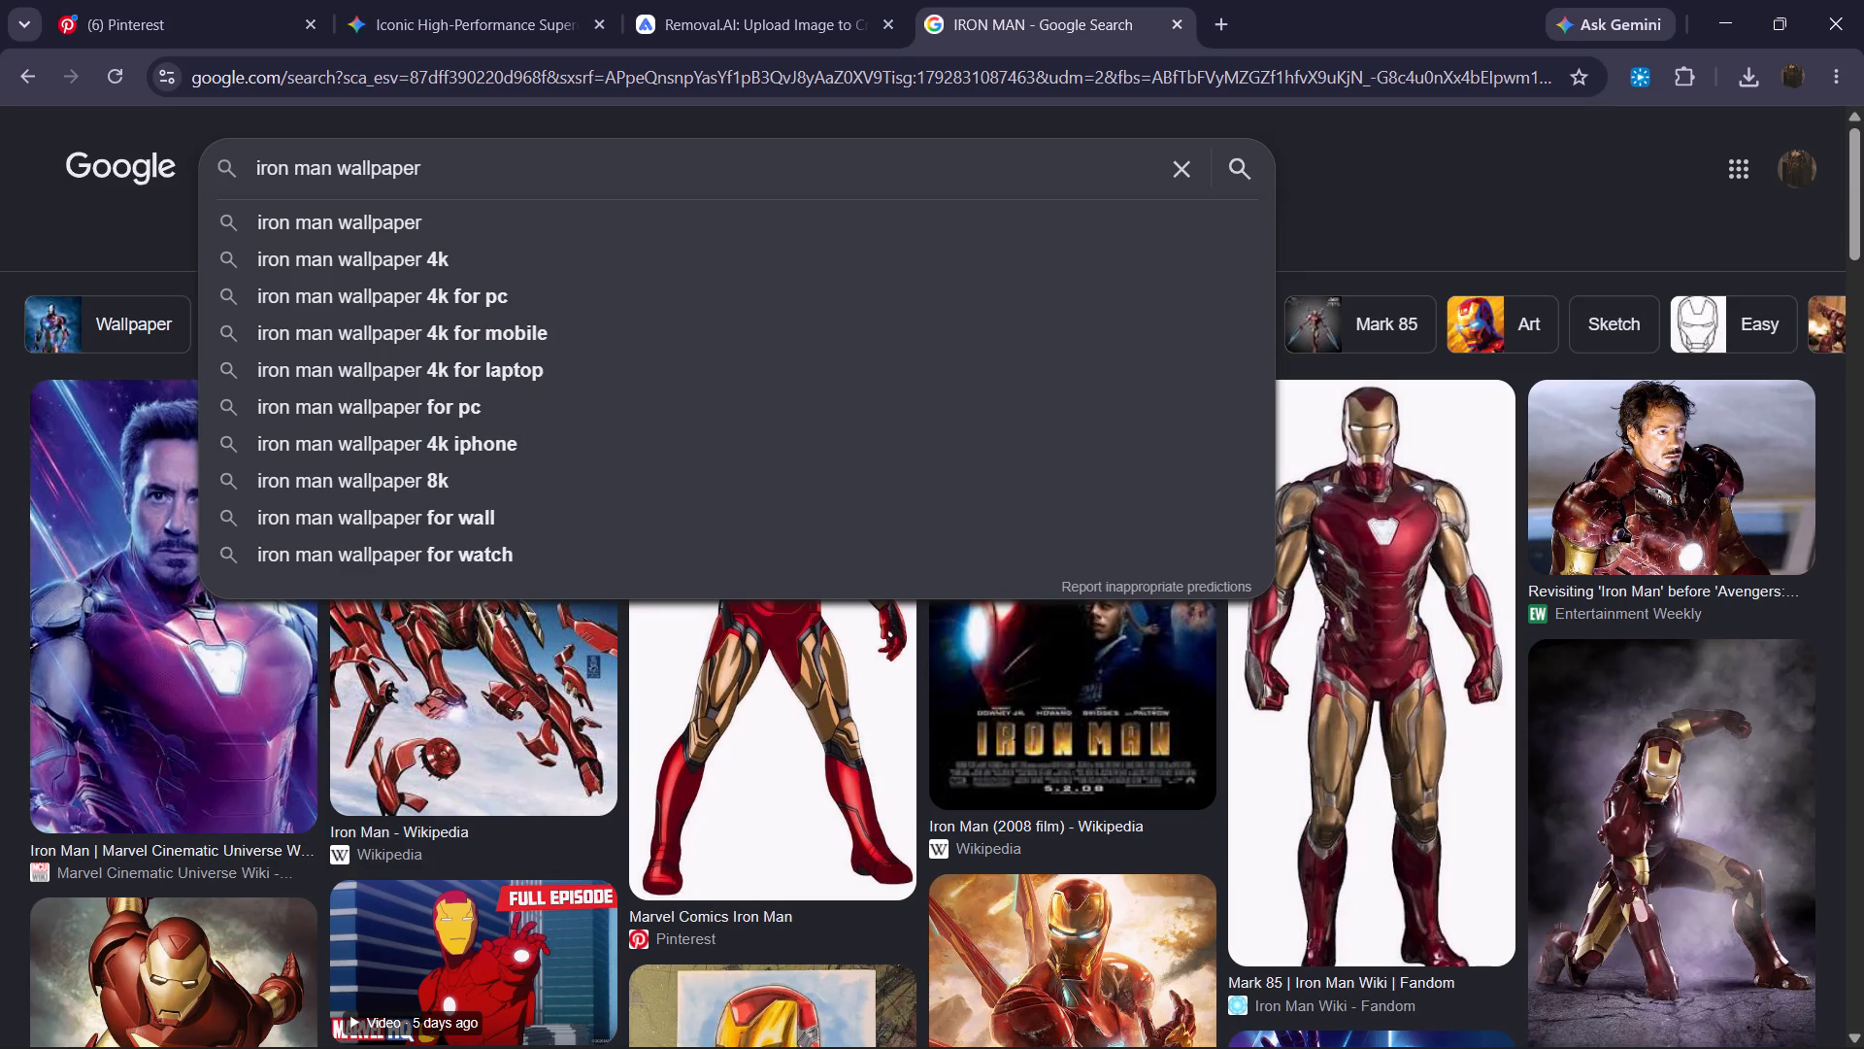
pyautogui.press('Return')
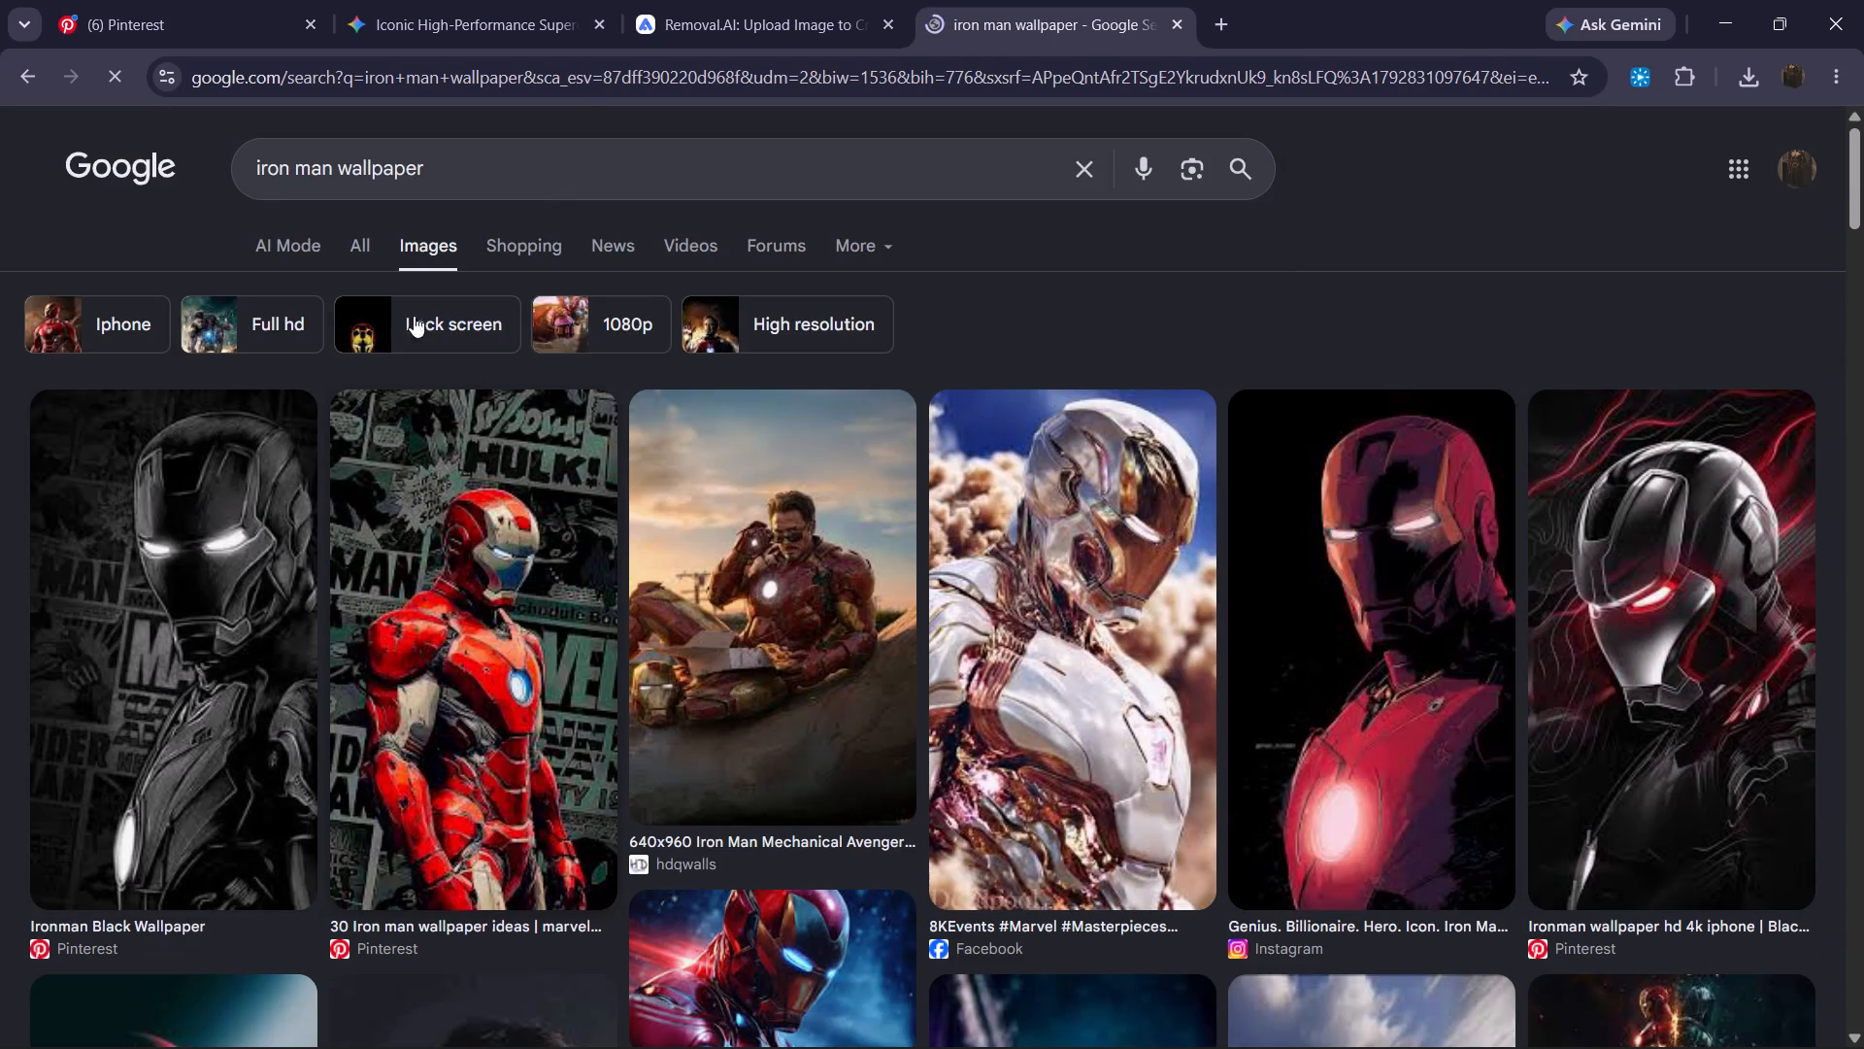
# Show all result types for the wallpaper search and open the "4K Iron Man Wallpapers" page on 4kwallpapers.com.
pyautogui.click(358, 246)
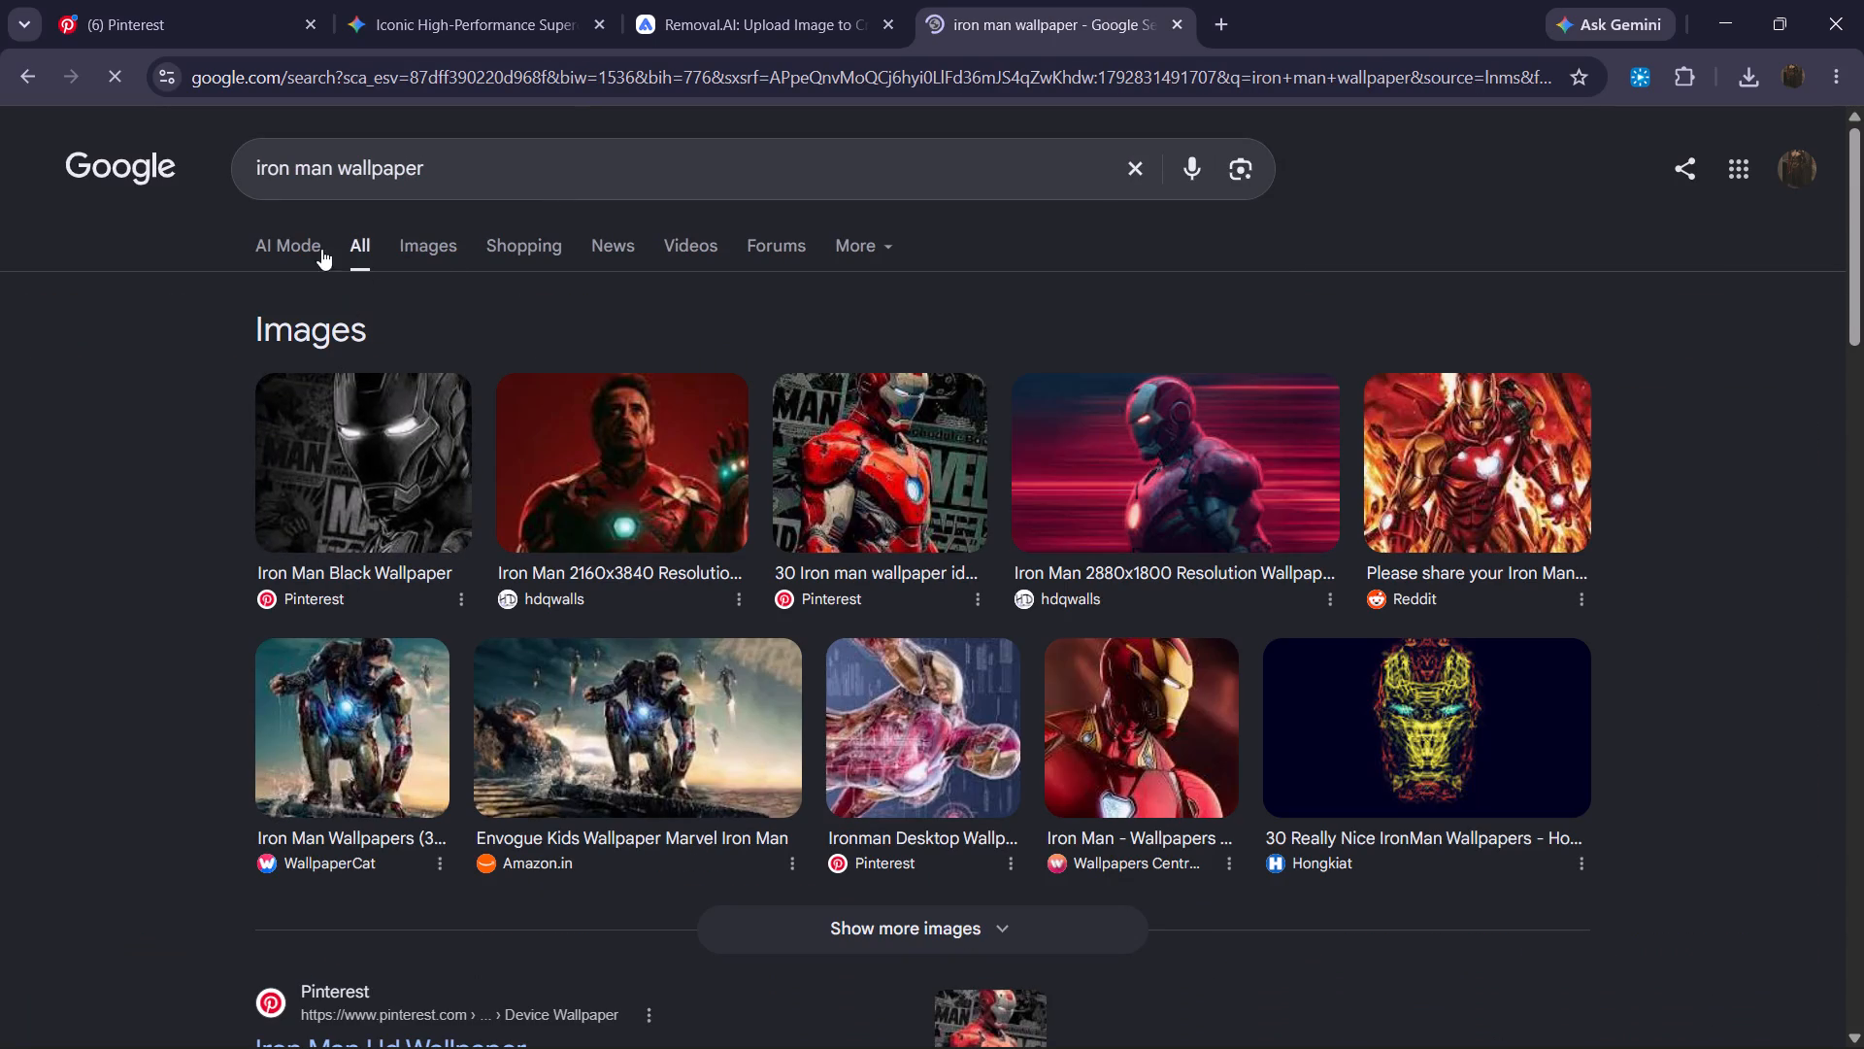
pyautogui.scroll(-3, 540, 489)
pyautogui.click(445, 849)
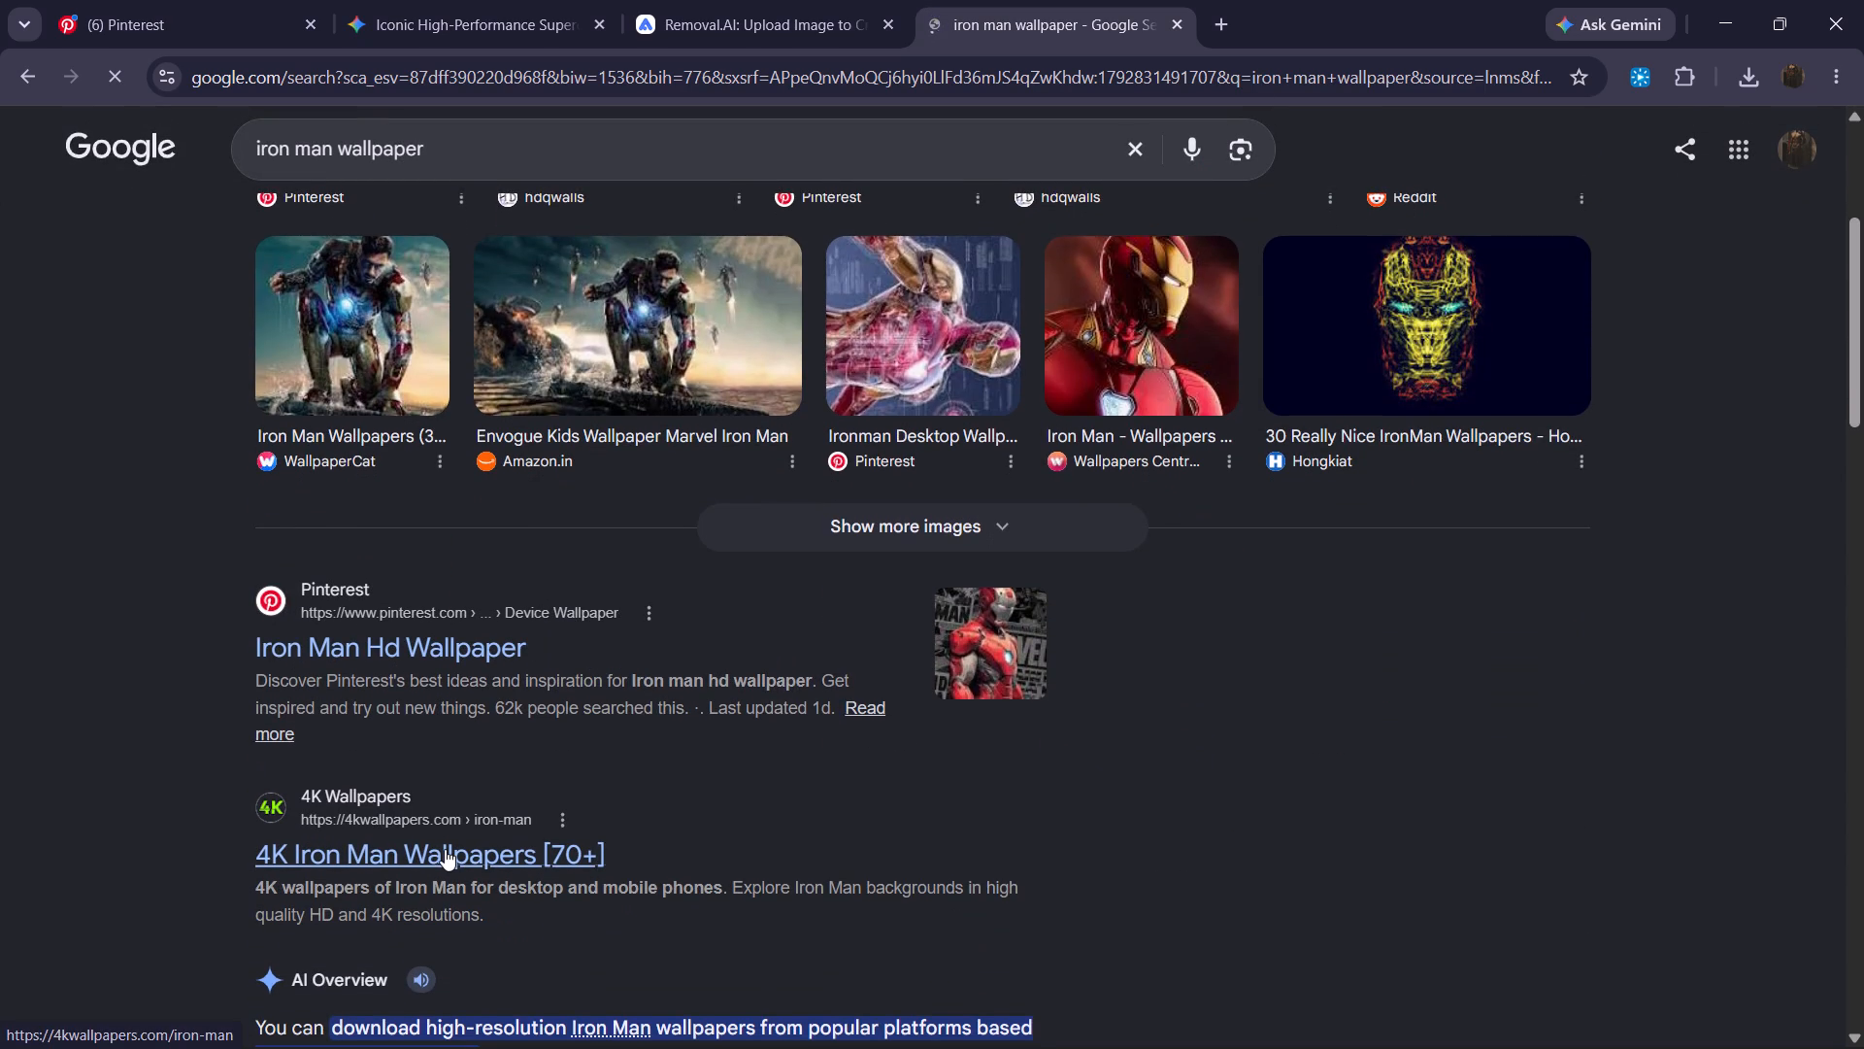
pyautogui.click(445, 849)
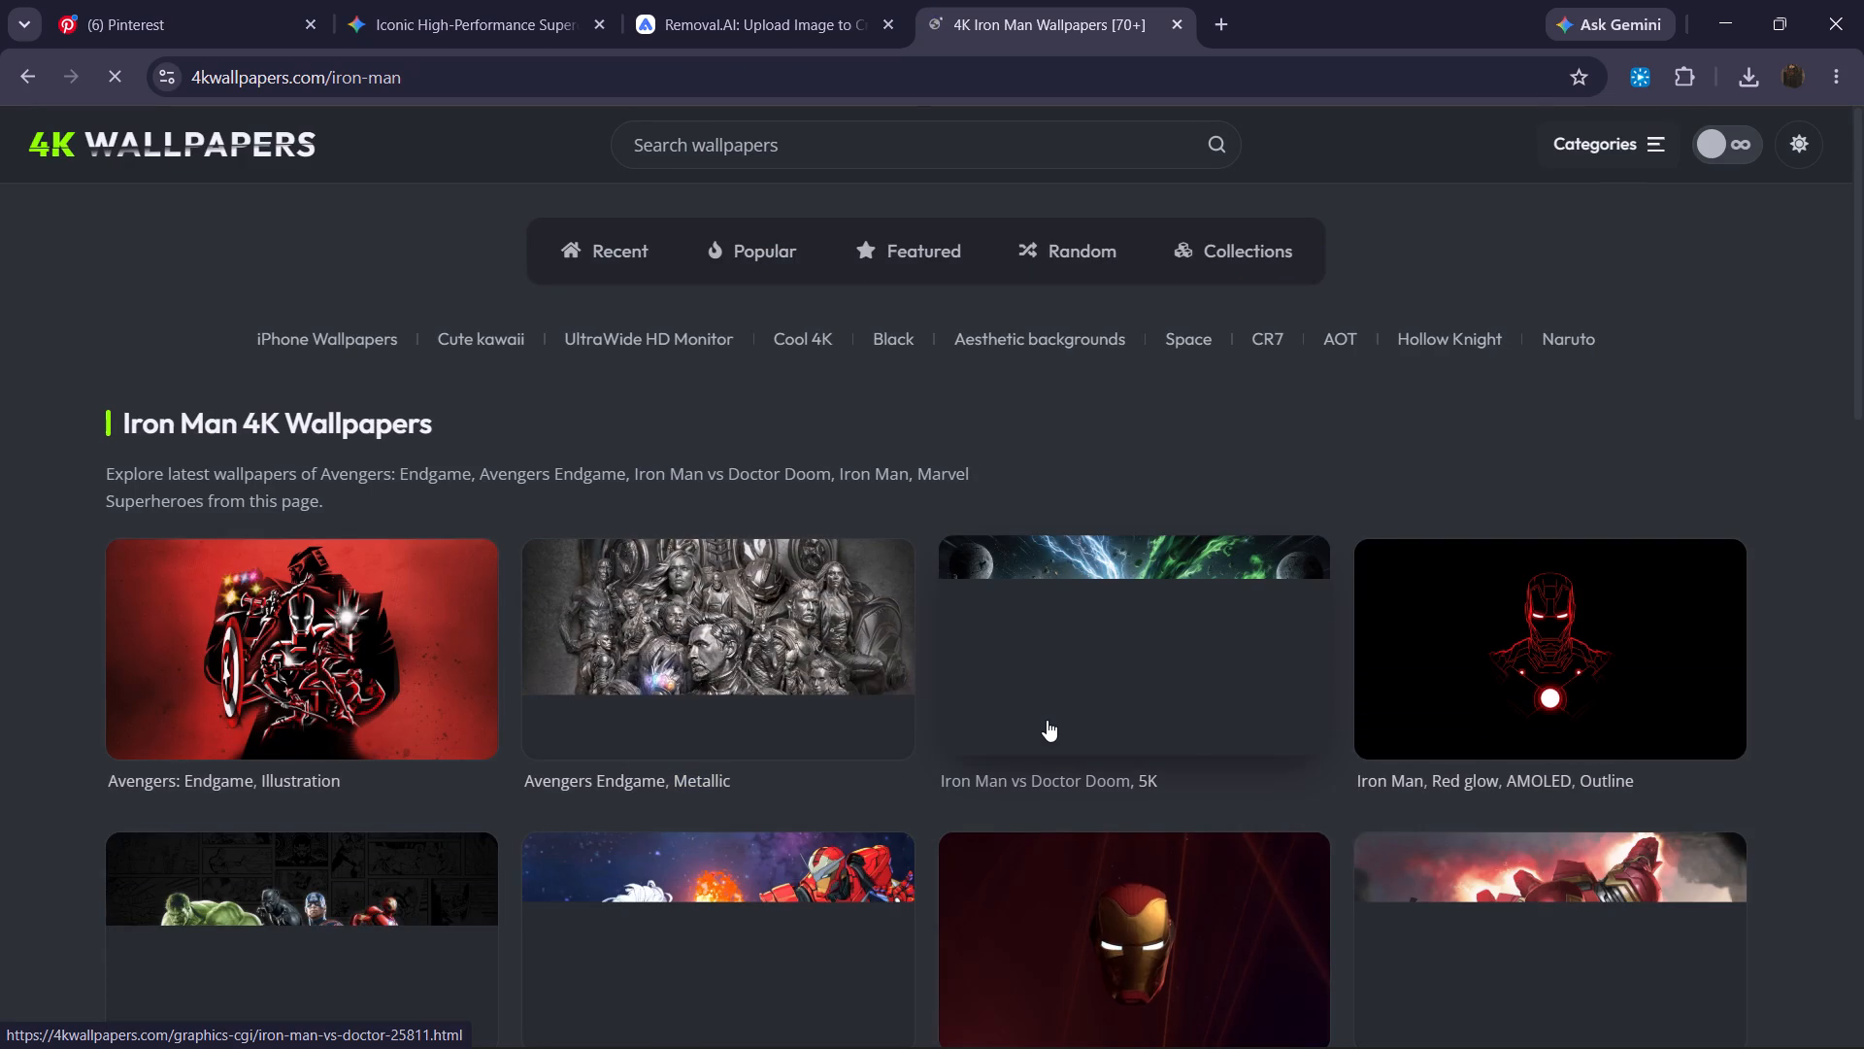
# Examine the Iron Man 4K wallpapers on this page for a suitable image.
pyautogui.scroll(-5, 1047, 720)
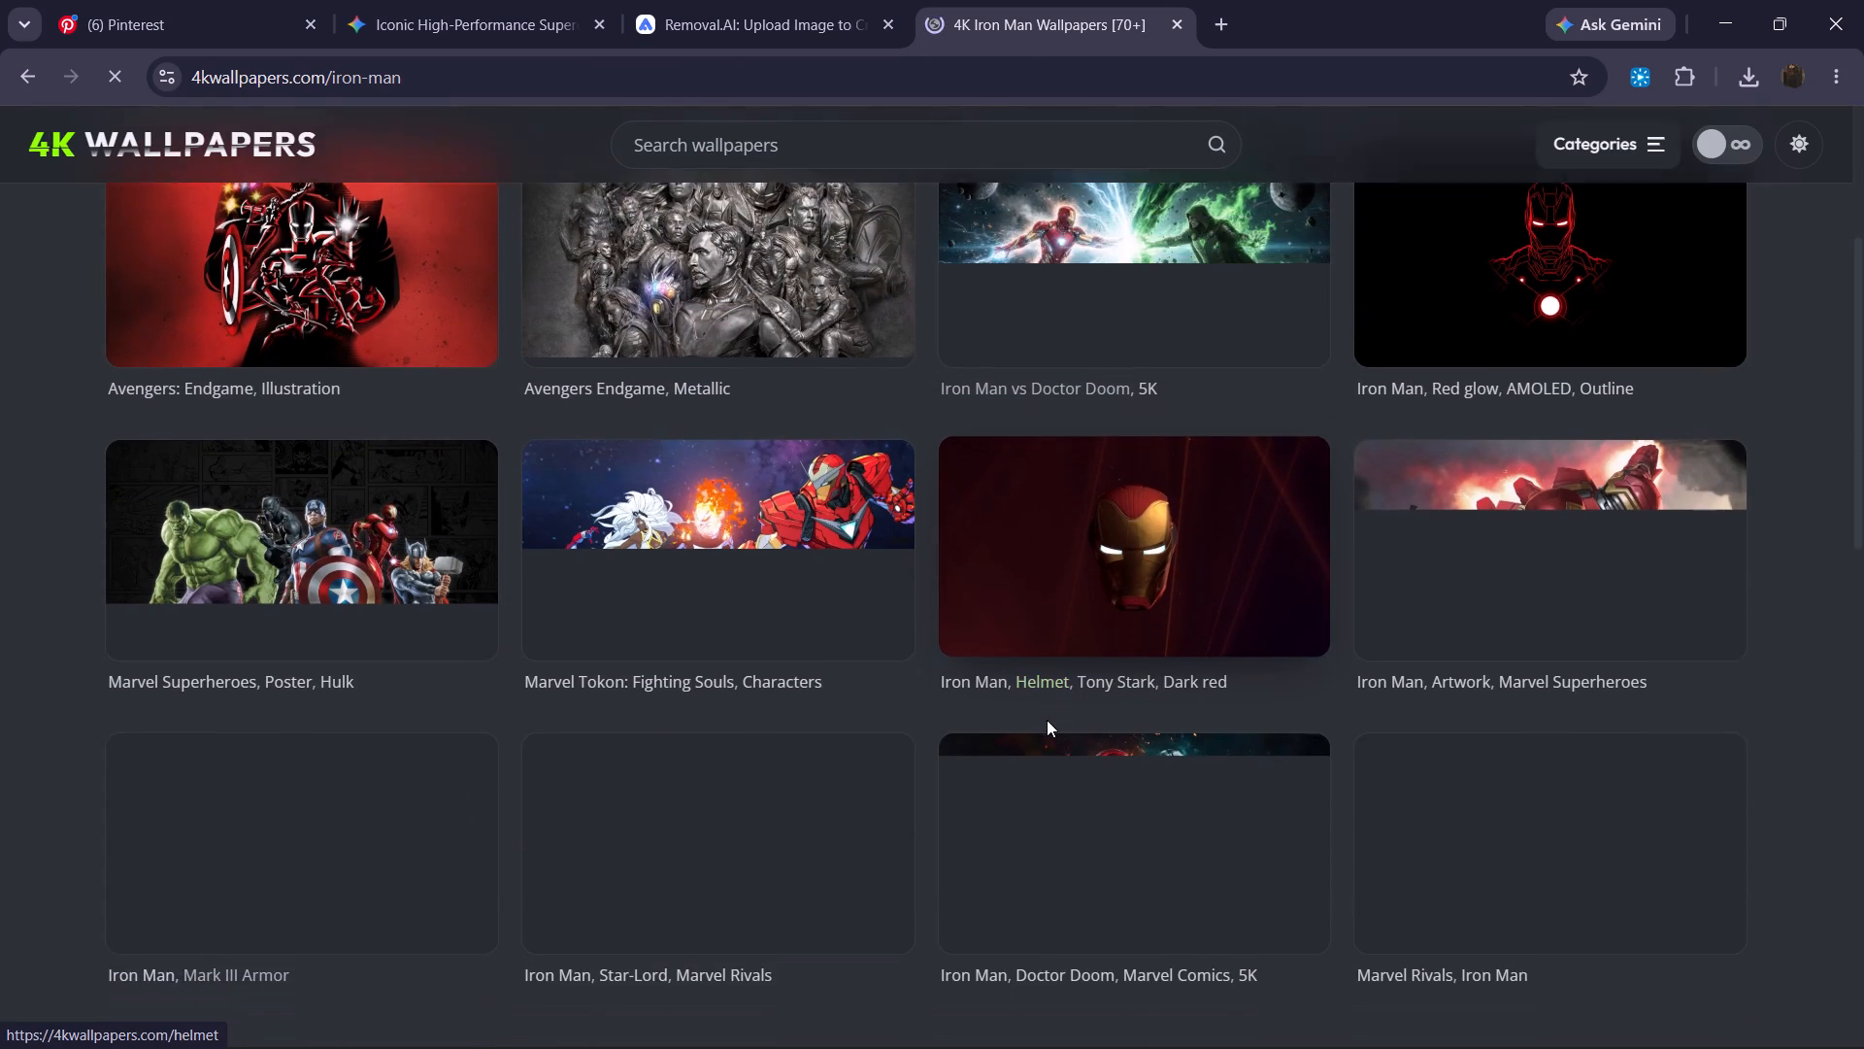
pyautogui.scroll(-2, 1047, 720)
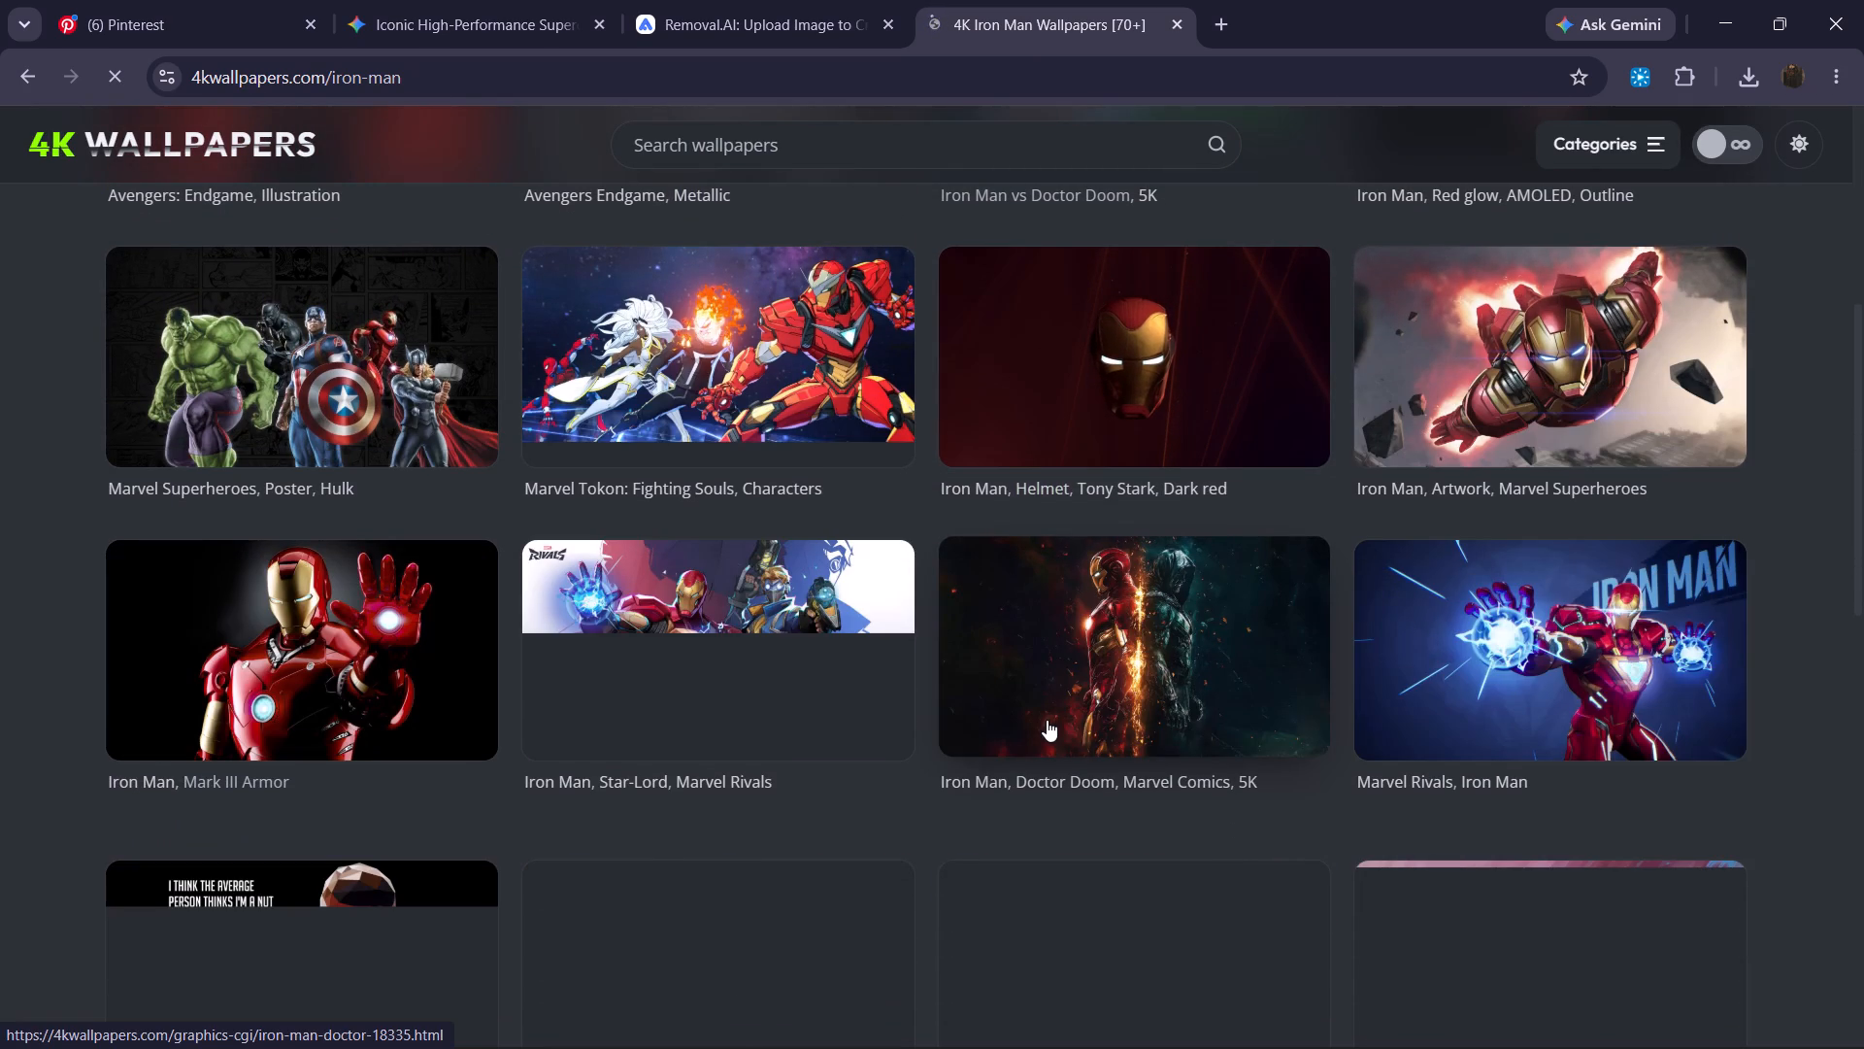
pyautogui.scroll(-4, 1047, 720)
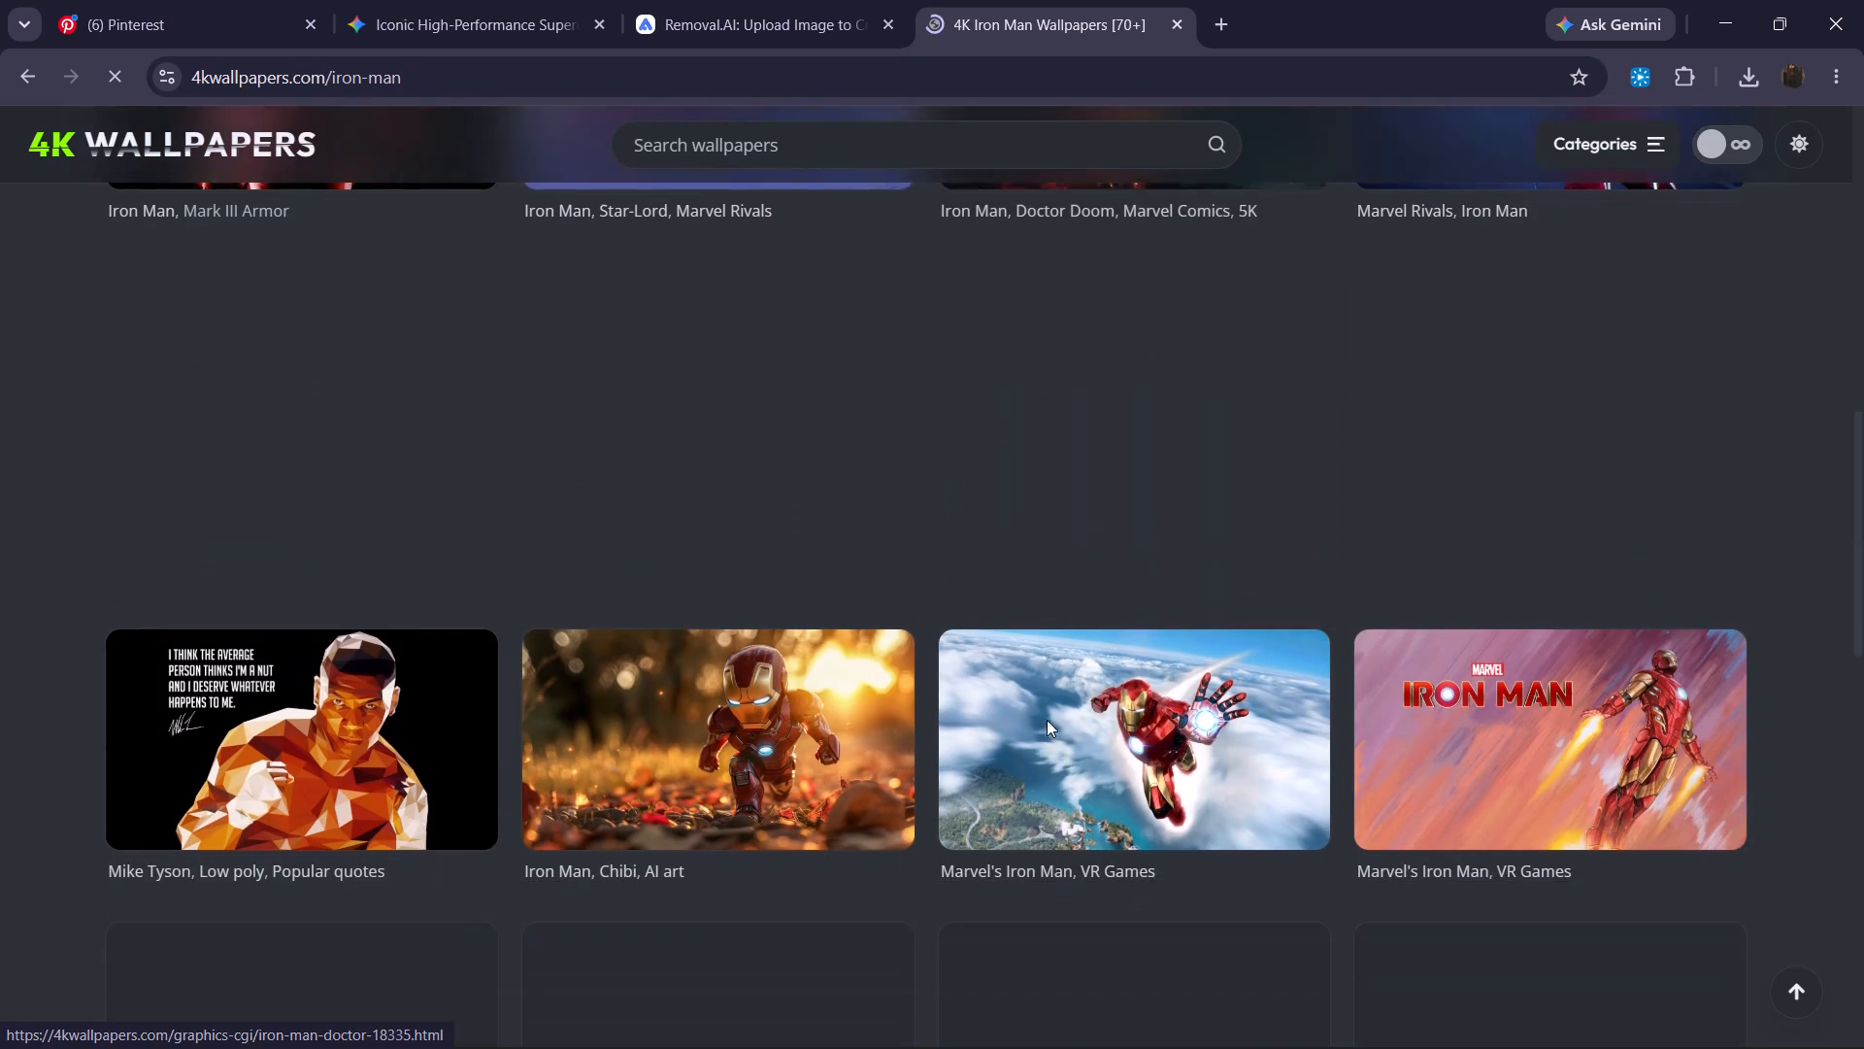
pyautogui.scroll(-1, 1047, 720)
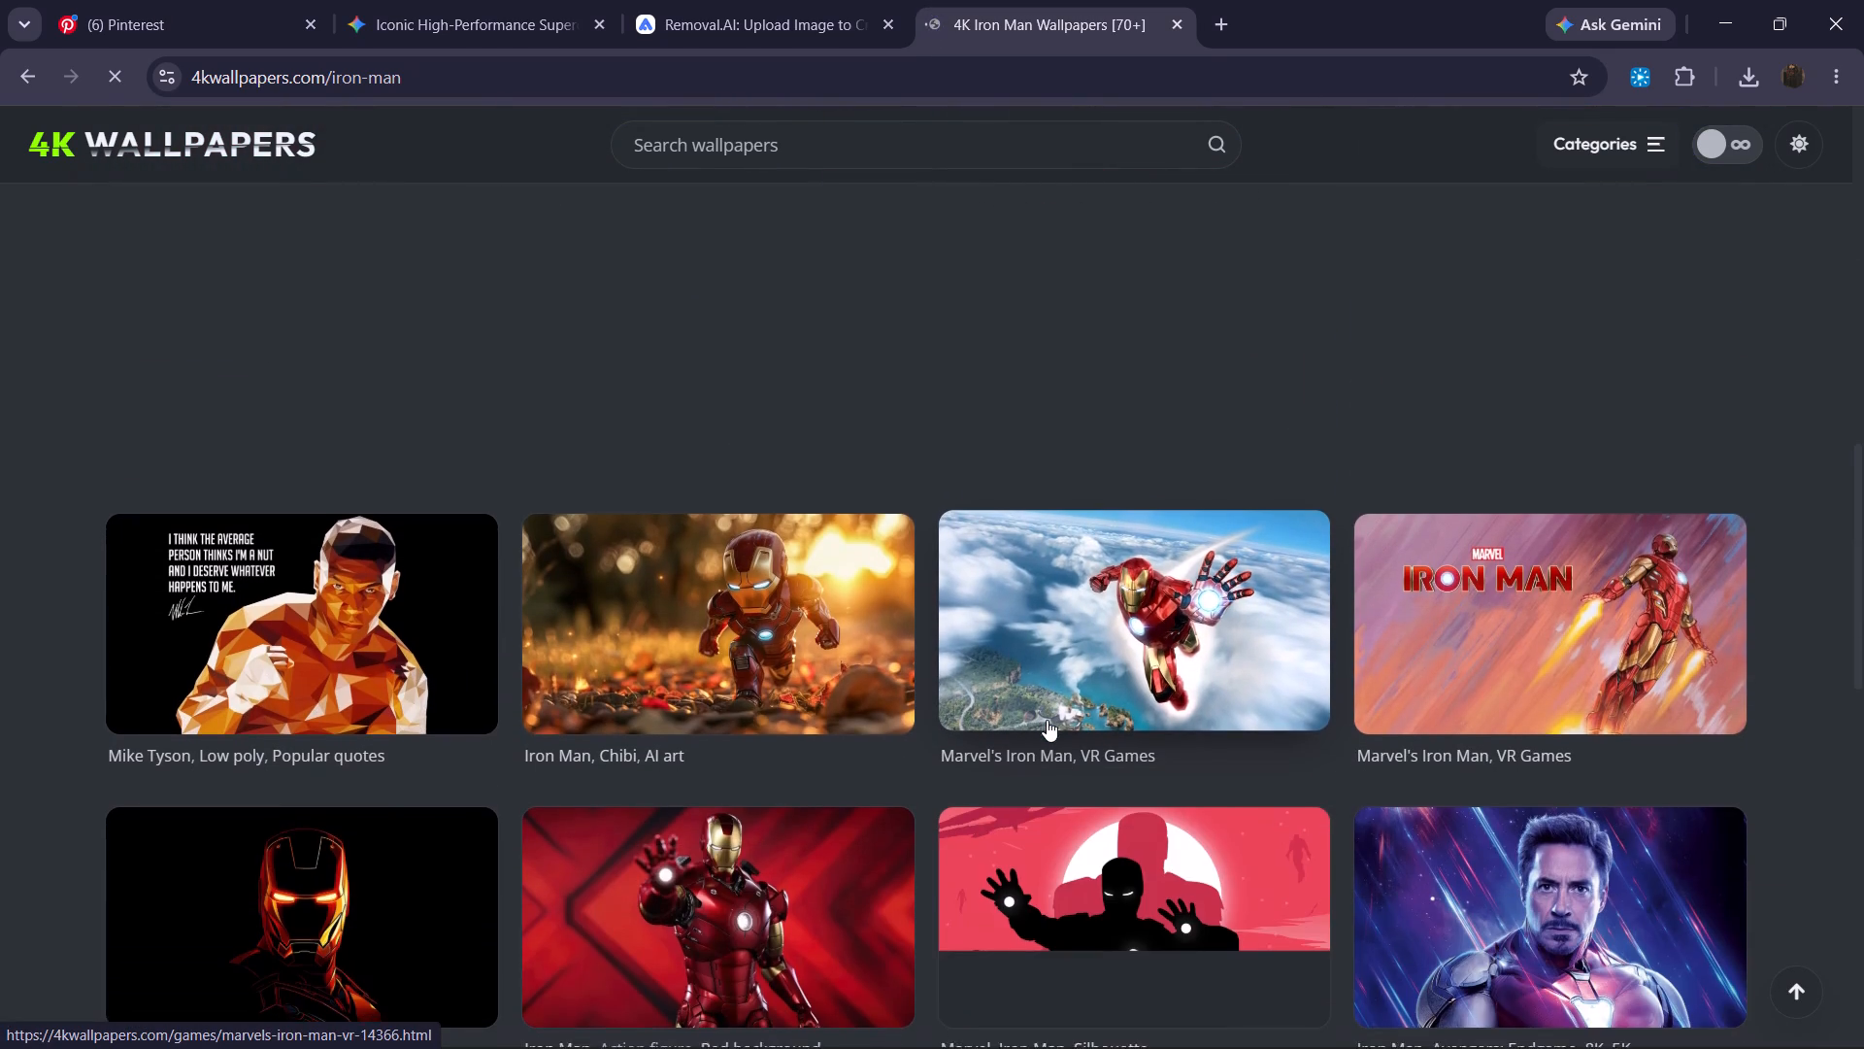
pyautogui.scroll(-4, 1047, 720)
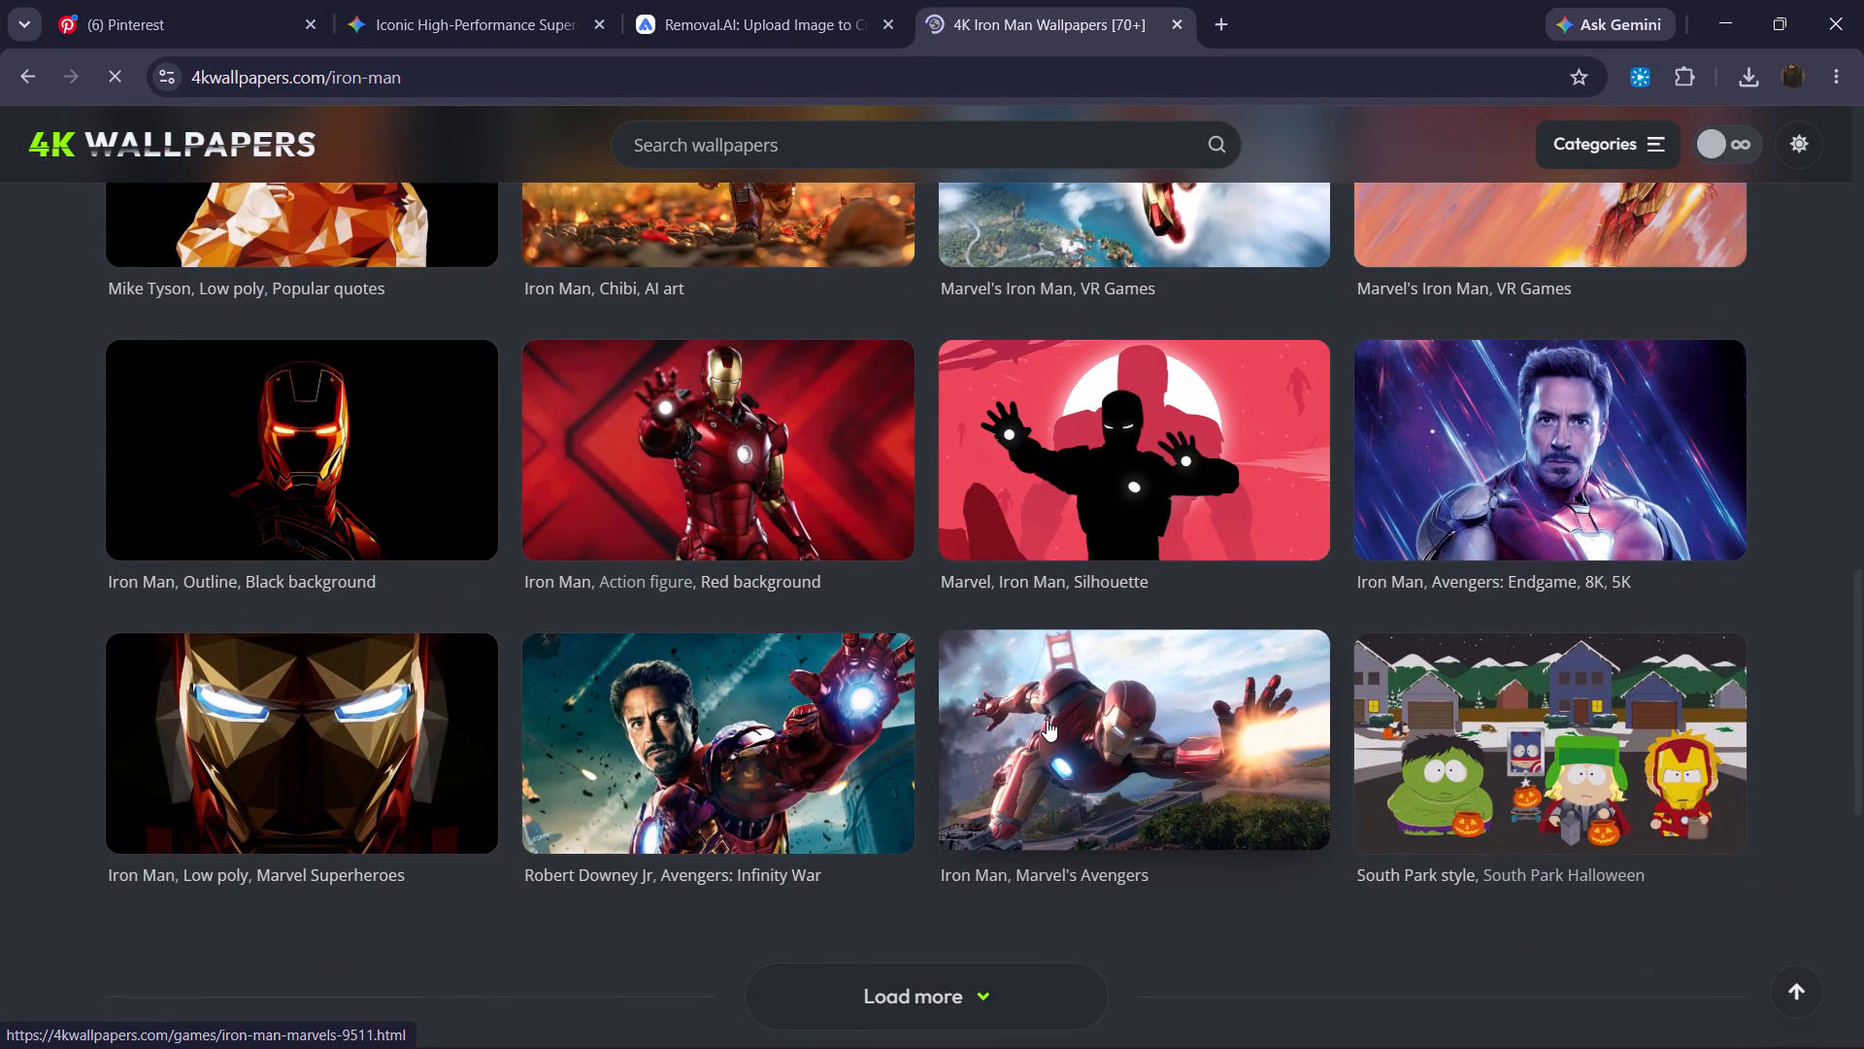
pyautogui.scroll(-7, 1047, 720)
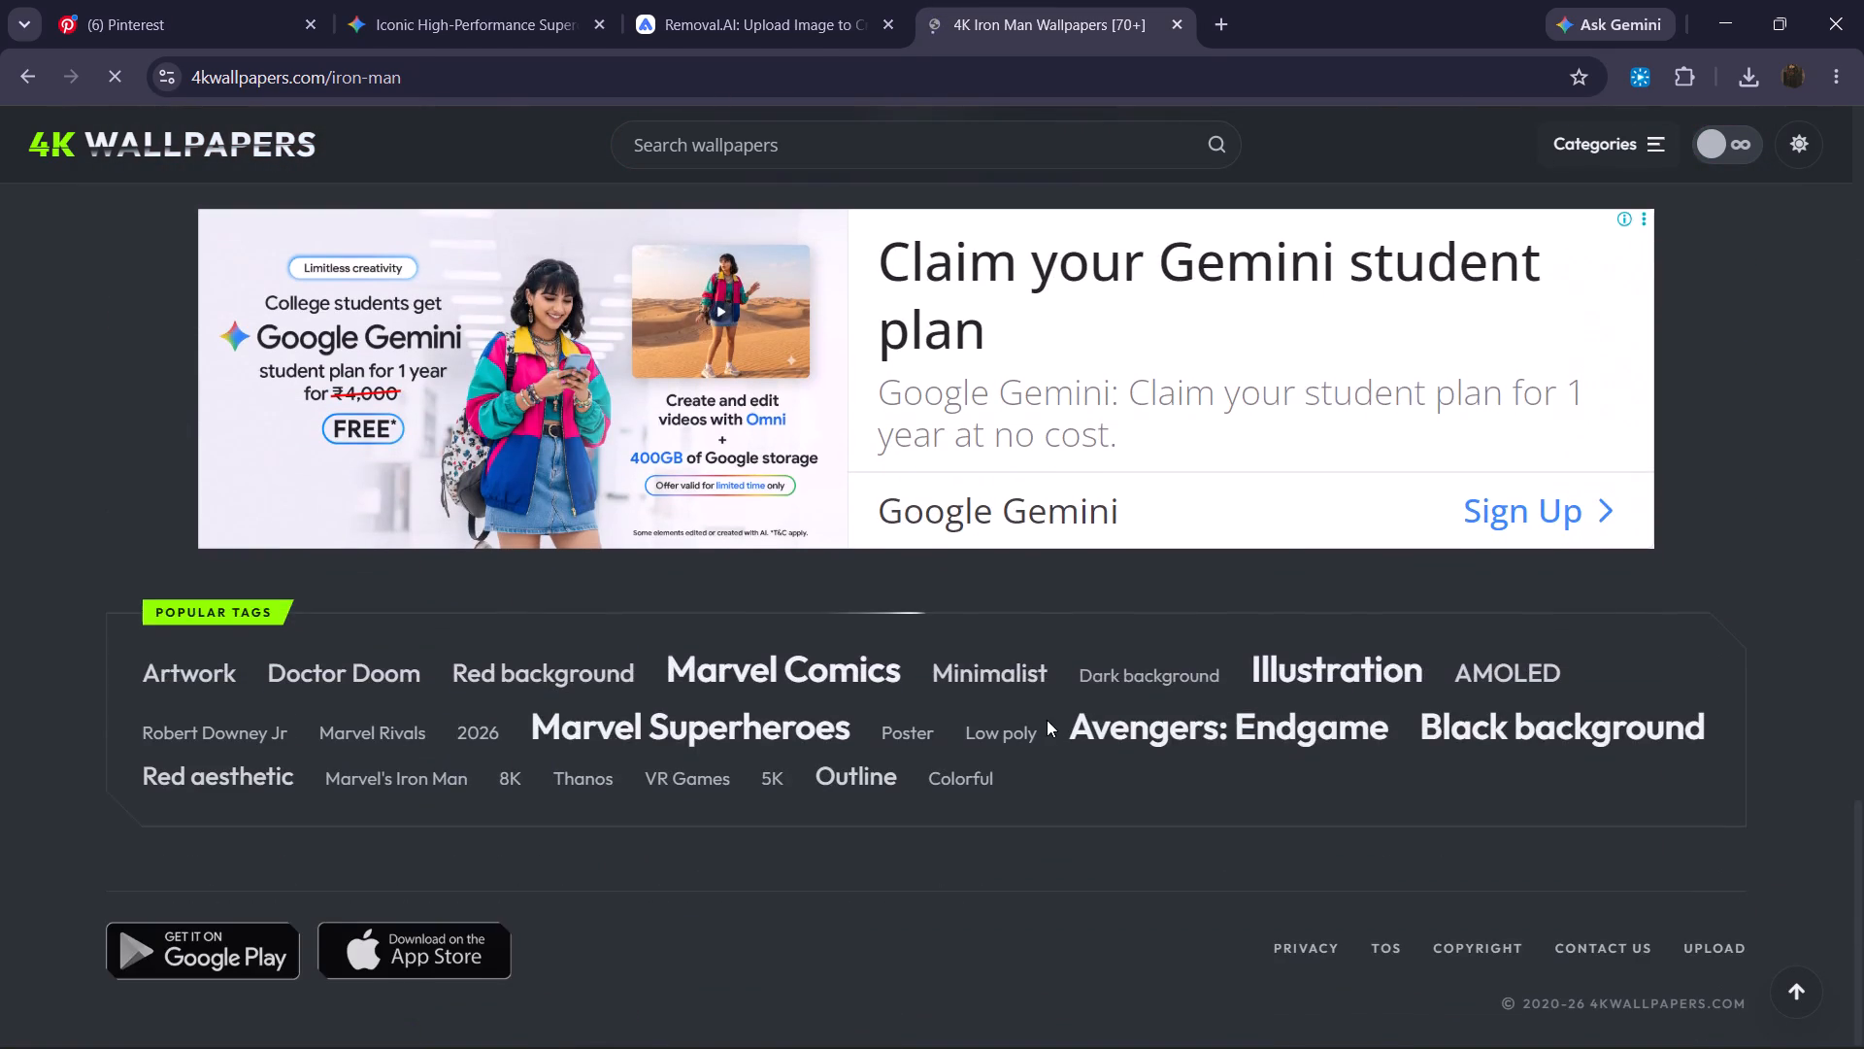
pyautogui.scroll(6, 1047, 720)
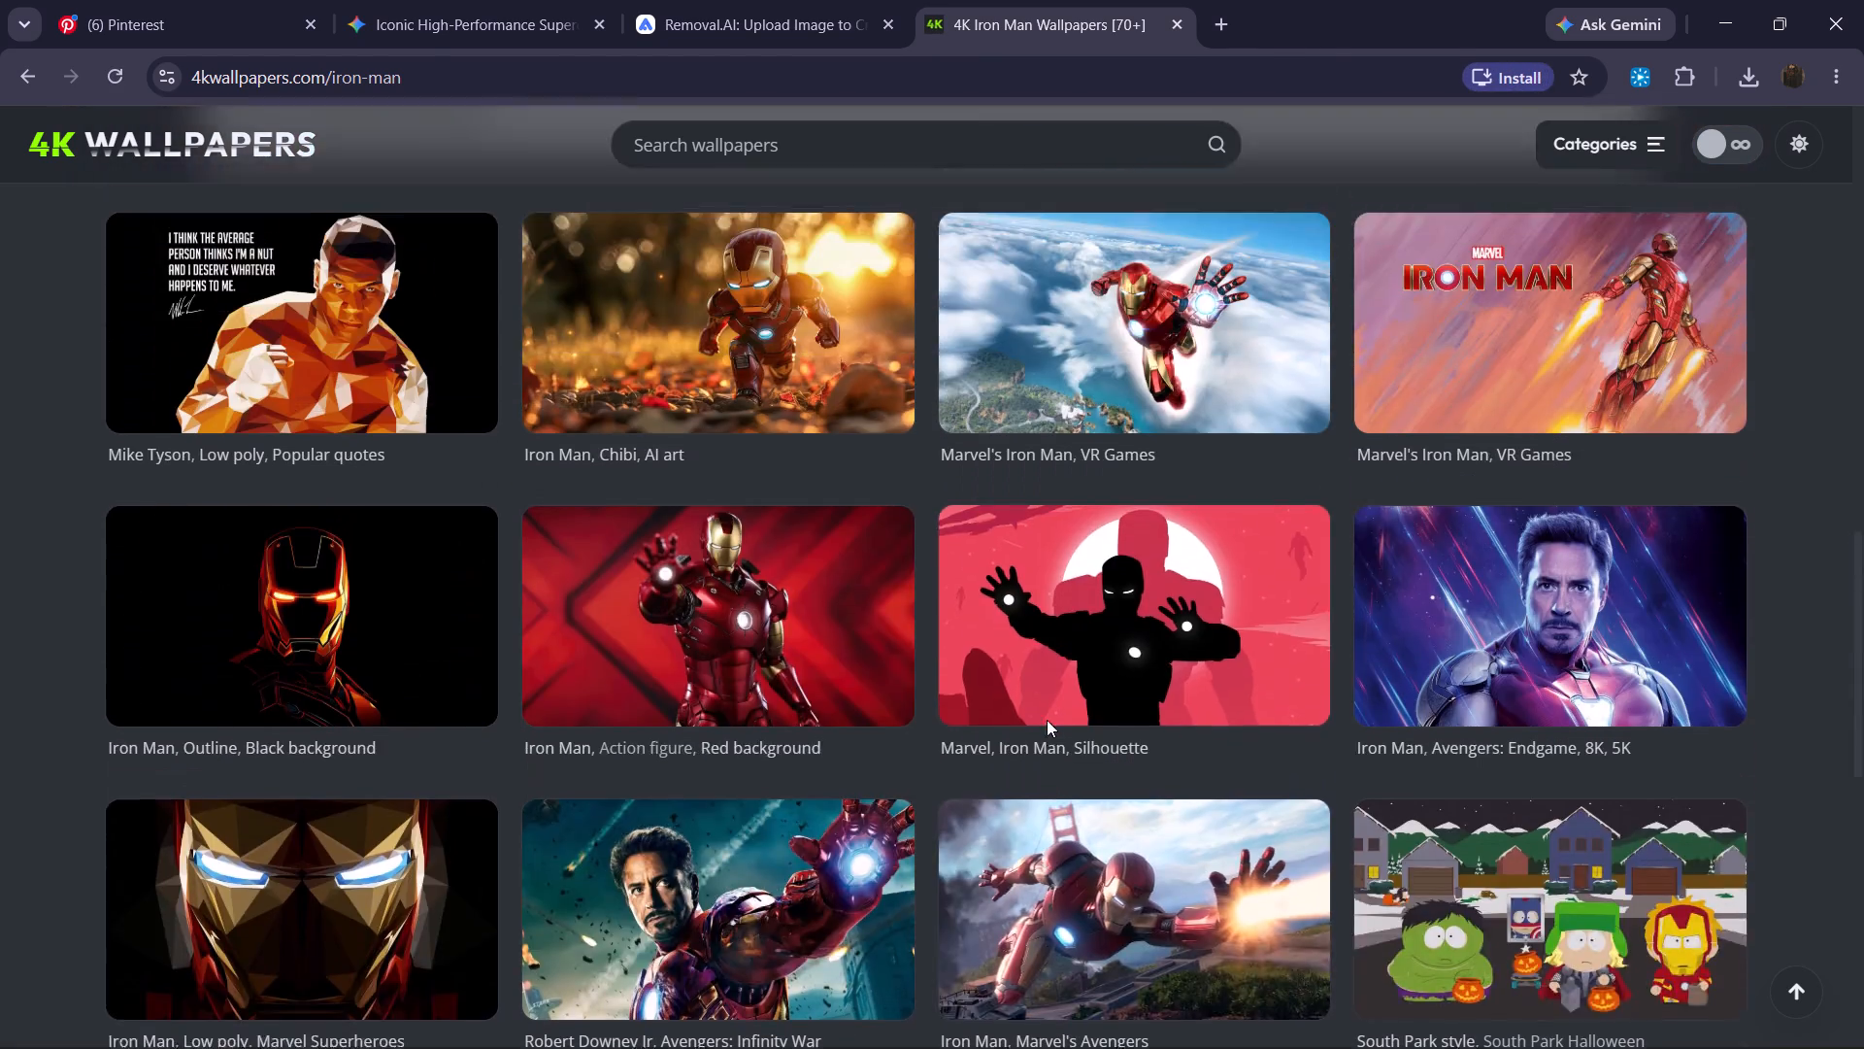
pyautogui.scroll(8, 1047, 720)
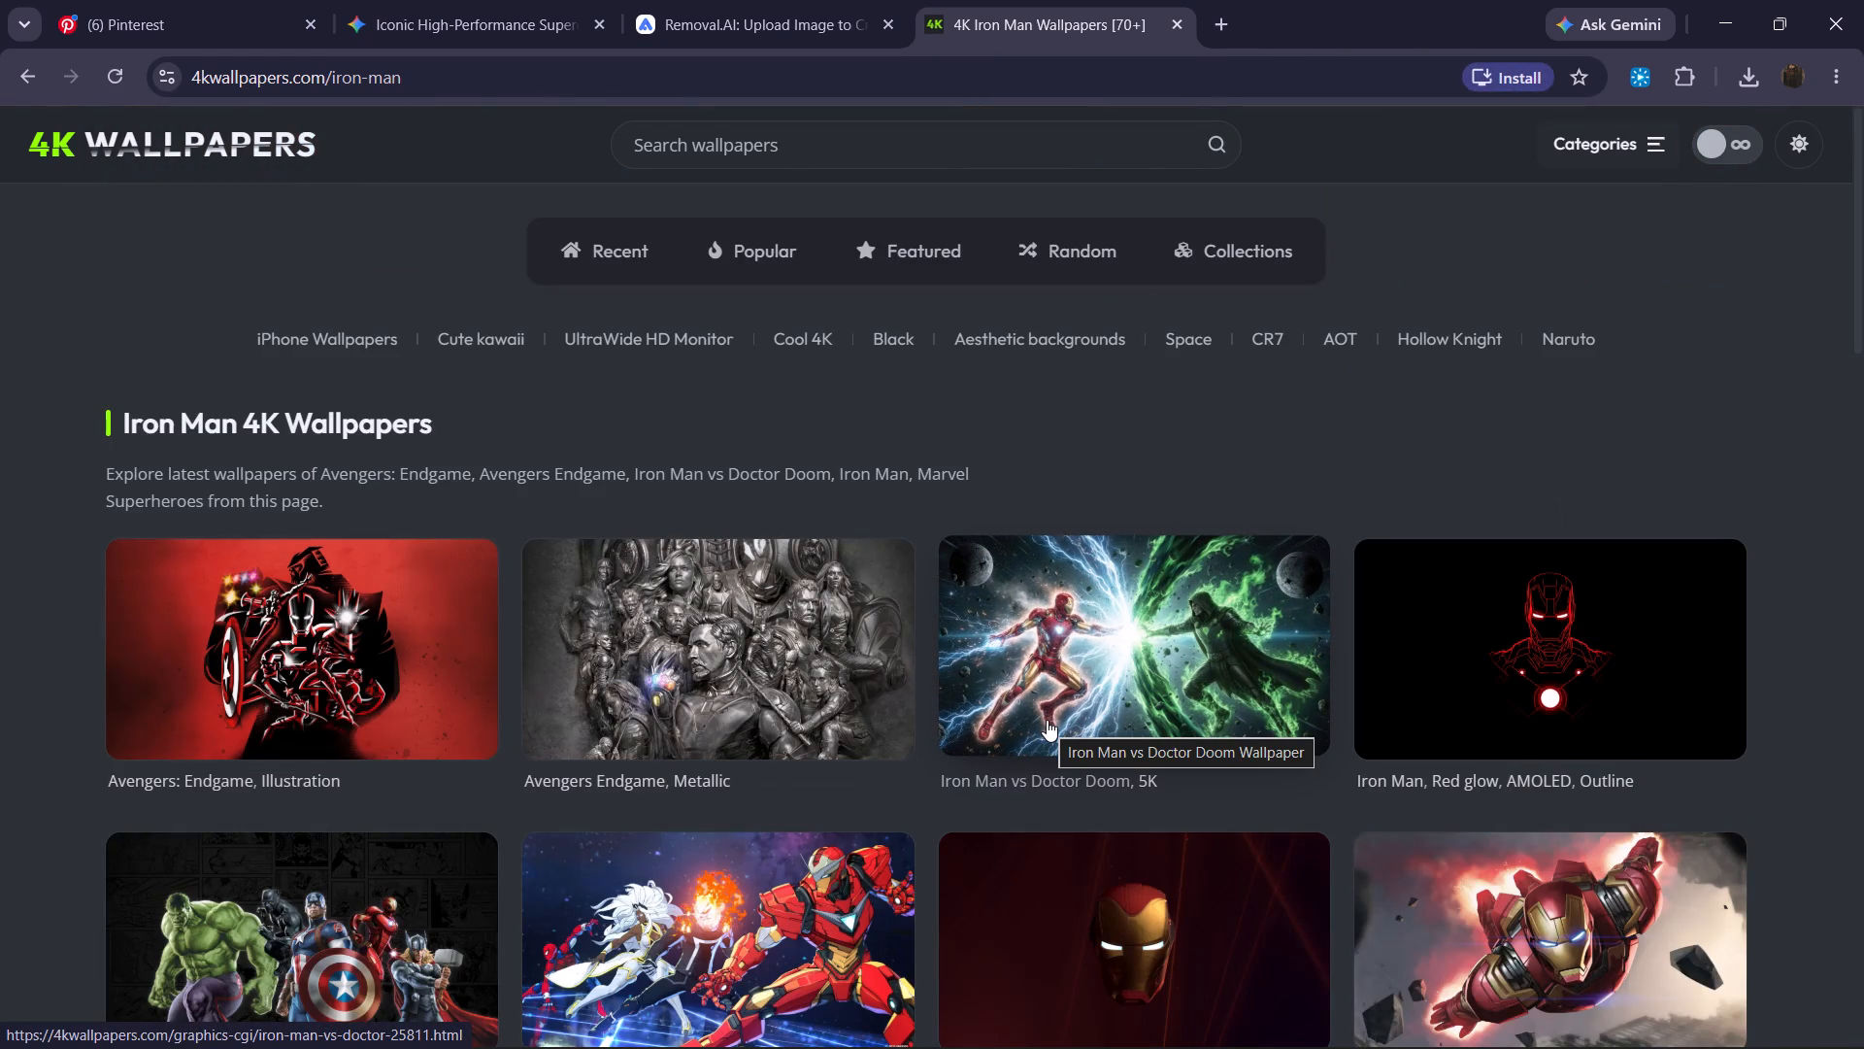
# Search the 4K Wallpapers site for "iron man".
pyautogui.click(825, 145)
pyautogui.write('iron man')
pyautogui.press('Return')
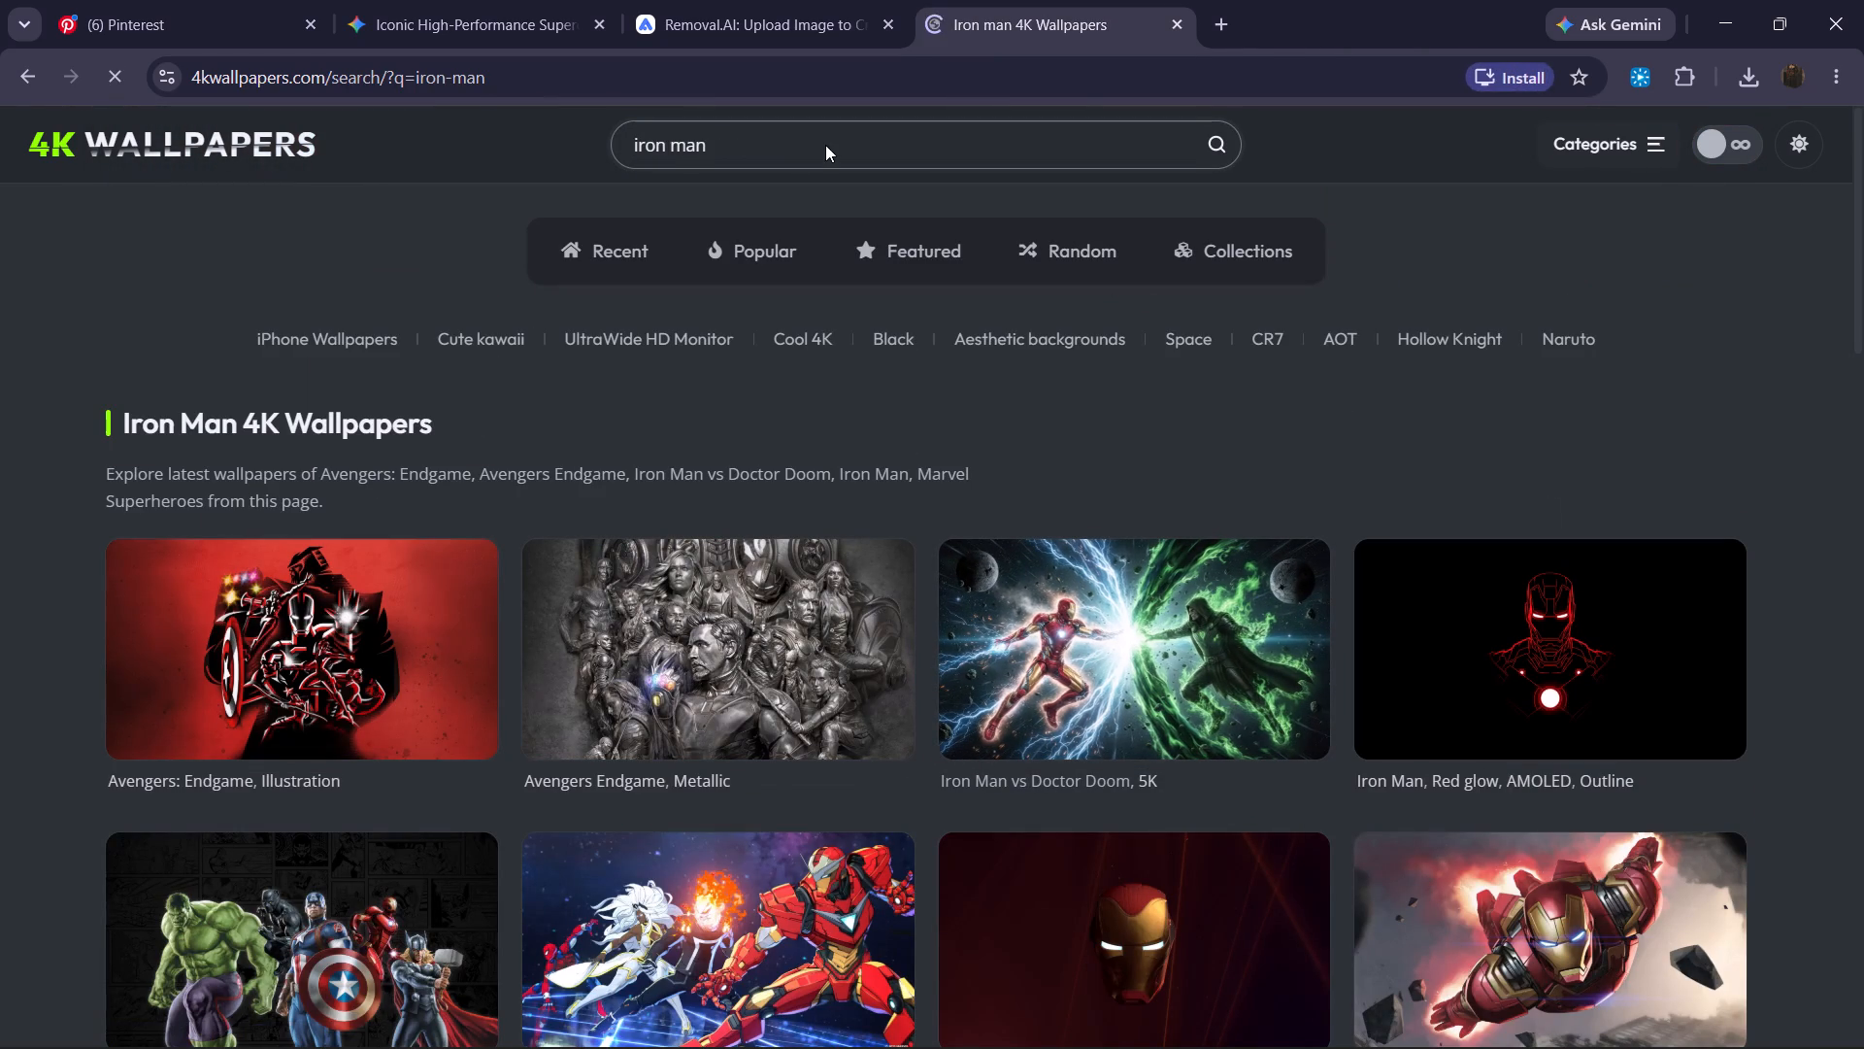
# Look through the site's Iron Man search results, loading an additional batch of wallpapers to examine.
pyautogui.scroll(-5, 711, 556)
pyautogui.hscroll(1, 711, 556)
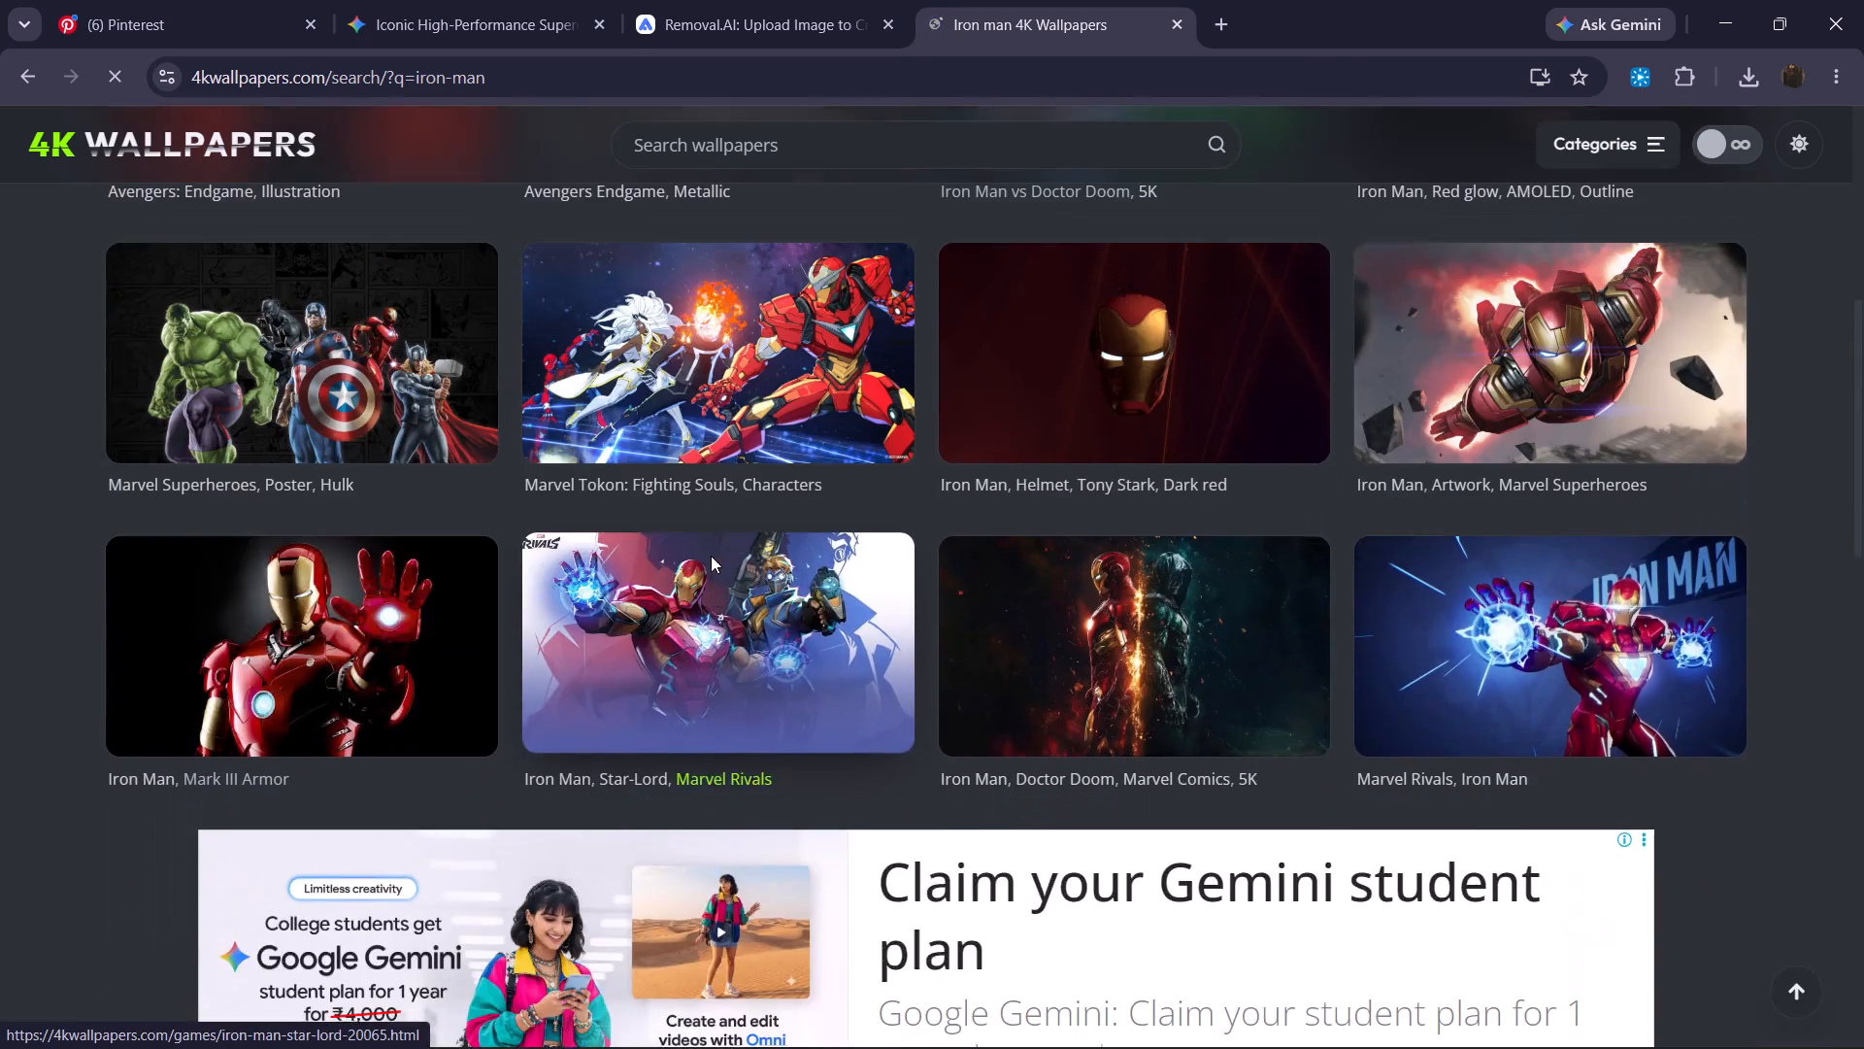
pyautogui.hscroll(1, 711, 556)
pyautogui.scroll(-4, 711, 556)
pyautogui.scroll(2, 711, 556)
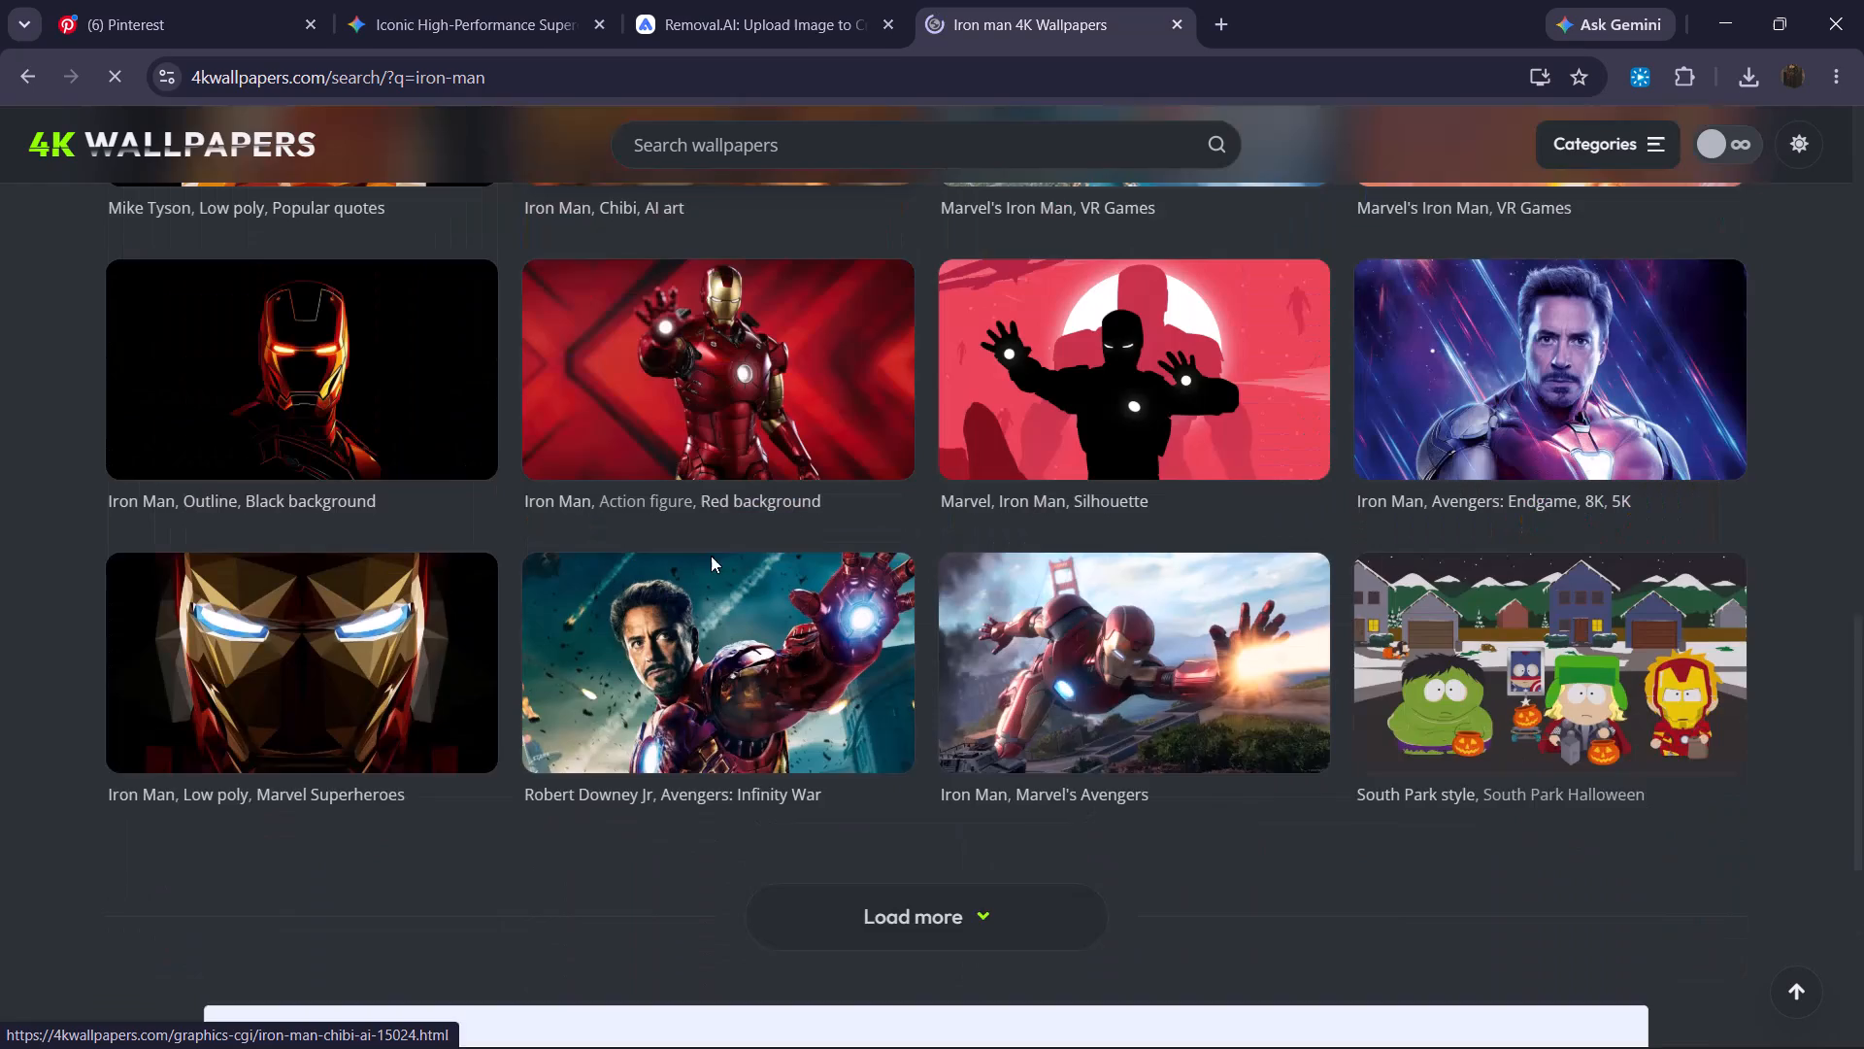
pyautogui.scroll(-1, 711, 556)
pyautogui.click(953, 808)
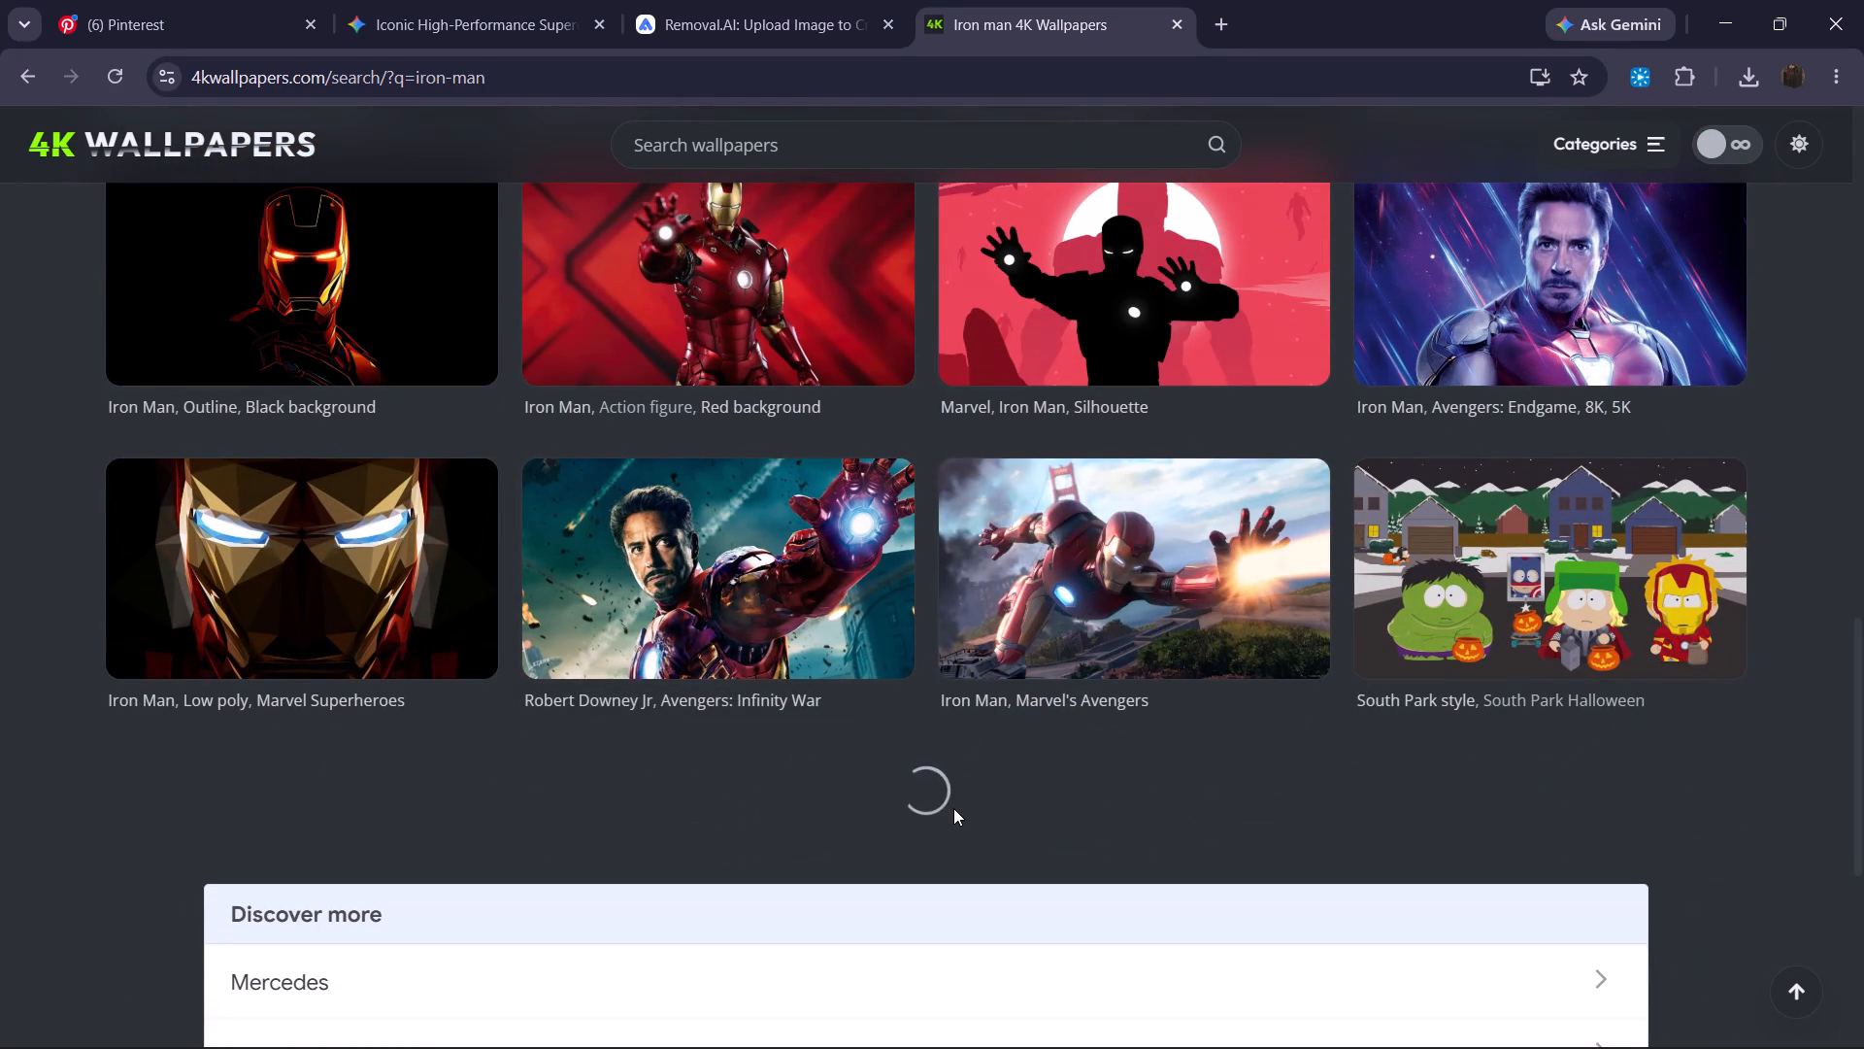
pyautogui.scroll(-4, 1052, 618)
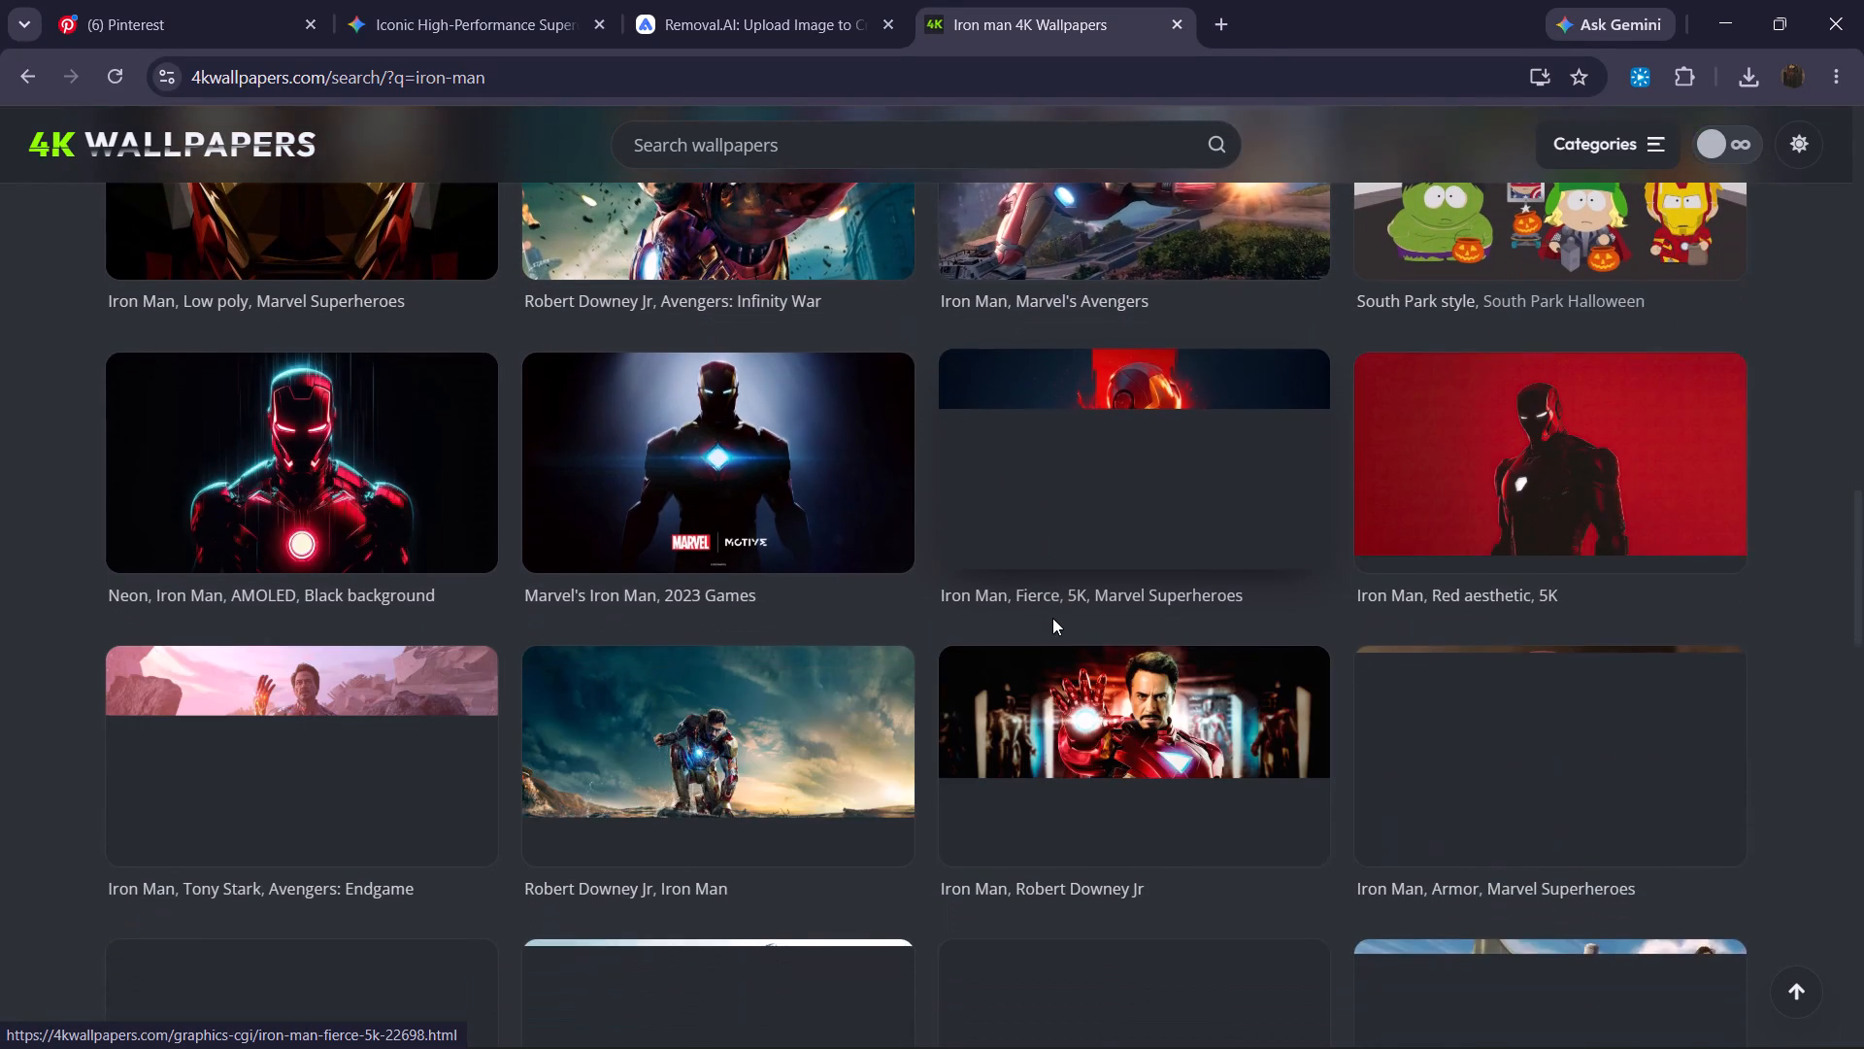
pyautogui.scroll(-3, 1052, 618)
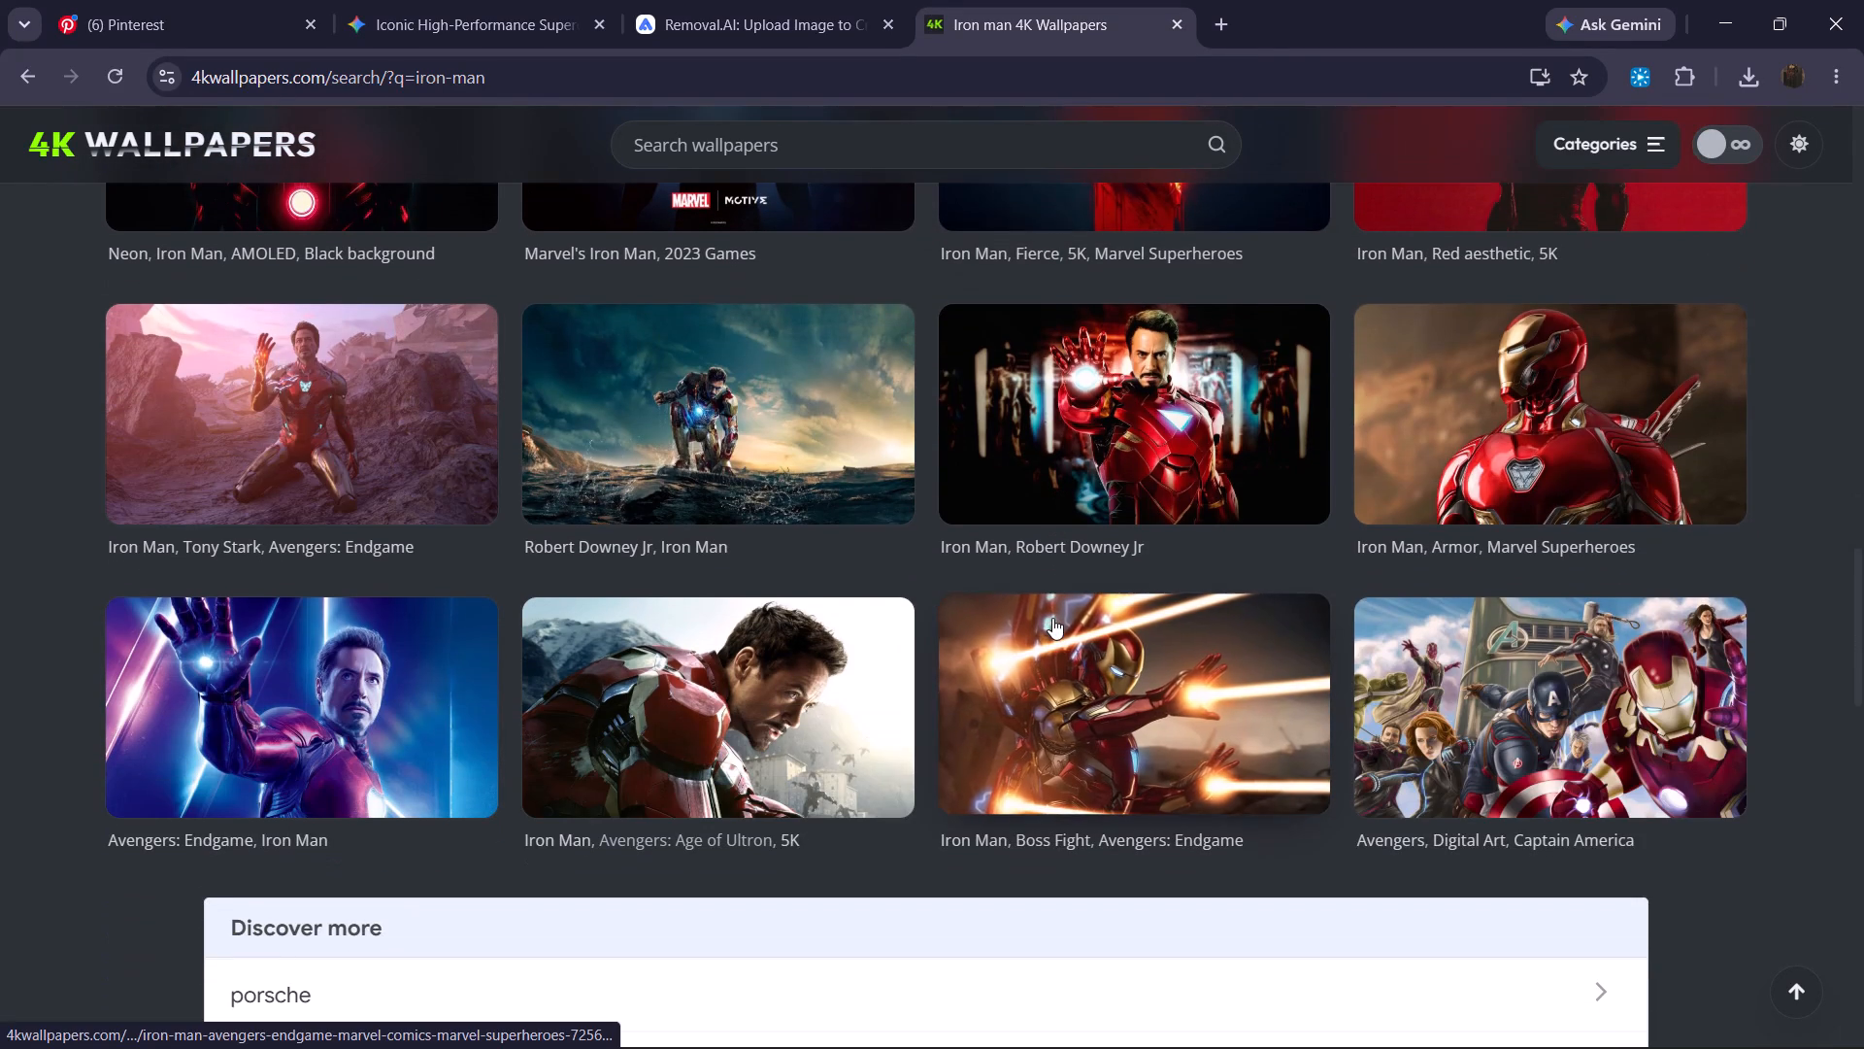
pyautogui.scroll(-4, 1052, 618)
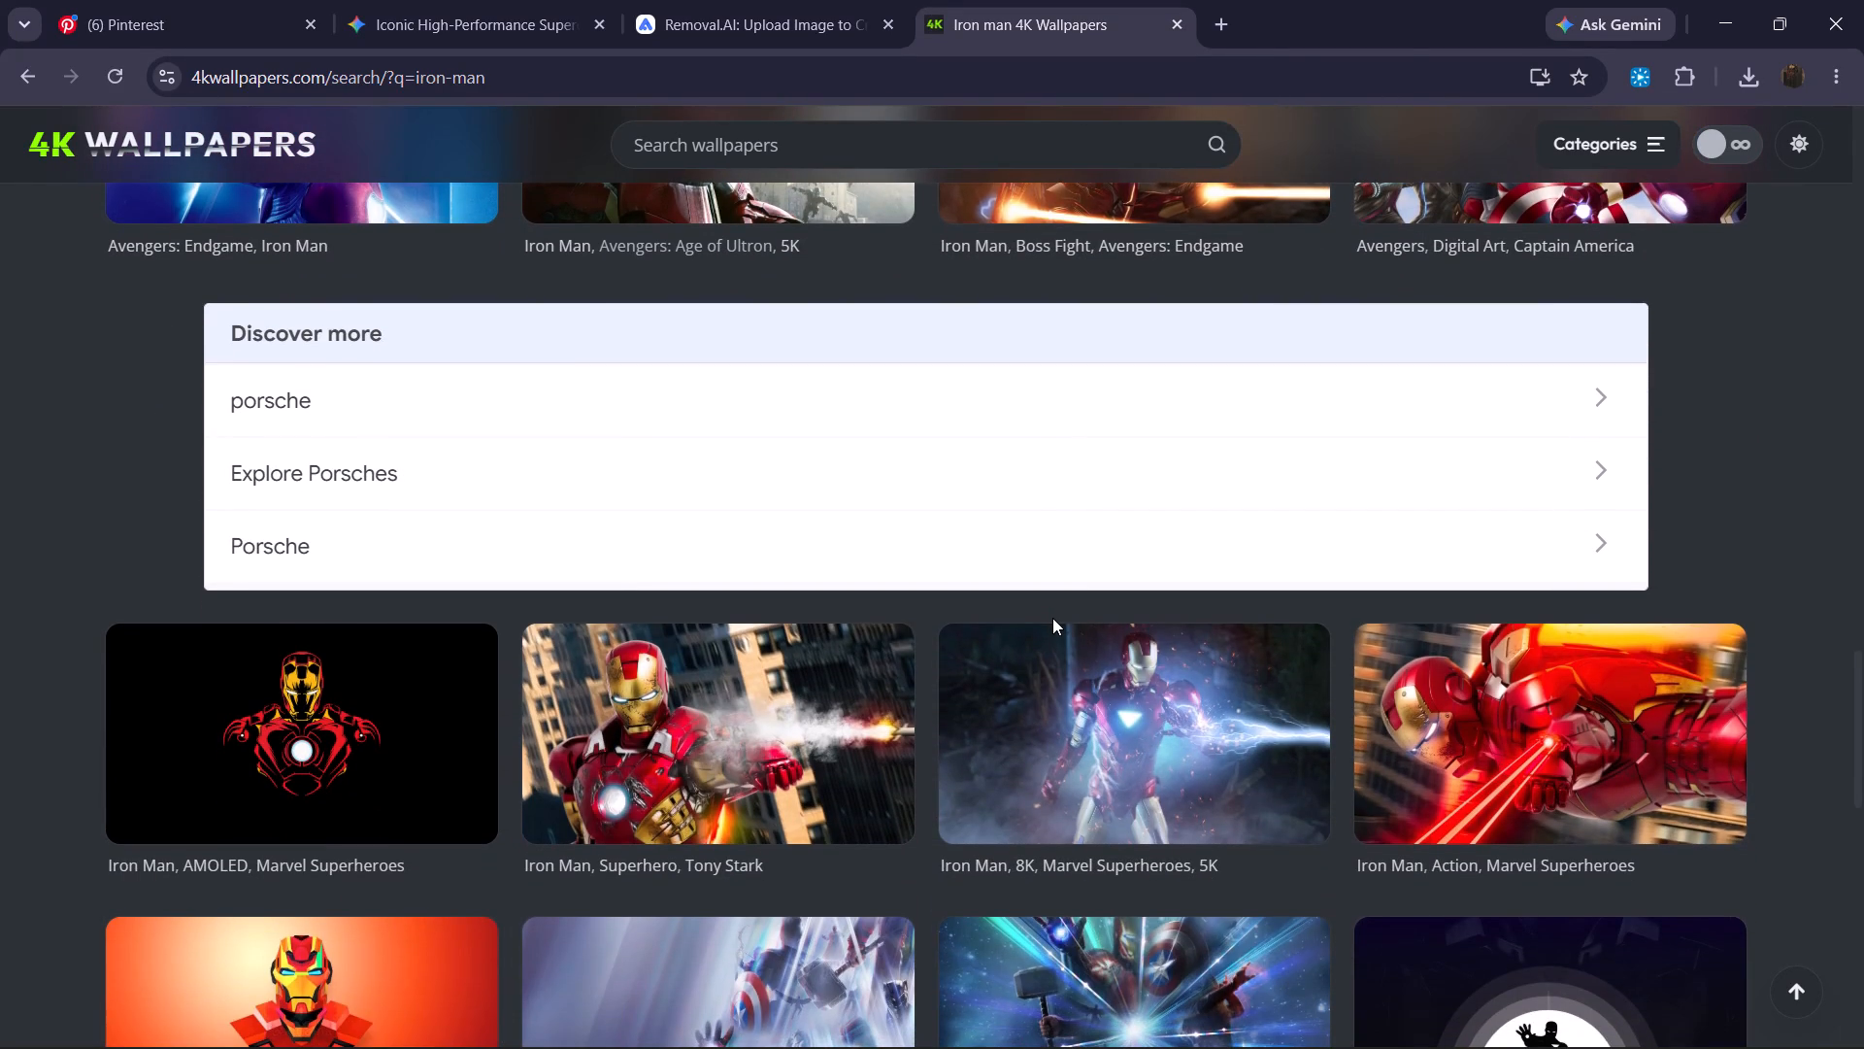
pyautogui.scroll(-4, 1081, 634)
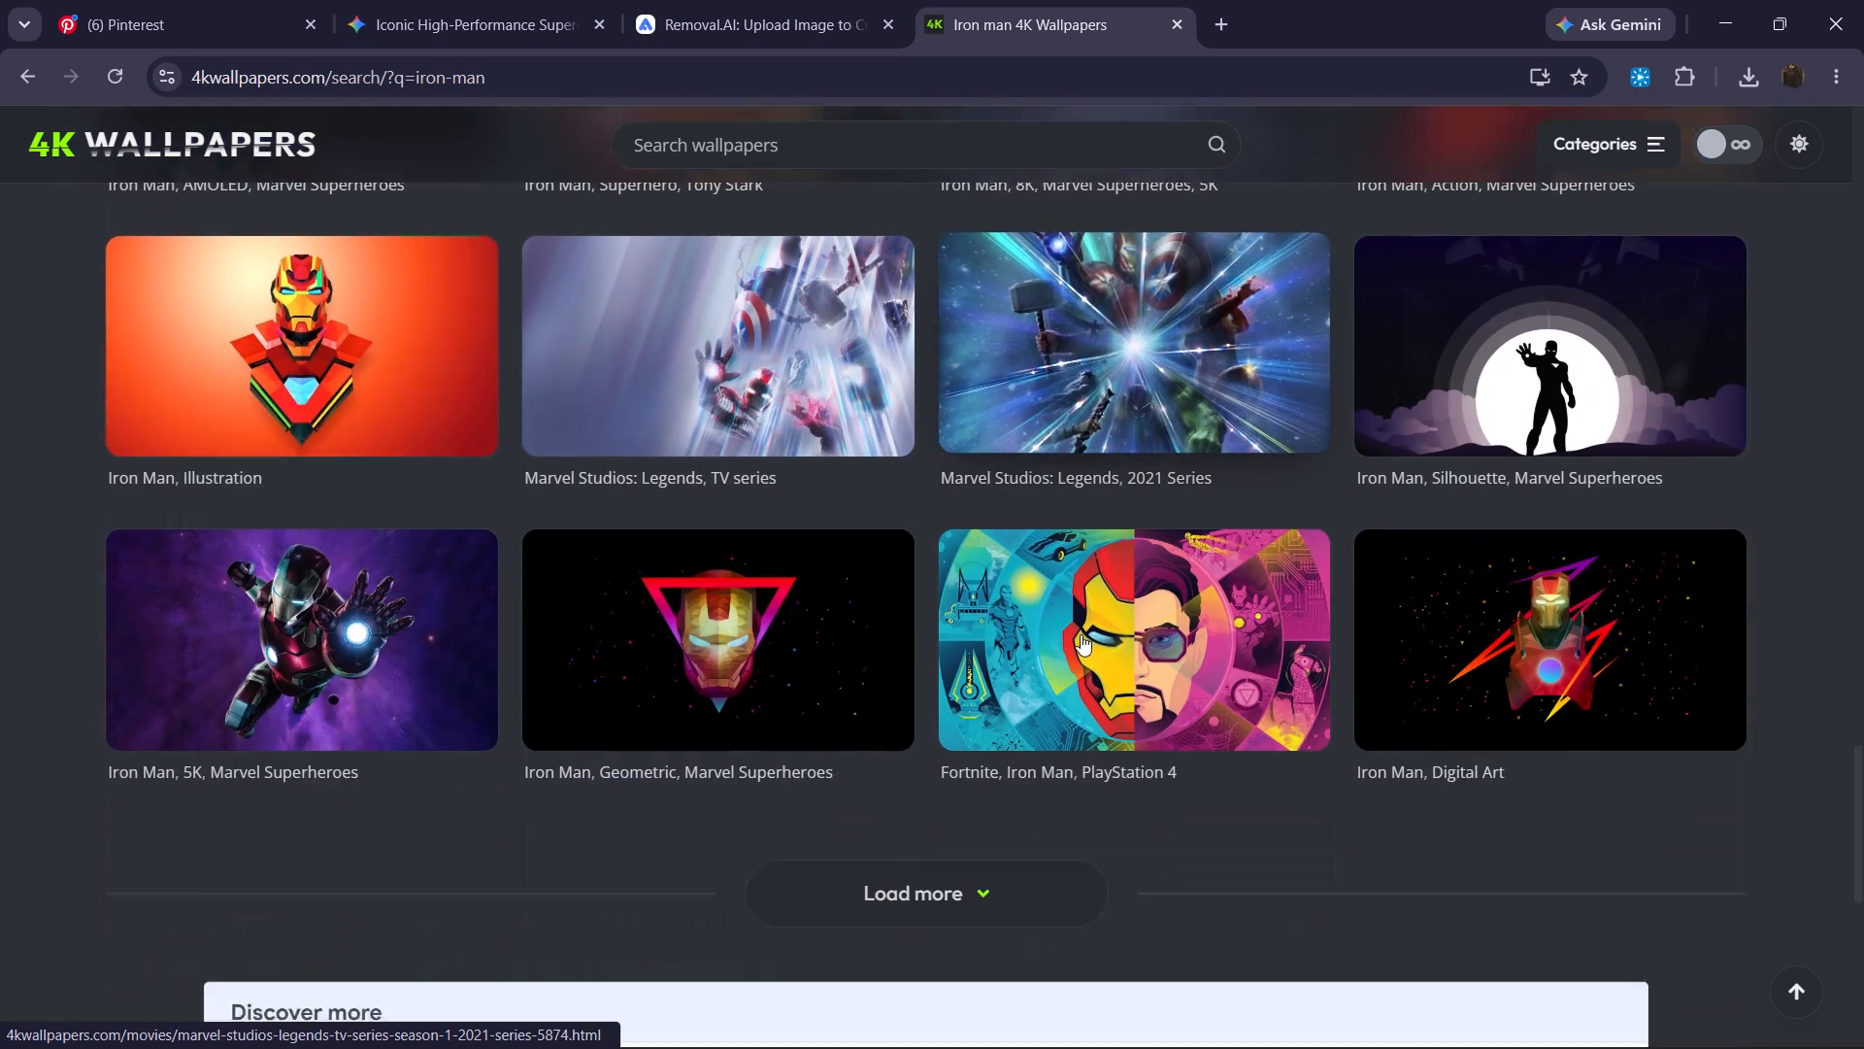
pyautogui.scroll(-2, 1081, 634)
pyautogui.scroll(-1, 1009, 595)
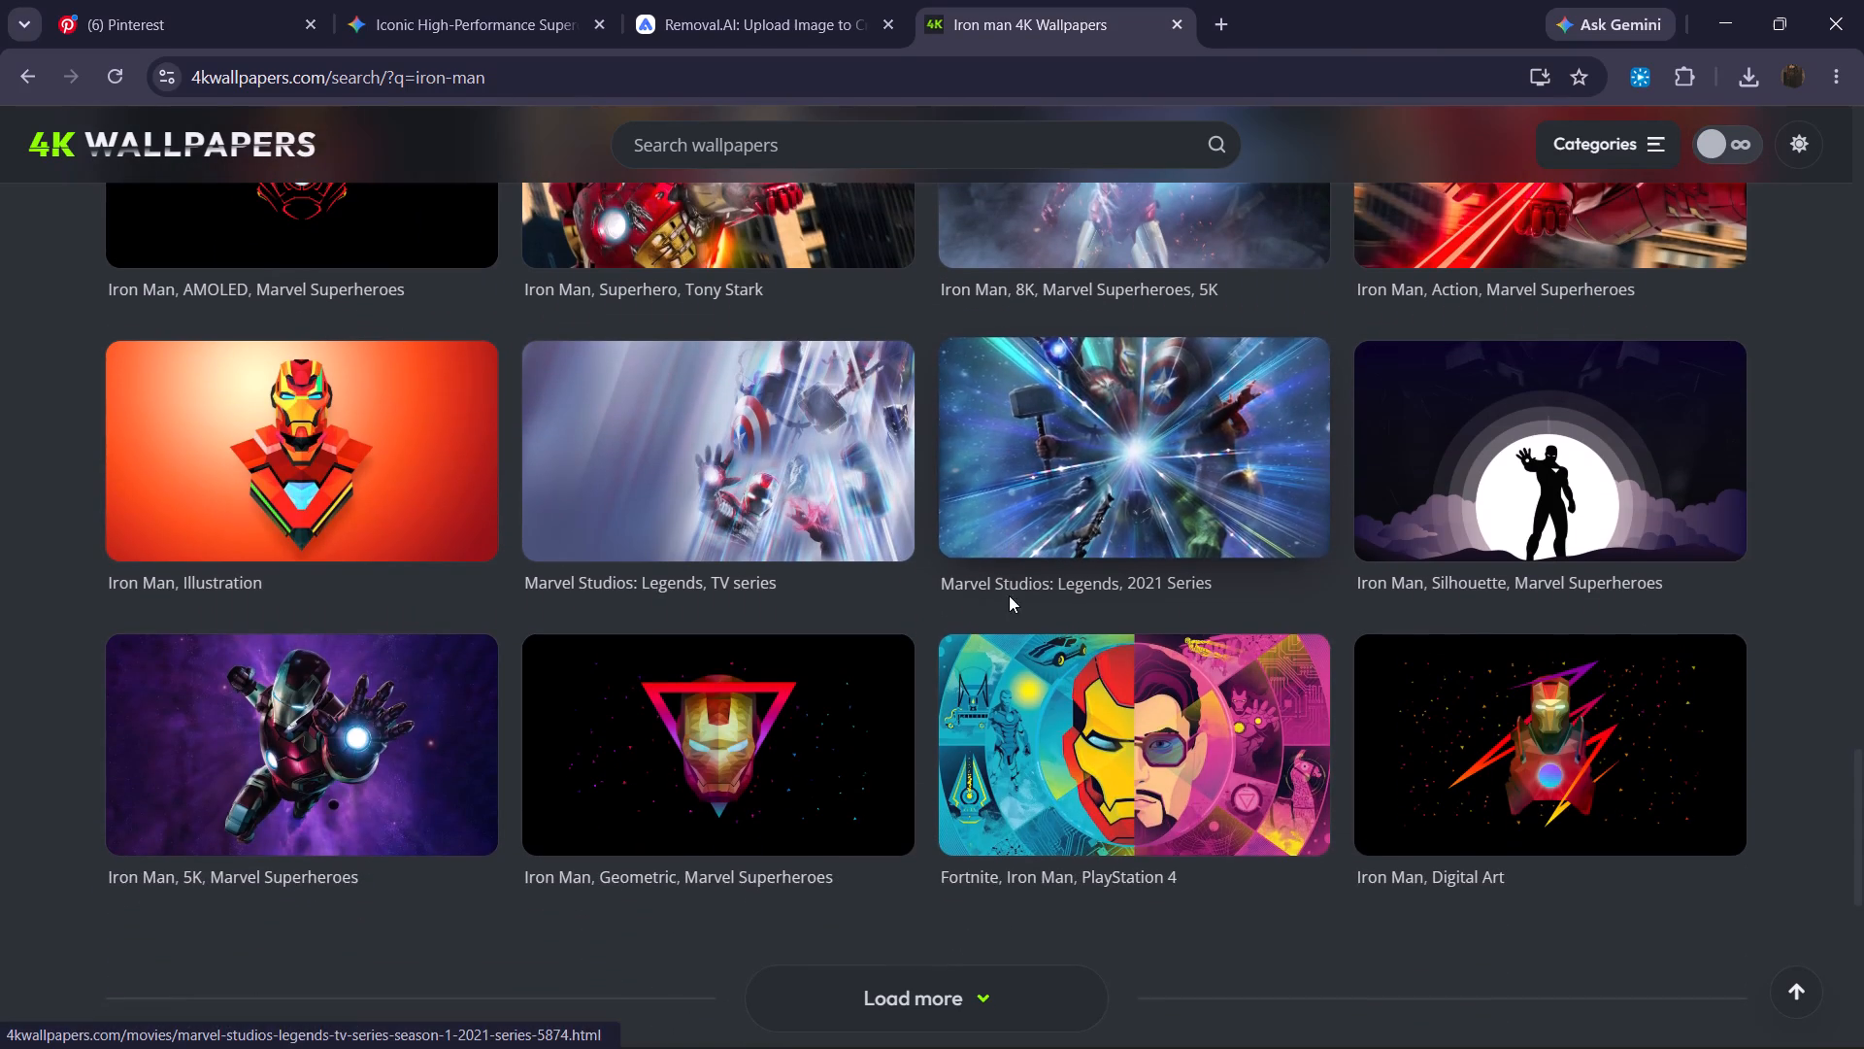
# Load a further batch of Iron Man wallpapers and examine the images in it.
pyautogui.click(973, 987)
pyautogui.scroll(-2, 974, 836)
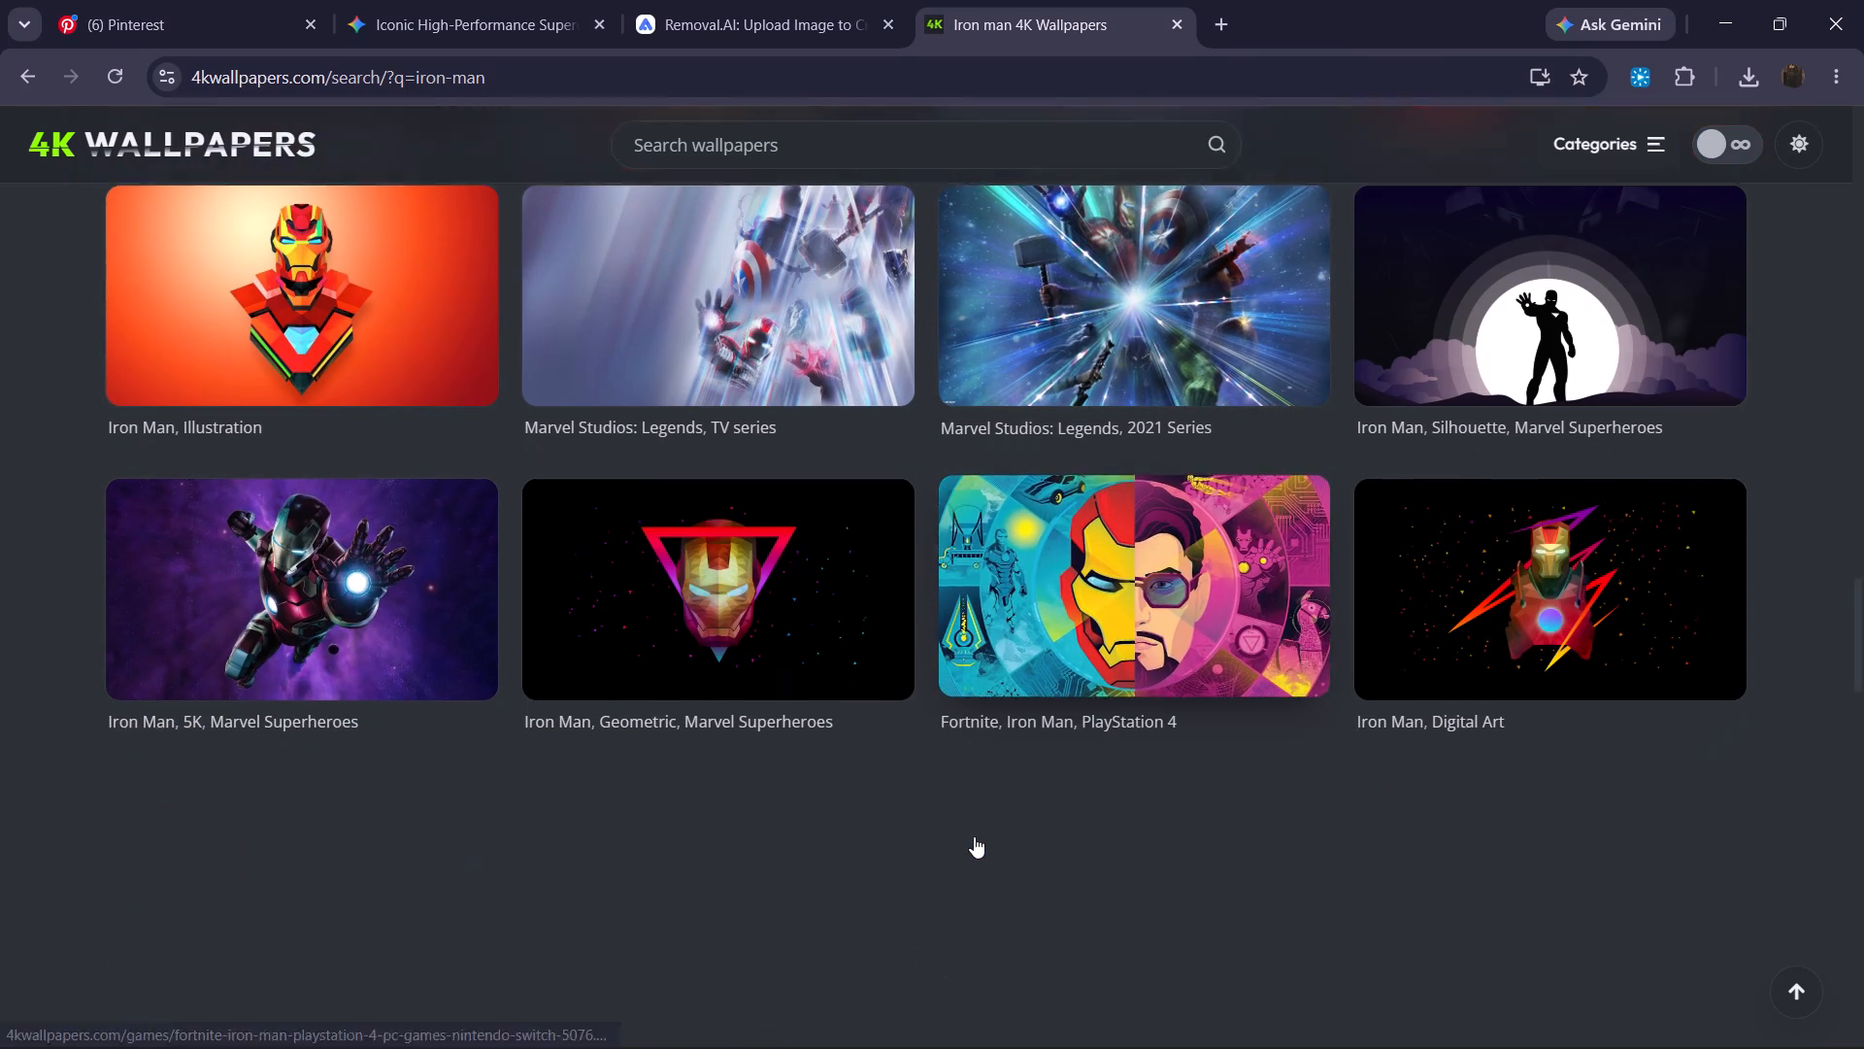
pyautogui.scroll(-5, 974, 836)
pyautogui.hscroll(1, 974, 836)
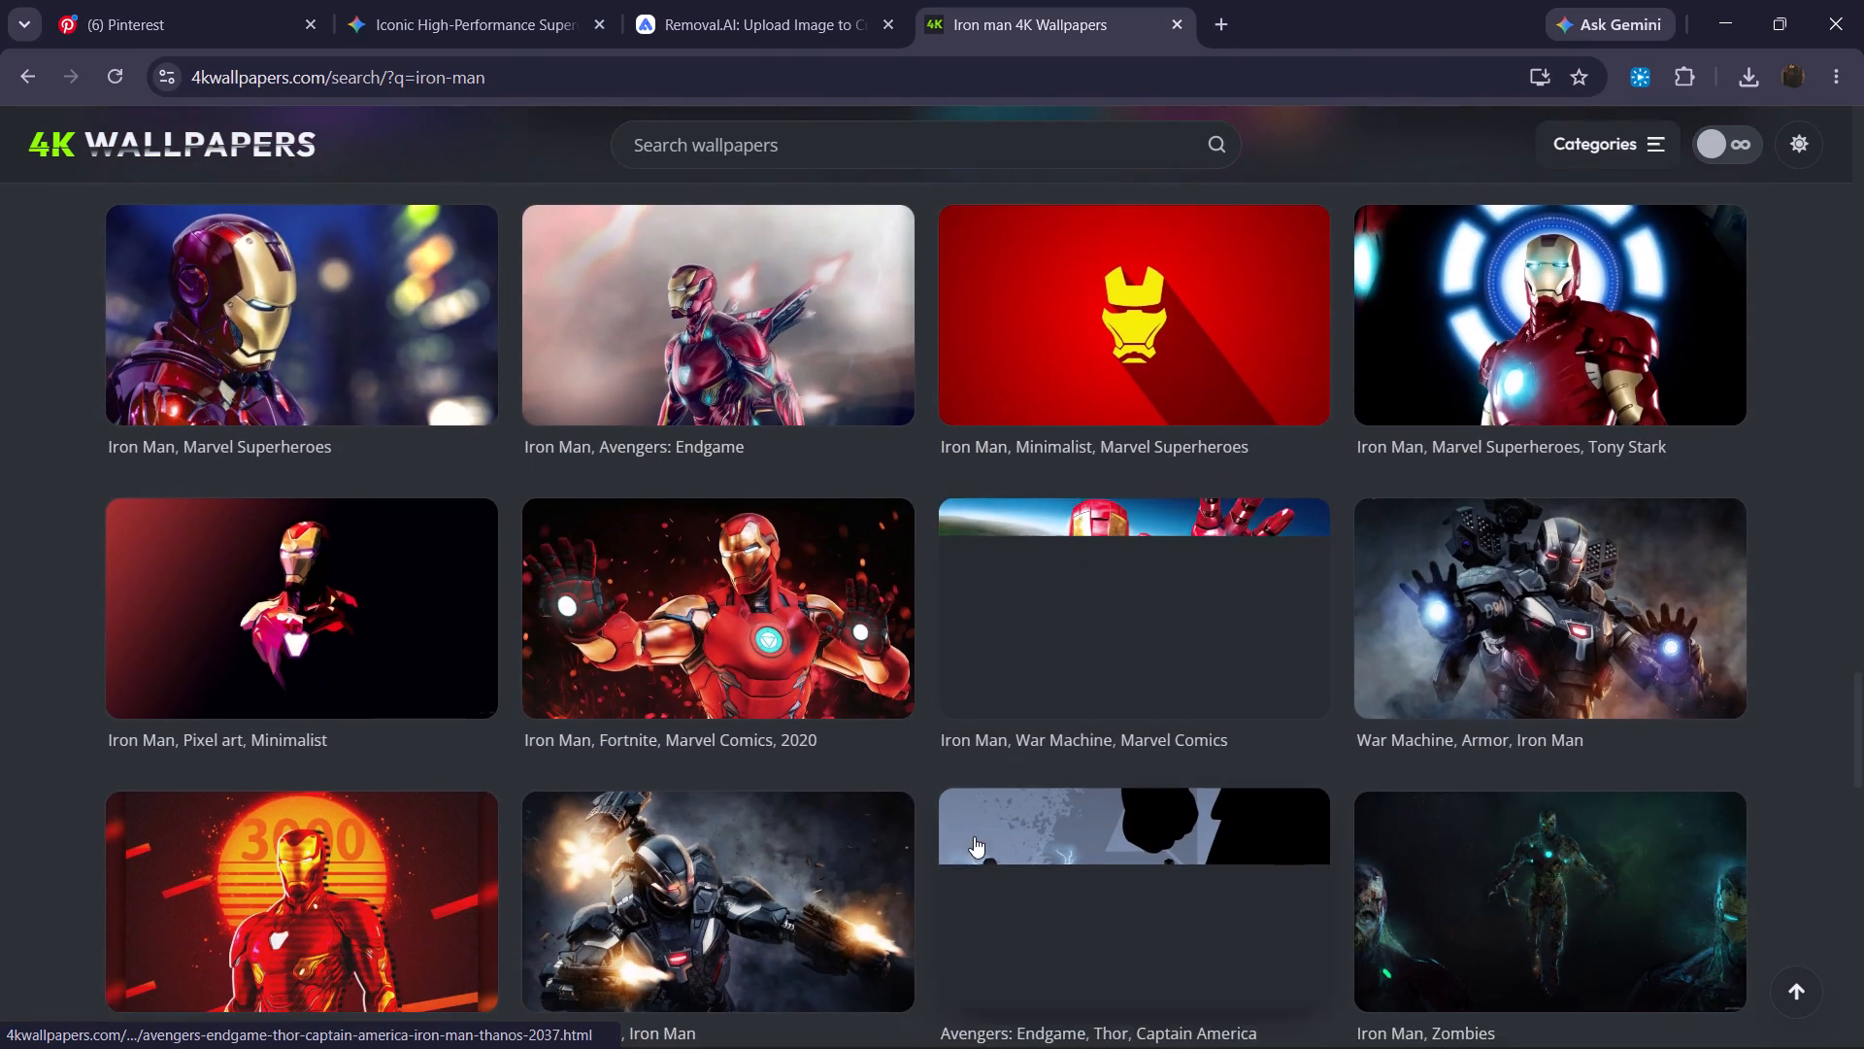
pyautogui.hscroll(4, 974, 836)
pyautogui.scroll(2, 974, 836)
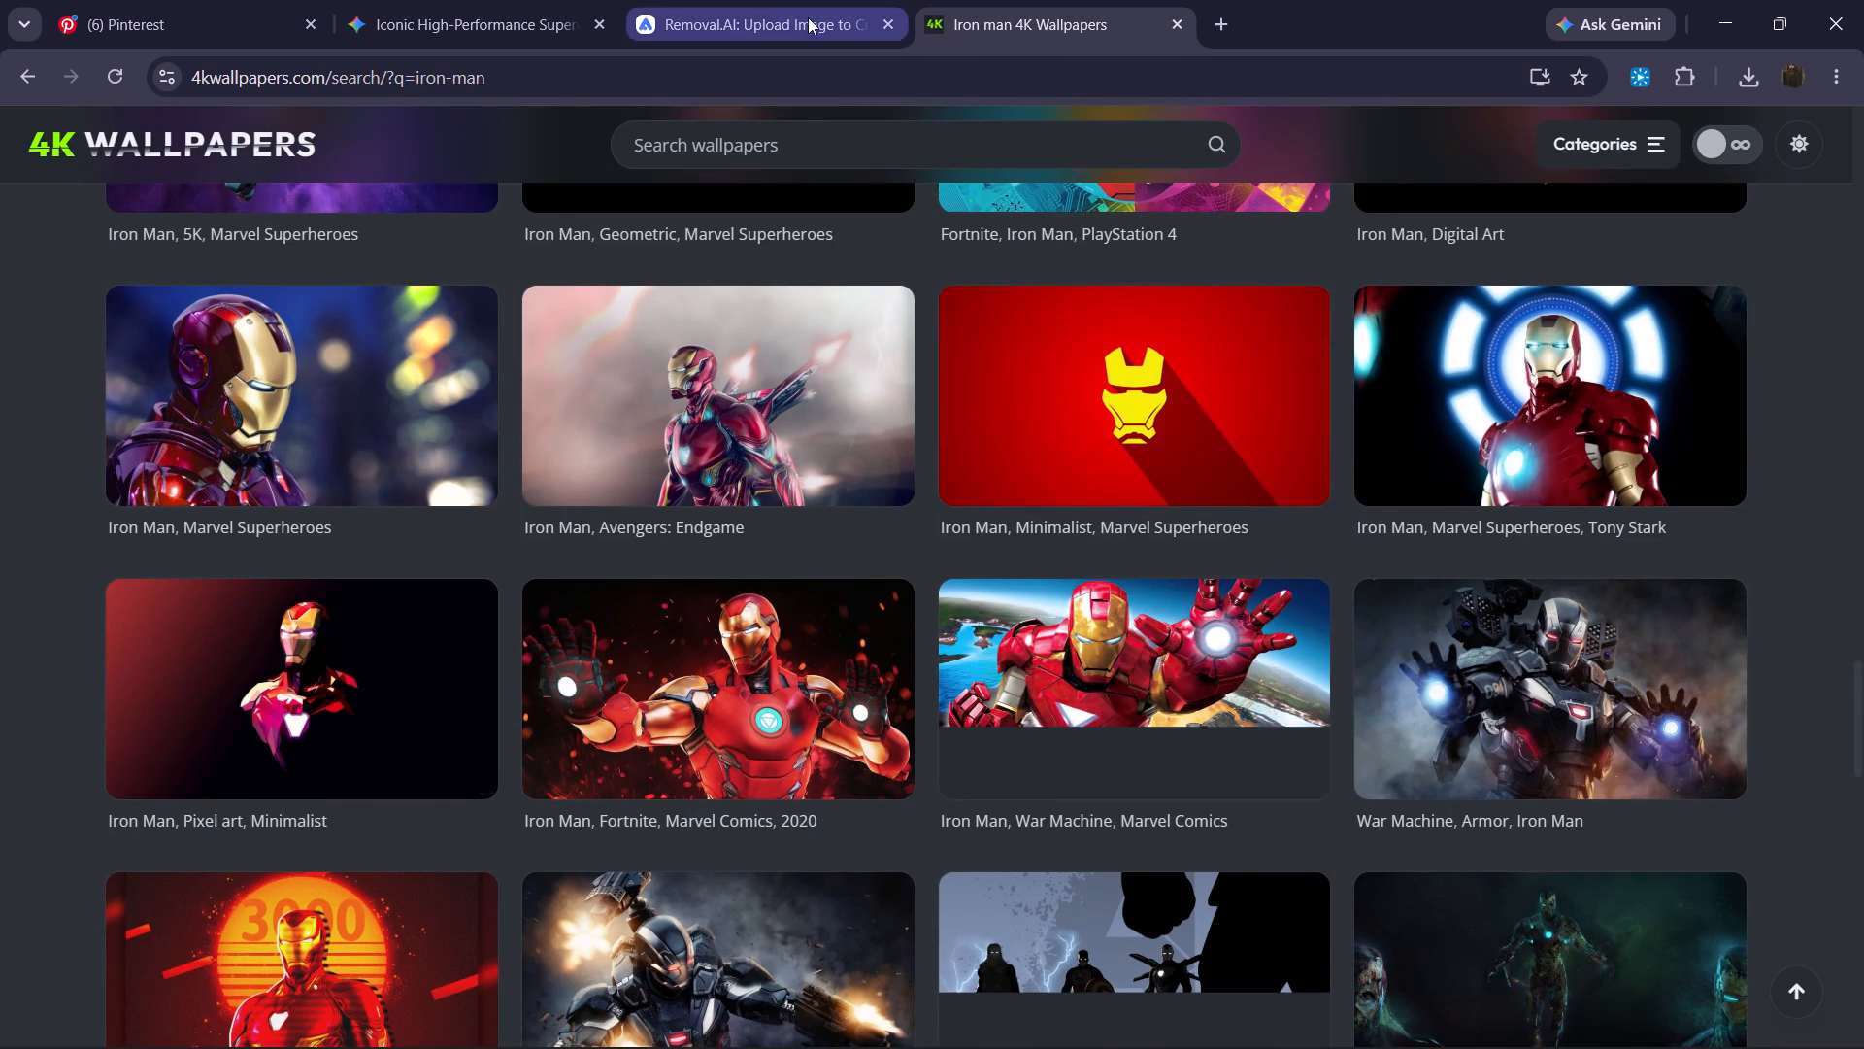
# Return to the Pinterest search for Iron Man and narrow it to posters.
pyautogui.click(247, 2)
pyautogui.scroll(1, 692, 660)
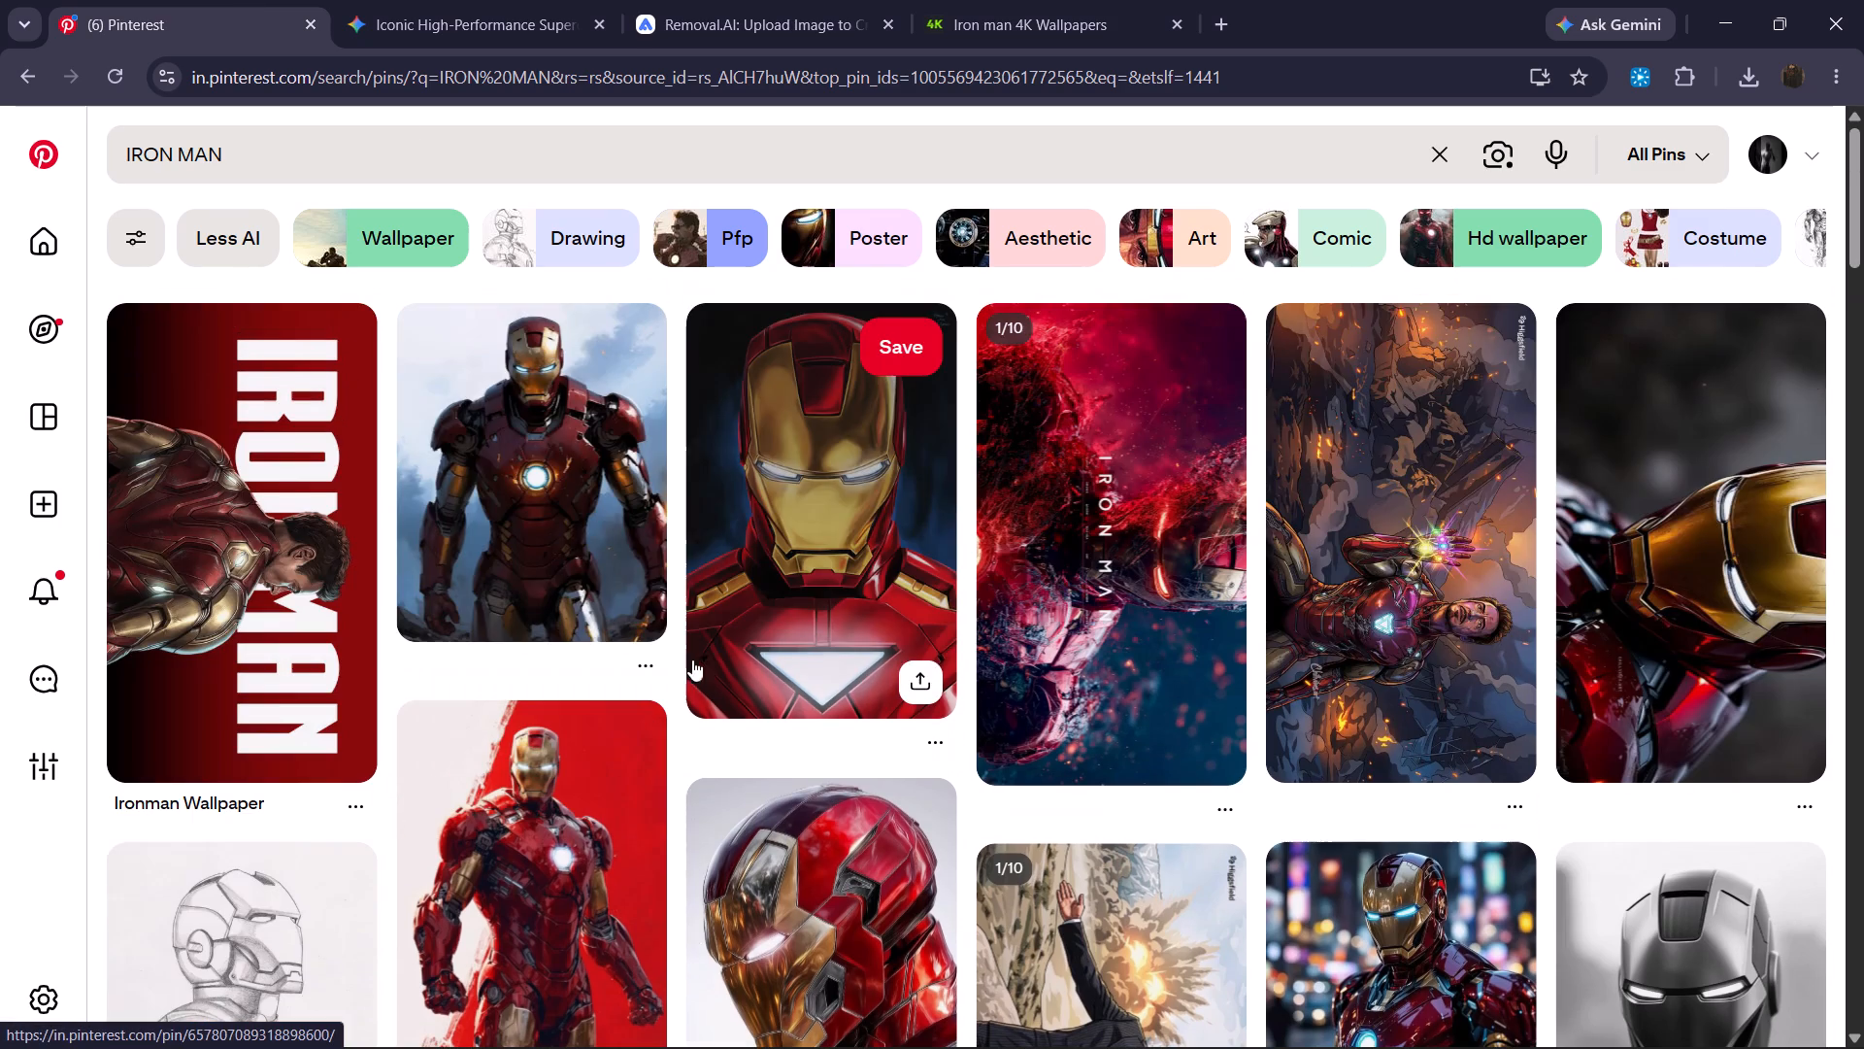
pyautogui.scroll(1, 692, 660)
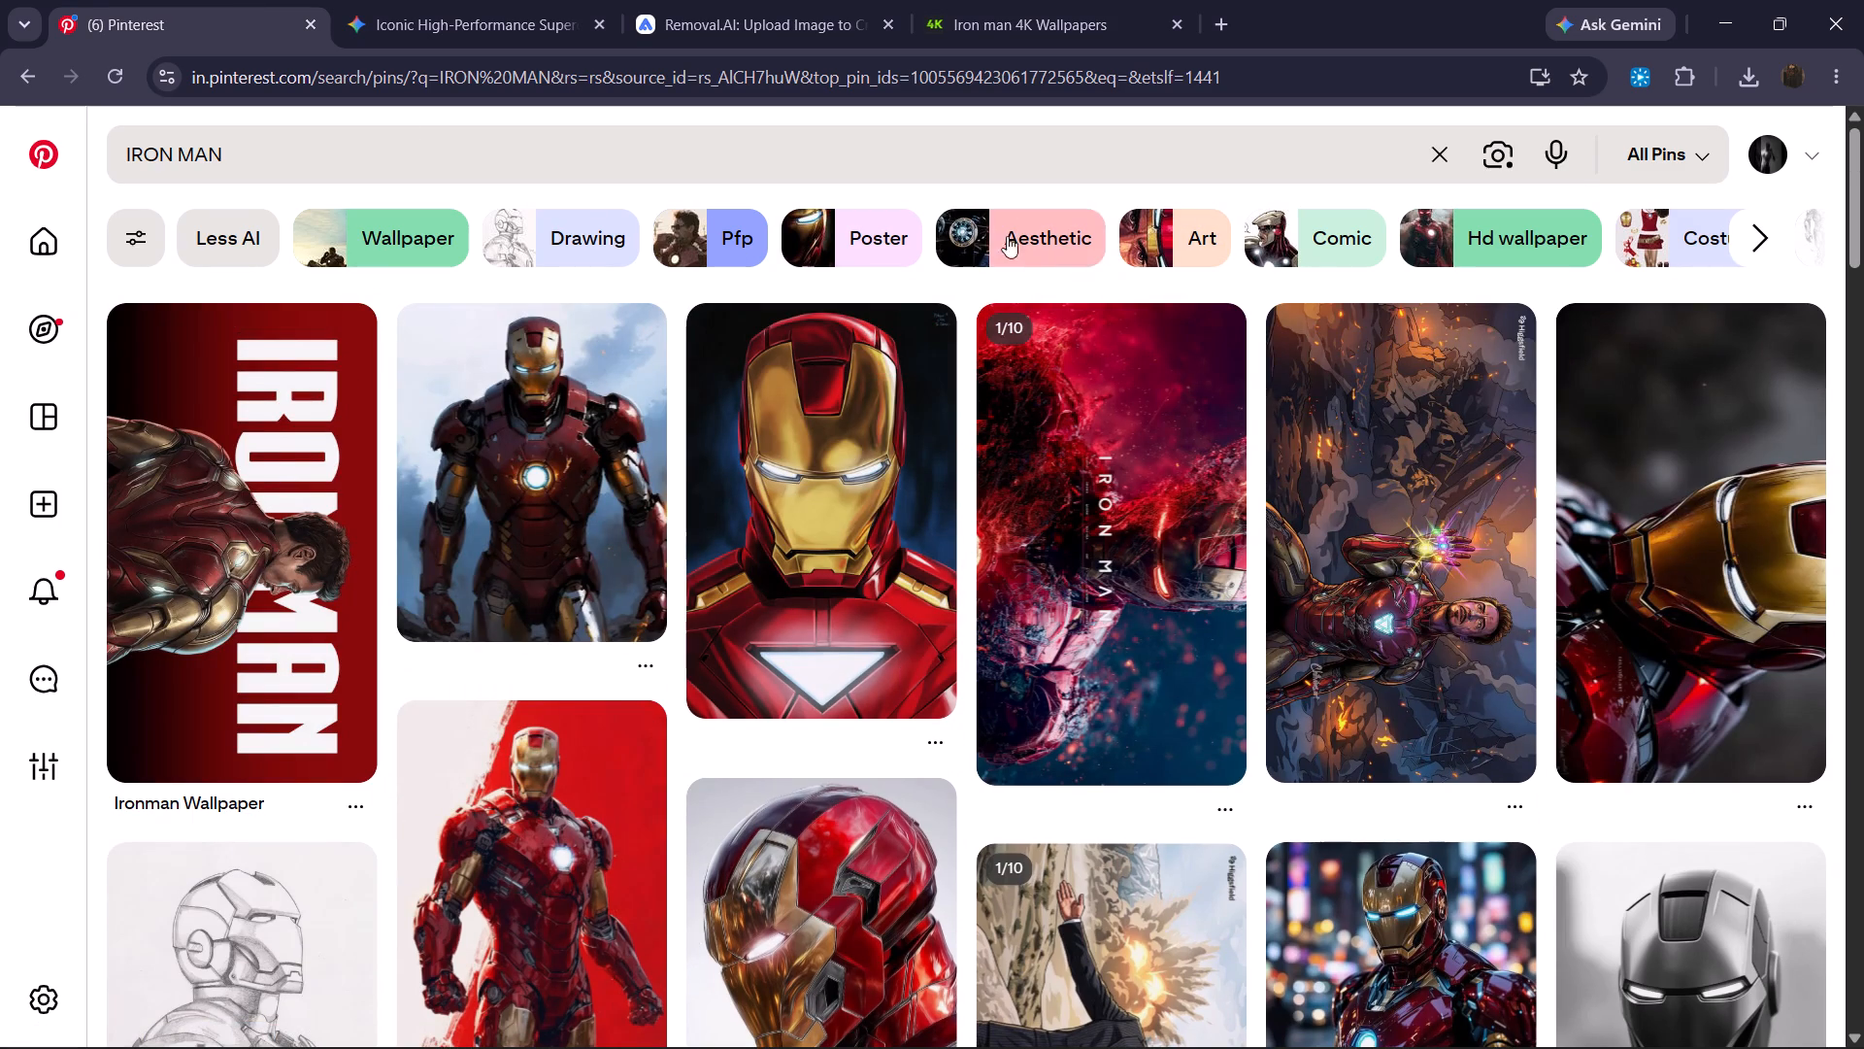
pyautogui.click(868, 244)
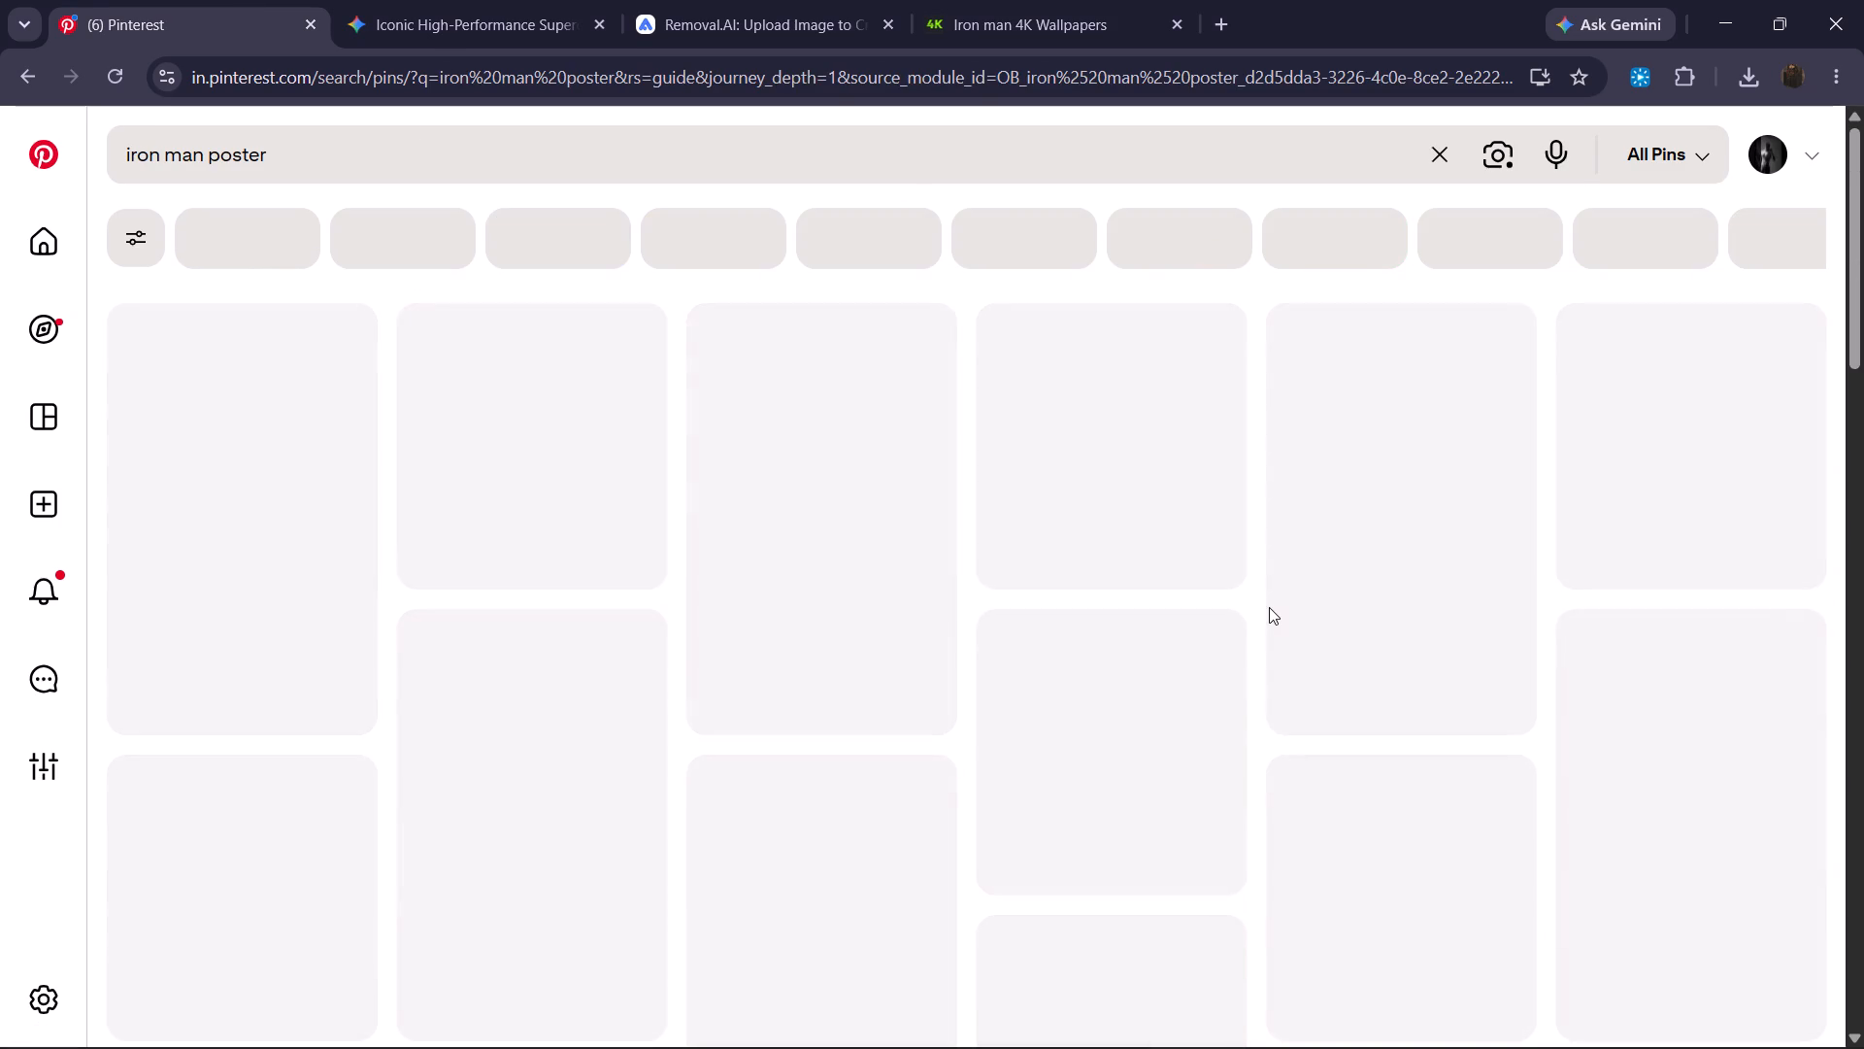
# Look through the Iron Man poster results on Pinterest for a suitable image.
pyautogui.scroll(-2, 1269, 607)
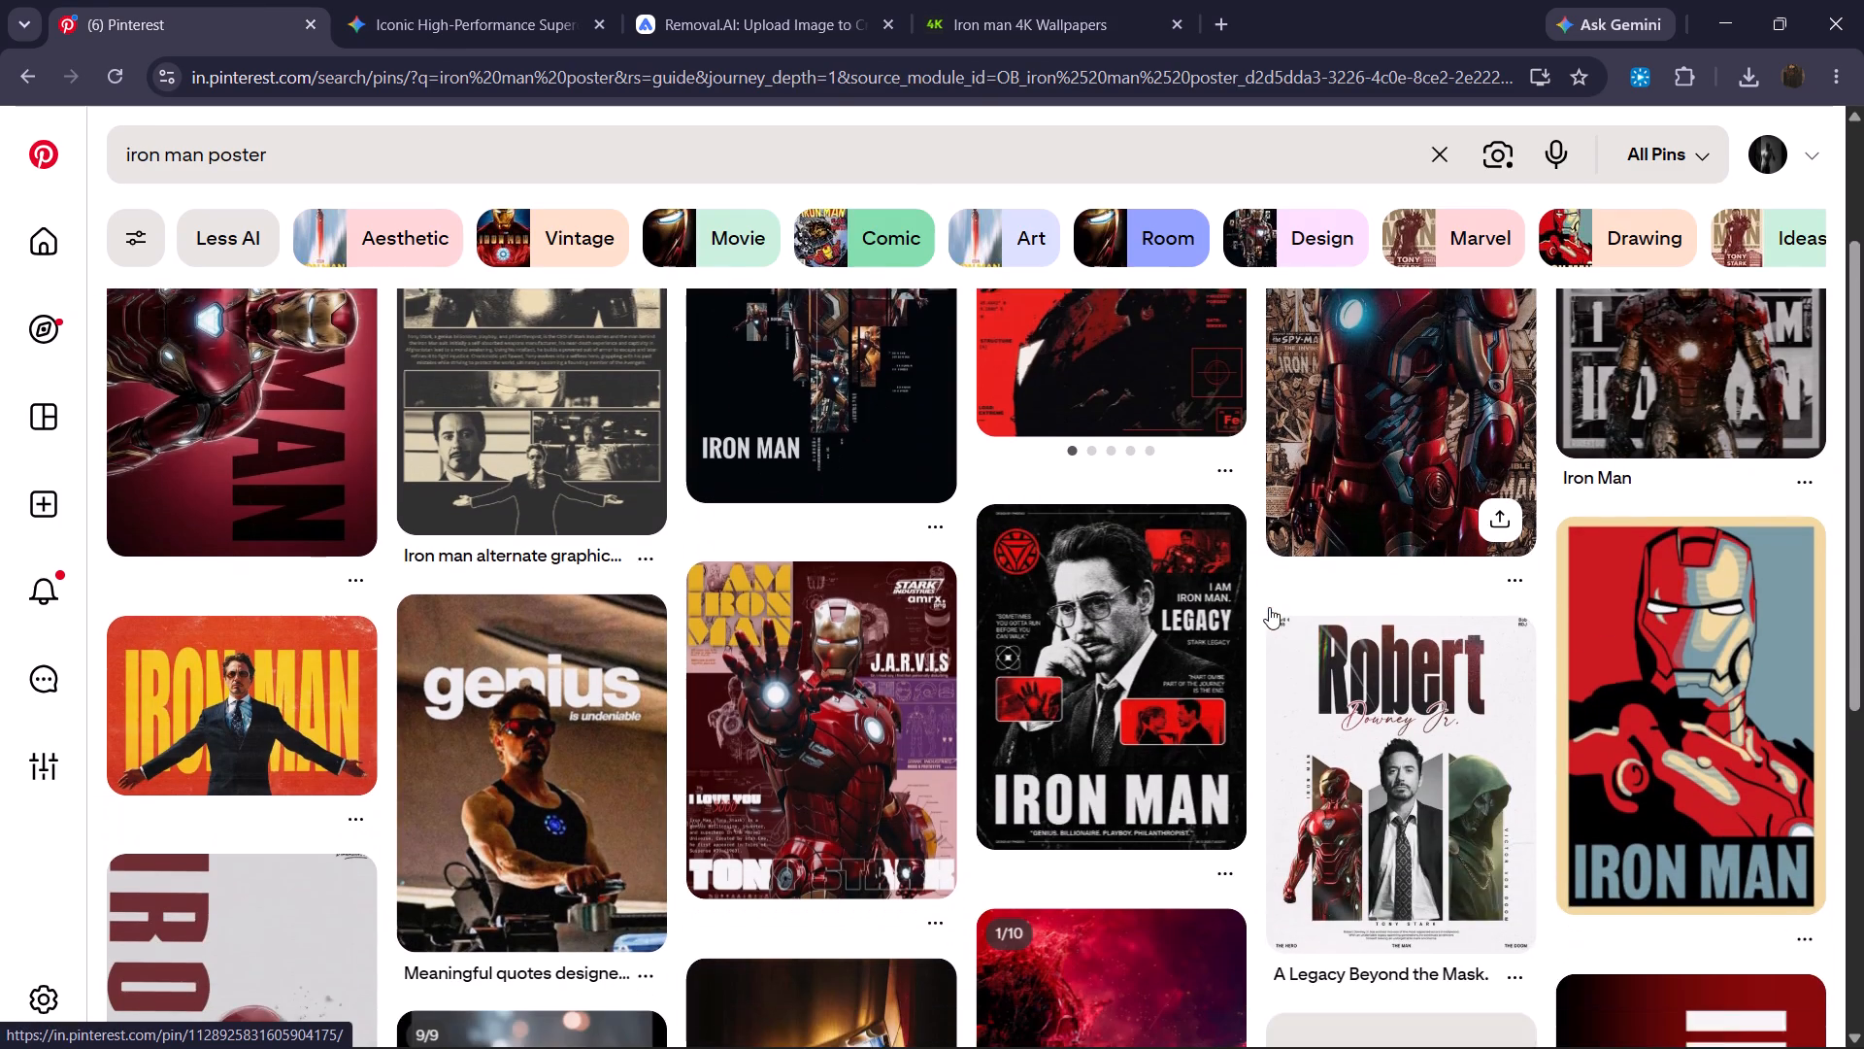
pyautogui.scroll(-6, 1269, 607)
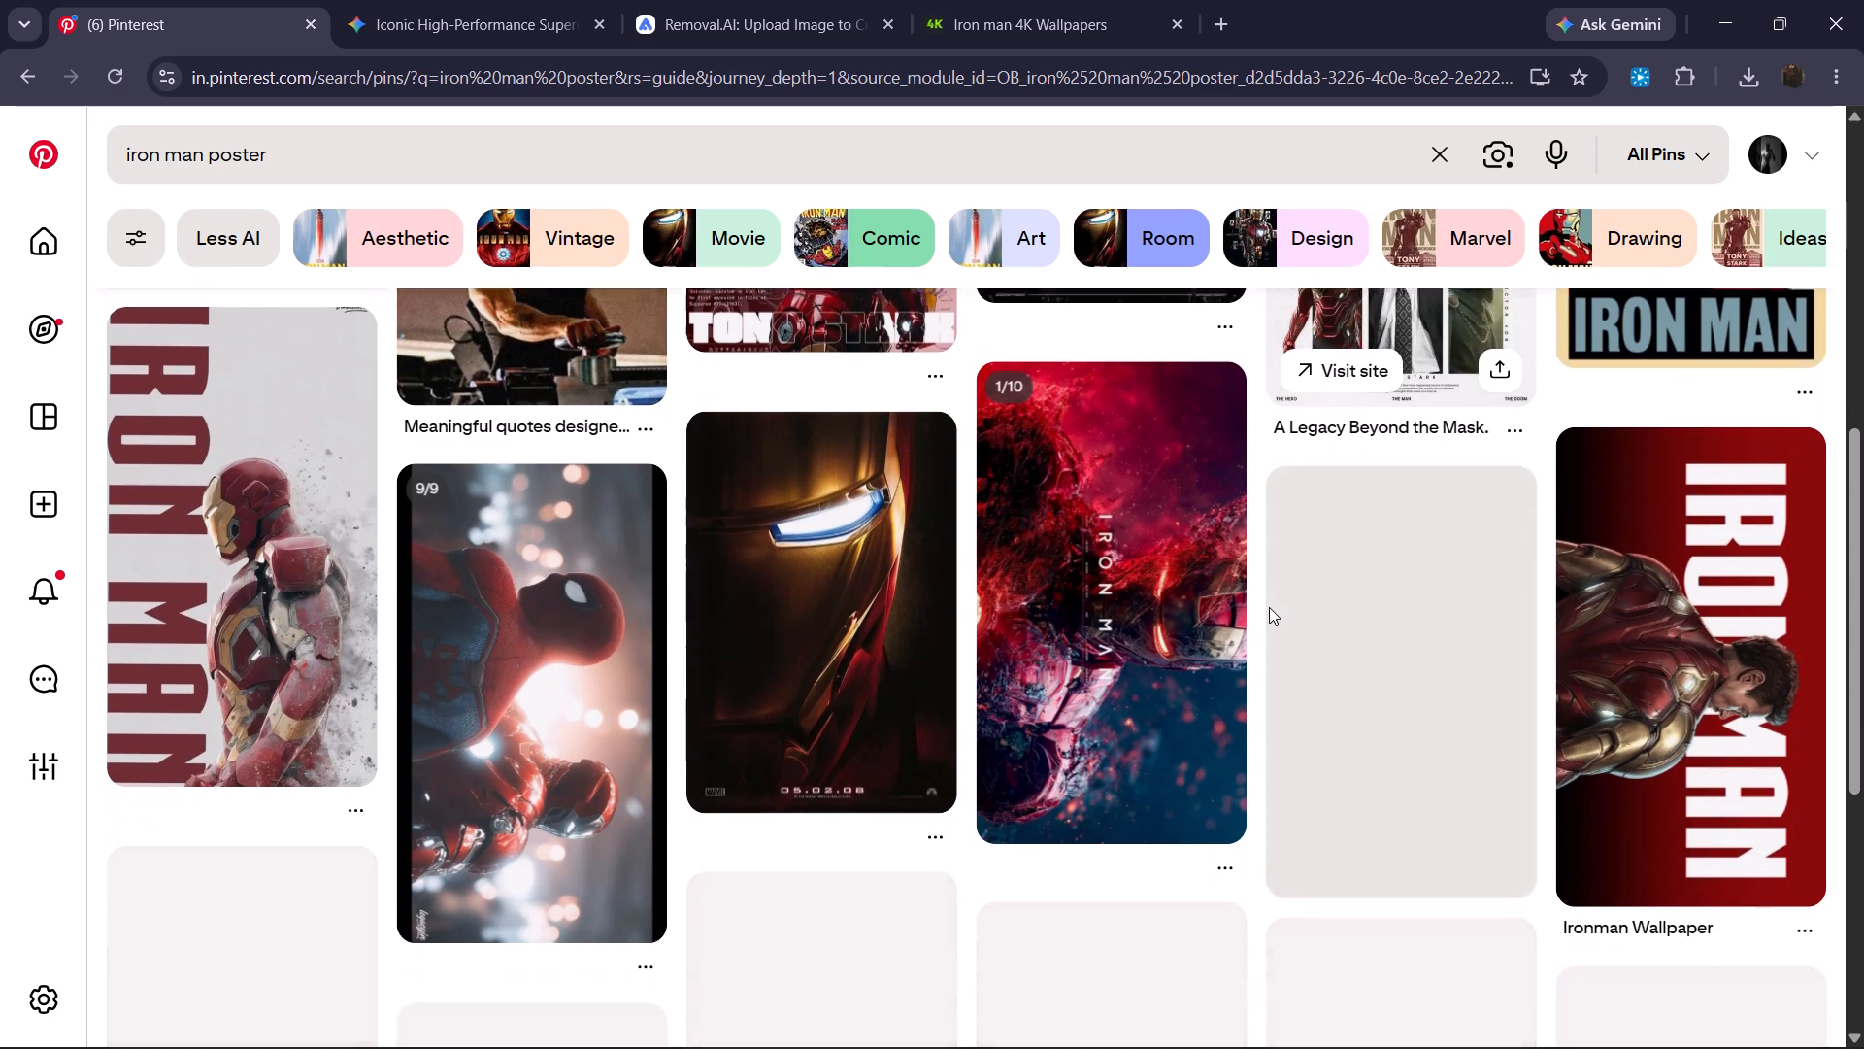
pyautogui.scroll(-3, 1269, 607)
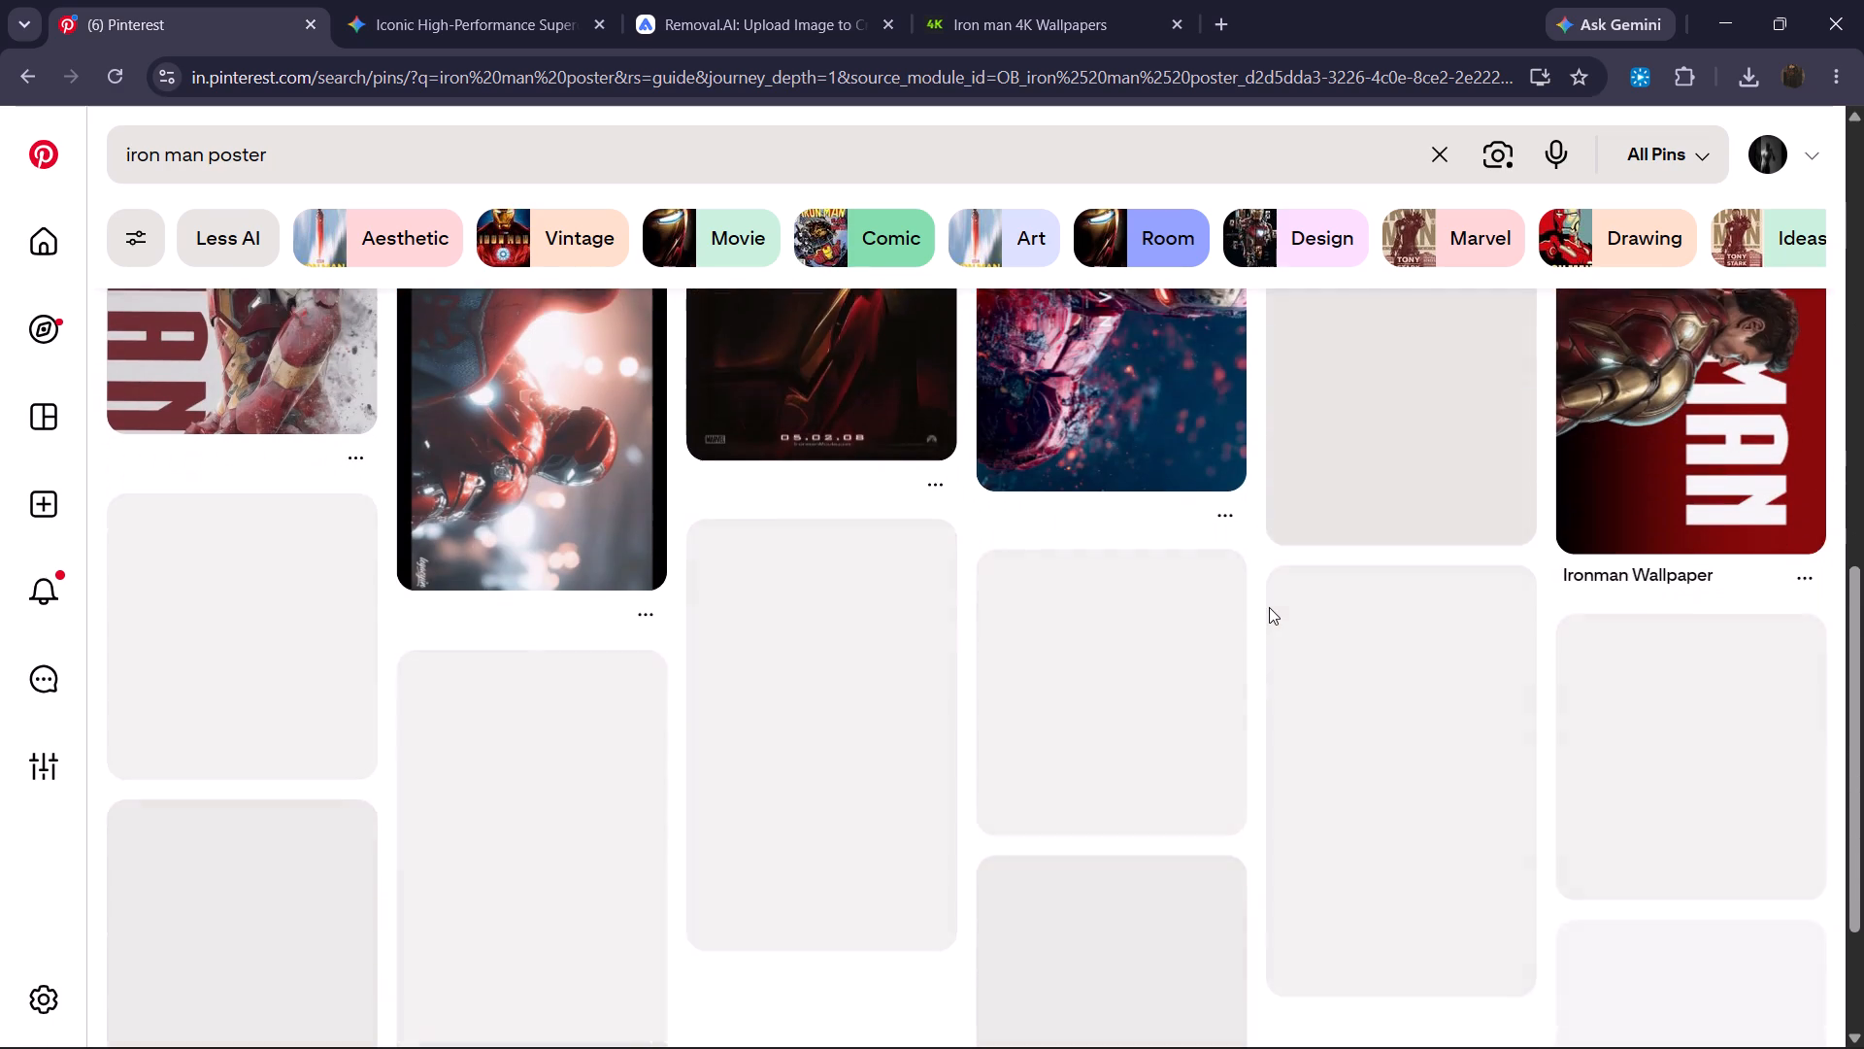
pyautogui.scroll(-4, 1269, 607)
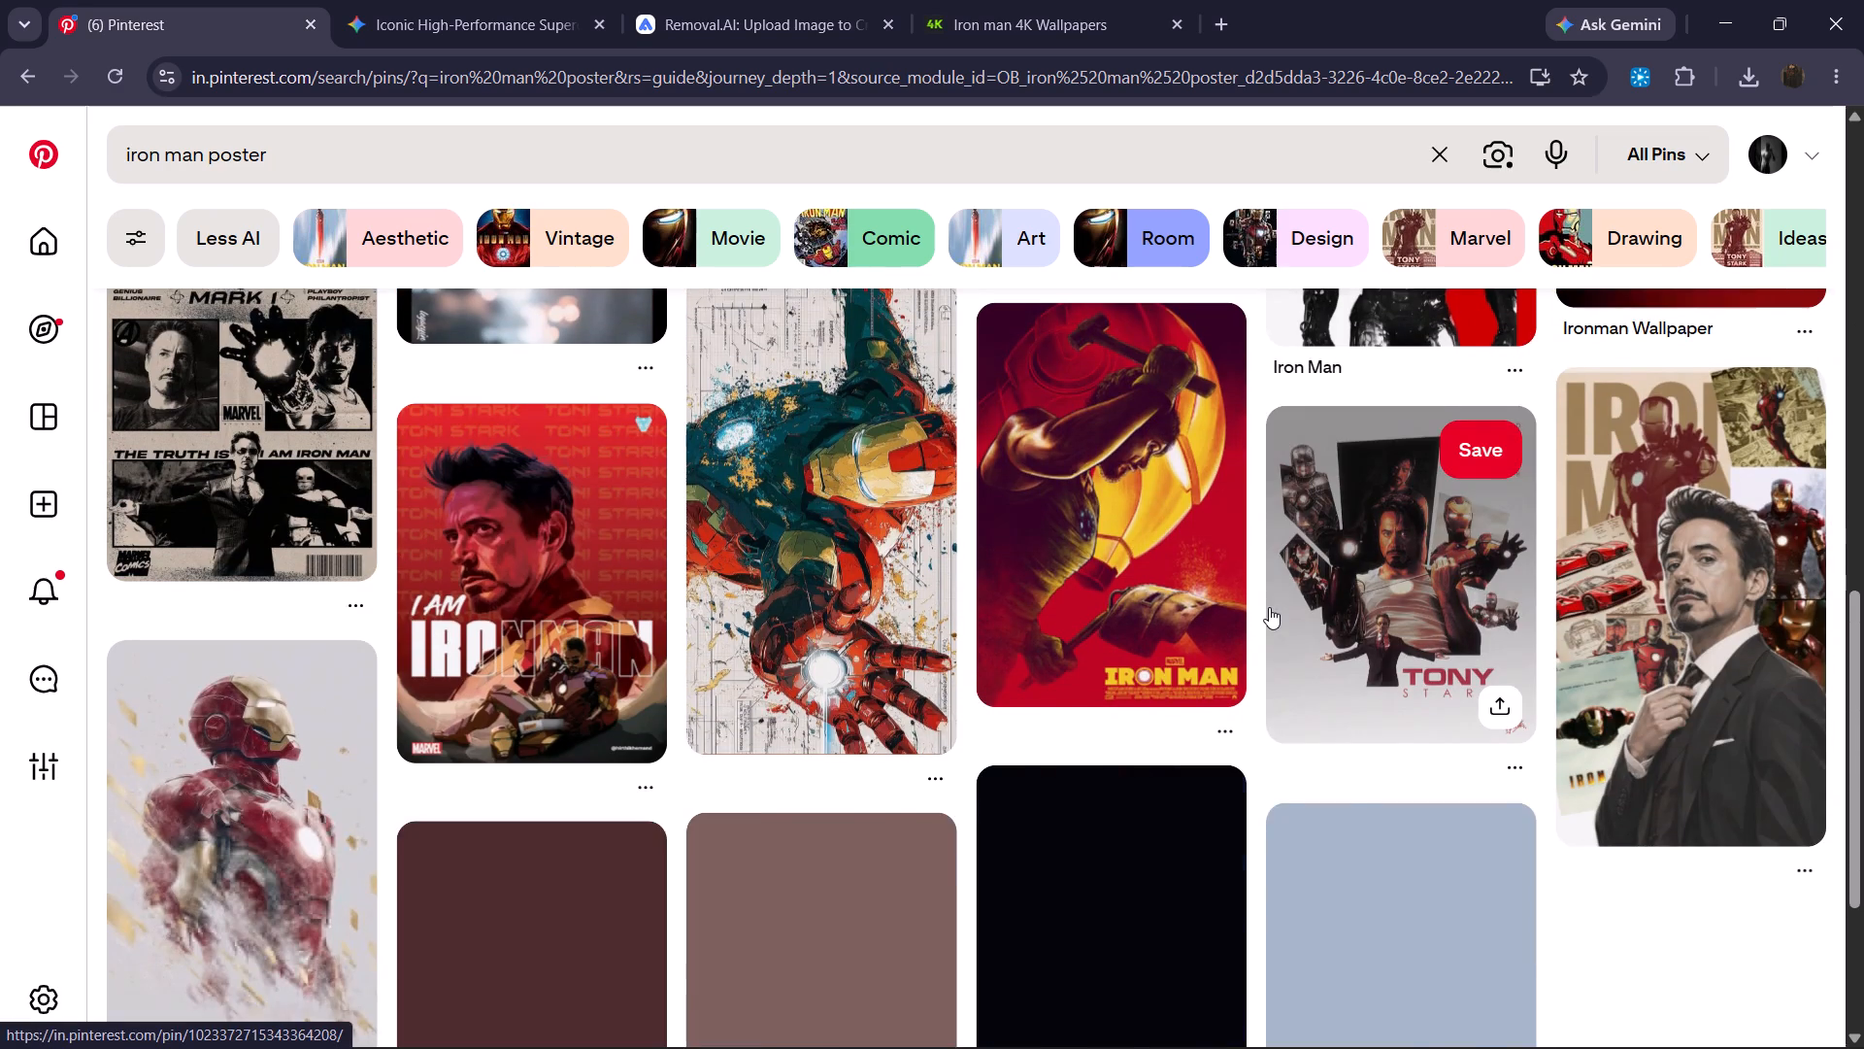
pyautogui.scroll(-8, 1269, 607)
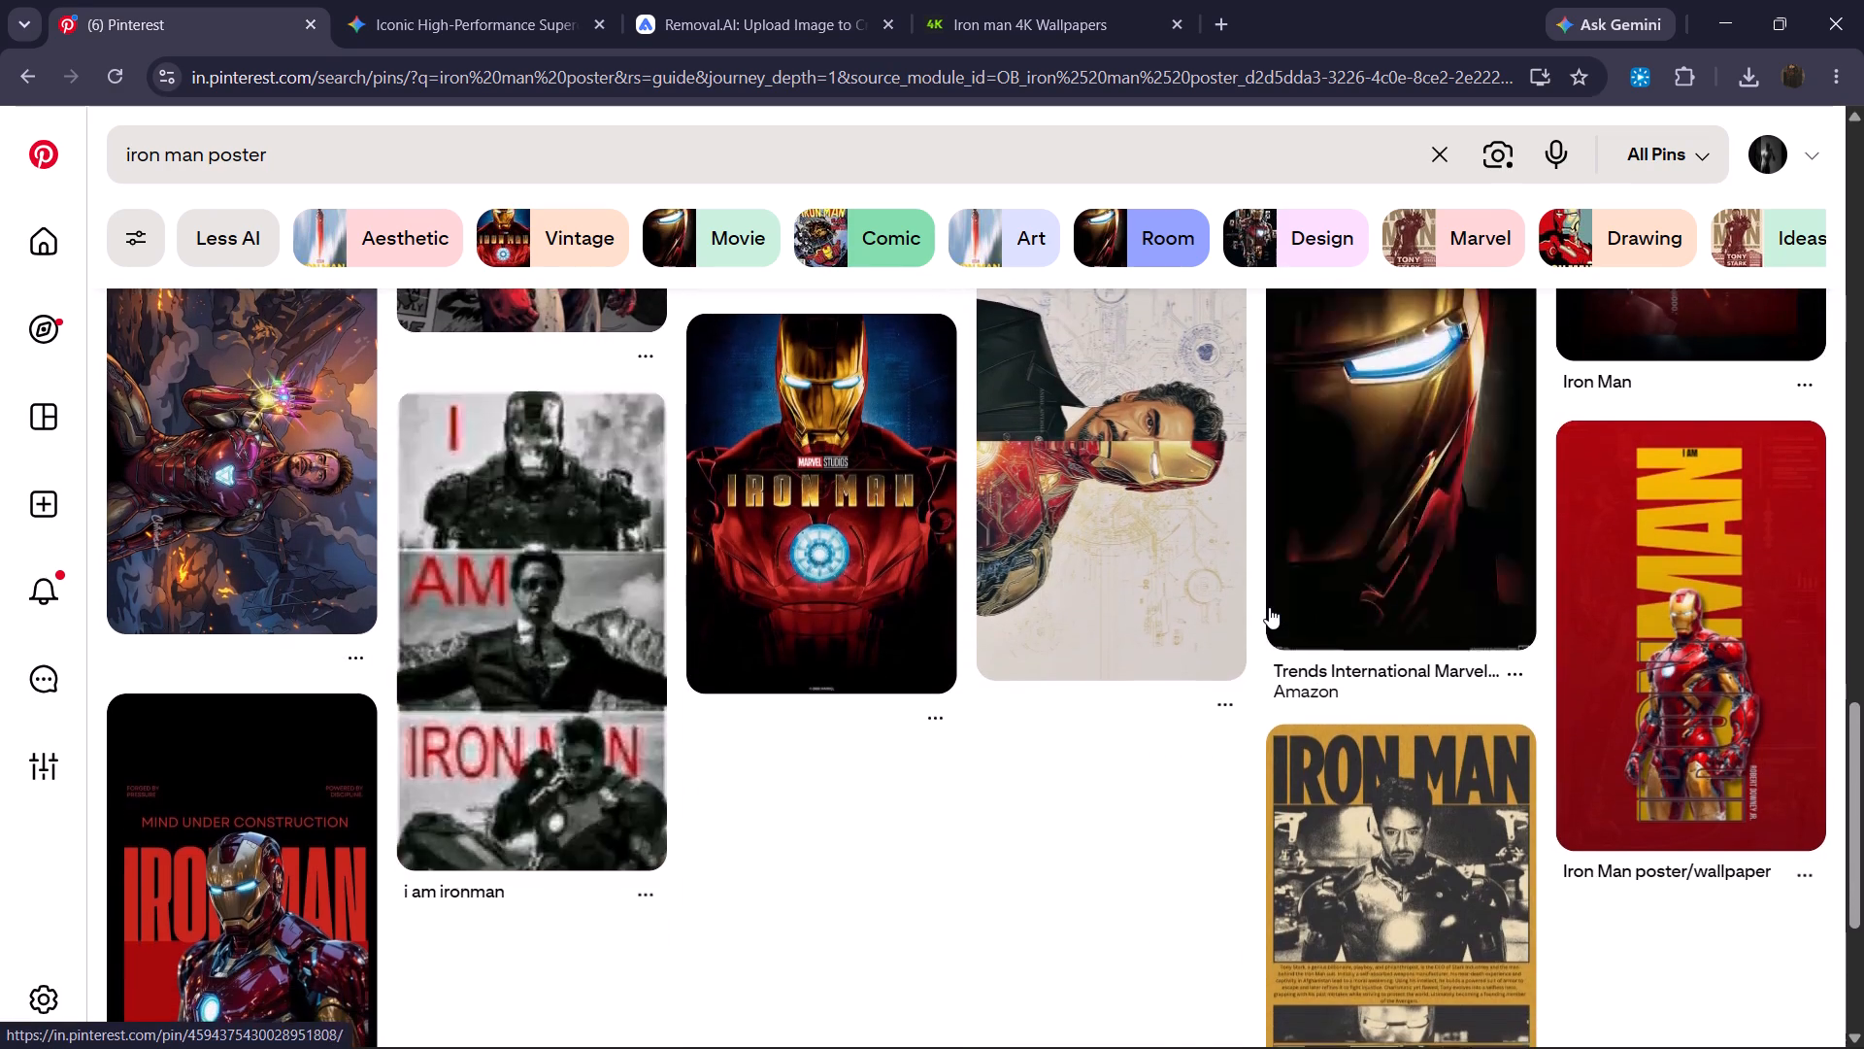
pyautogui.scroll(-2, 1269, 607)
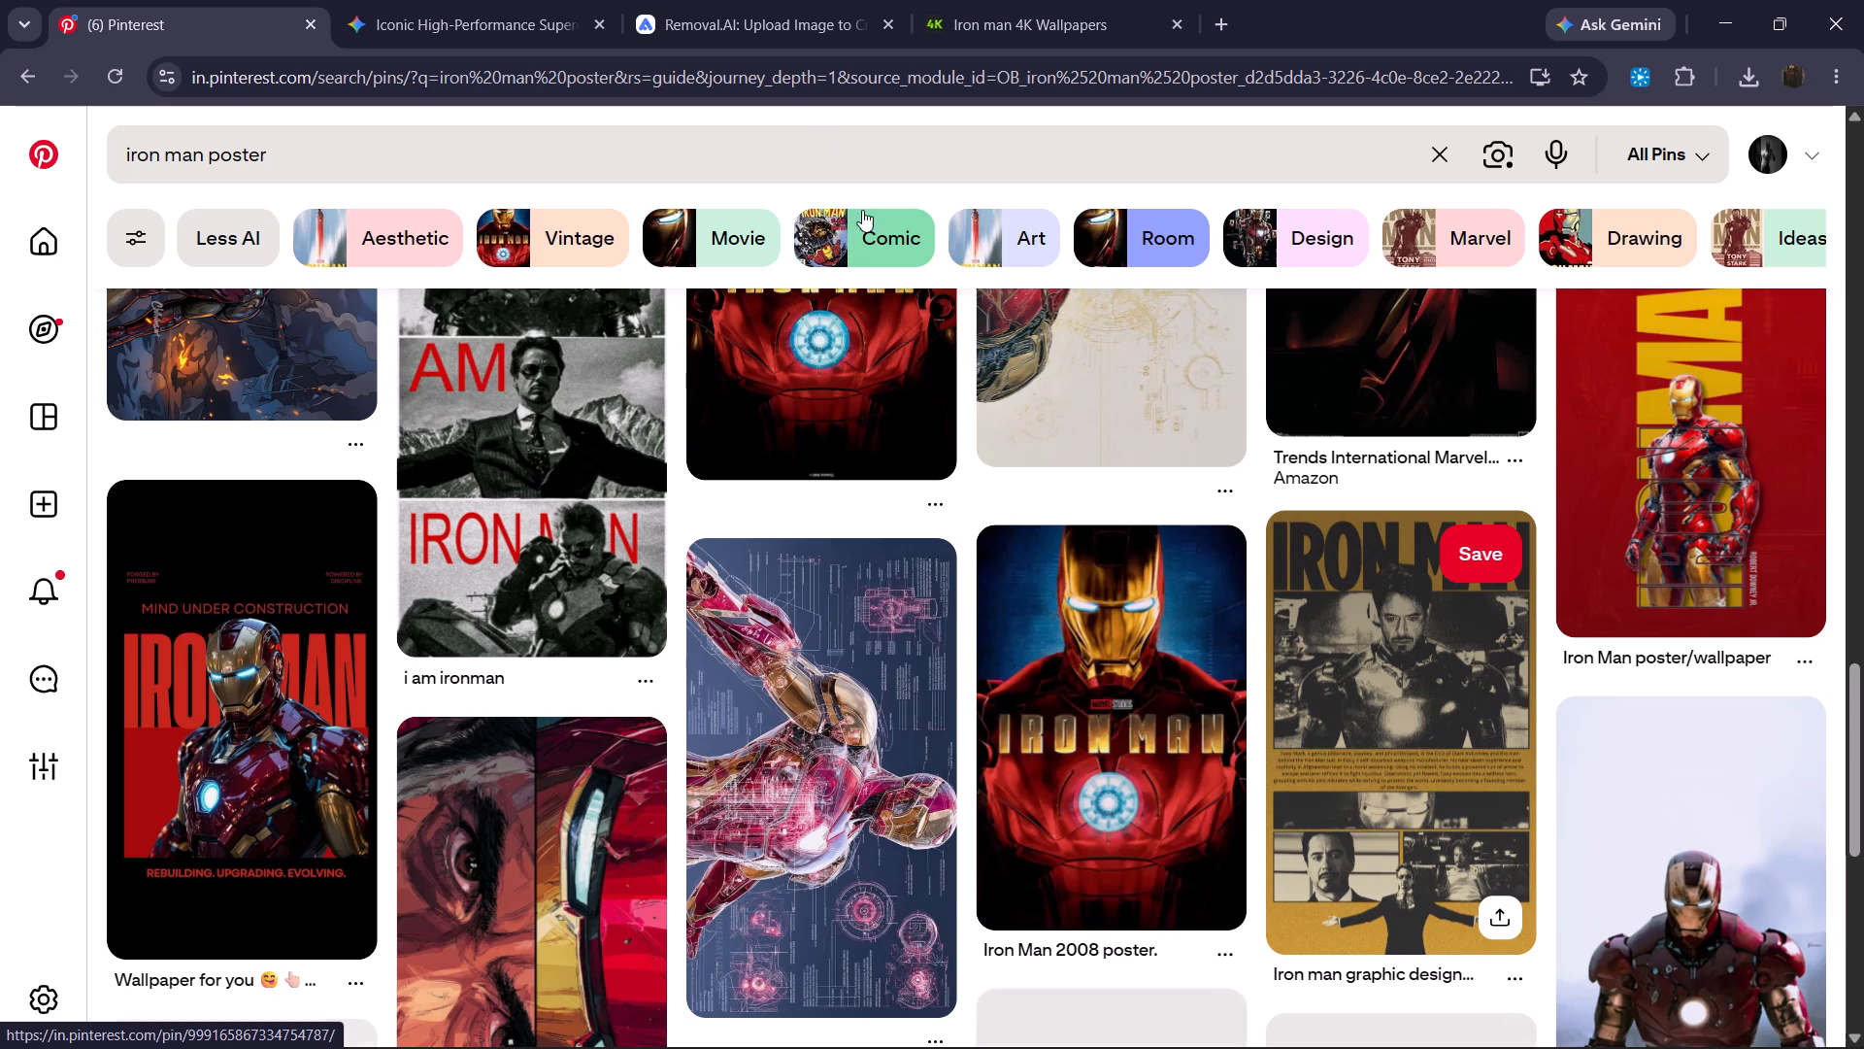
# Replace the Pinterest search with "captain america" and run it.
pyautogui.click(574, 136)
pyautogui.moveTo(510, 167); pyautogui.dragTo(70, 174)
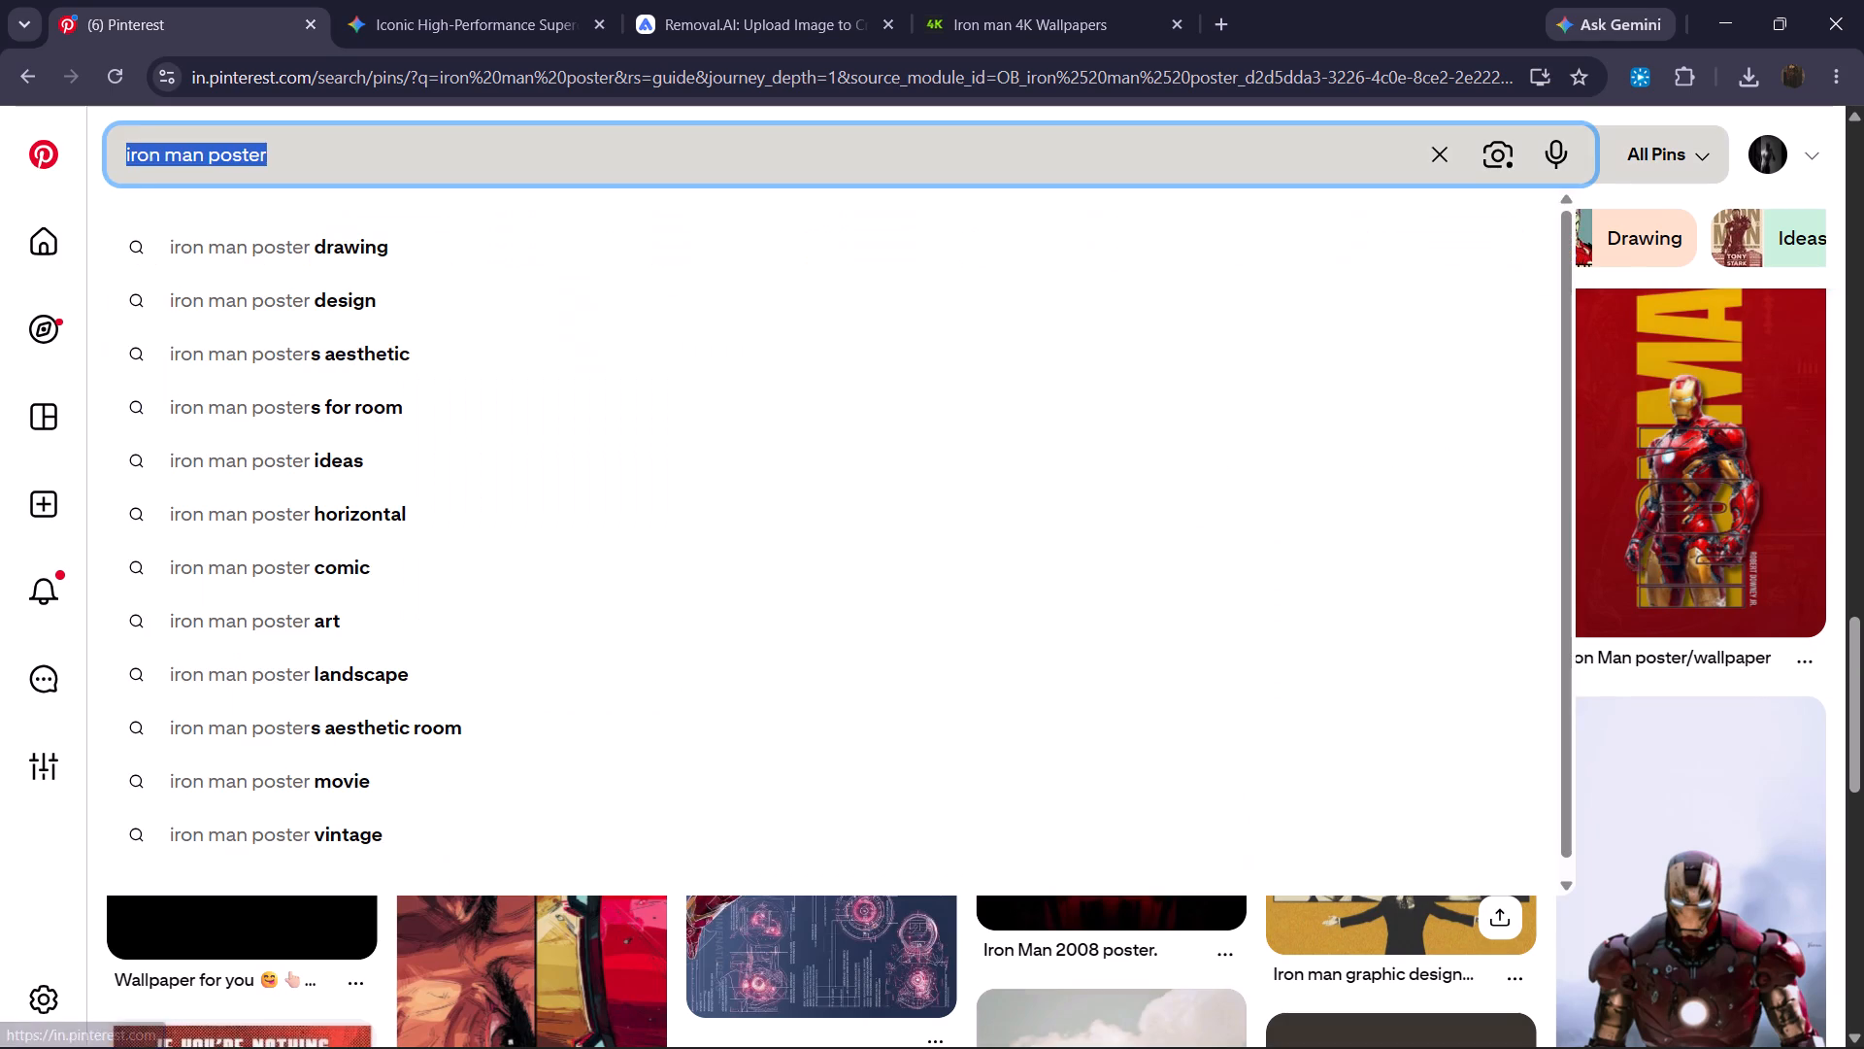
pyautogui.moveTo(70, 174); pyautogui.dragTo(72, 173)
pyautogui.write('captain america')
pyautogui.press('Return')
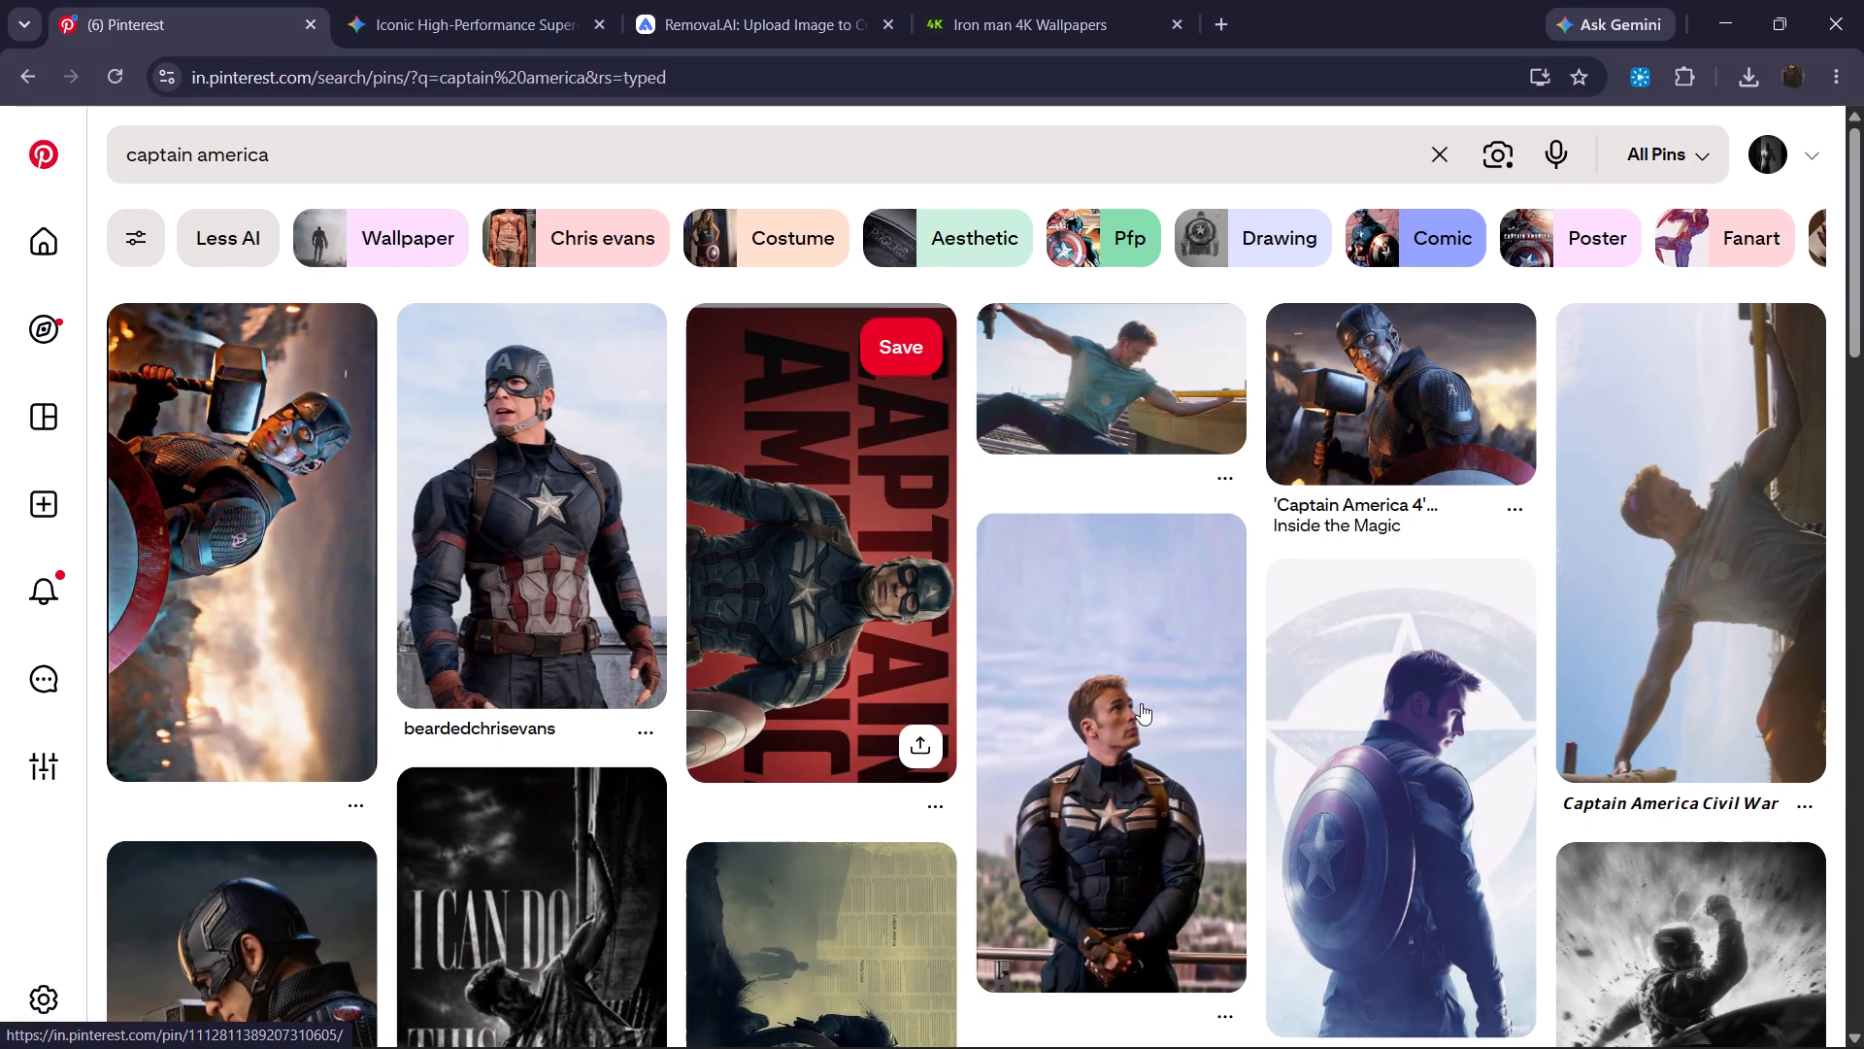
# Look through the Captain America pins for a suitable image of the character.
pyautogui.scroll(-3, 888, 787)
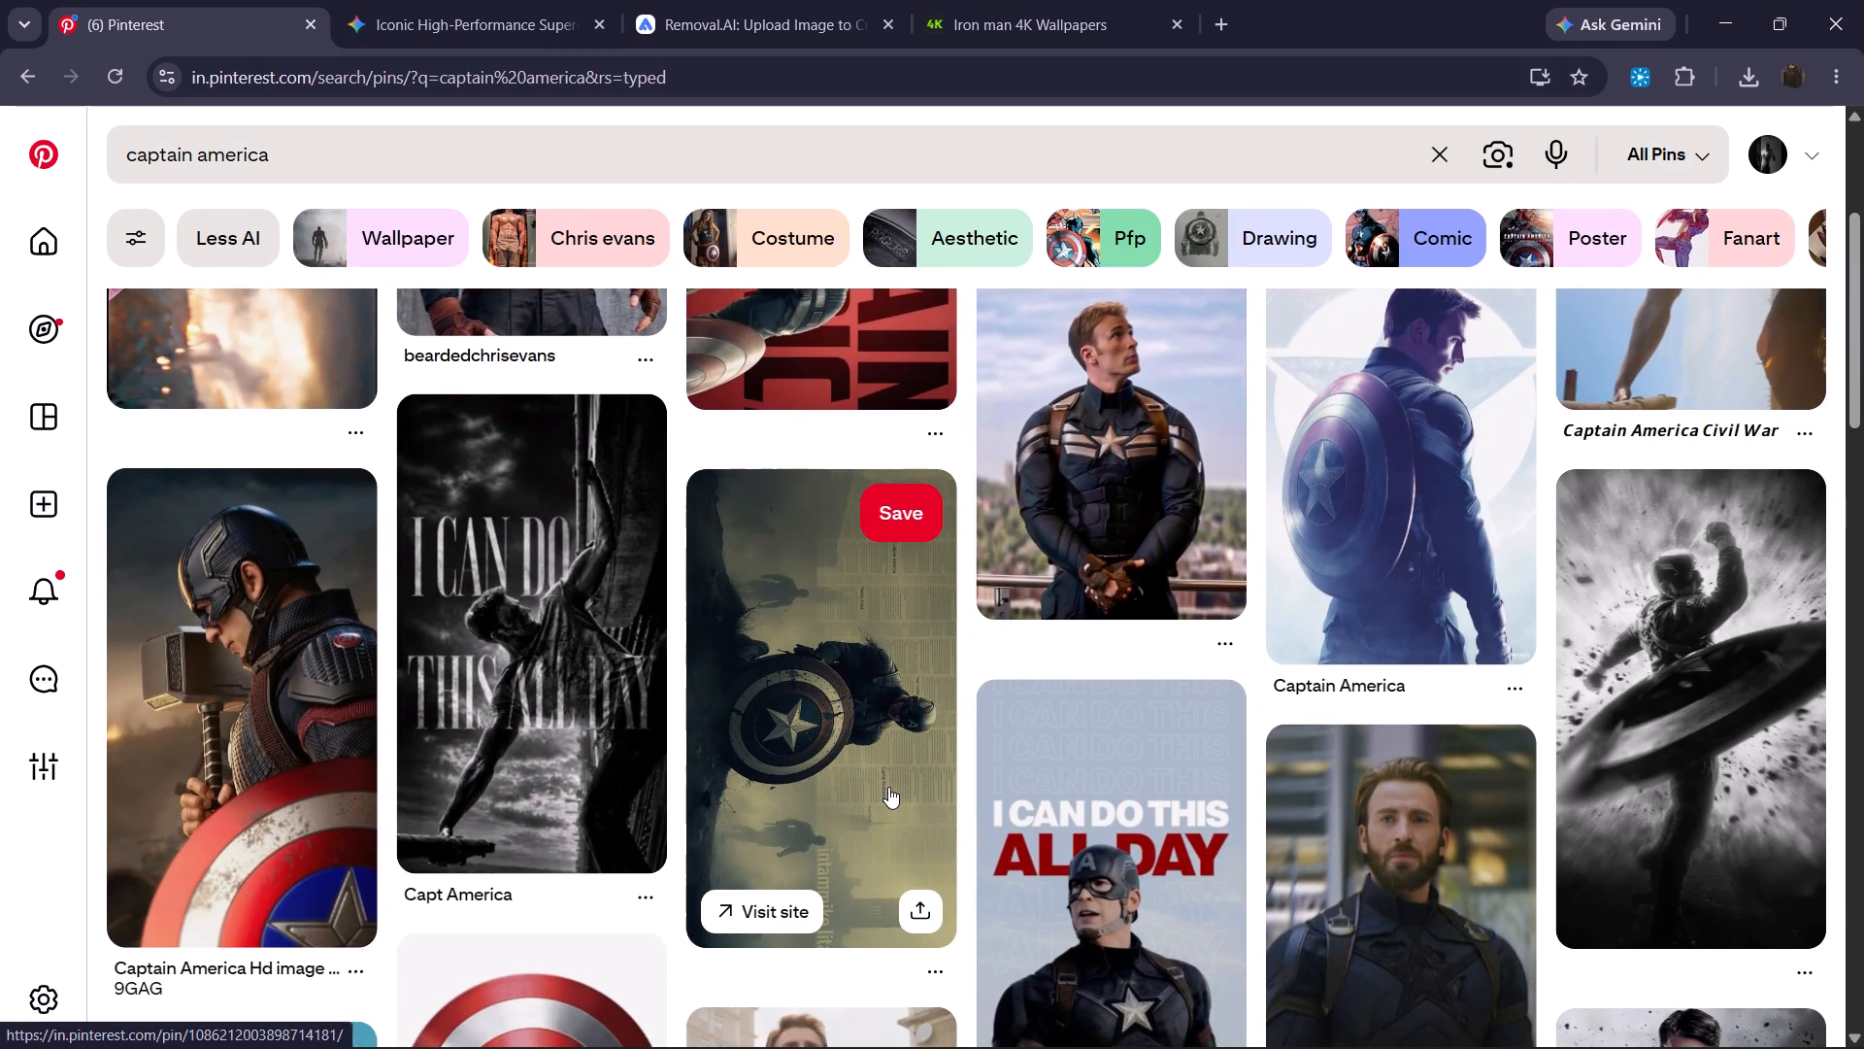
pyautogui.hscroll(4, 888, 787)
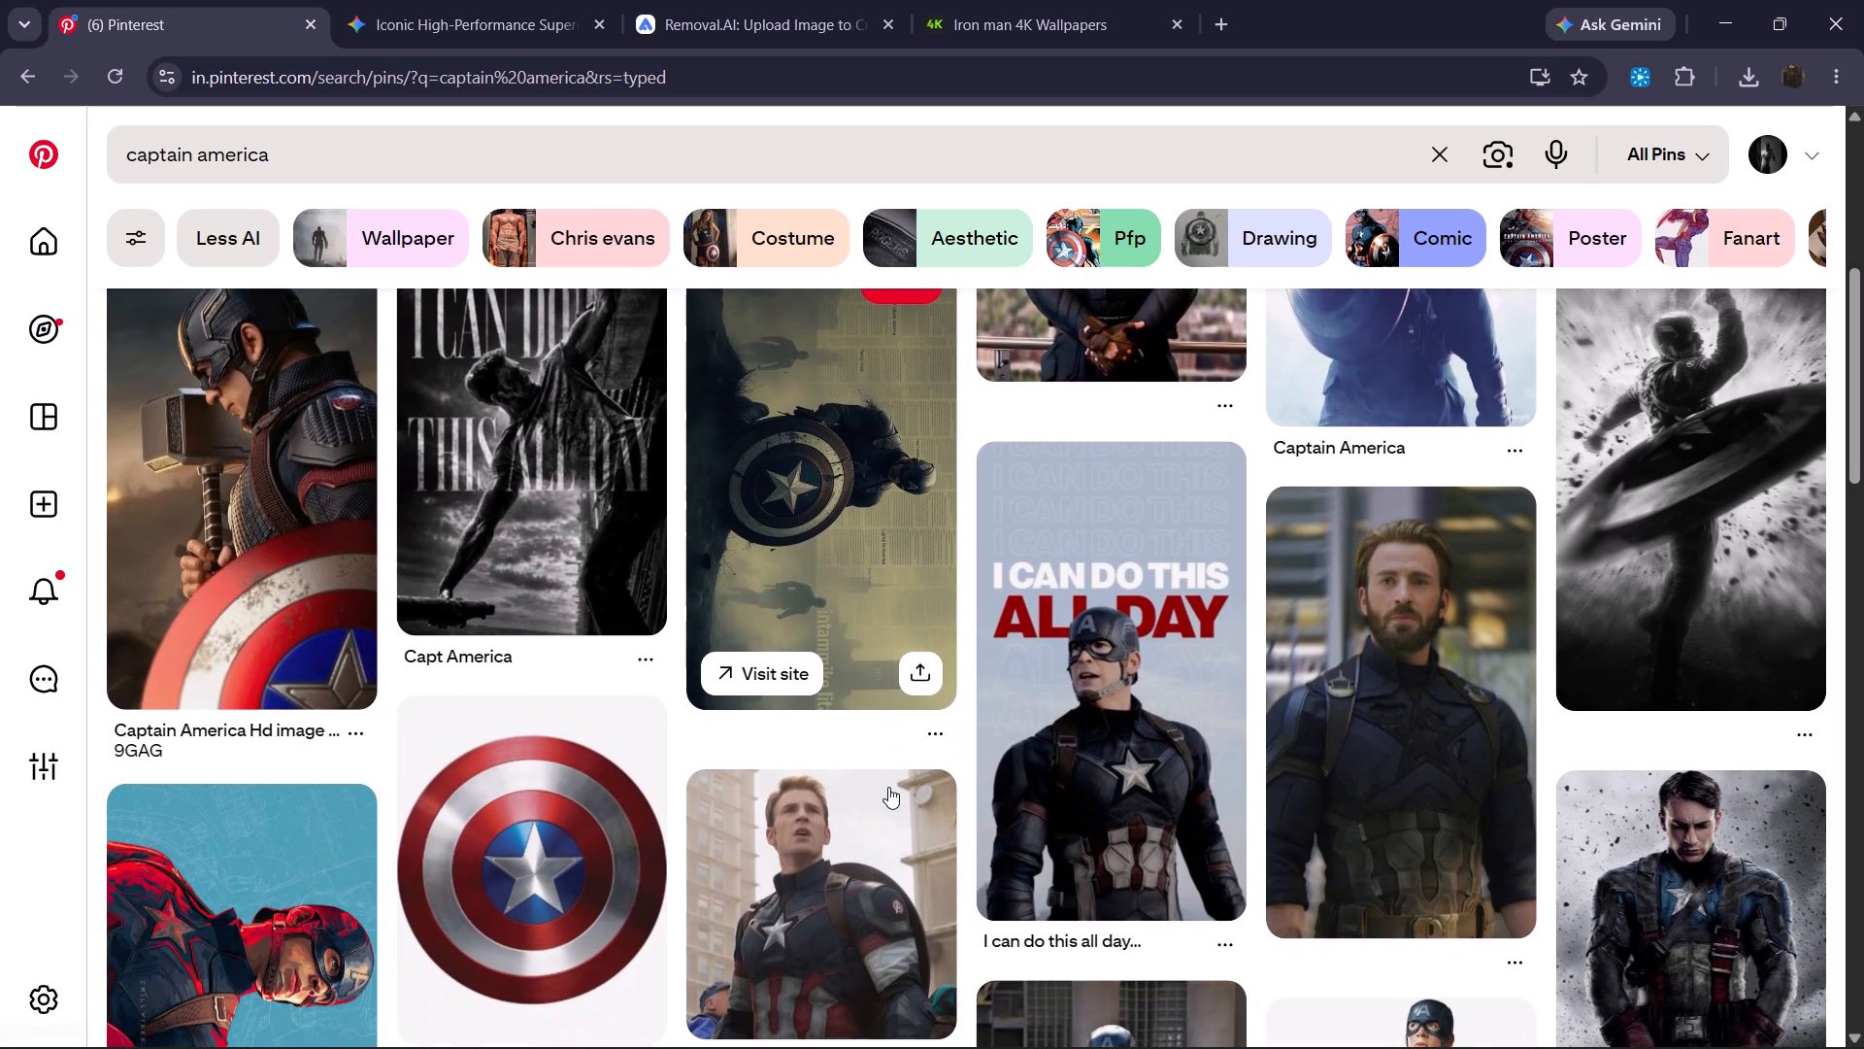
pyautogui.scroll(-3, 888, 787)
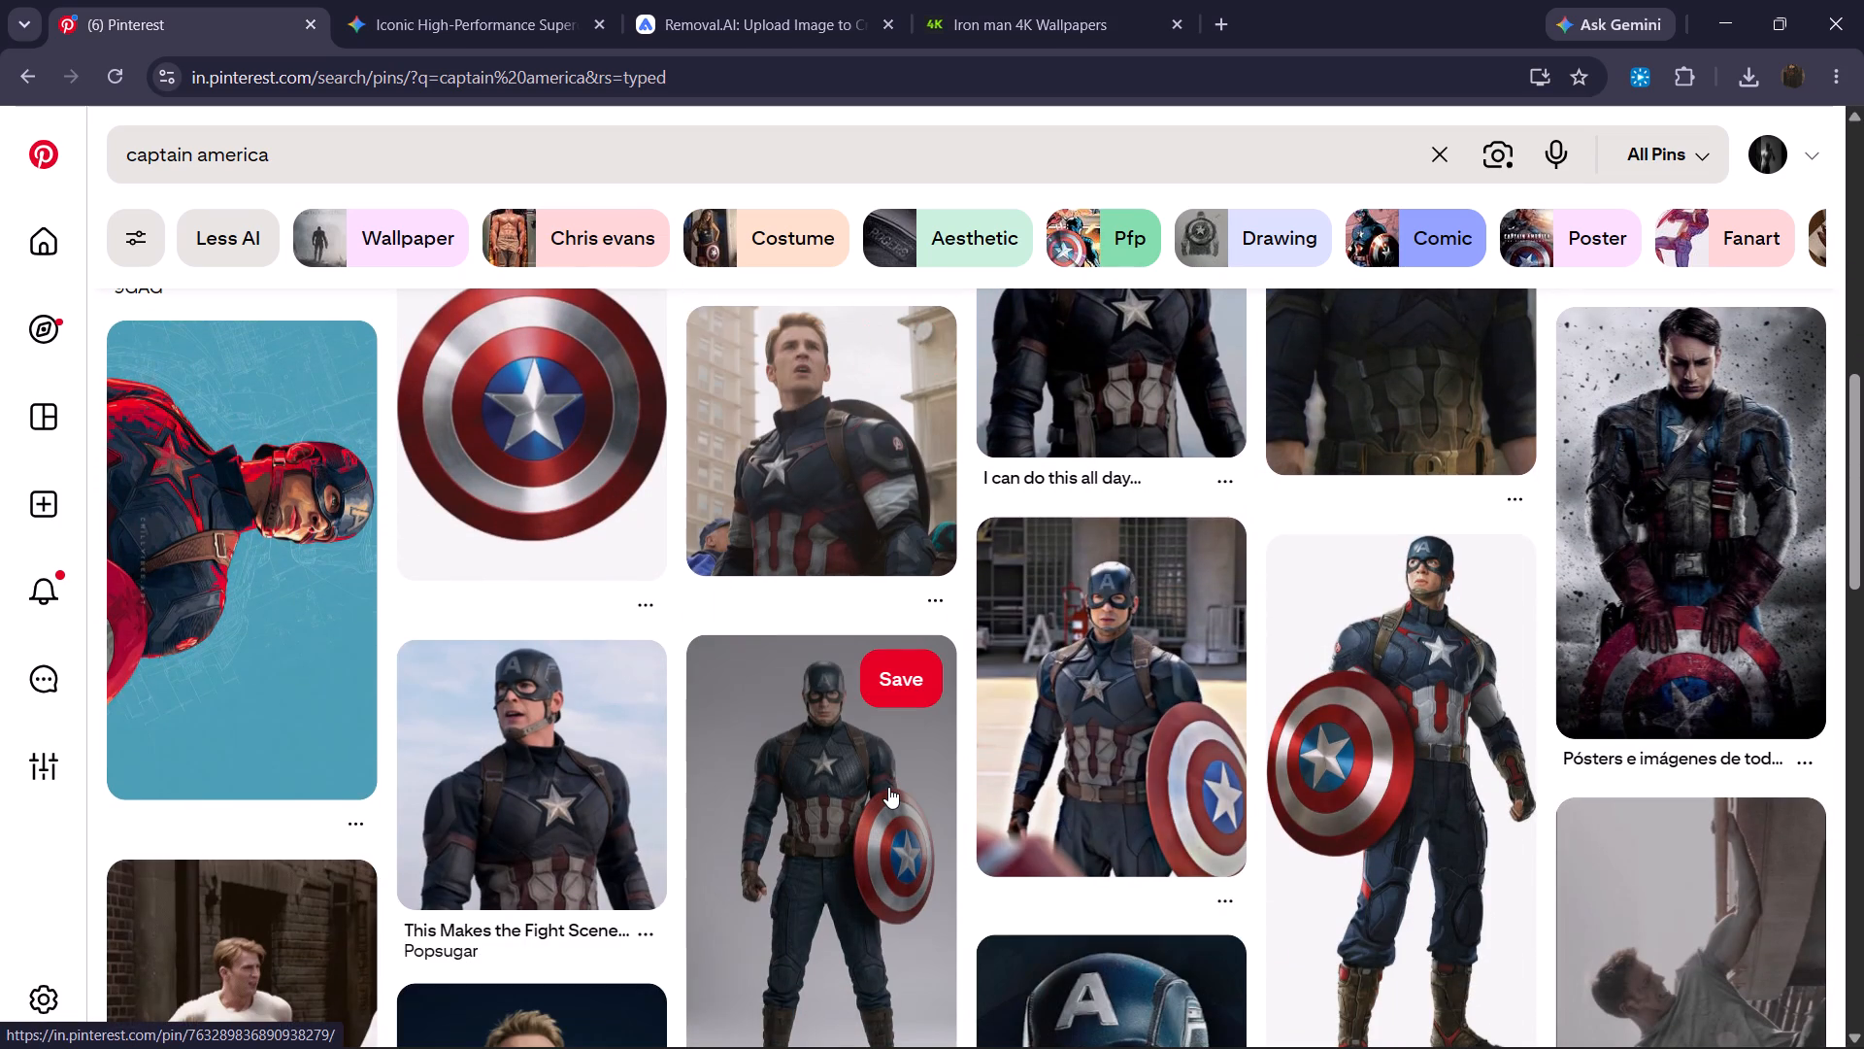
pyautogui.scroll(-4, 888, 787)
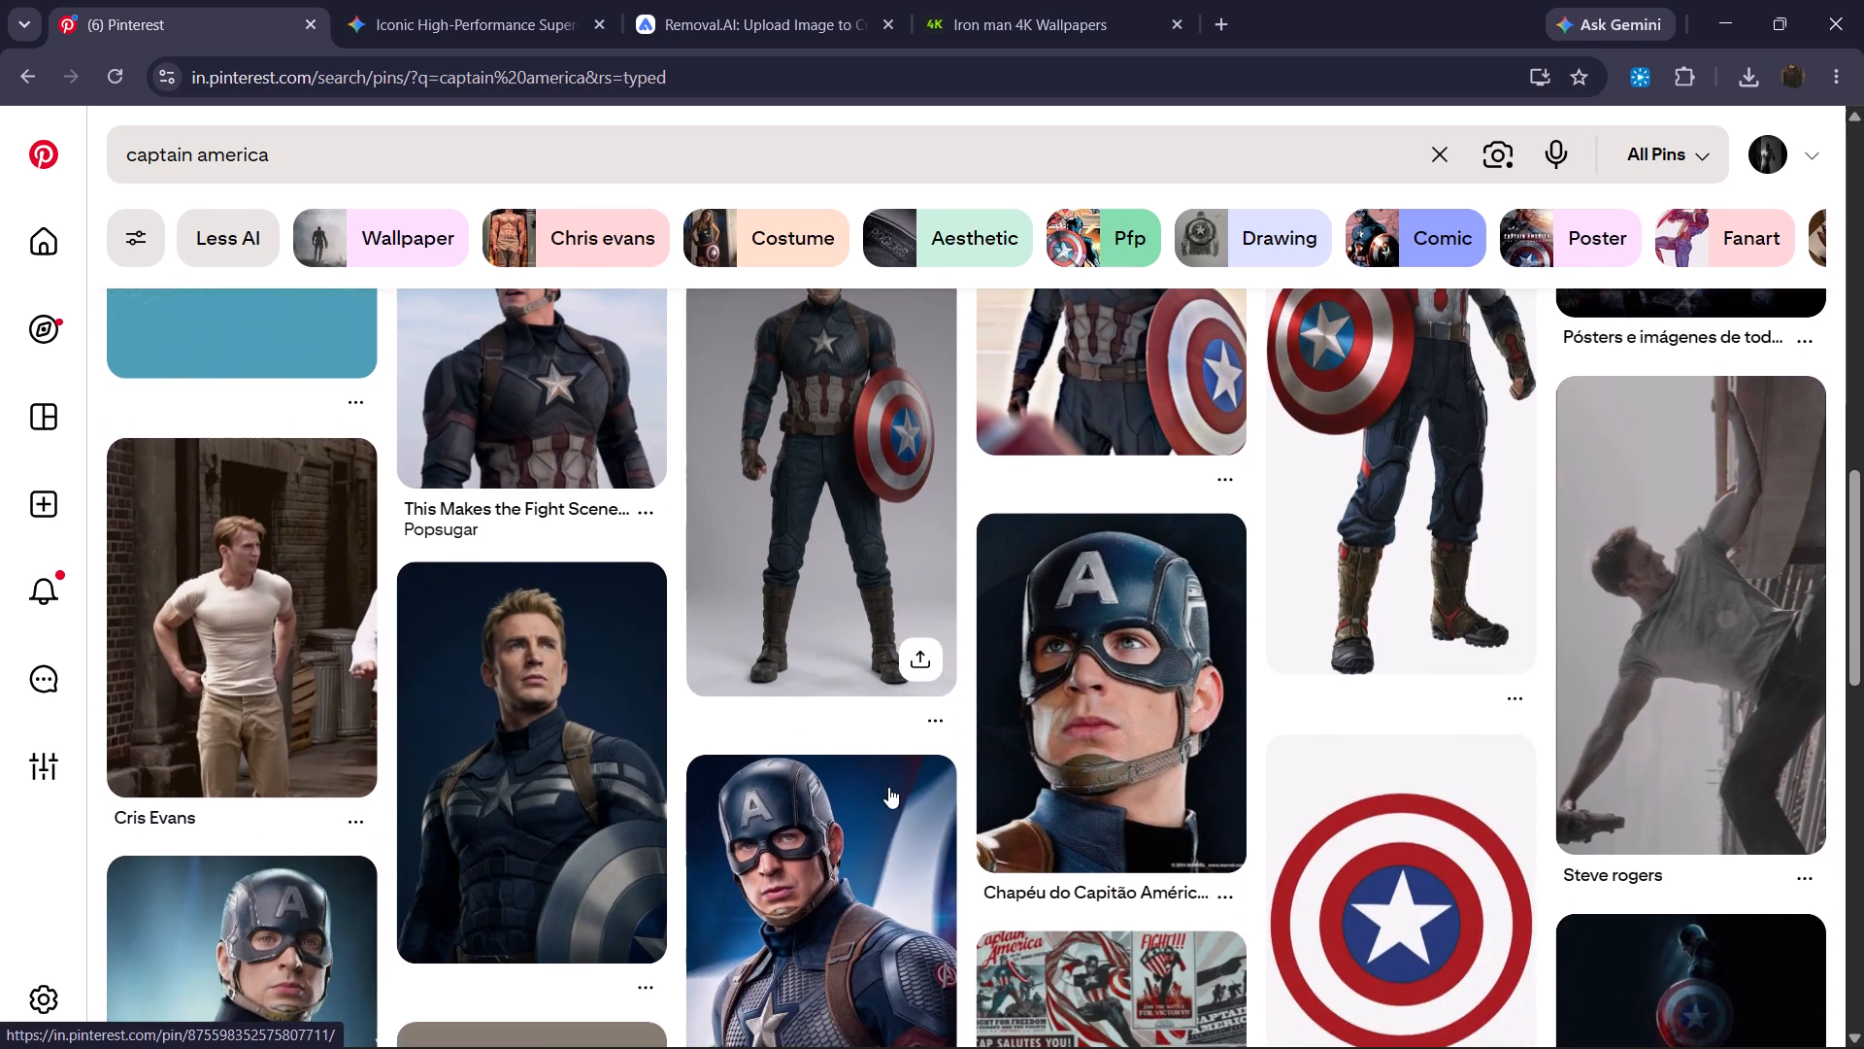
pyautogui.hscroll(3, 888, 787)
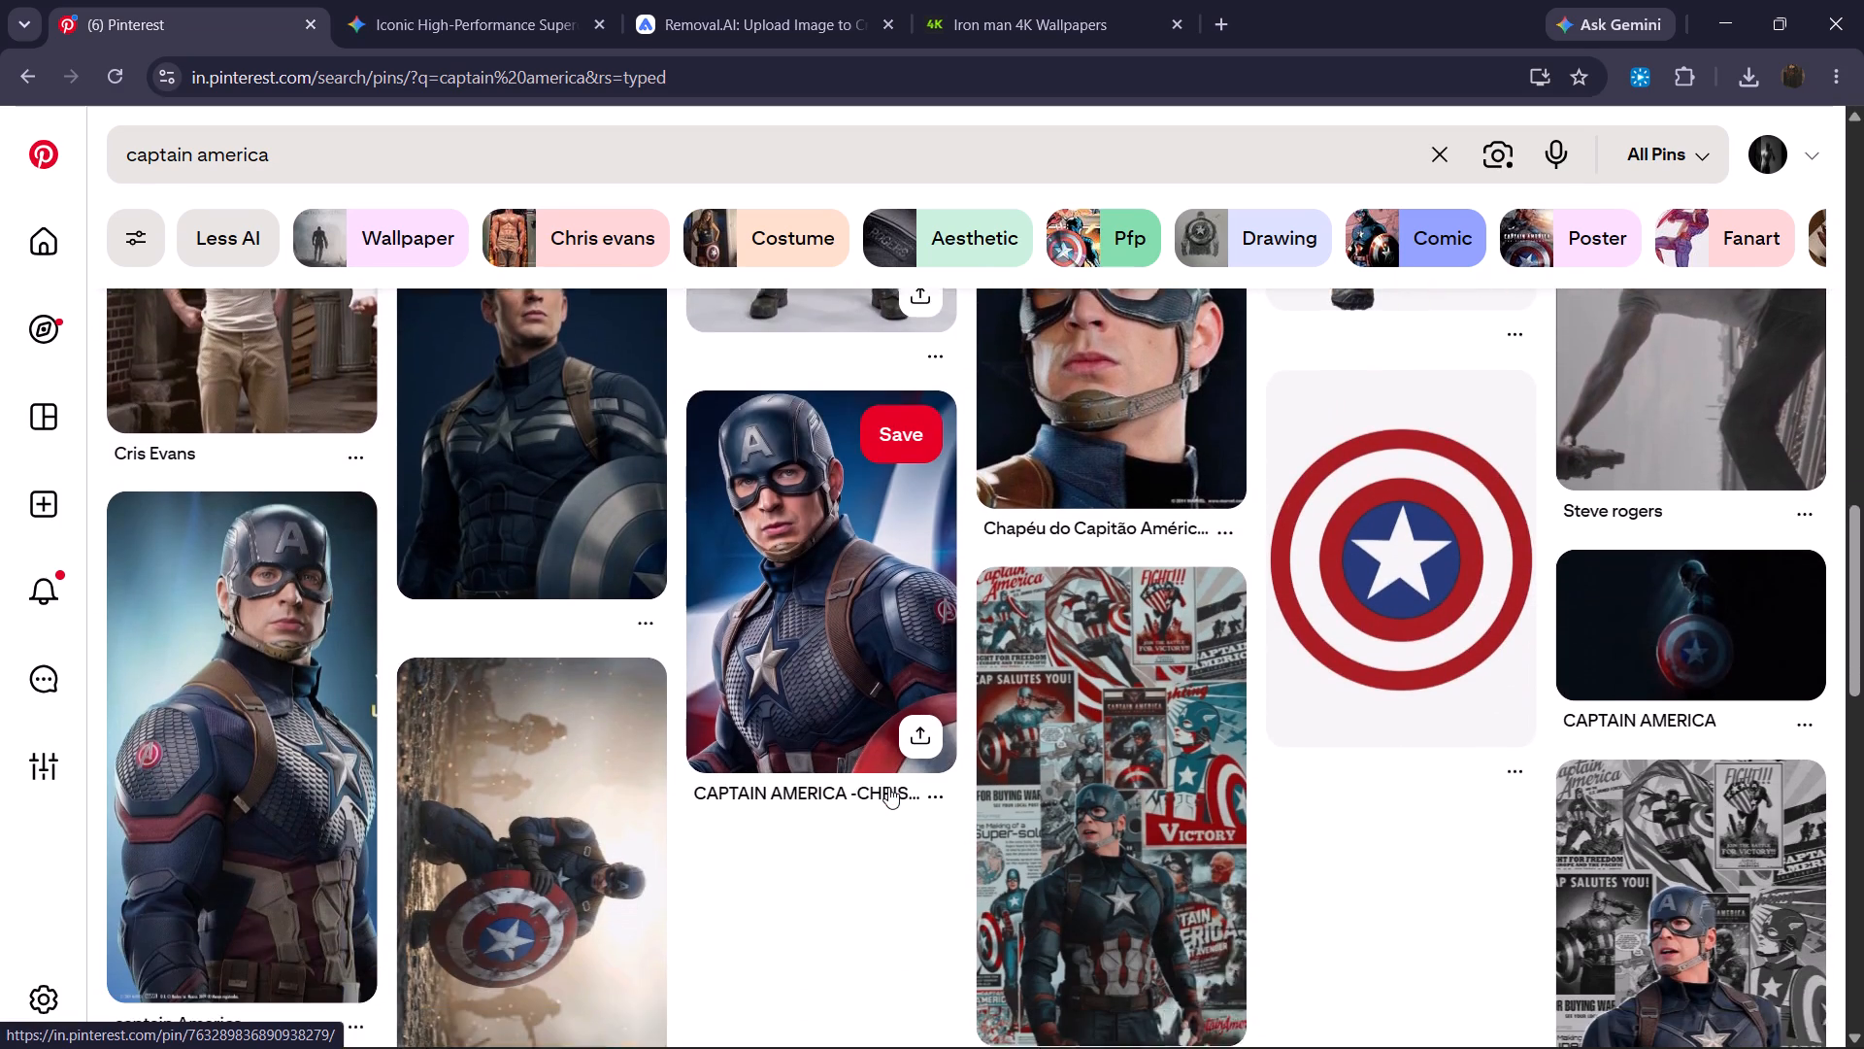
pyautogui.hscroll(8, 888, 787)
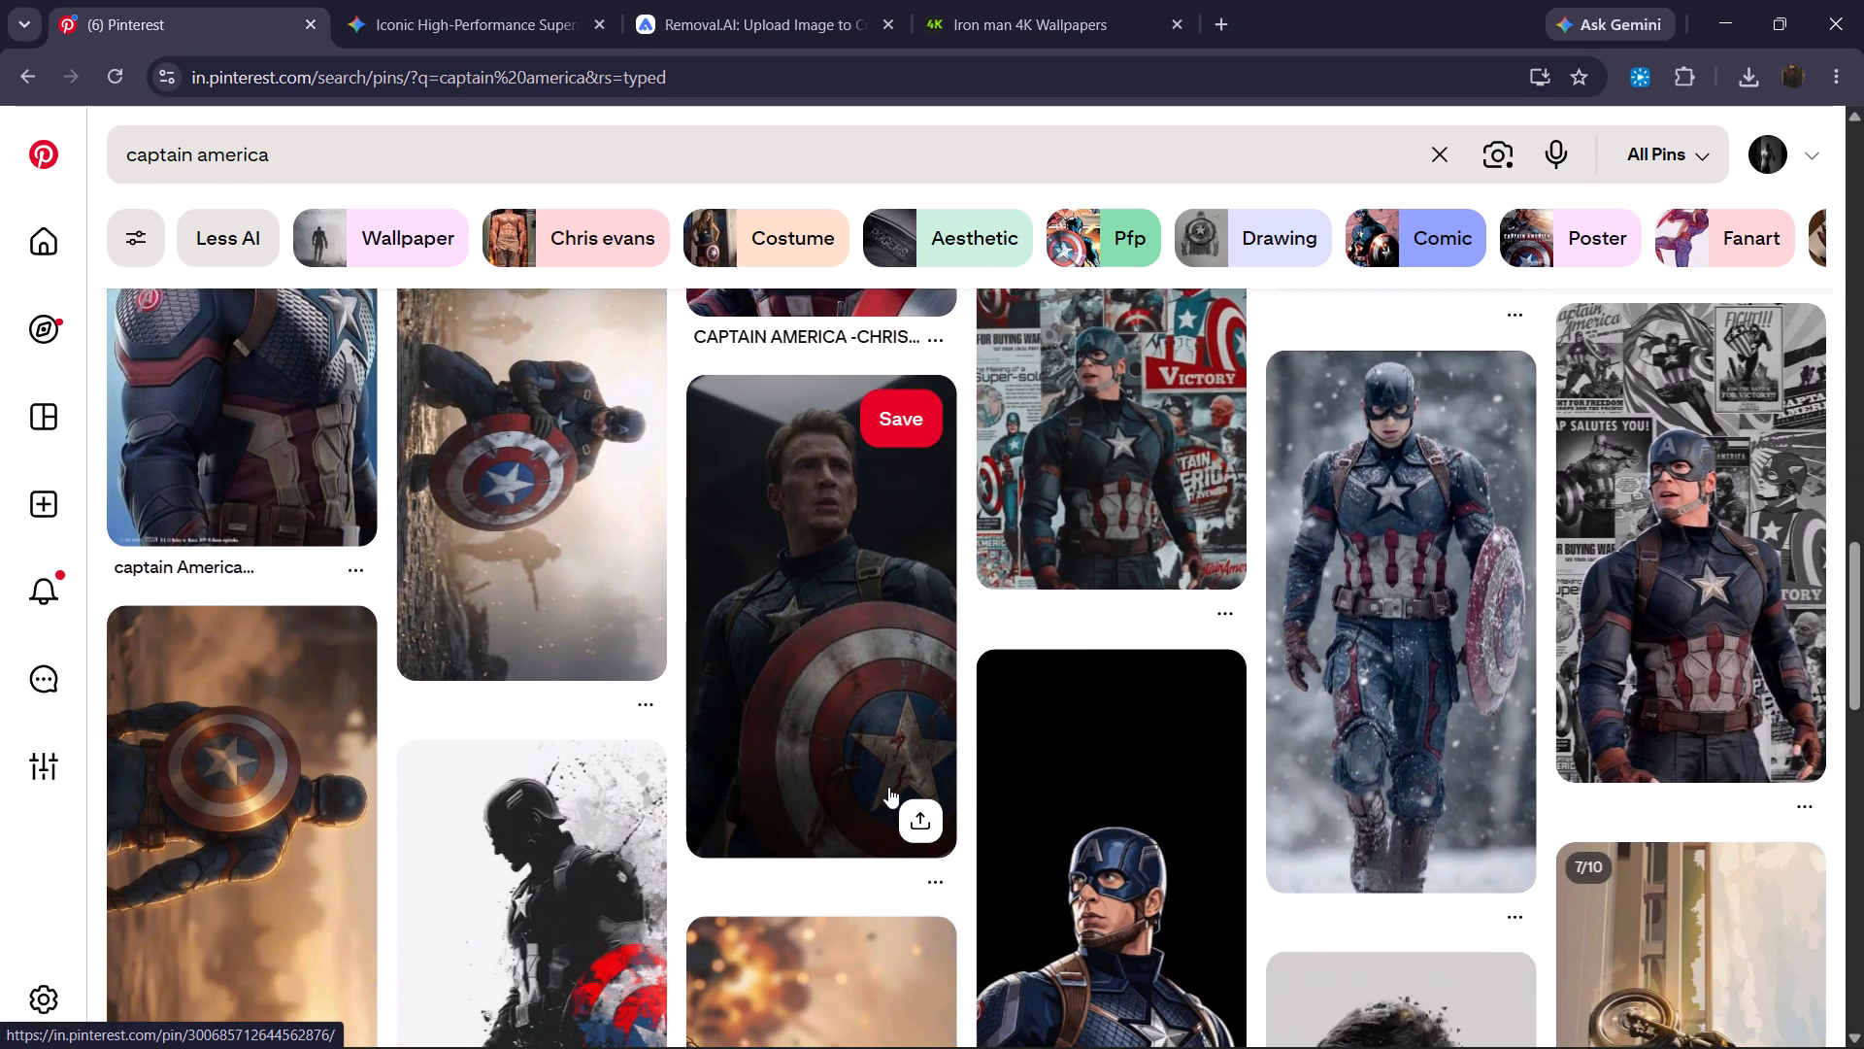
pyautogui.hscroll(7, 888, 787)
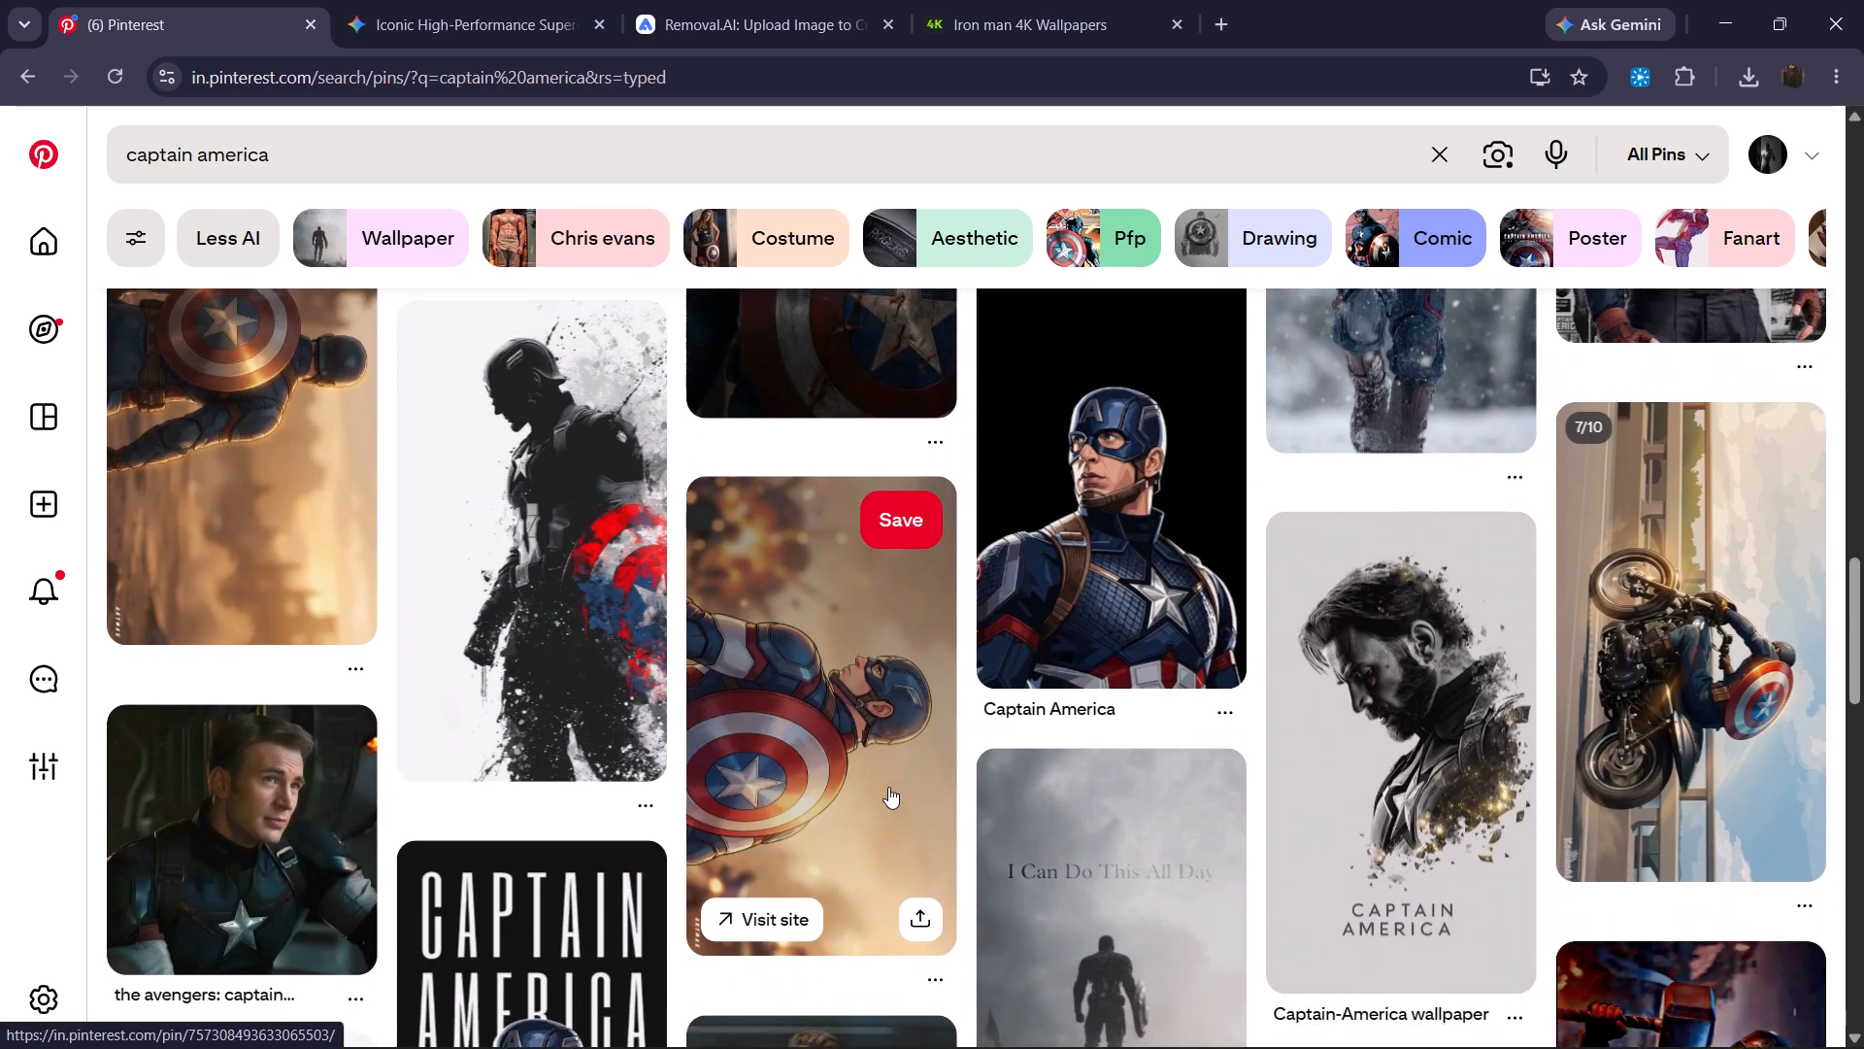
# Open the illustrated Captain America pin with the shield and golden explosion background, and try to download its image.
pyautogui.click(888, 787)
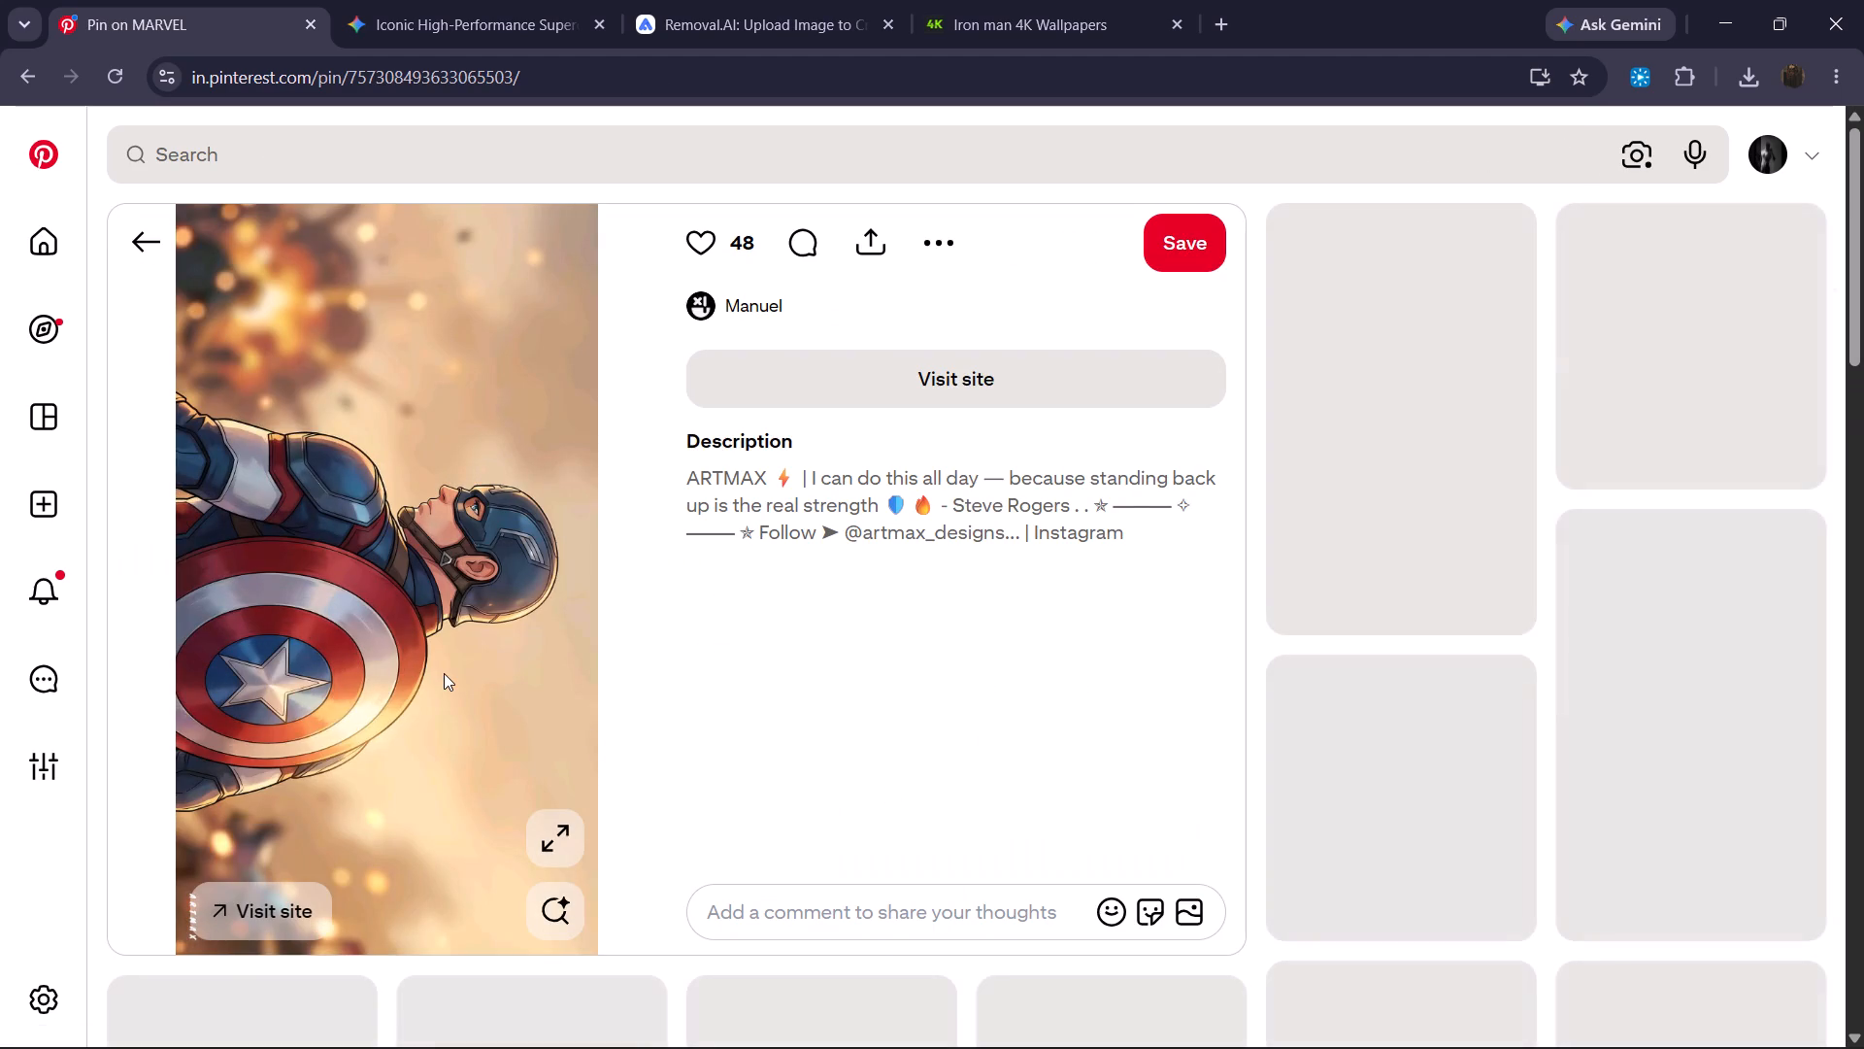
pyautogui.rightClick(444, 673)
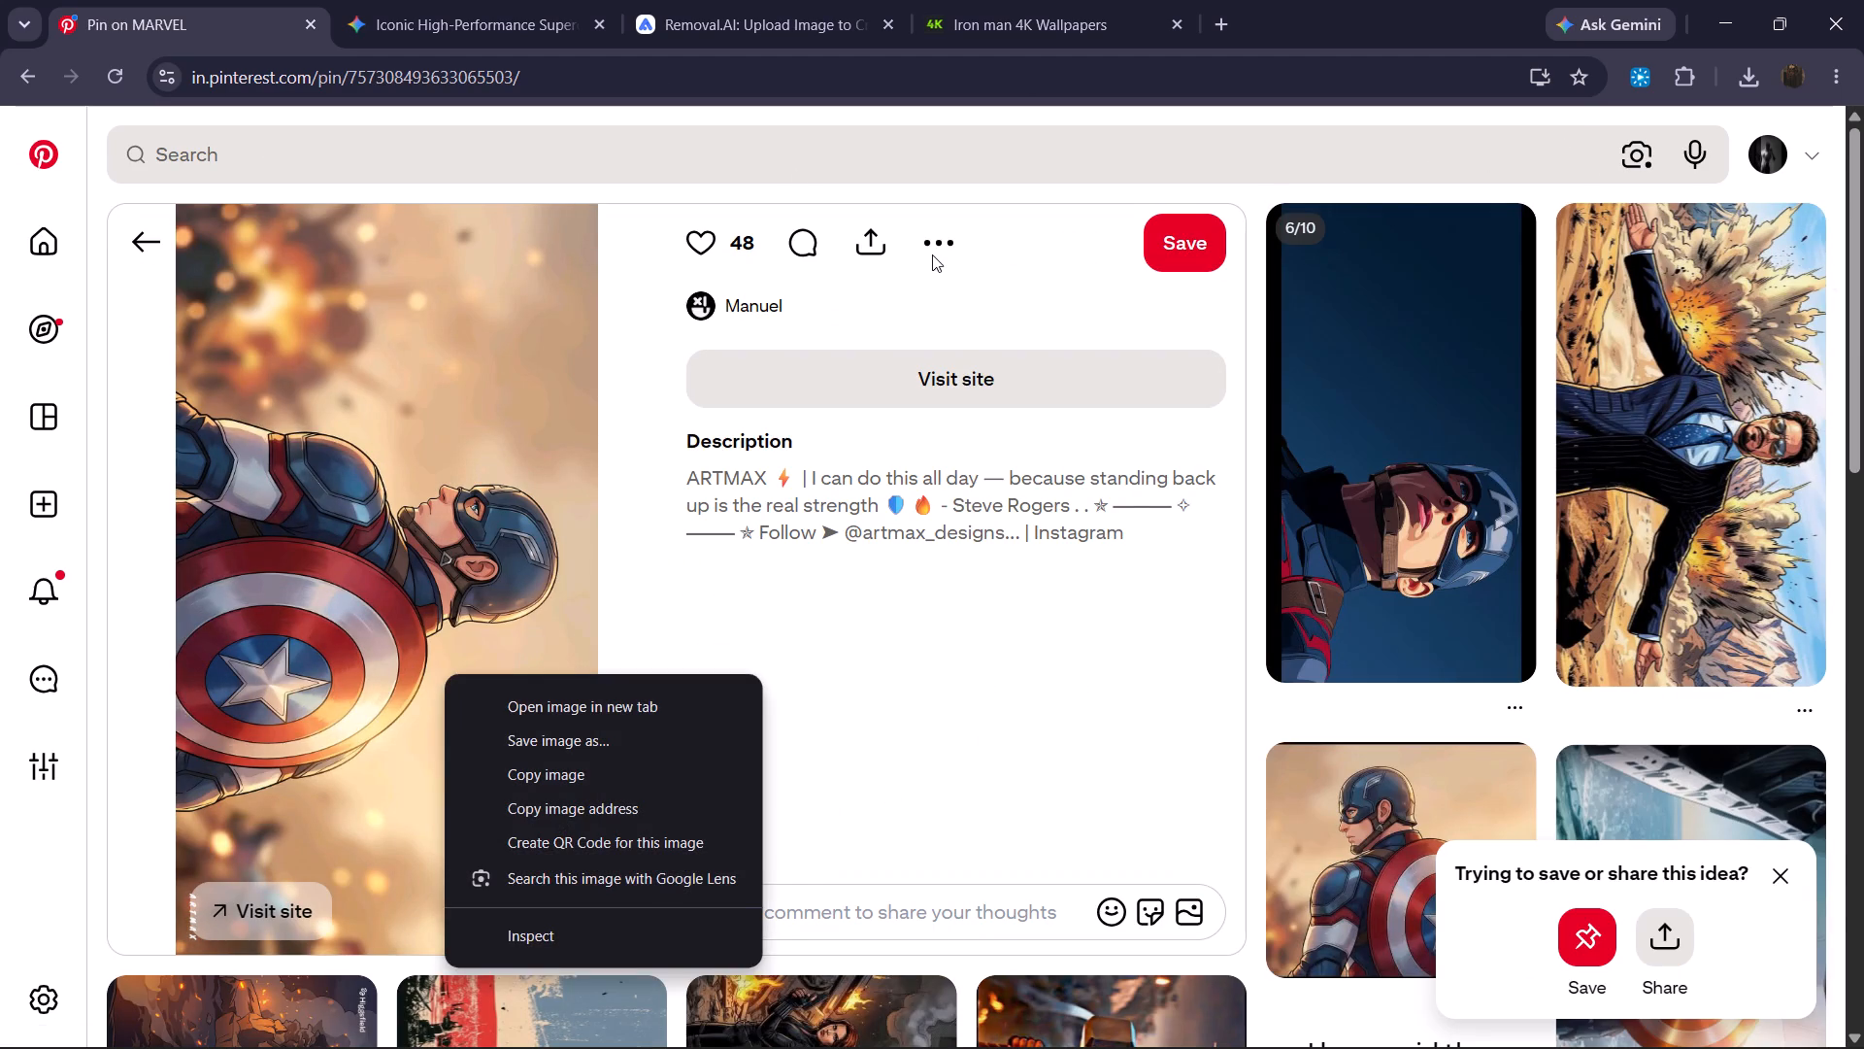
pyautogui.click(932, 254)
pyautogui.click(931, 319)
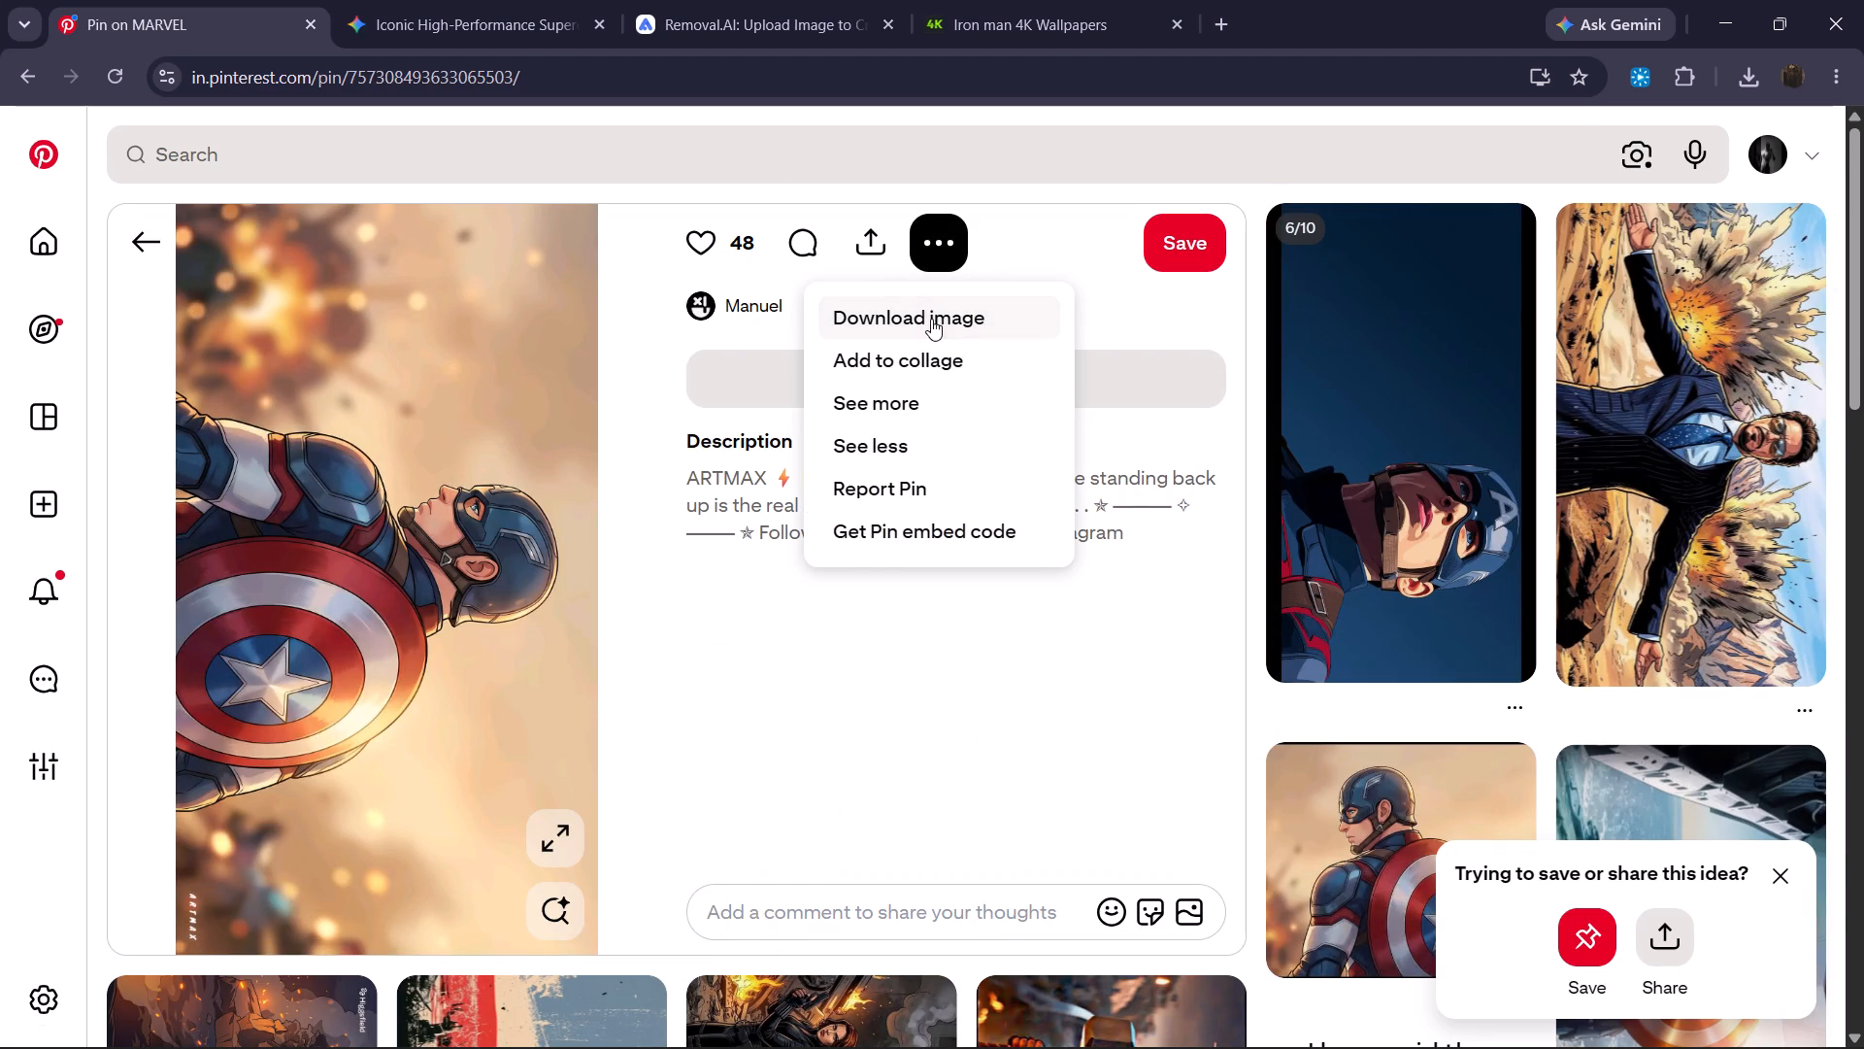
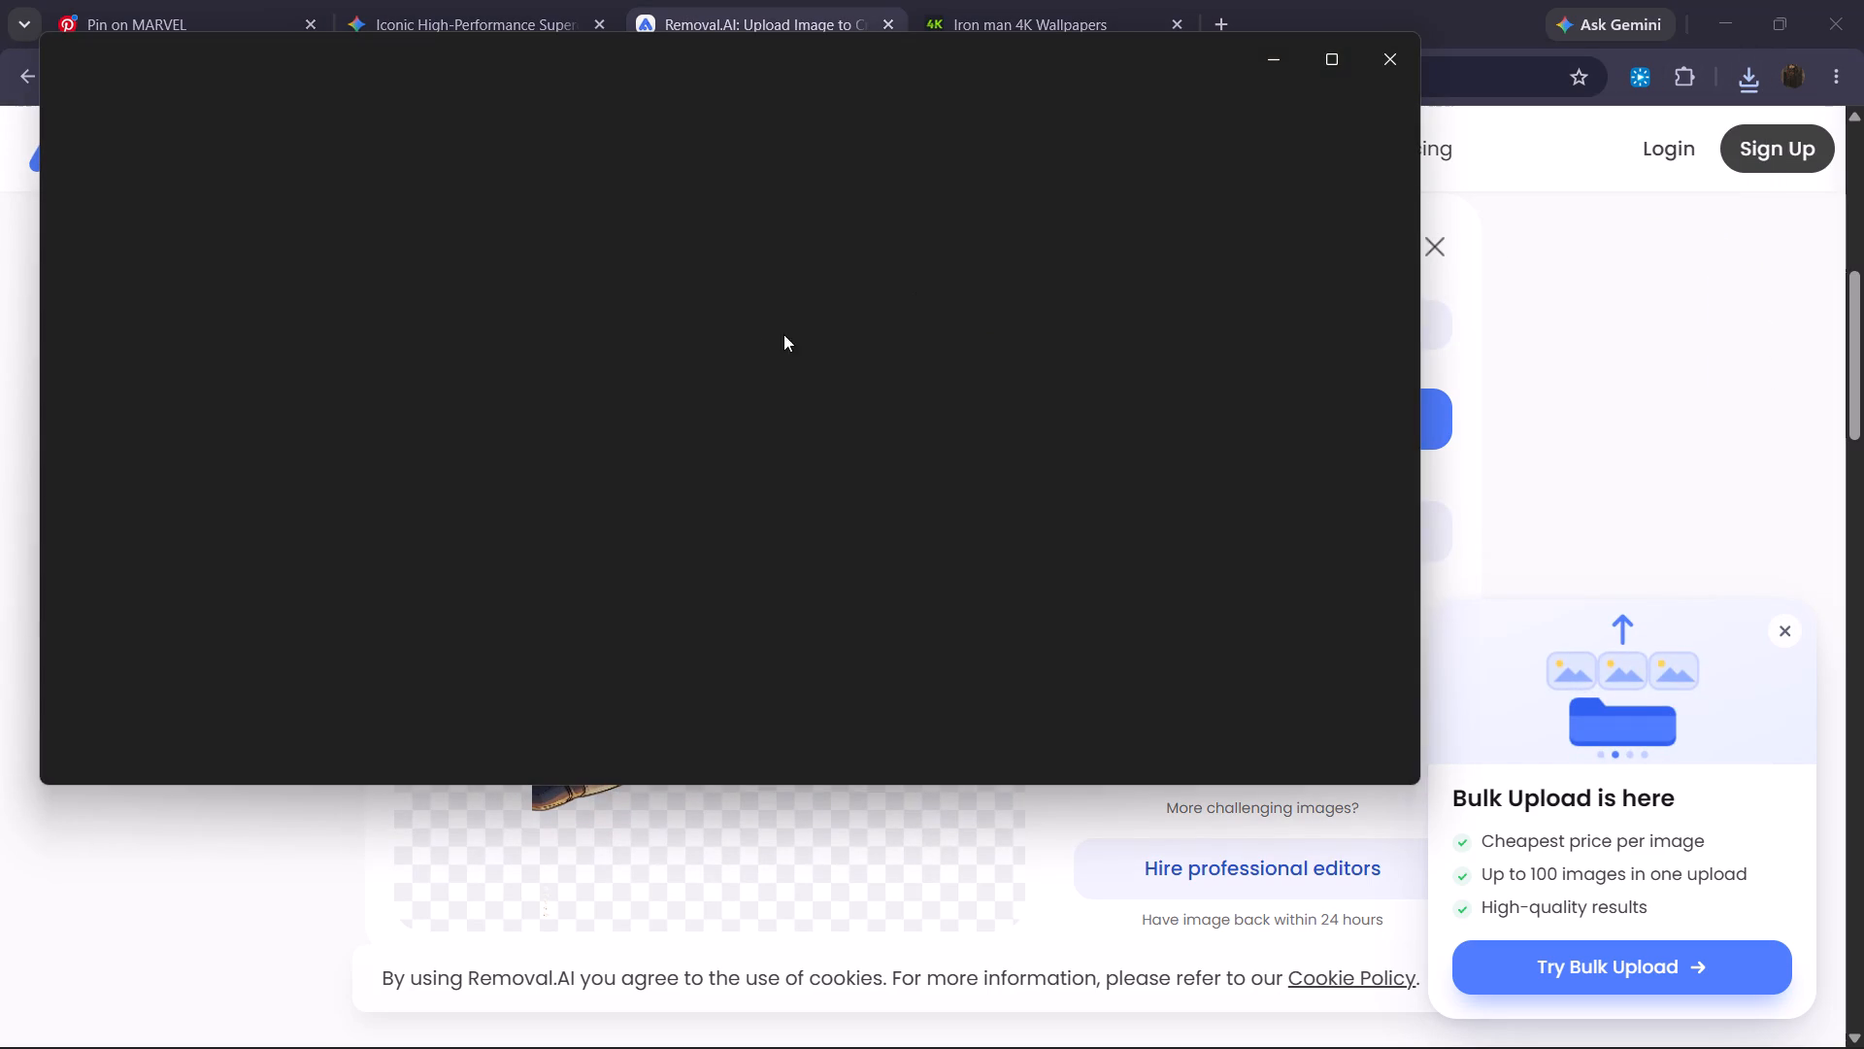
# Copy the Captain America cutout from Photos and paste it into the red MacBook Pro 14" - 1 frame in Figma.
pyautogui.rightClick(752, 335)
pyautogui.click(456, 509)
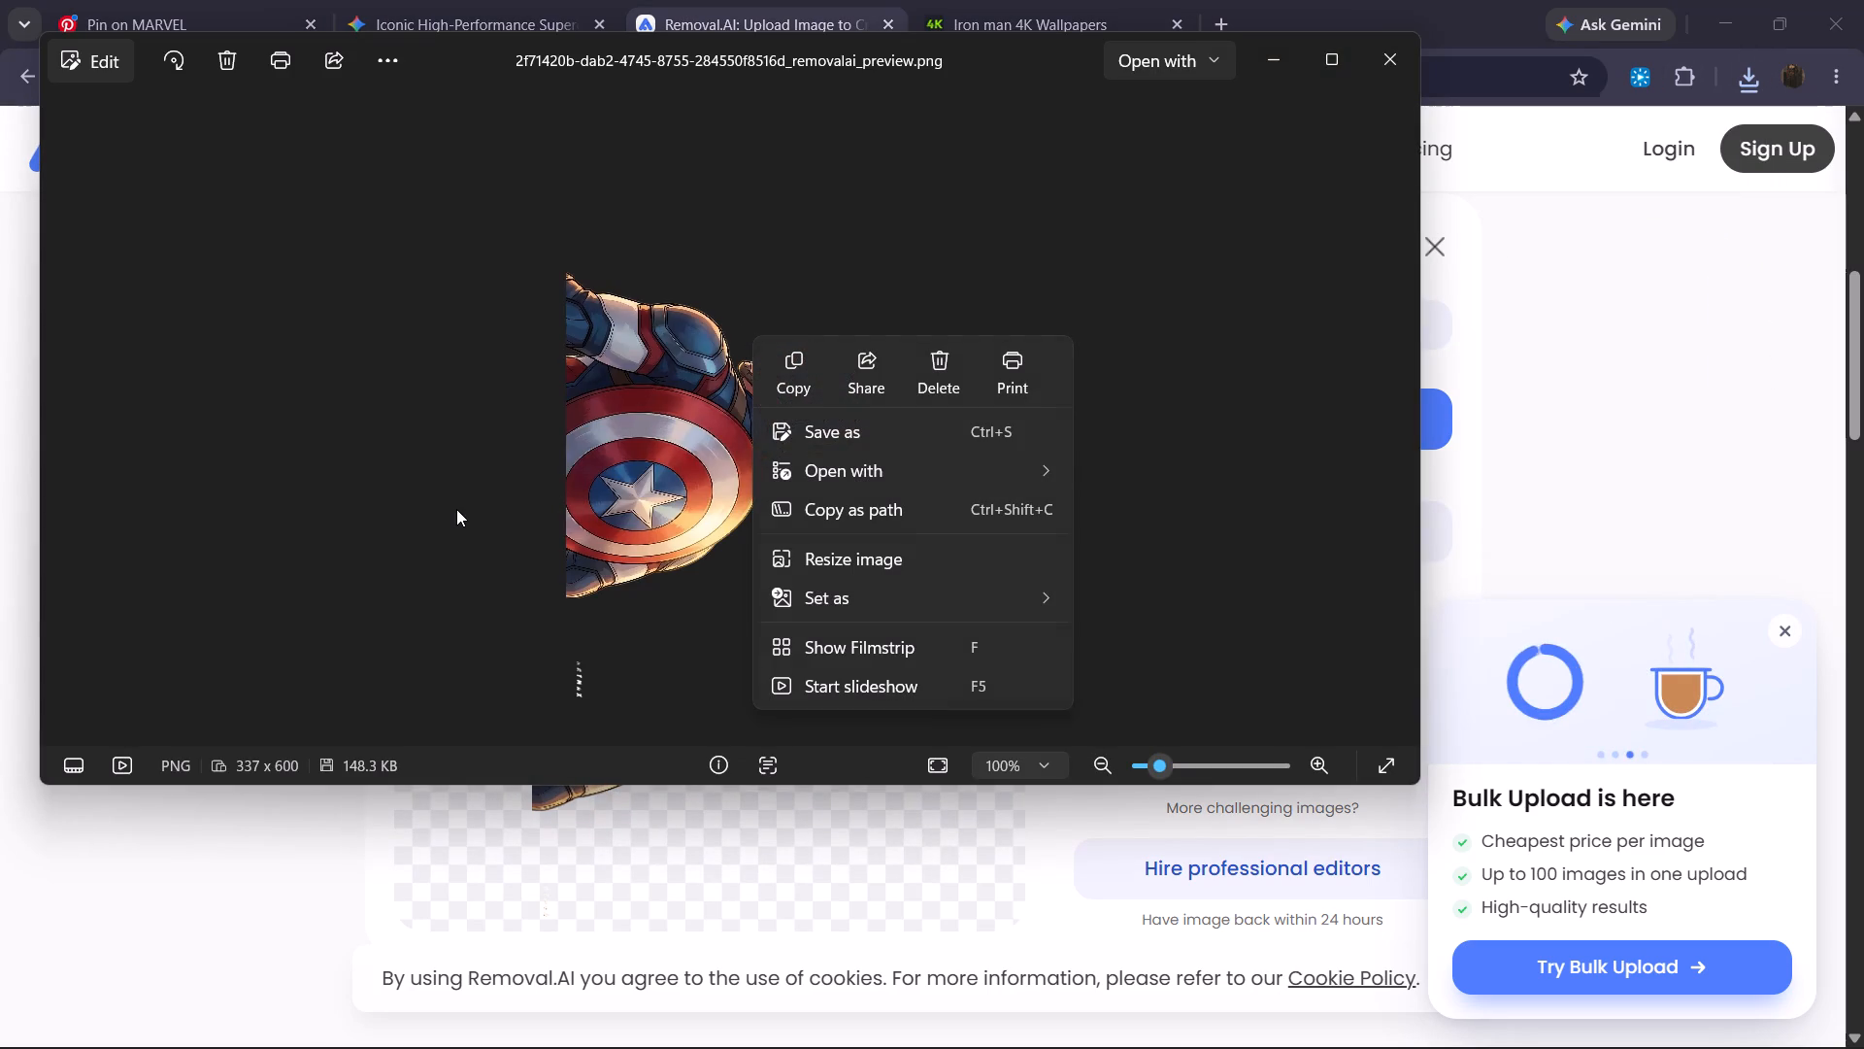
pyautogui.click(660, 413)
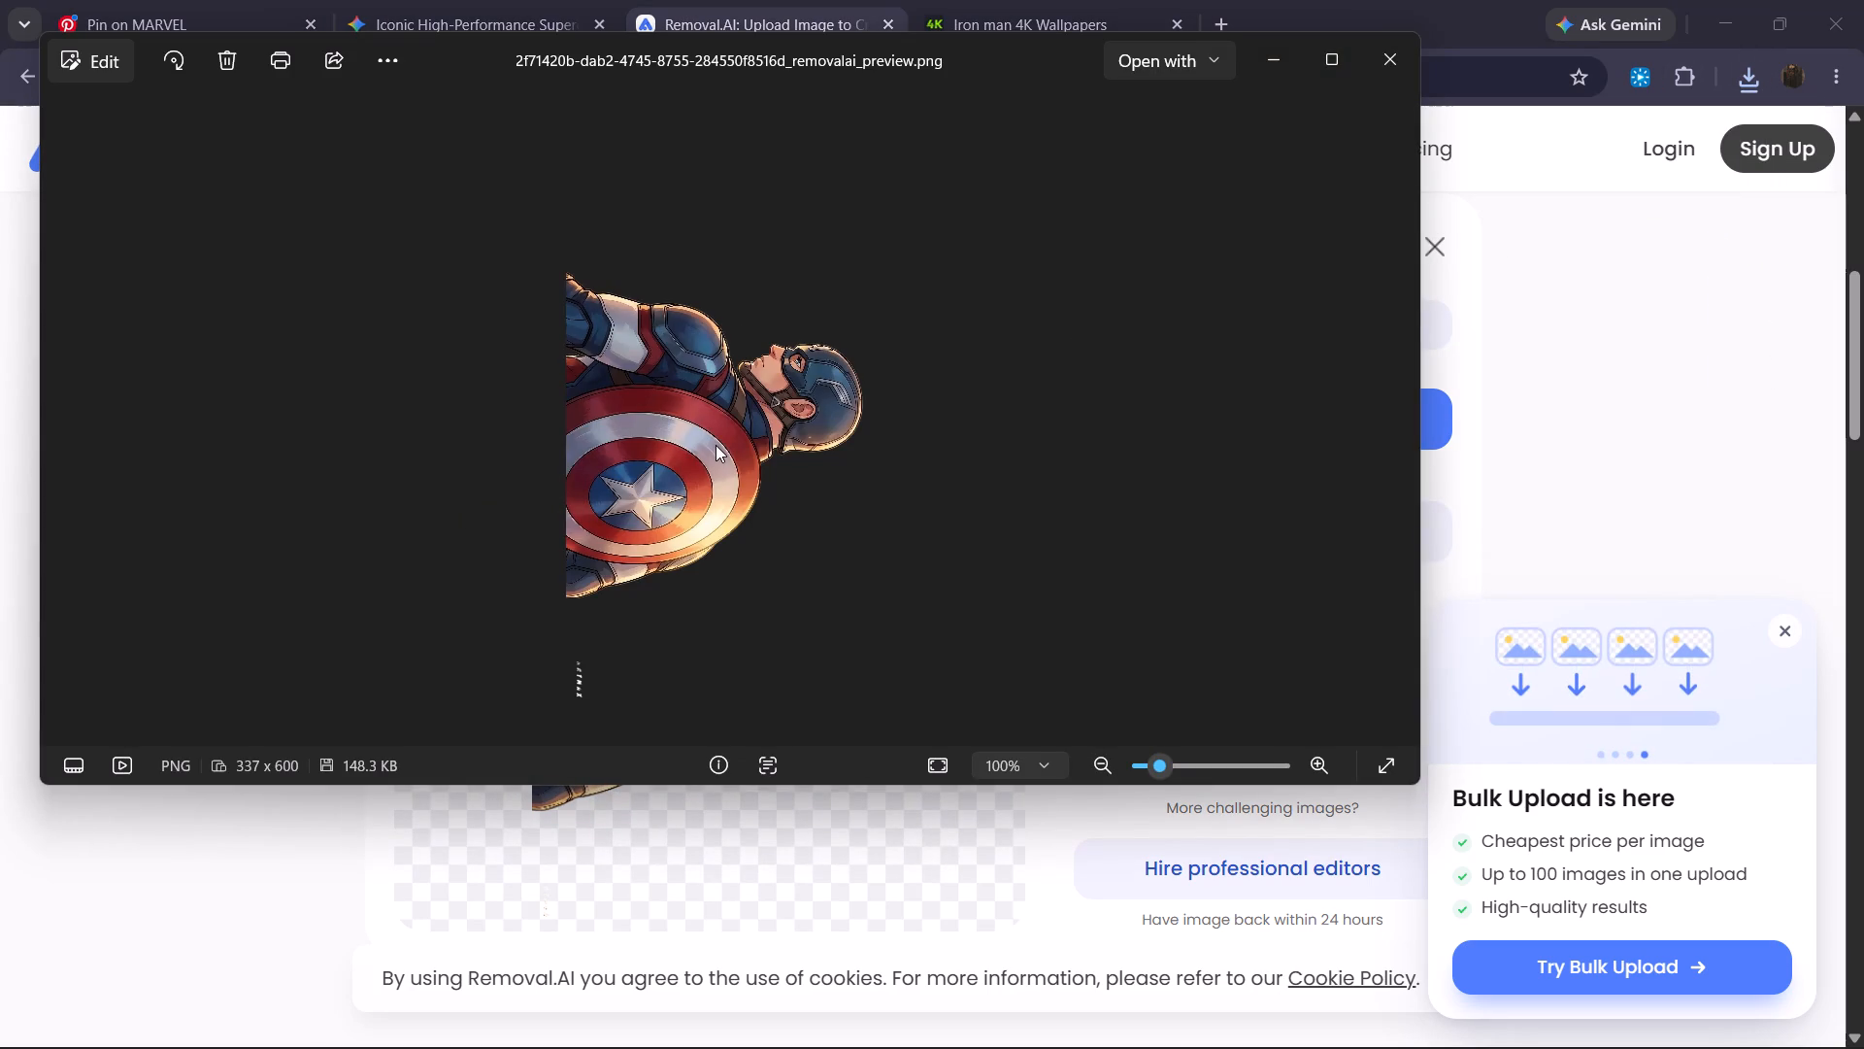
pyautogui.rightClick(716, 445)
pyautogui.click(735, 473)
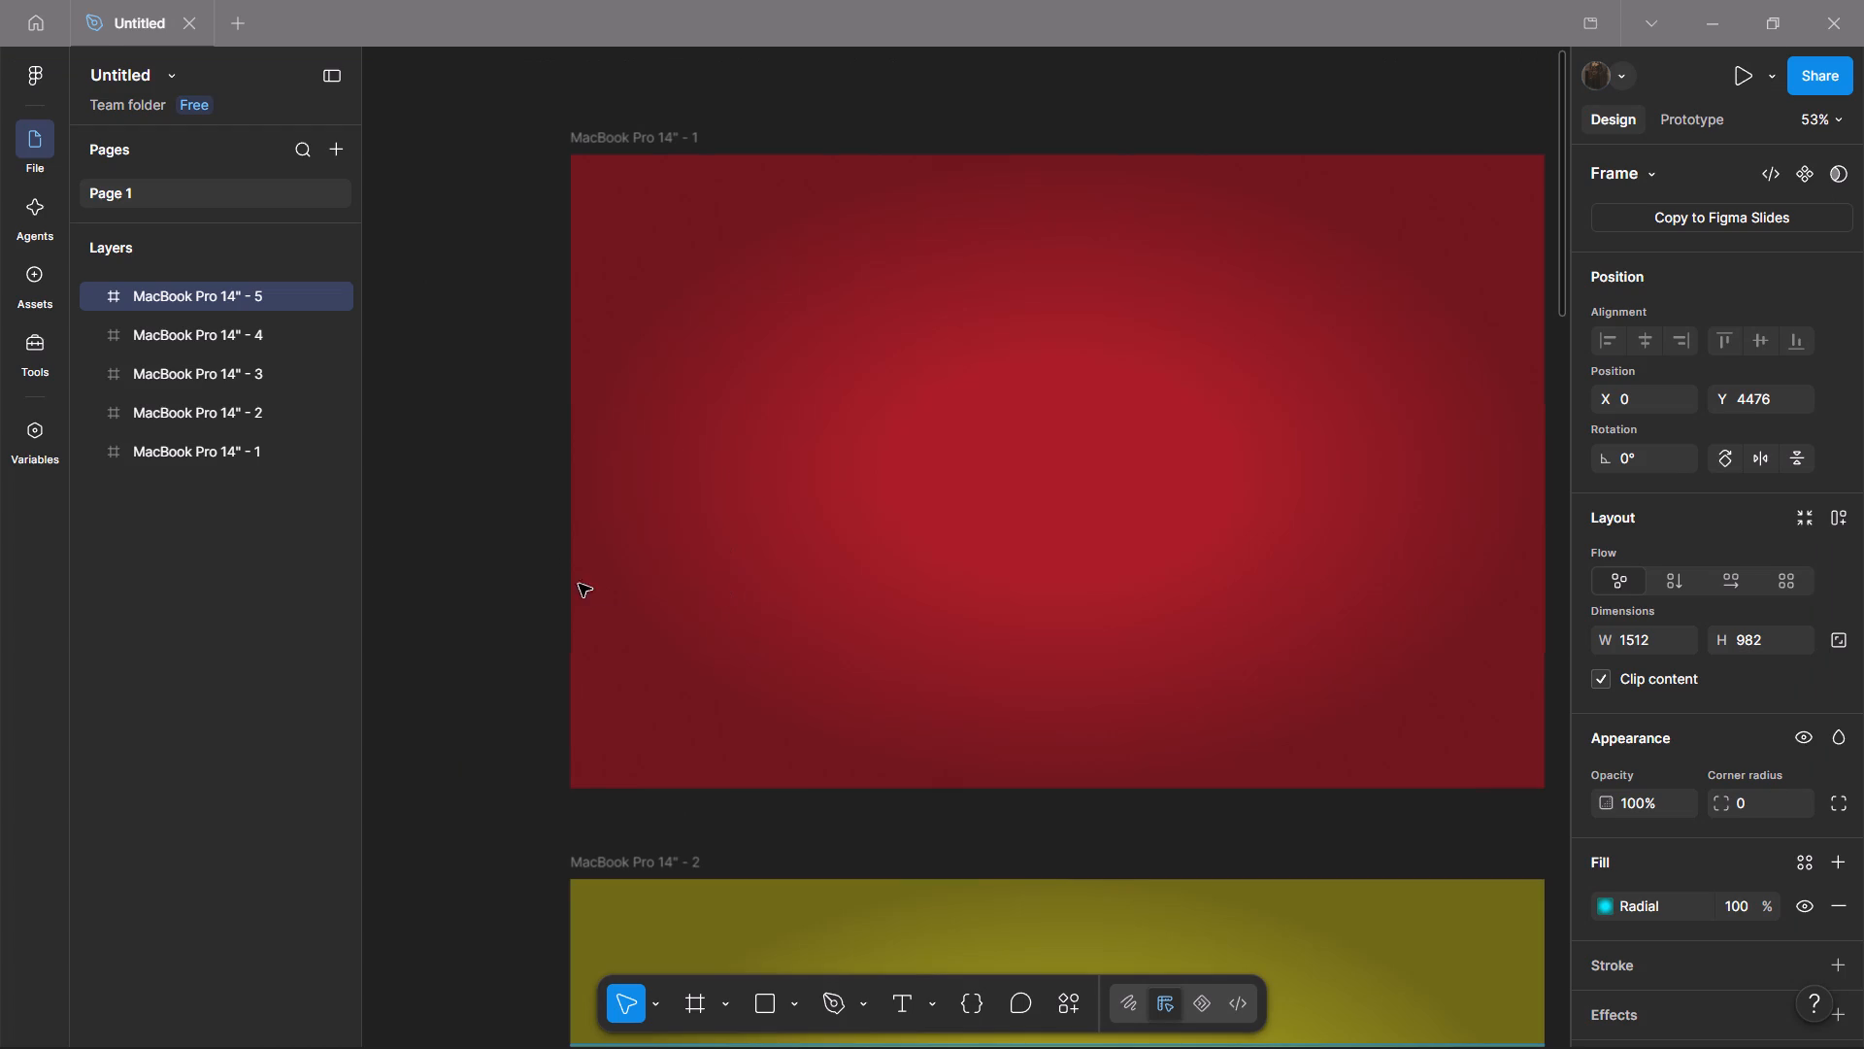
pyautogui.click(538, 570)
pyautogui.hotkey('ctrl', 'v')
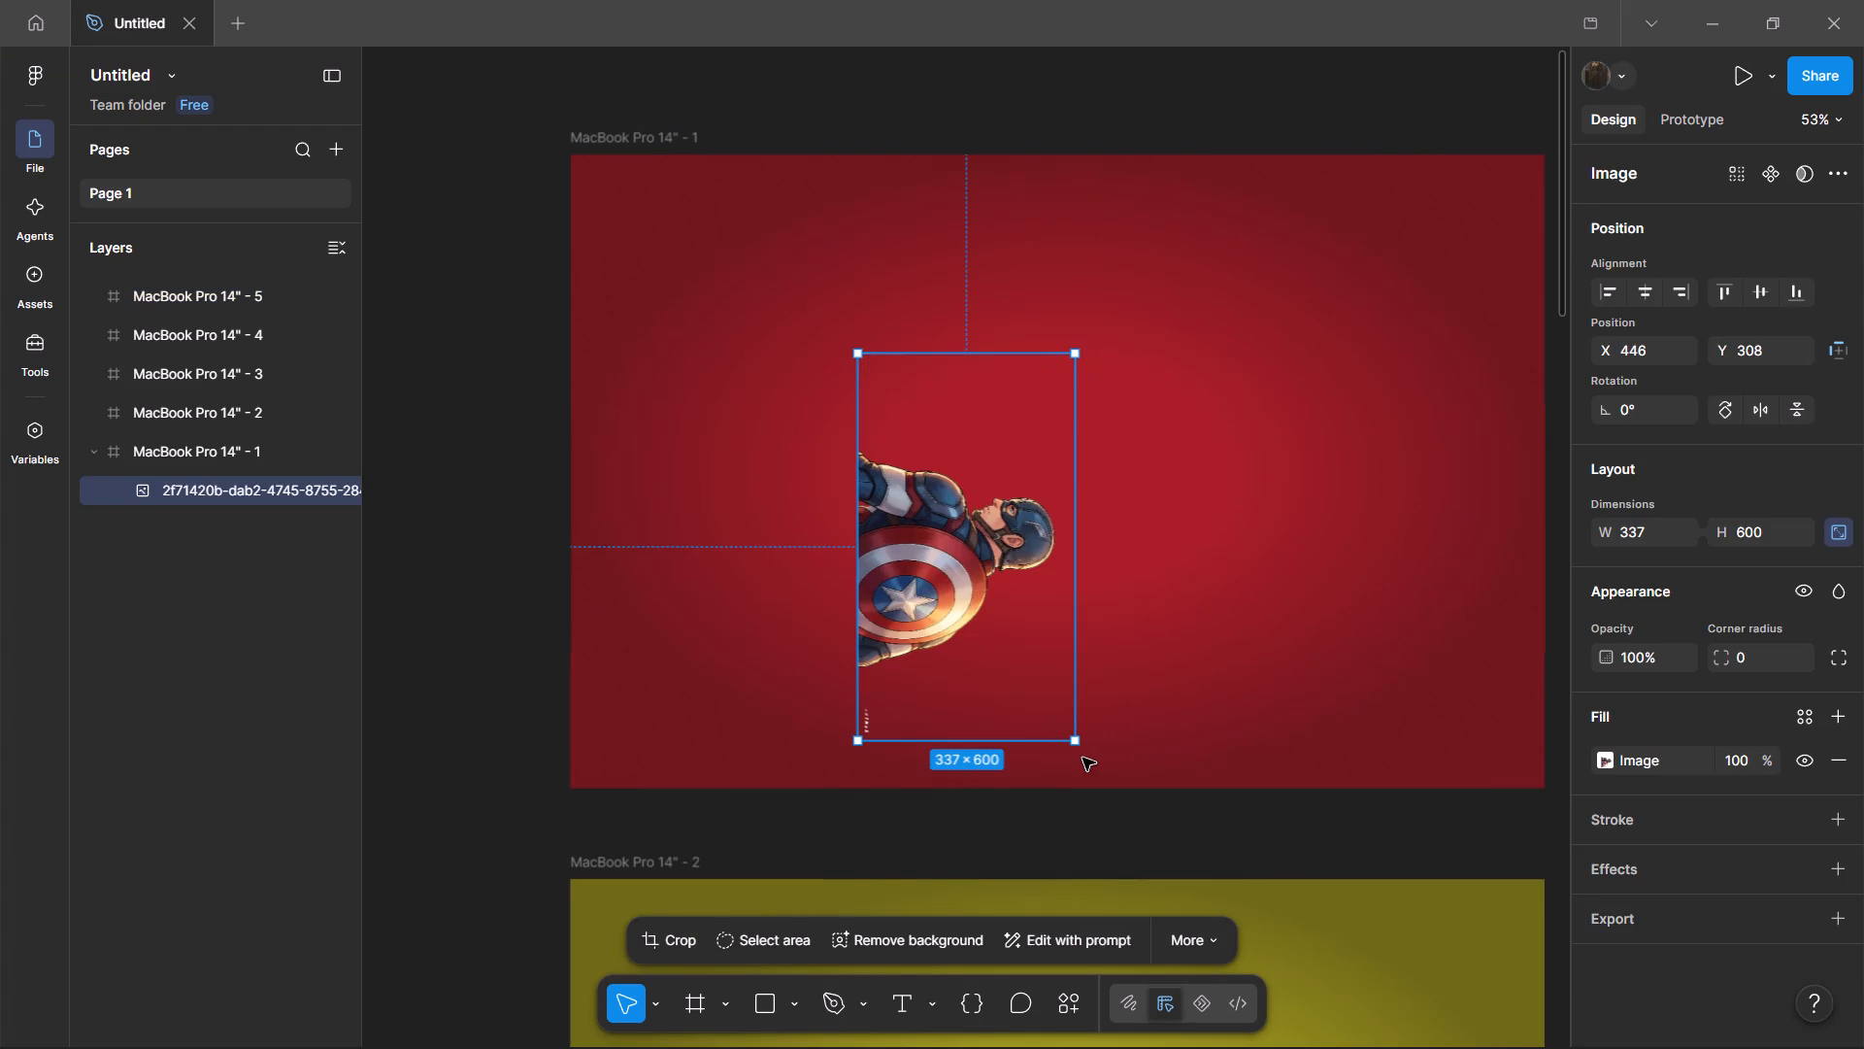
# Rotate the pasted Captain America image to 90° so the figure stands upright.
pyautogui.moveTo(1082, 754); pyautogui.dragTo(1122, 454)
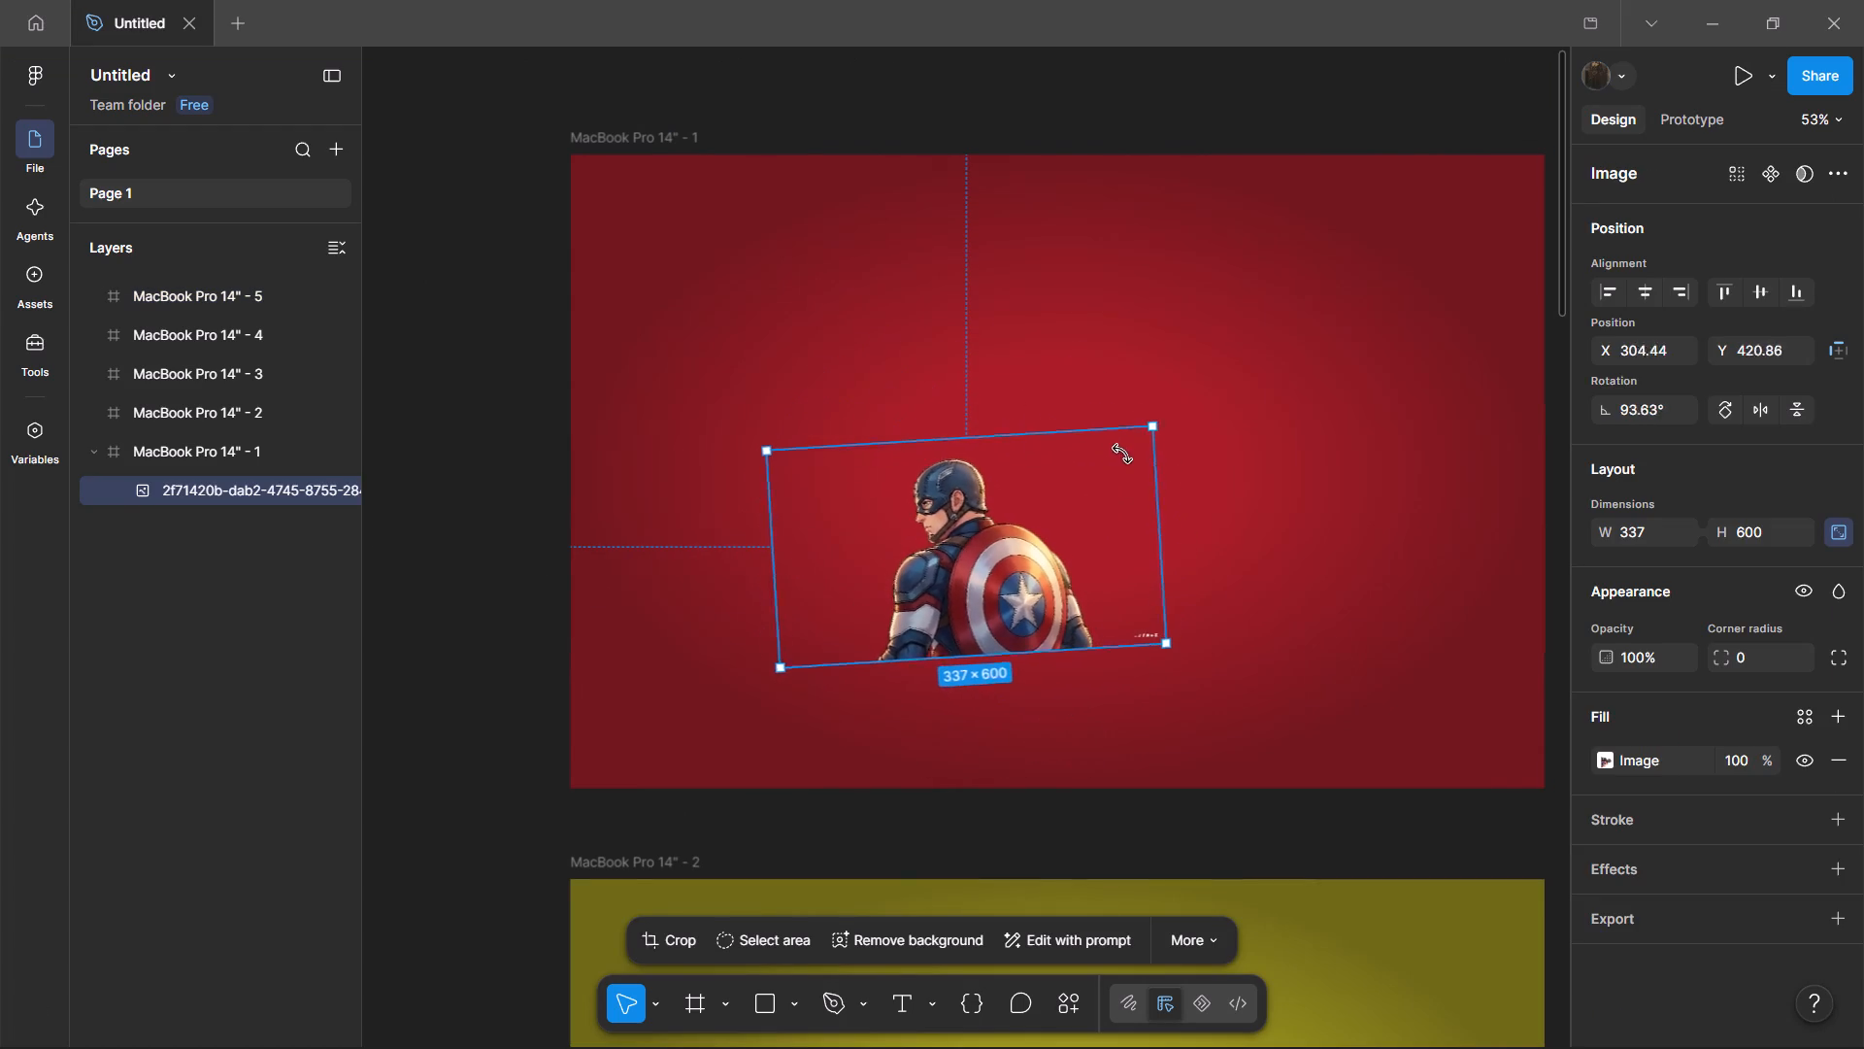
pyautogui.moveTo(1122, 454); pyautogui.dragTo(1124, 458)
pyautogui.click(1682, 402)
pyautogui.write('90')
pyautogui.press('Return')
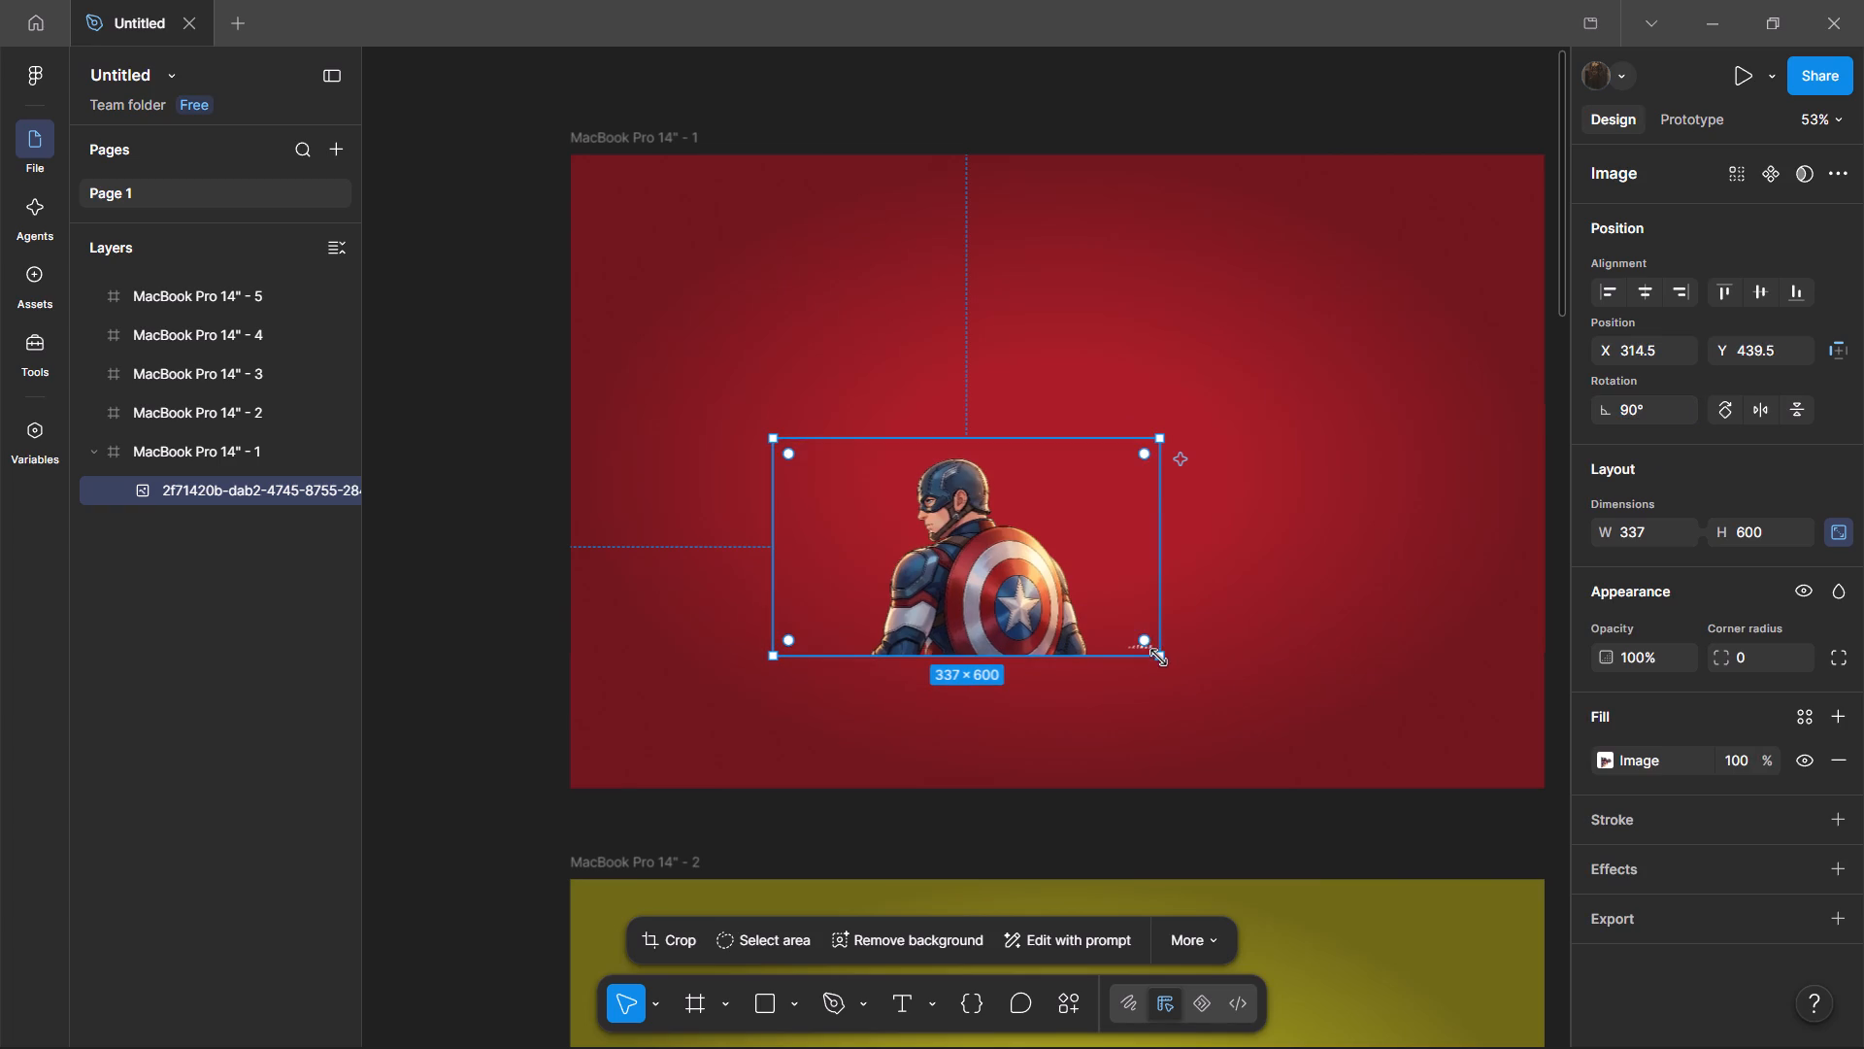
# Enlarge the Captain America image to about 771 × 1373 and rest it on the red frame's bottom edge.
pyautogui.moveTo(1158, 658); pyautogui.dragTo(1511, 800)
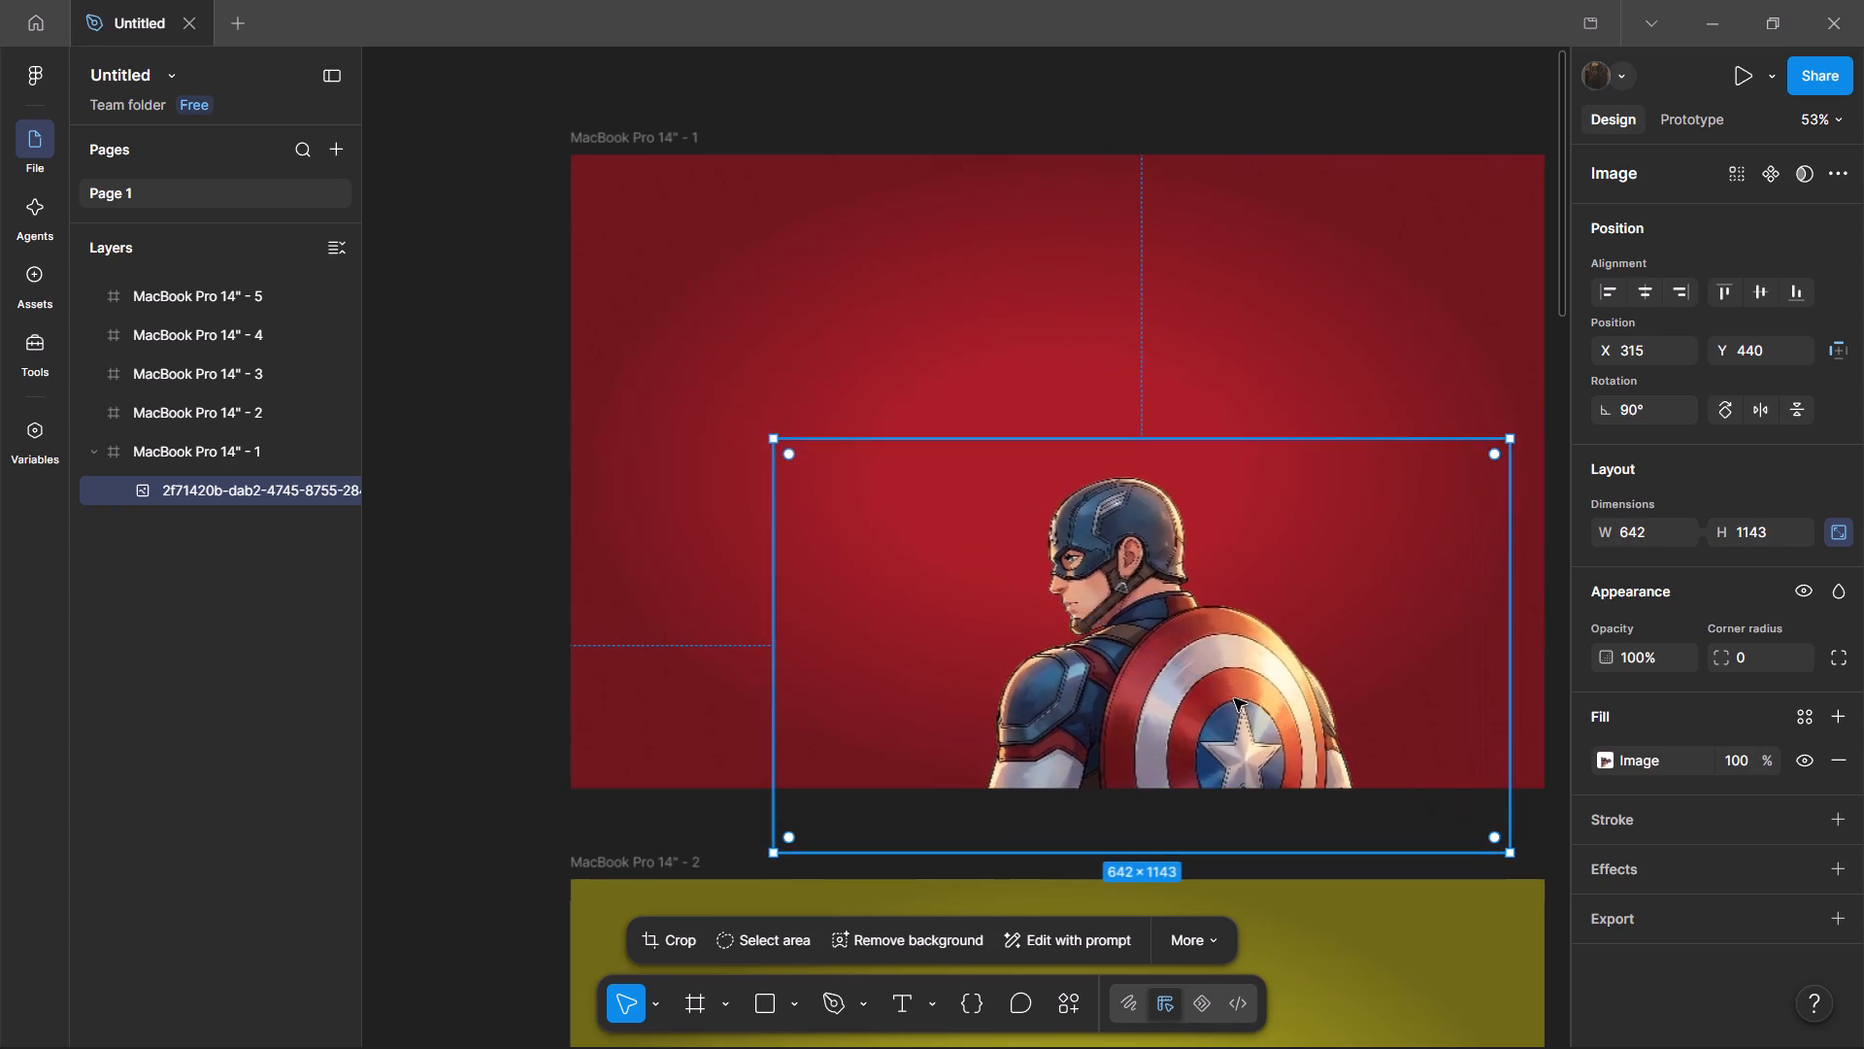
pyautogui.moveTo(1205, 689); pyautogui.dragTo(1306, 624)
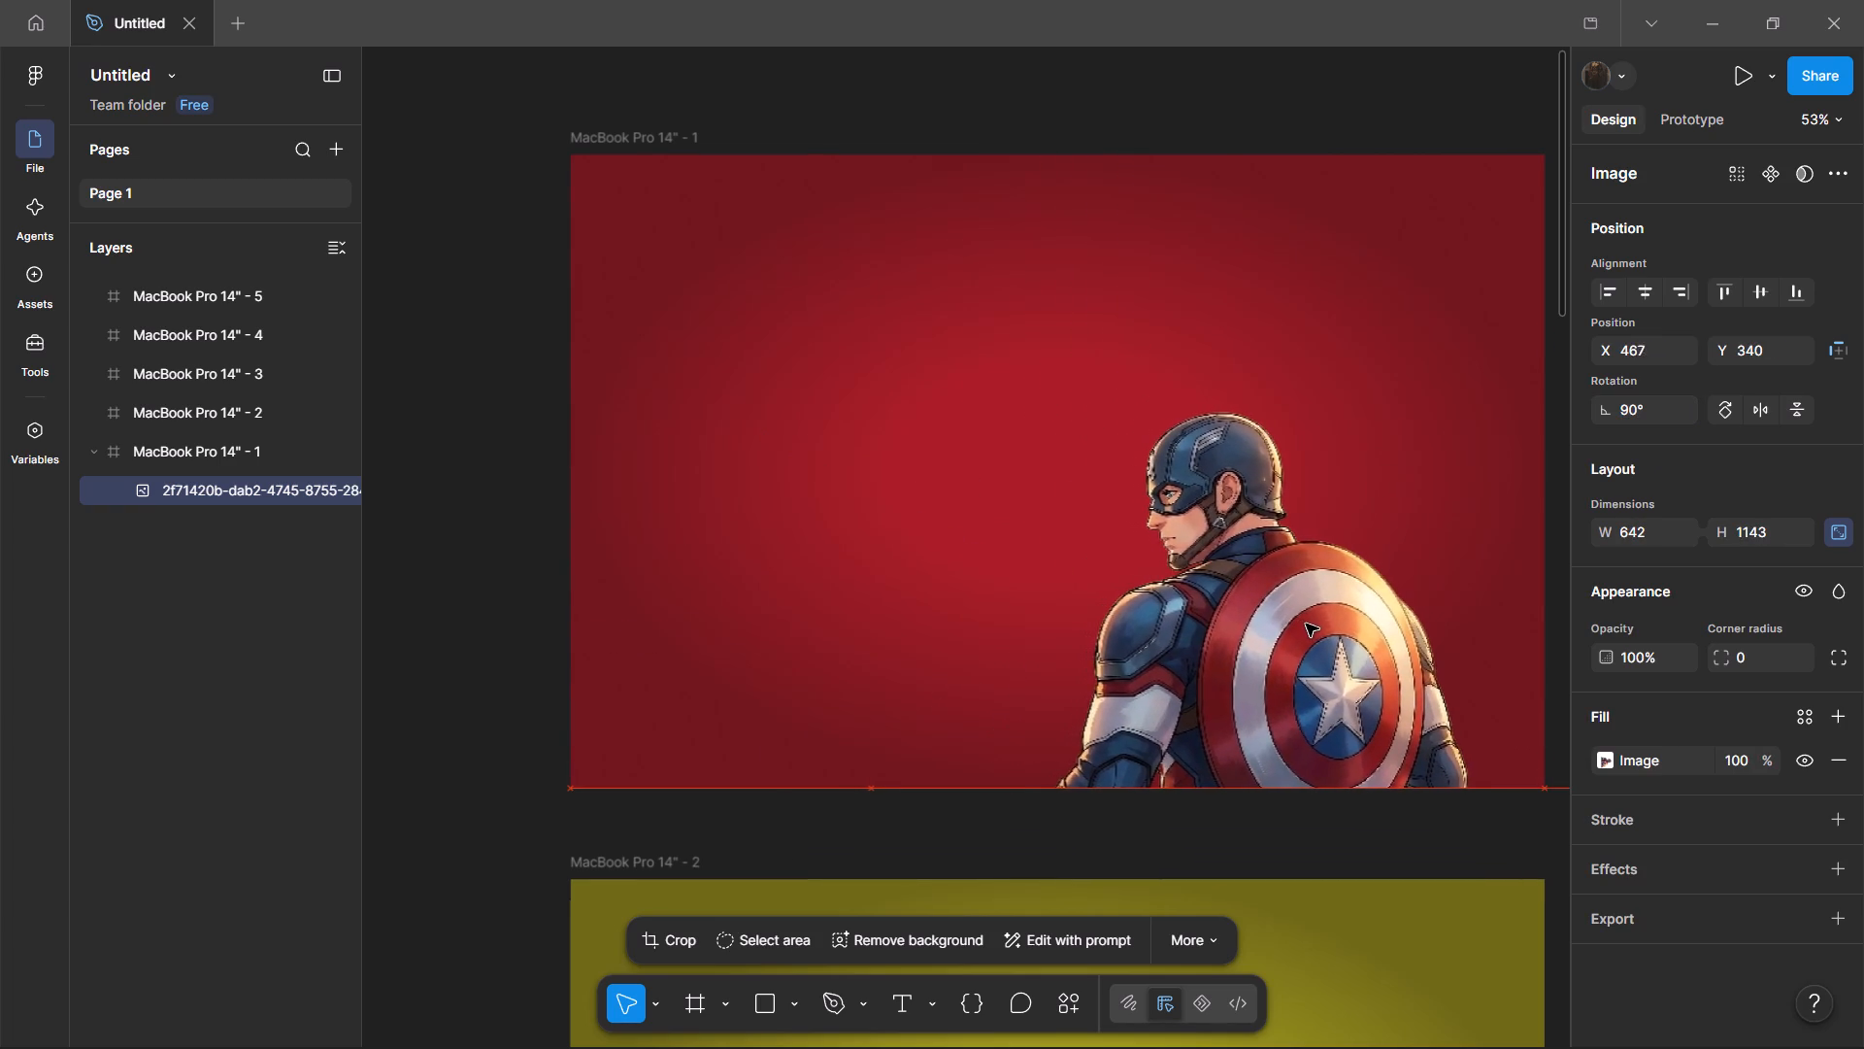
pyautogui.moveTo(1306, 624); pyautogui.dragTo(1314, 626)
pyautogui.moveTo(882, 374); pyautogui.dragTo(785, 290)
pyautogui.moveTo(1245, 611); pyautogui.dragTo(1312, 611)
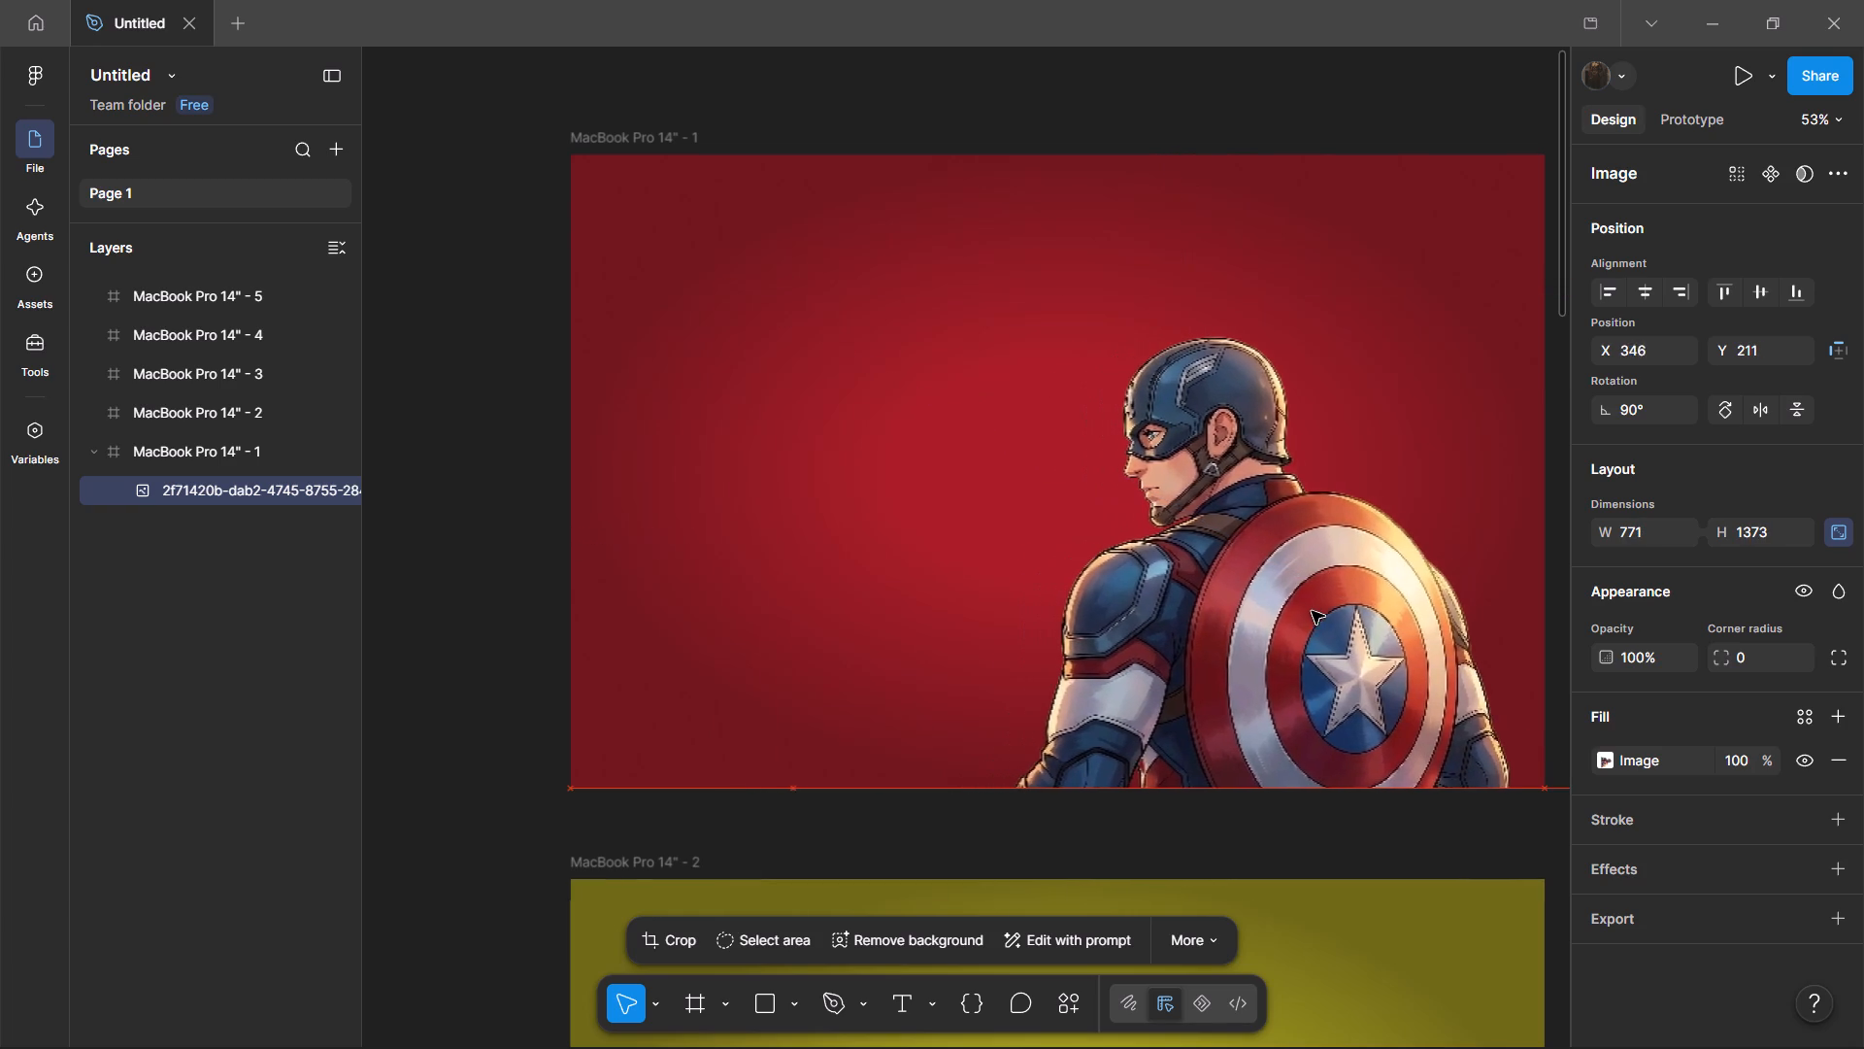
pyautogui.moveTo(1312, 611); pyautogui.dragTo(1124, 612)
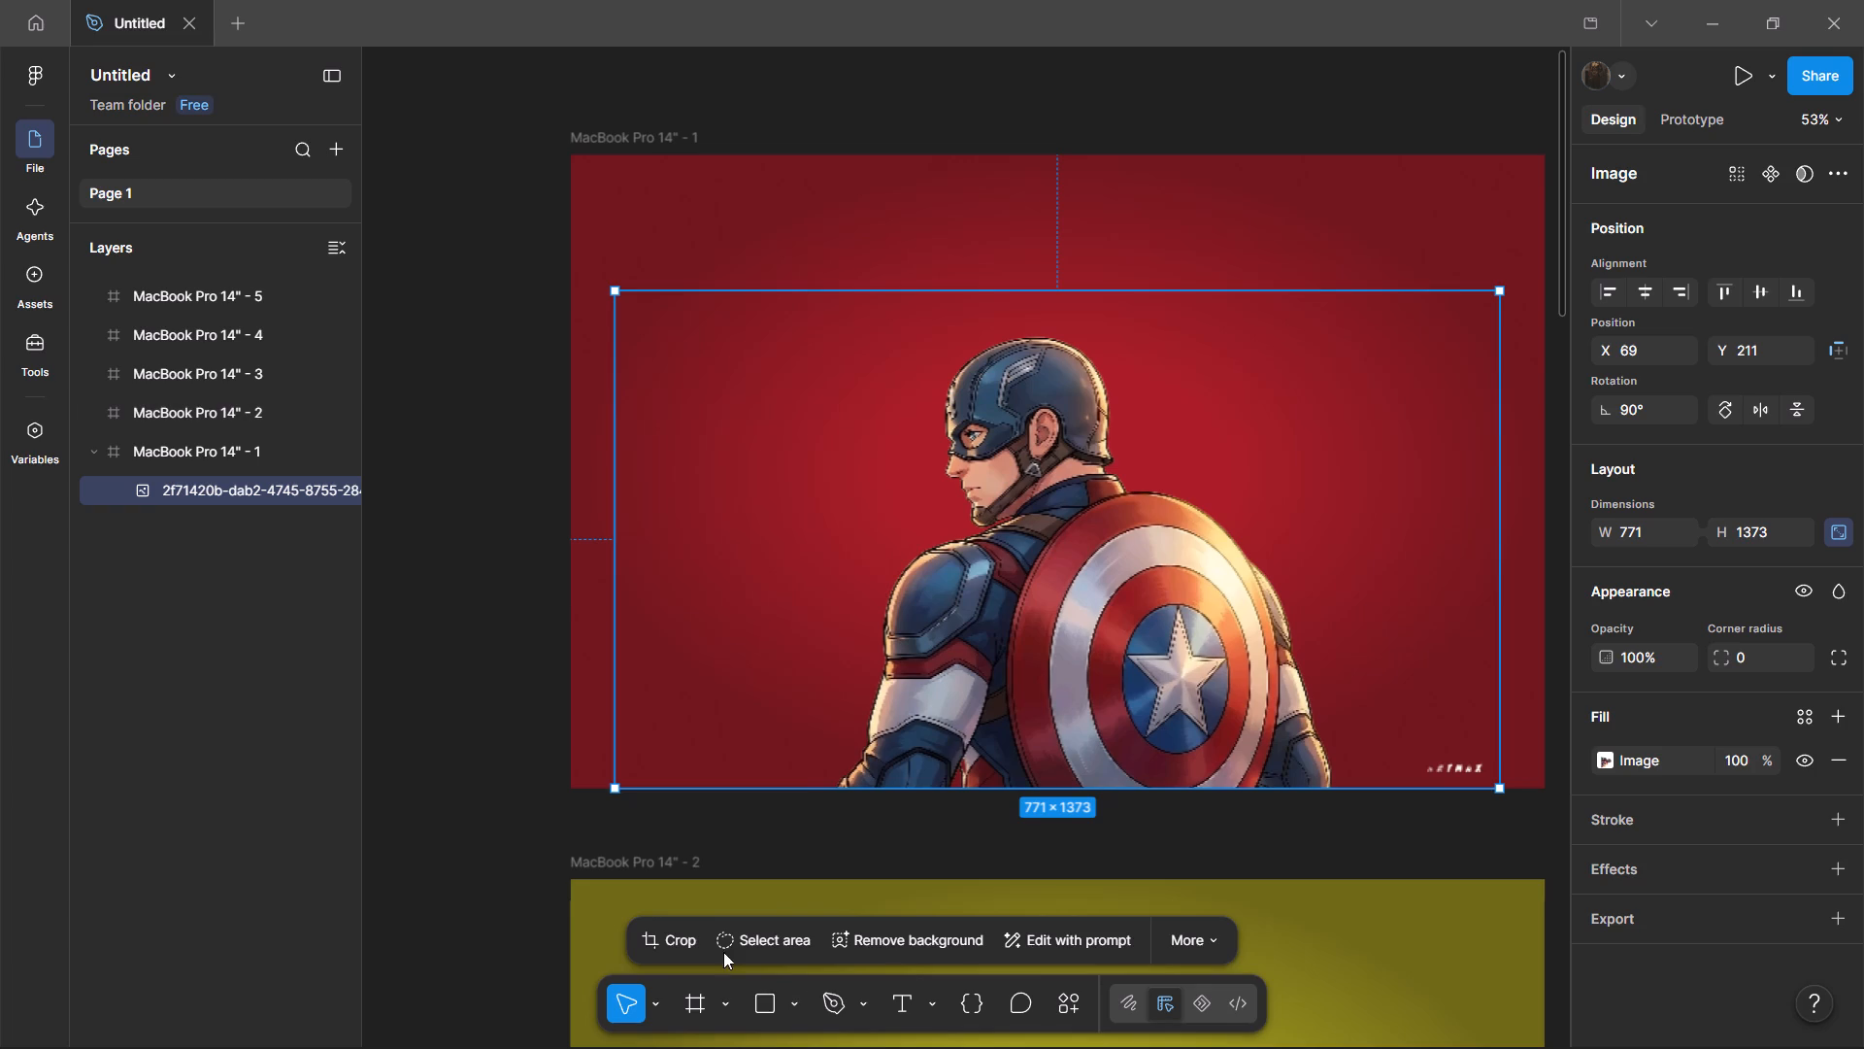
# Crop the empty area beside the shield so the Captain America image measures about 771 × 1147.
pyautogui.click(676, 942)
pyautogui.moveTo(1500, 537); pyautogui.dragTo(1354, 542)
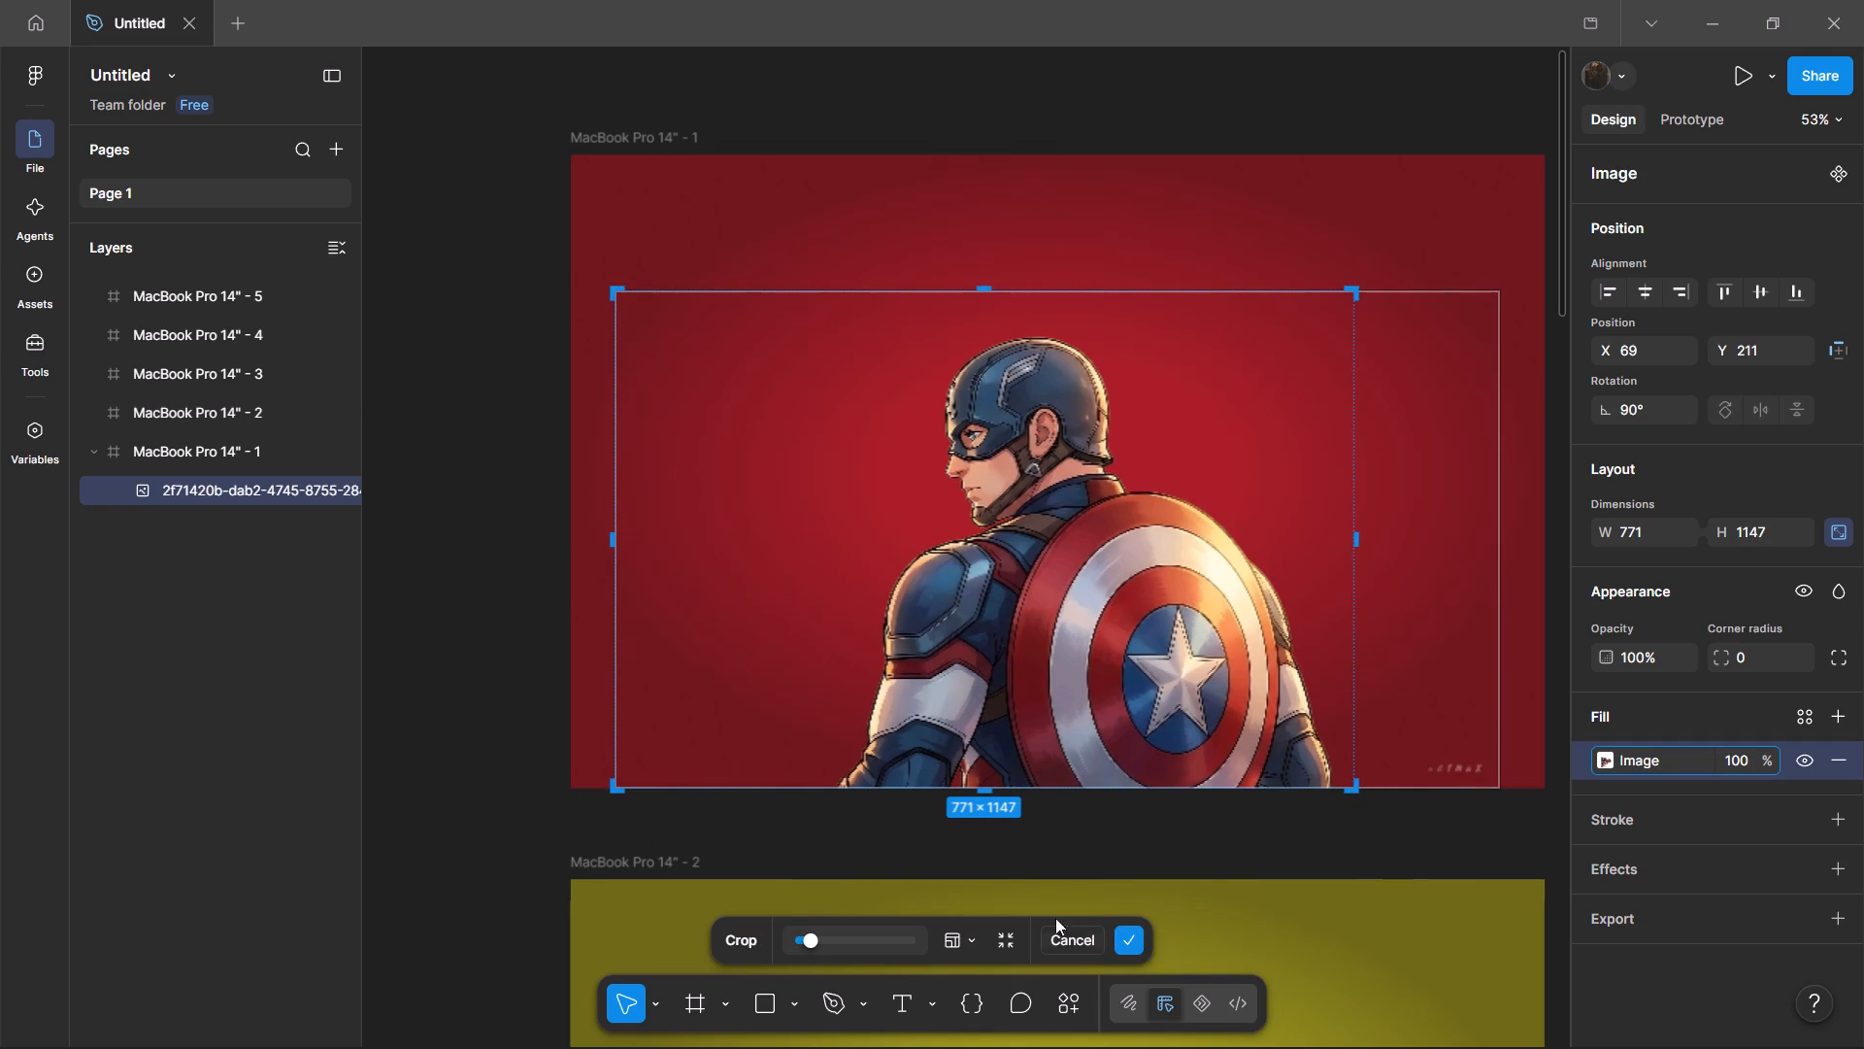
pyautogui.click(1136, 932)
# Place the cropped Captain America image in the red frame's bottom-right corner, at about X 365, Y 211, and deselect it.
pyautogui.moveTo(1099, 616); pyautogui.dragTo(1298, 611)
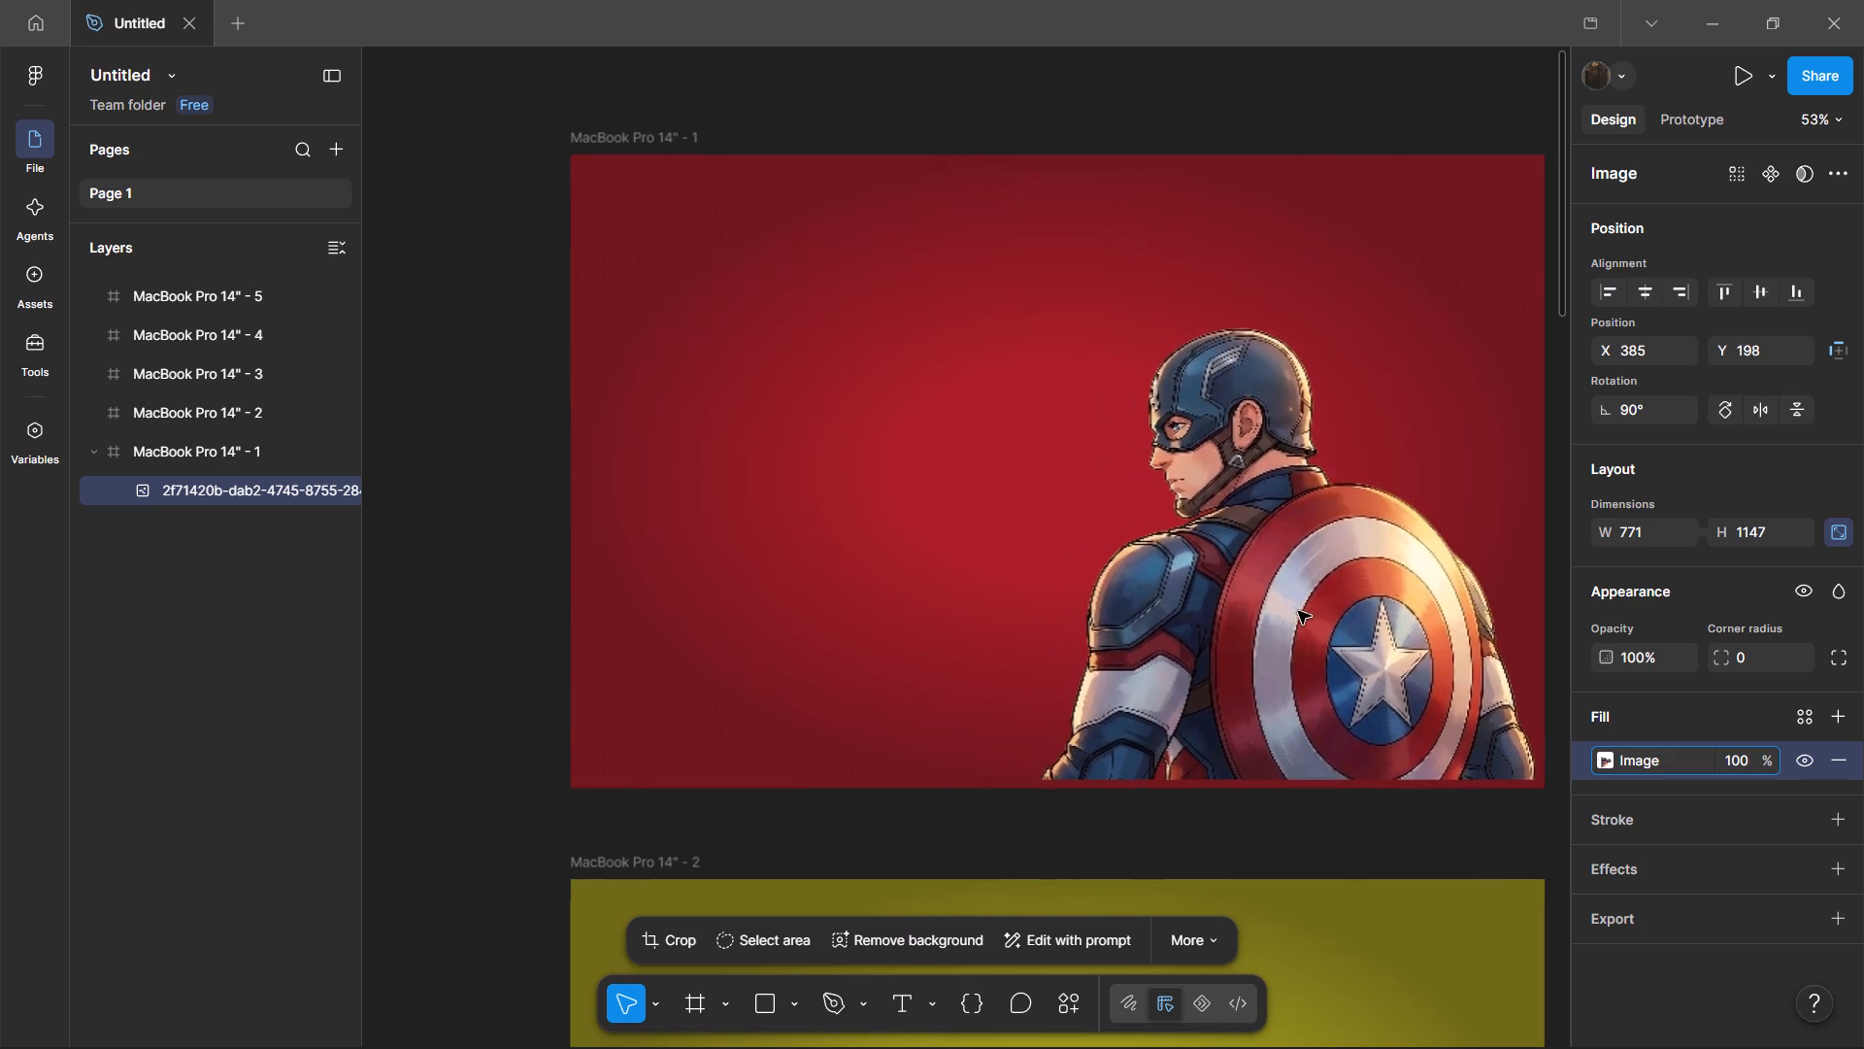
pyautogui.moveTo(1298, 611); pyautogui.dragTo(1286, 616)
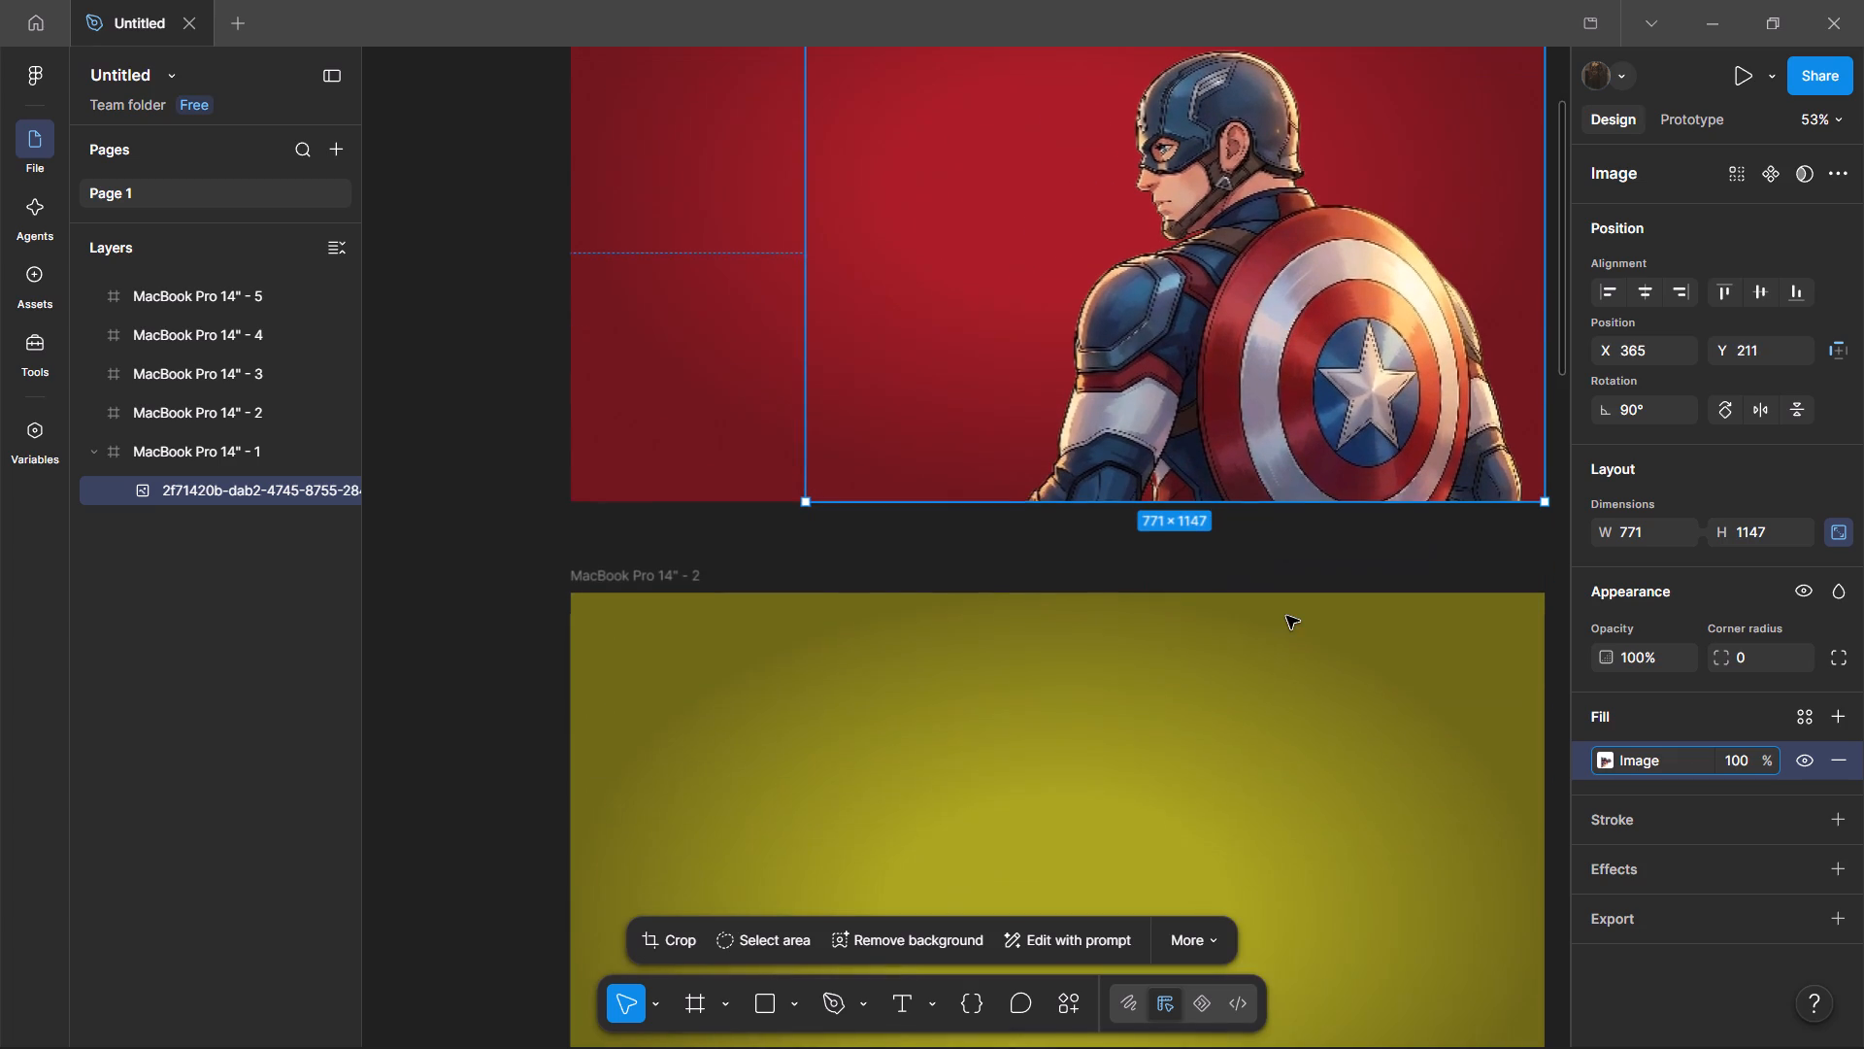
pyautogui.click(405, 487)
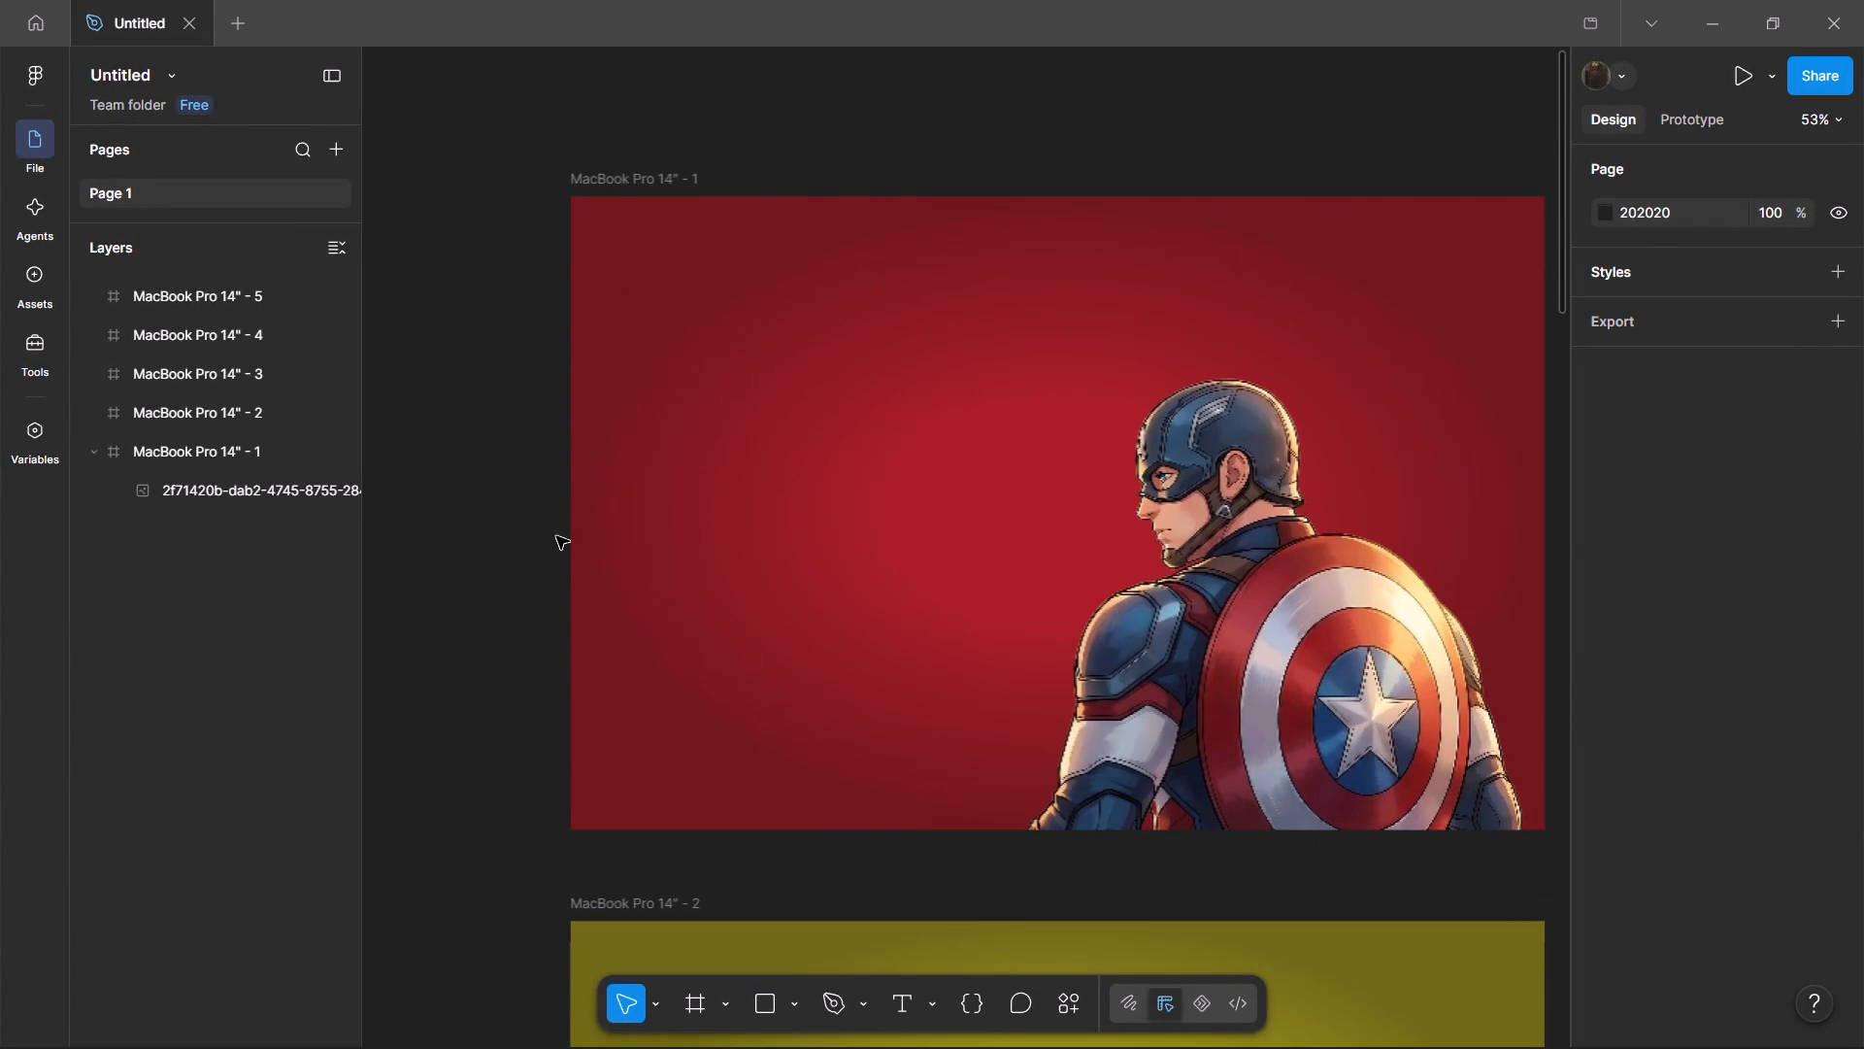
pyautogui.click(467, 506)
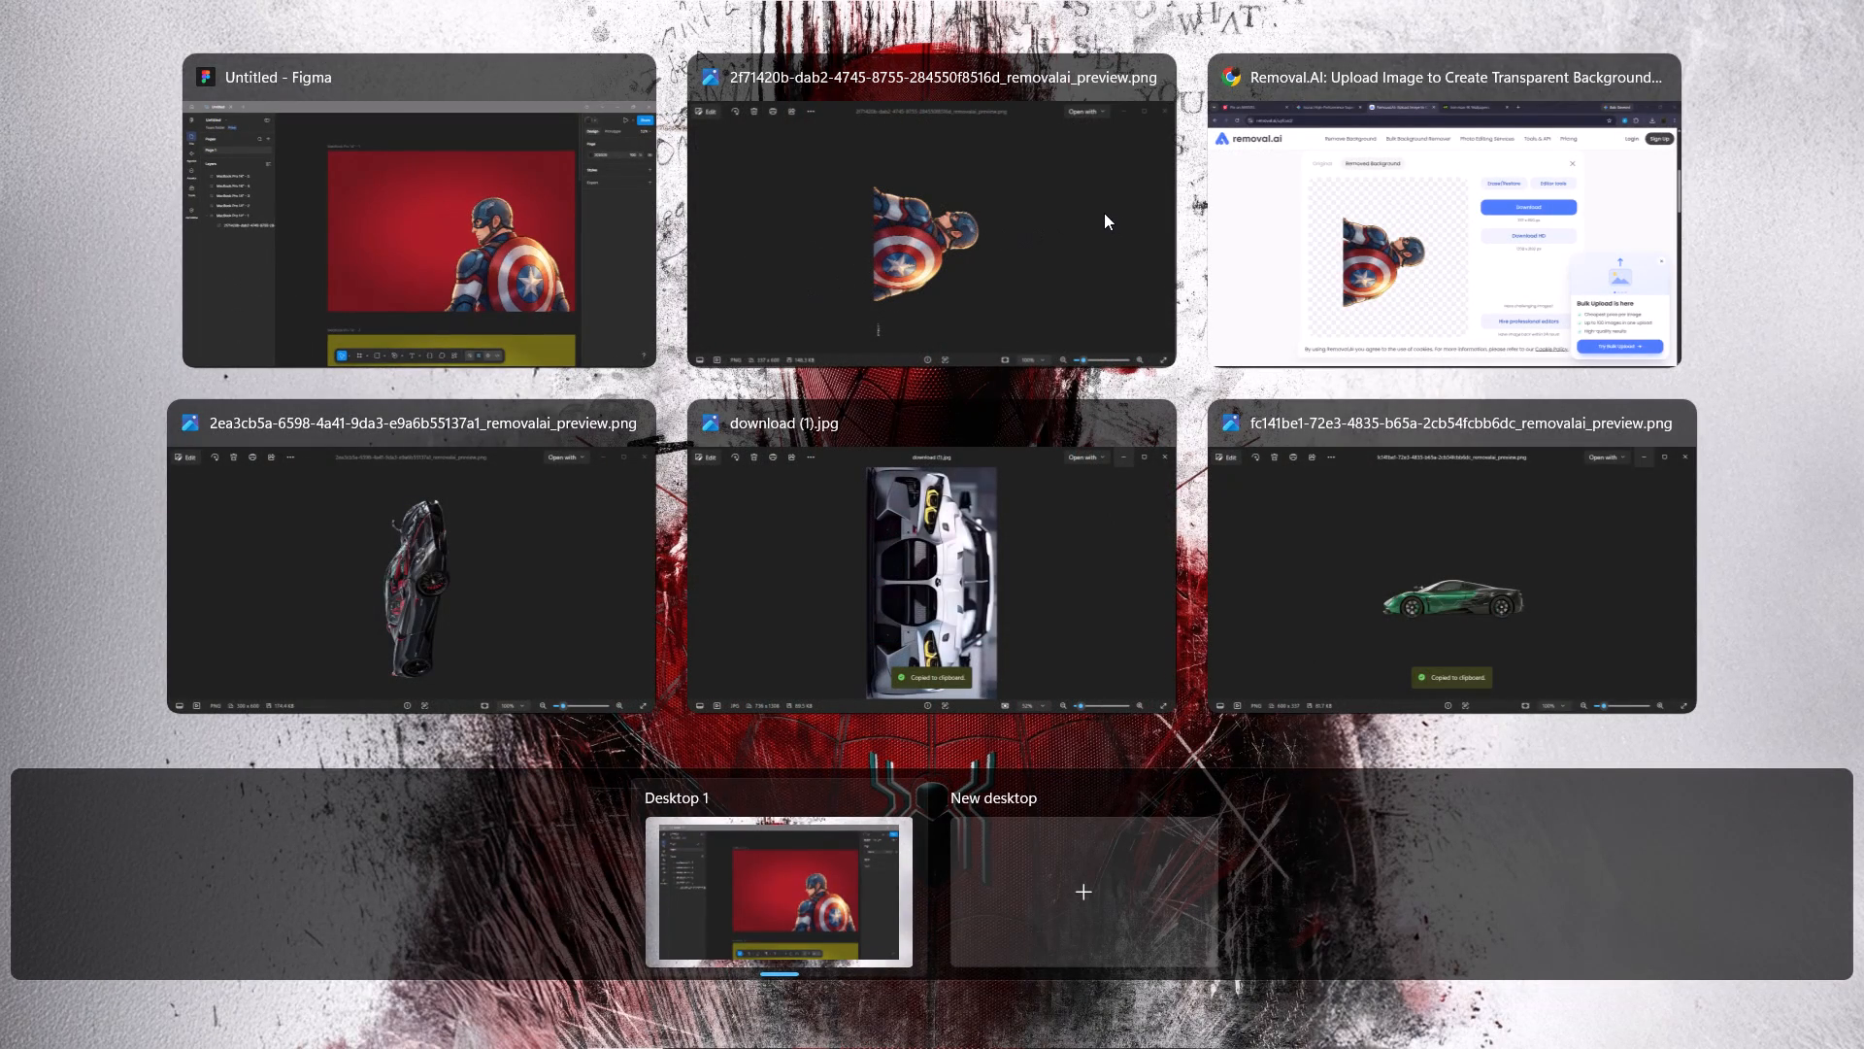
# Switch to the Pinterest page in Chrome and search for "iron man hd wallpaper for laptop".
pyautogui.click(1429, 133)
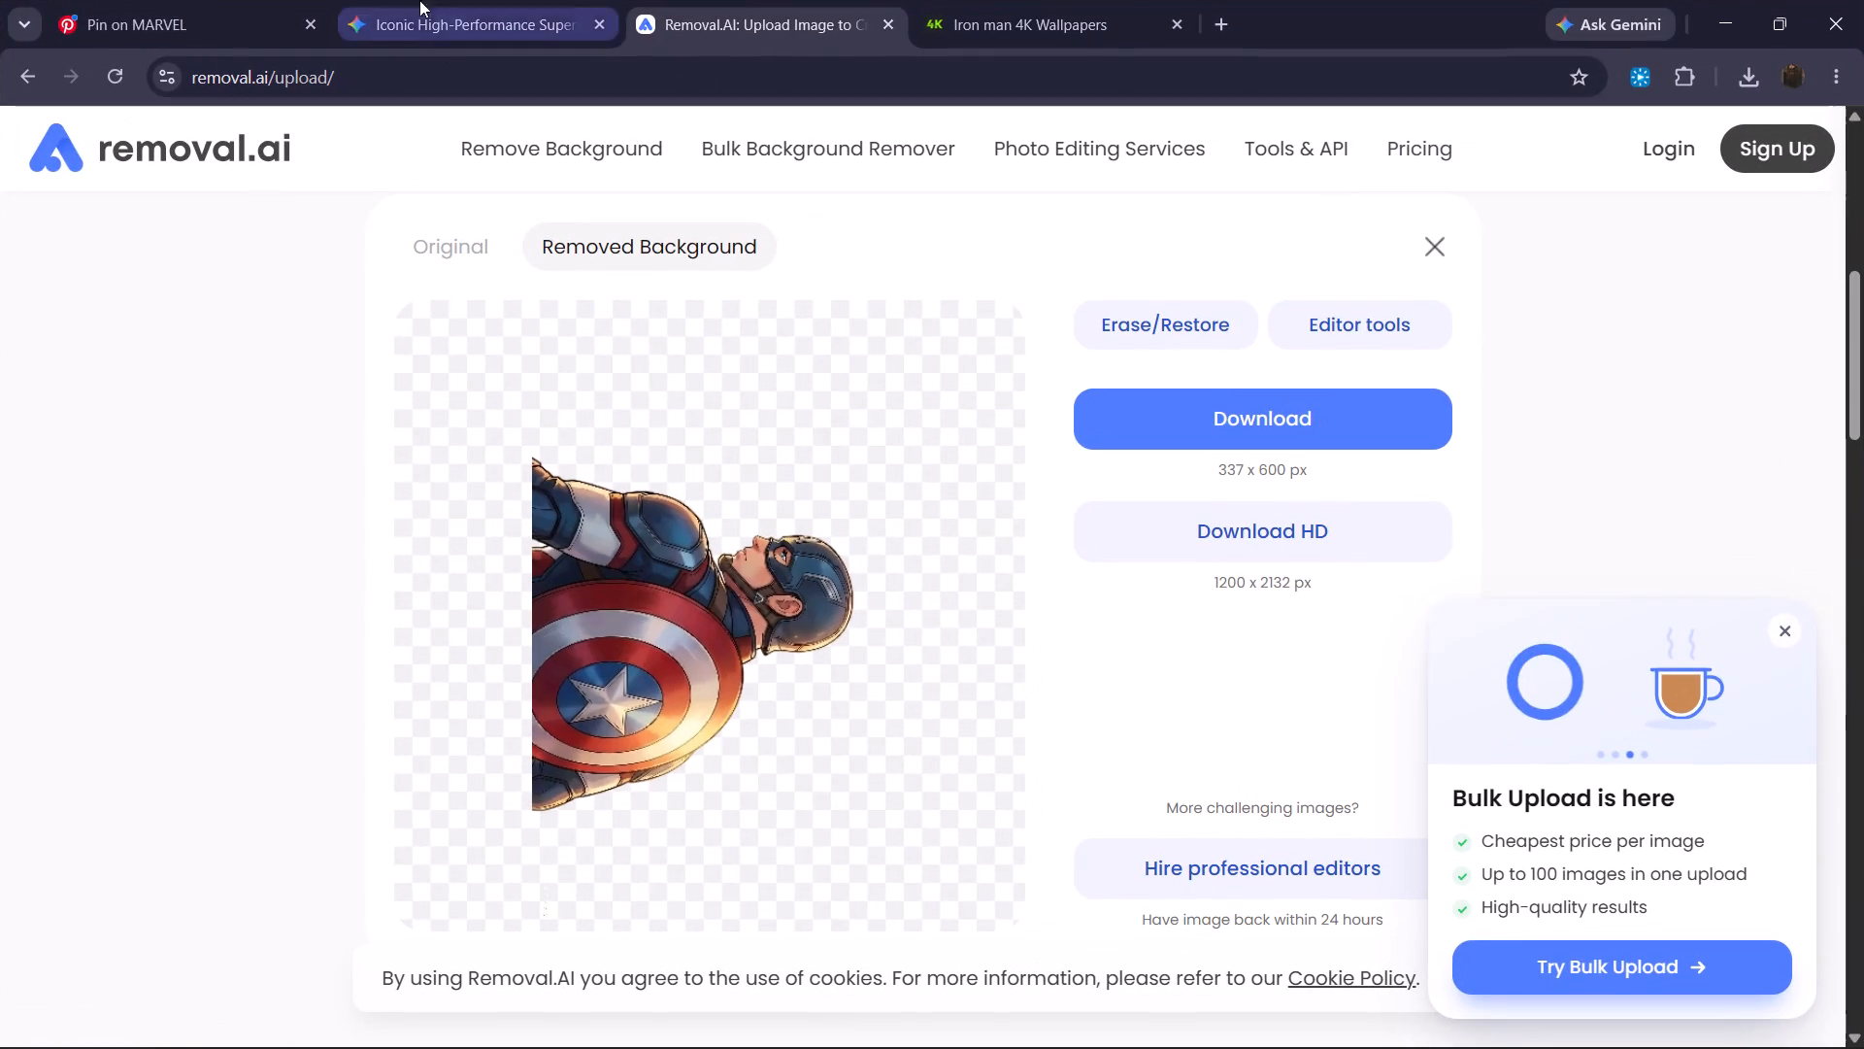
pyautogui.click(83, 20)
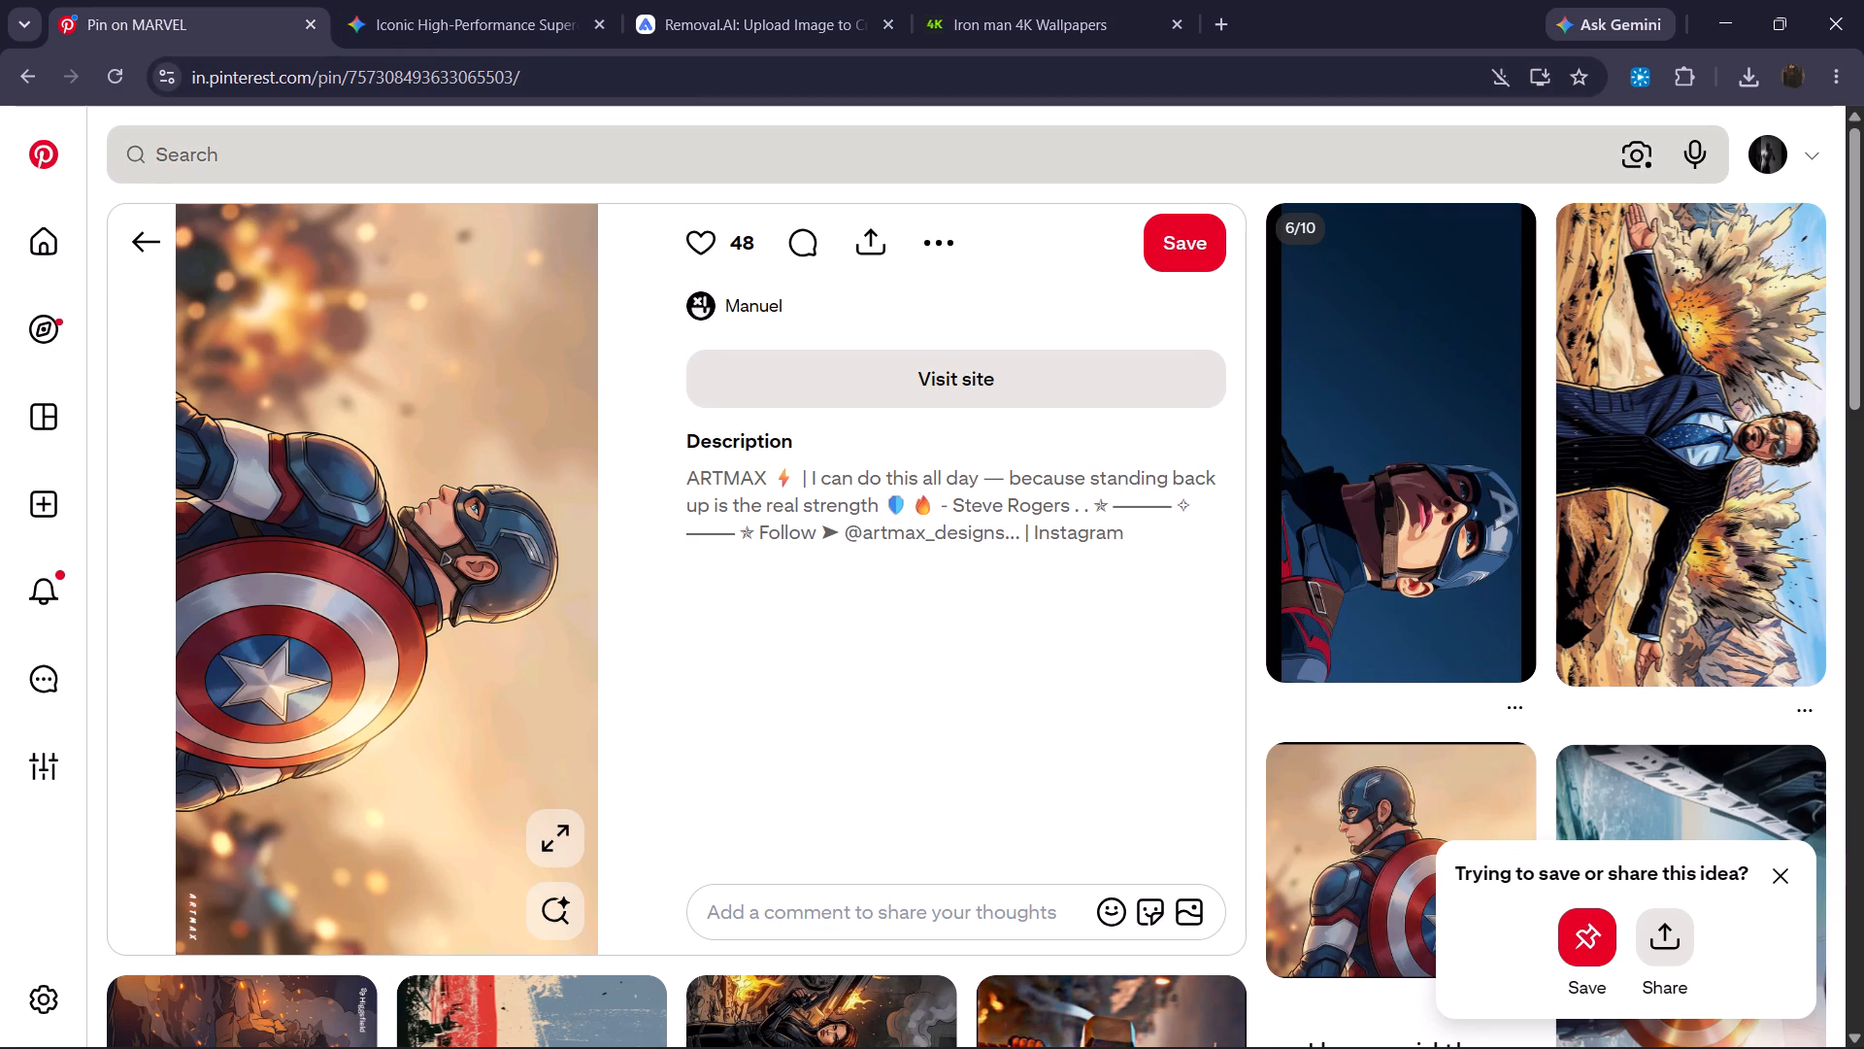
pyautogui.click(448, 172)
pyautogui.write('iron man')
pyautogui.press('space')
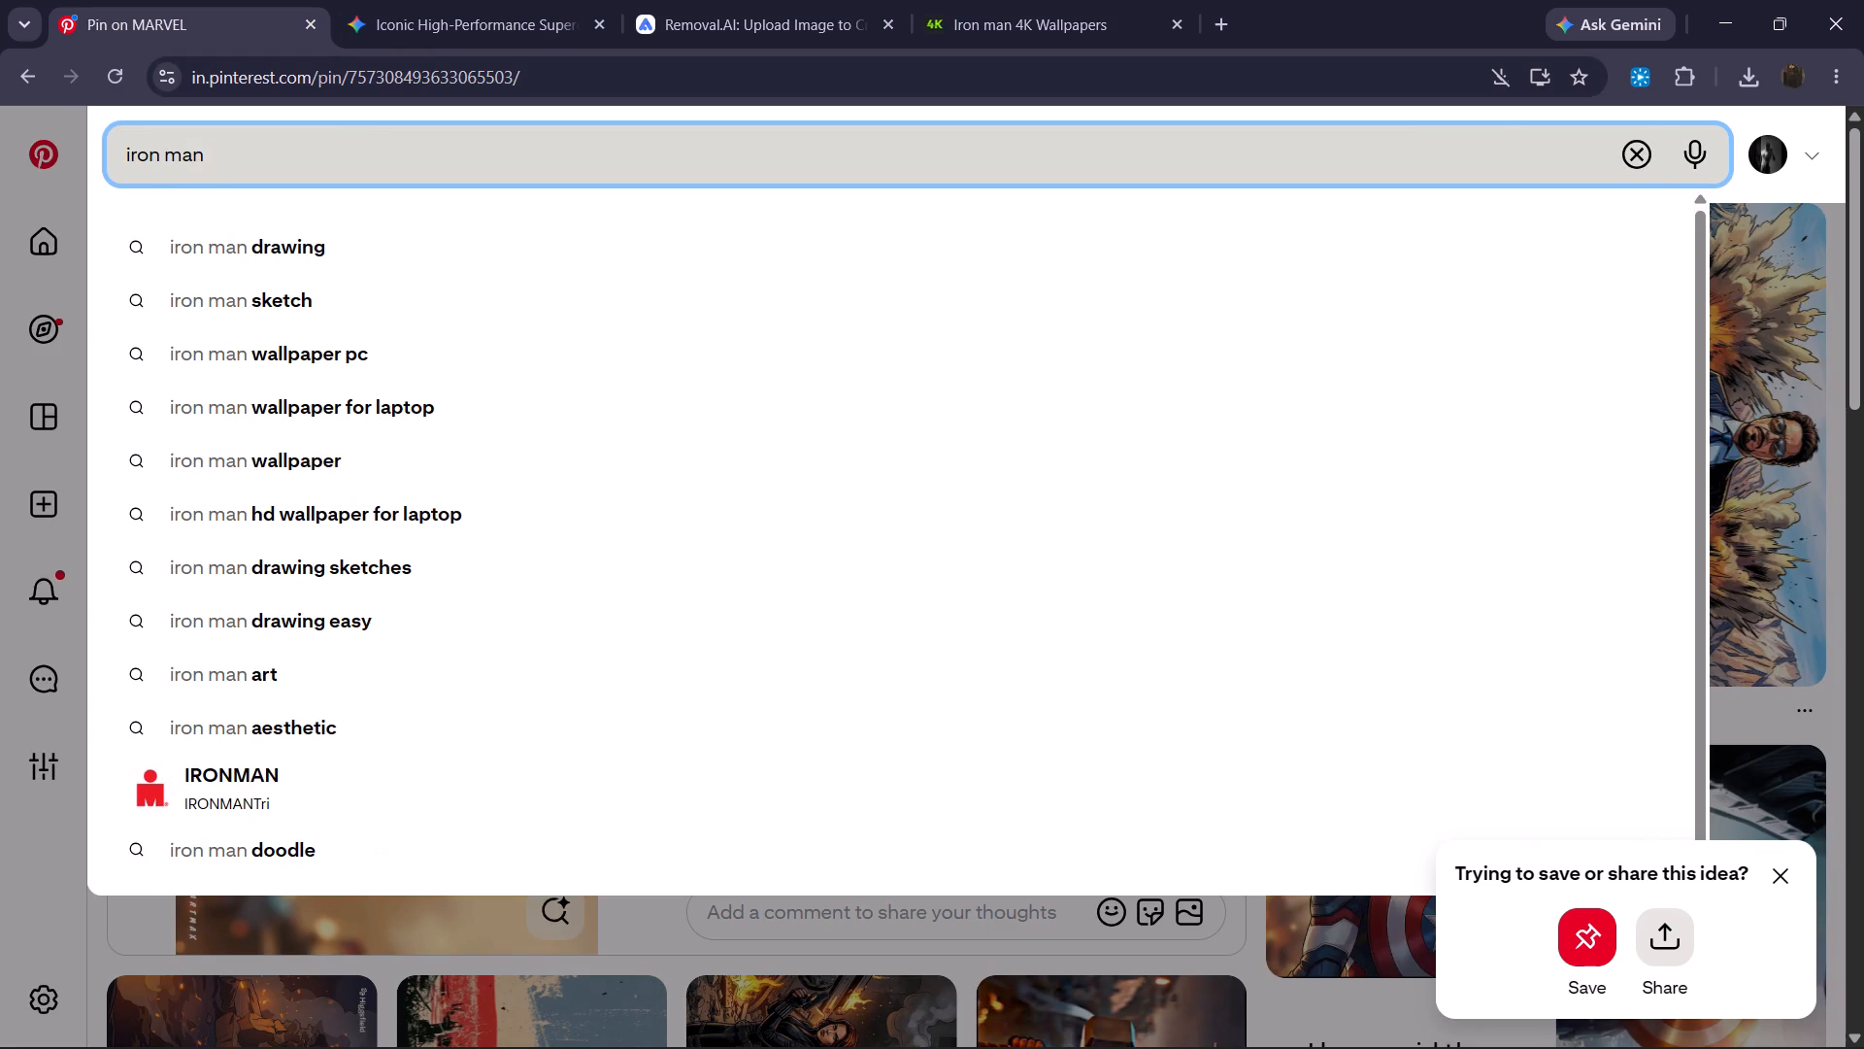
pyautogui.press('Down')
pyautogui.press('Down')
pyautogui.press('Down')
pyautogui.press('Down')
pyautogui.press('Down')
pyautogui.press('Down')
pyautogui.press('Down')
pyautogui.press('Down')
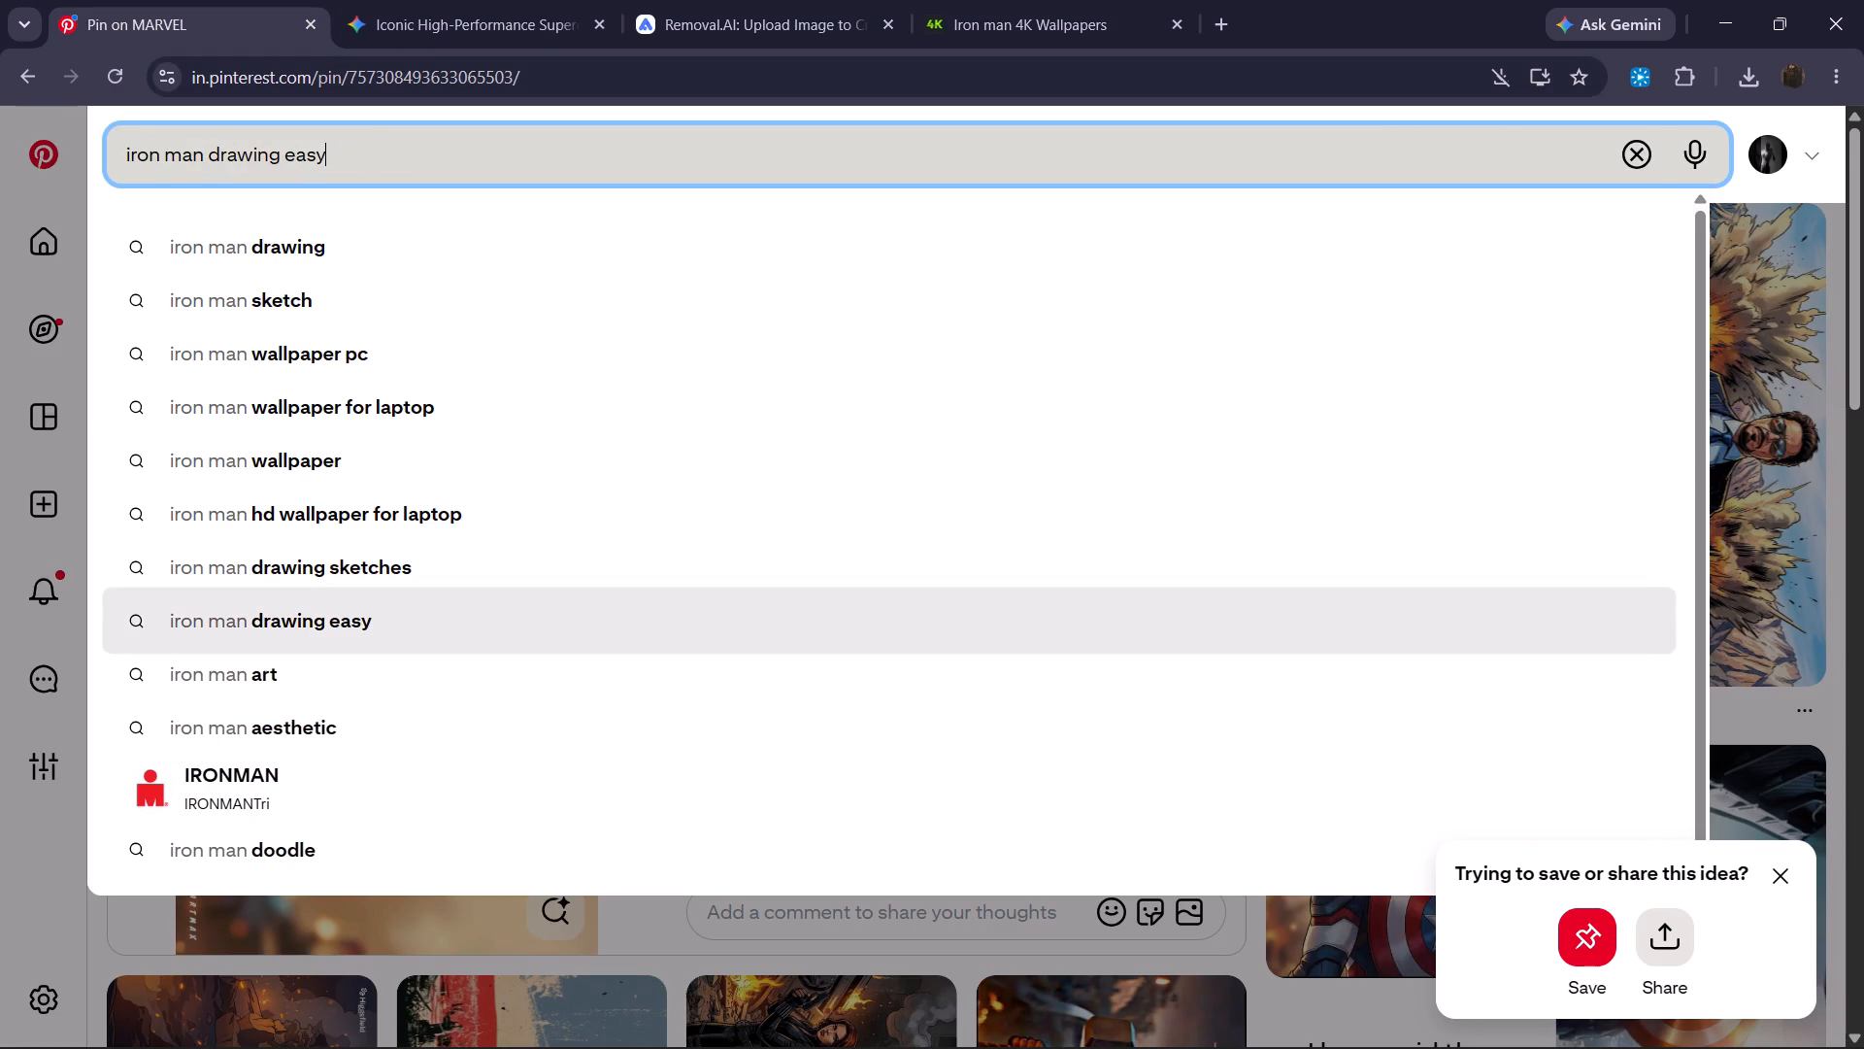
pyautogui.press('Up')
pyautogui.press('Up')
pyautogui.press('Return')
pyautogui.press('Return')
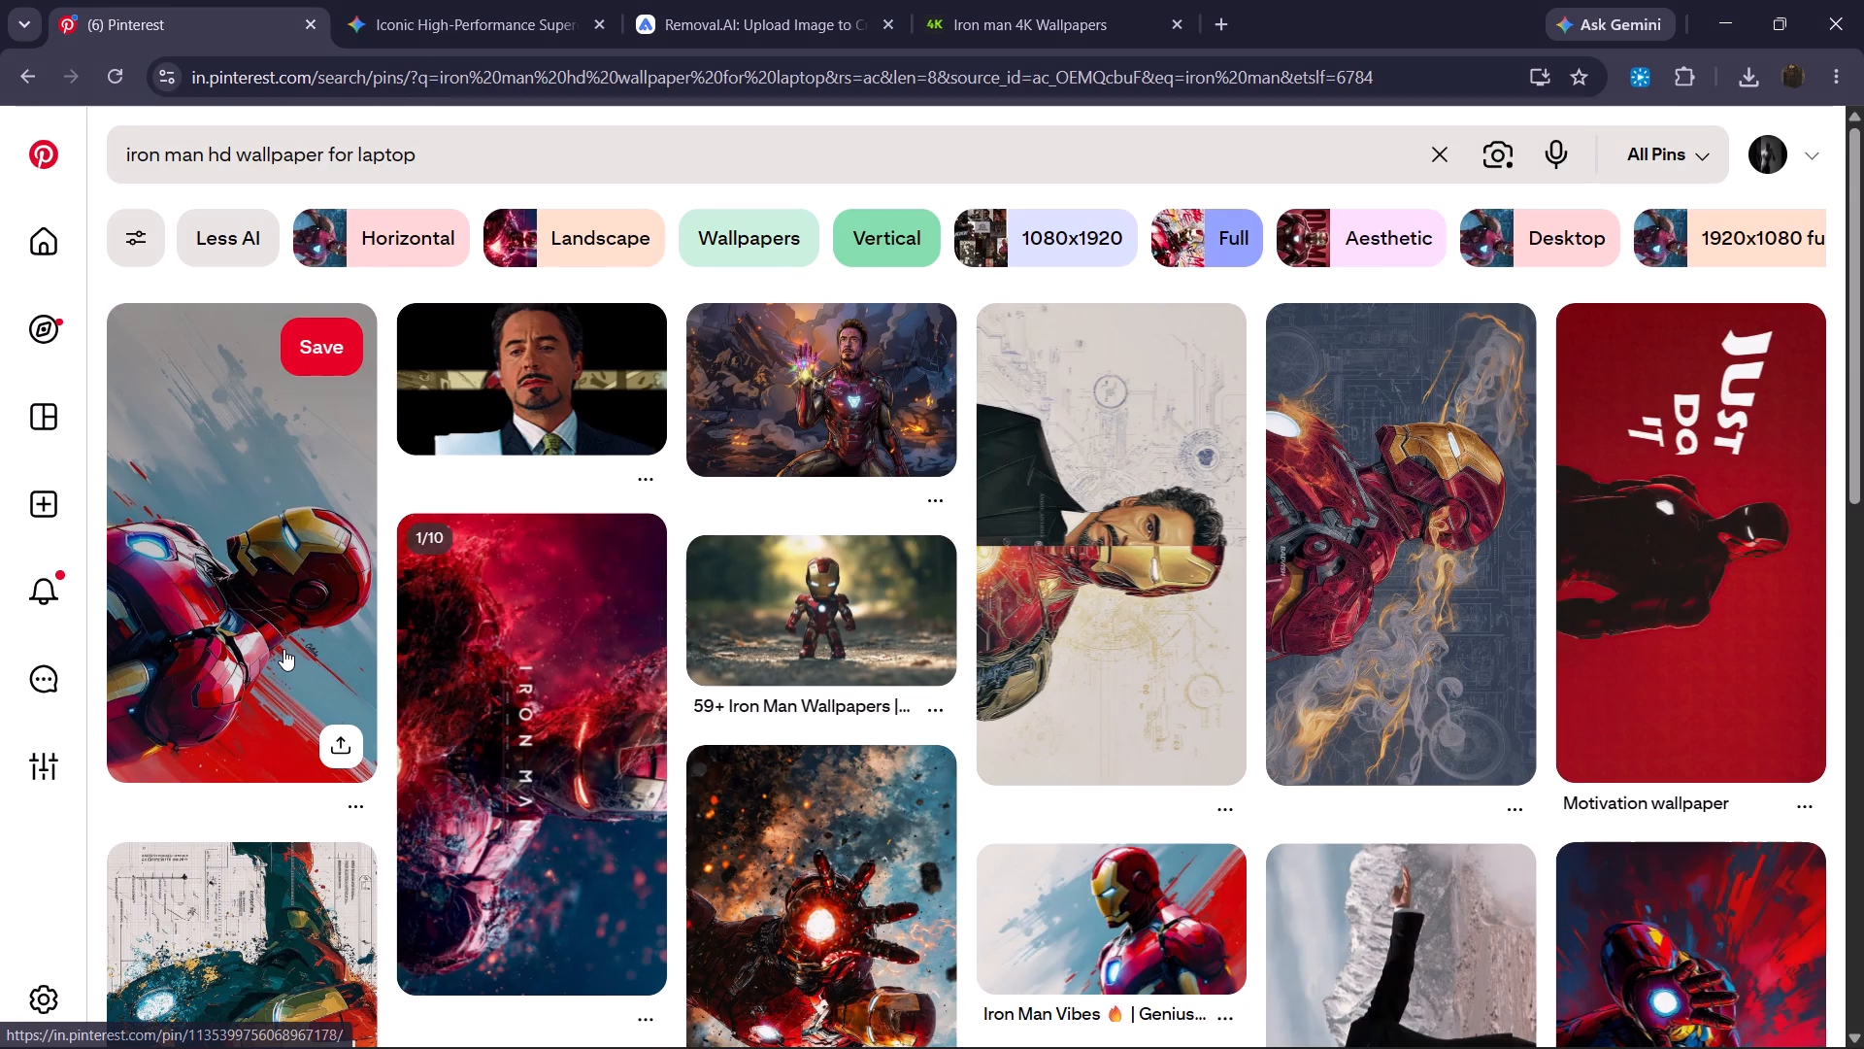
# Open the Iron Man pin with the grey-blue and red paint-splash background.
pyautogui.click(283, 649)
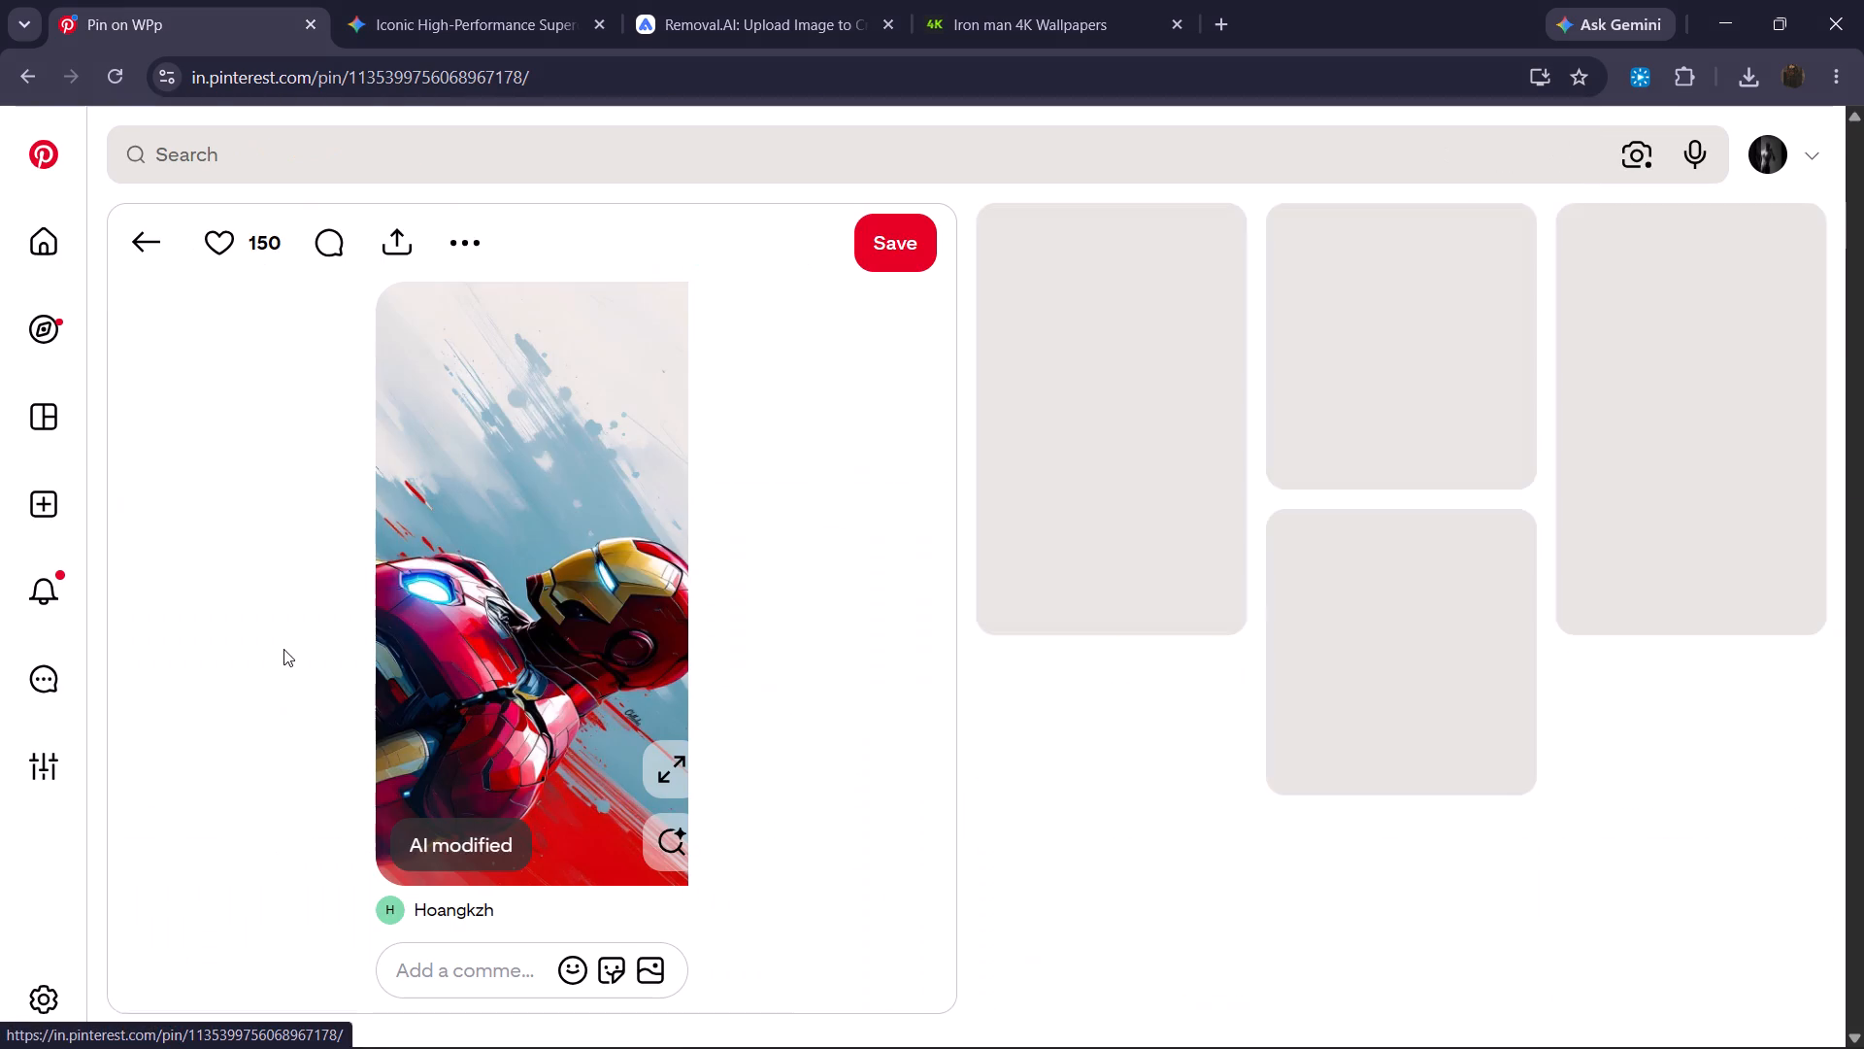
pyautogui.moveTo(283, 649); pyautogui.dragTo(347, 740, button='right')
pyautogui.click(205, 636)
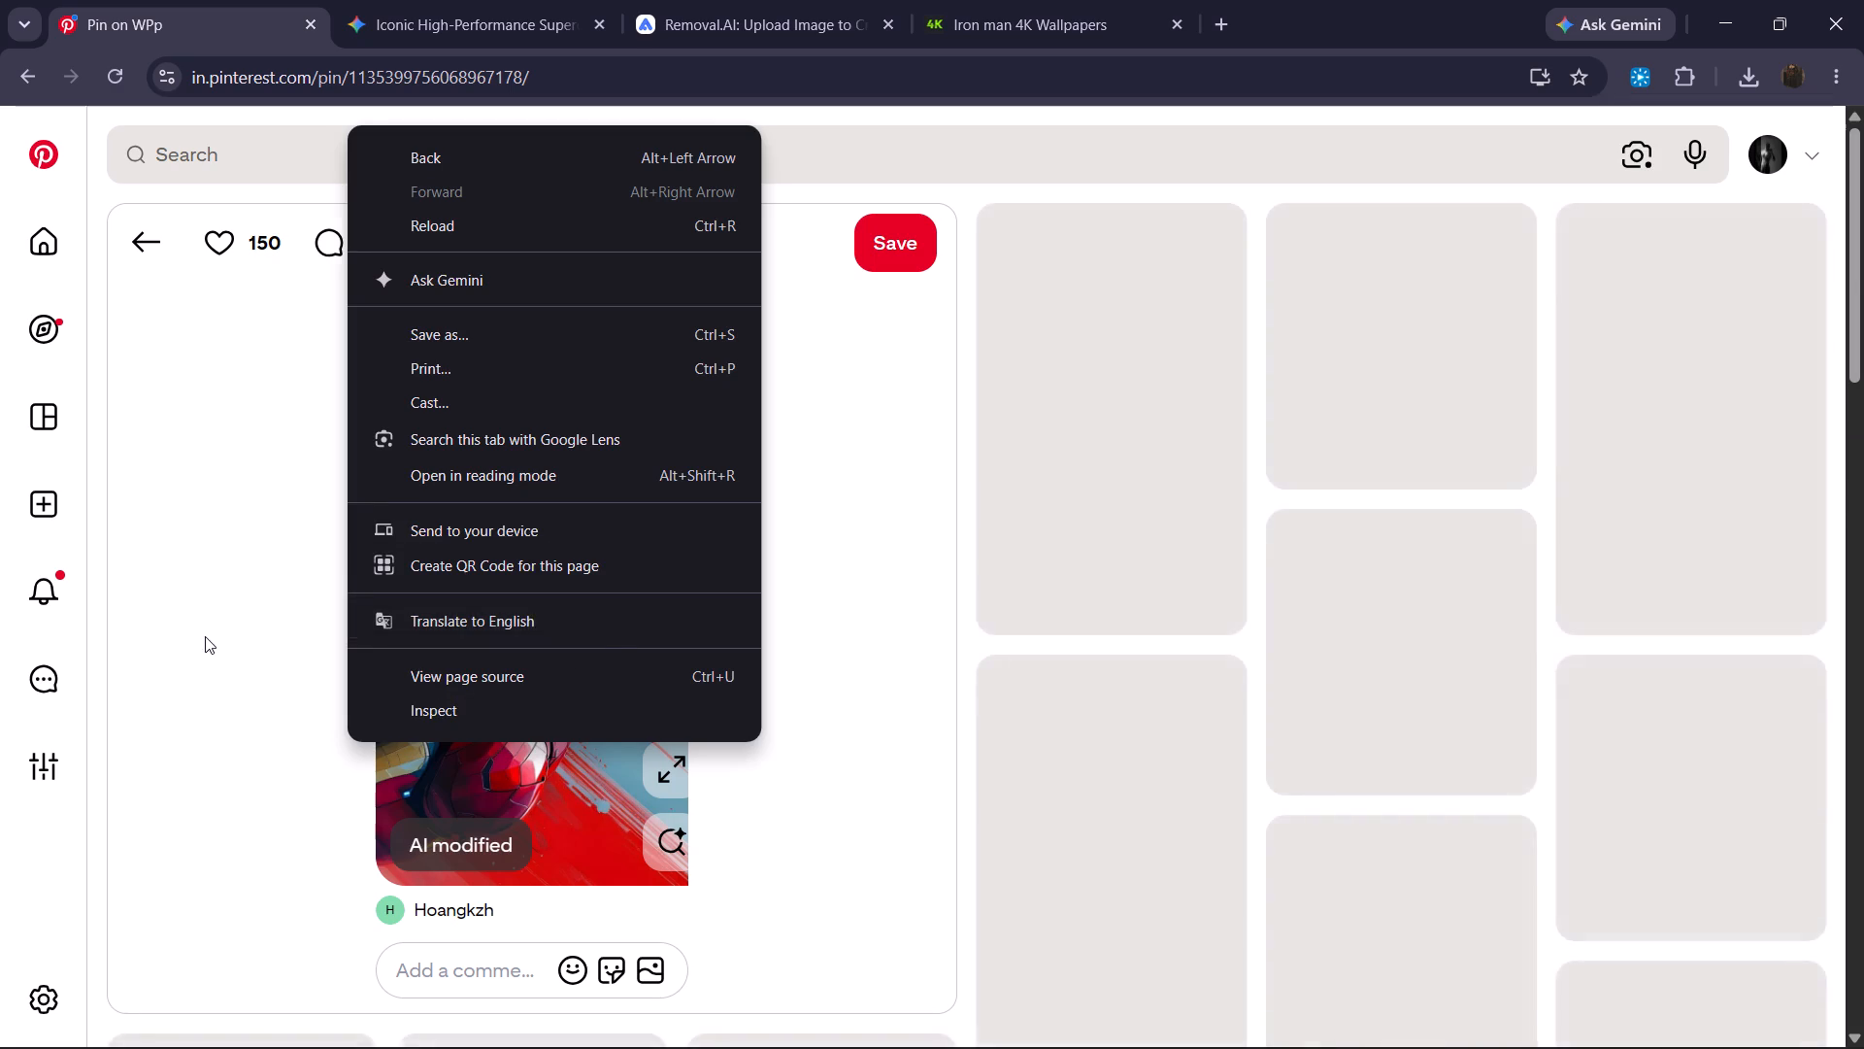
# Copy the opened pin's Iron Man image and paste it into the removal.ai upload page for background removal.
pyautogui.rightClick(487, 538)
pyautogui.click(619, 637)
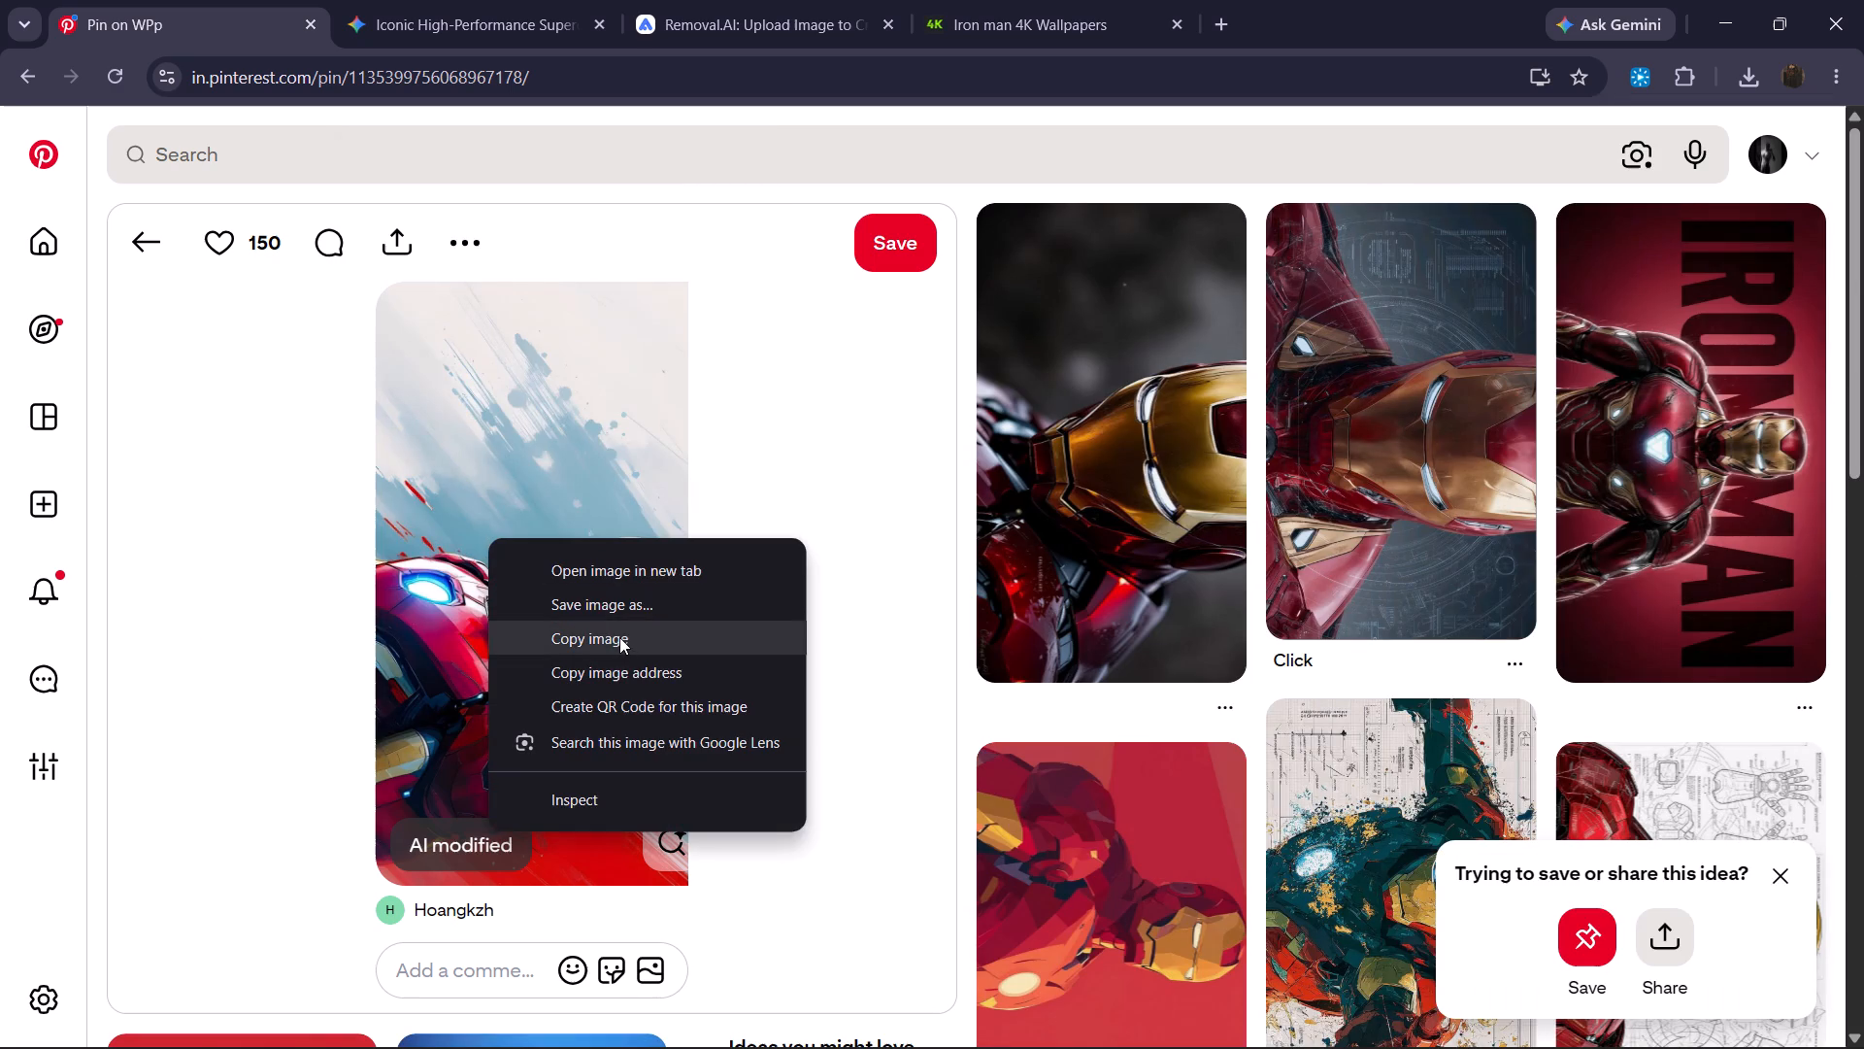
pyautogui.click(732, 9)
pyautogui.scroll(3, 724, 525)
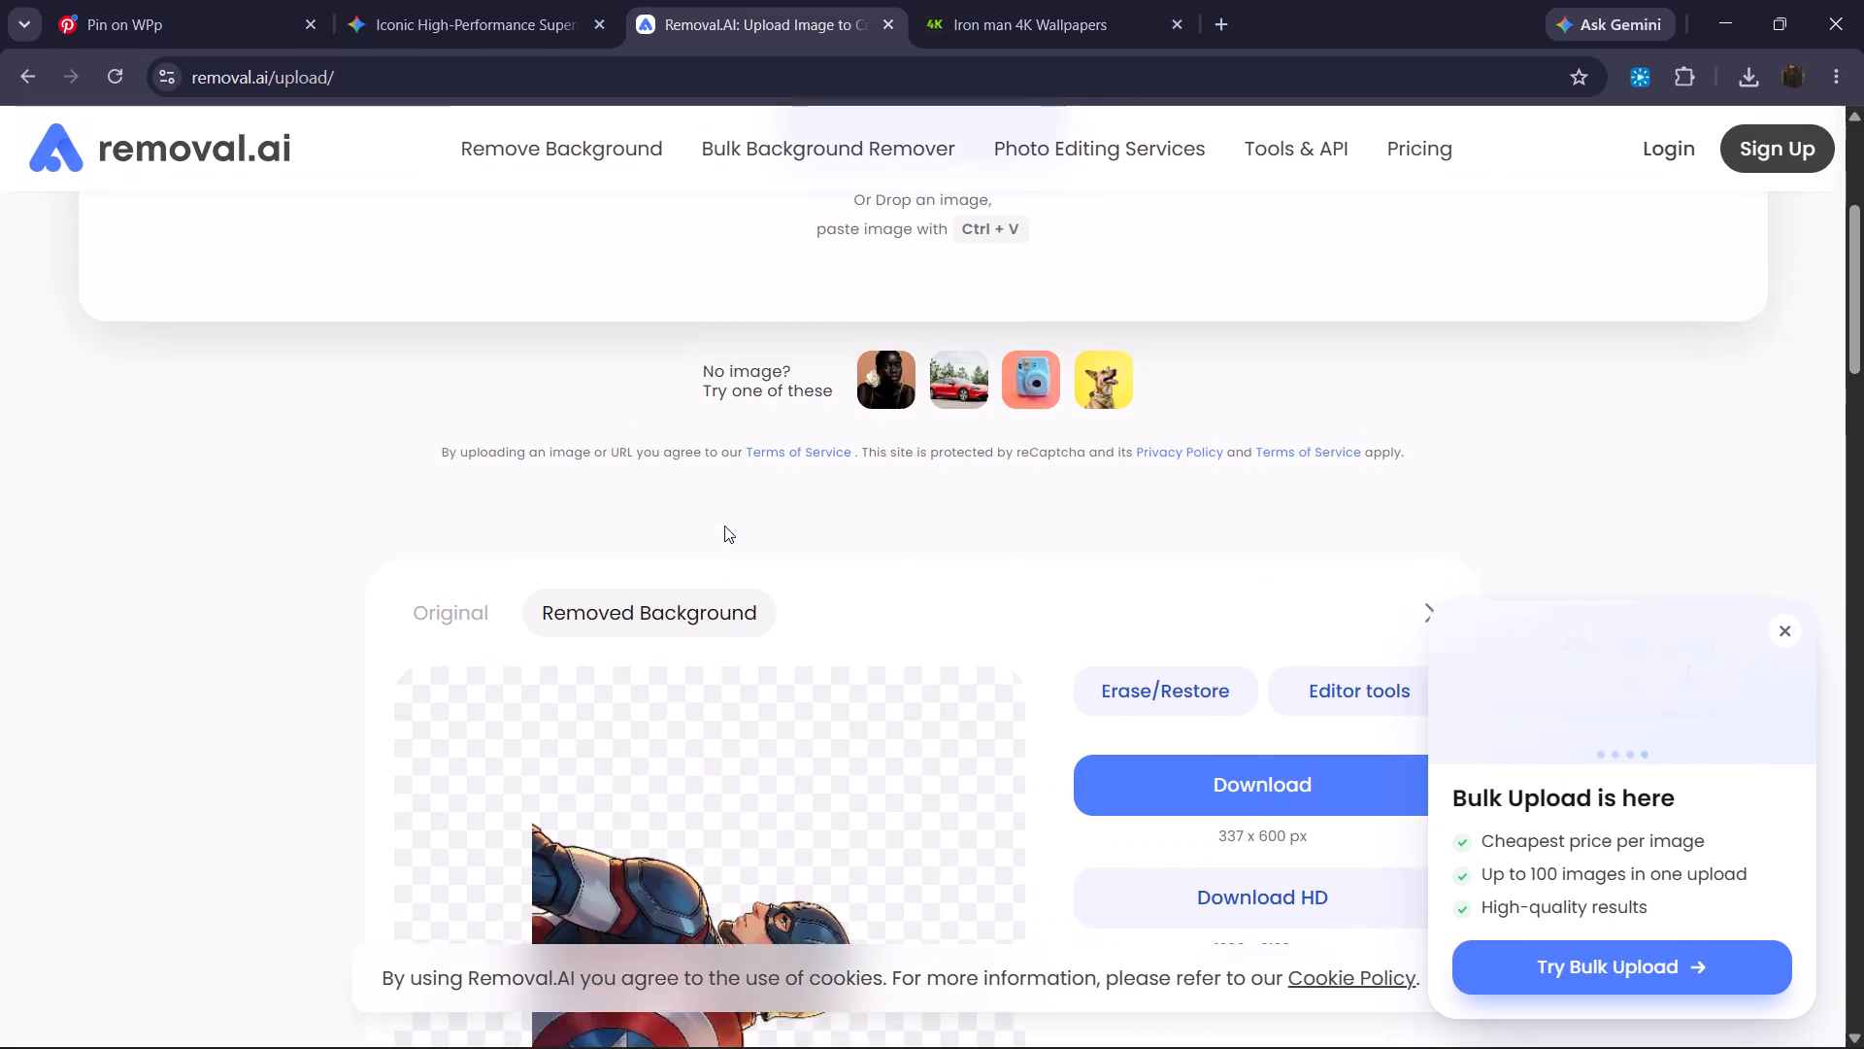
pyautogui.click(1220, 287)
pyautogui.hotkey('ctrl', 'v')
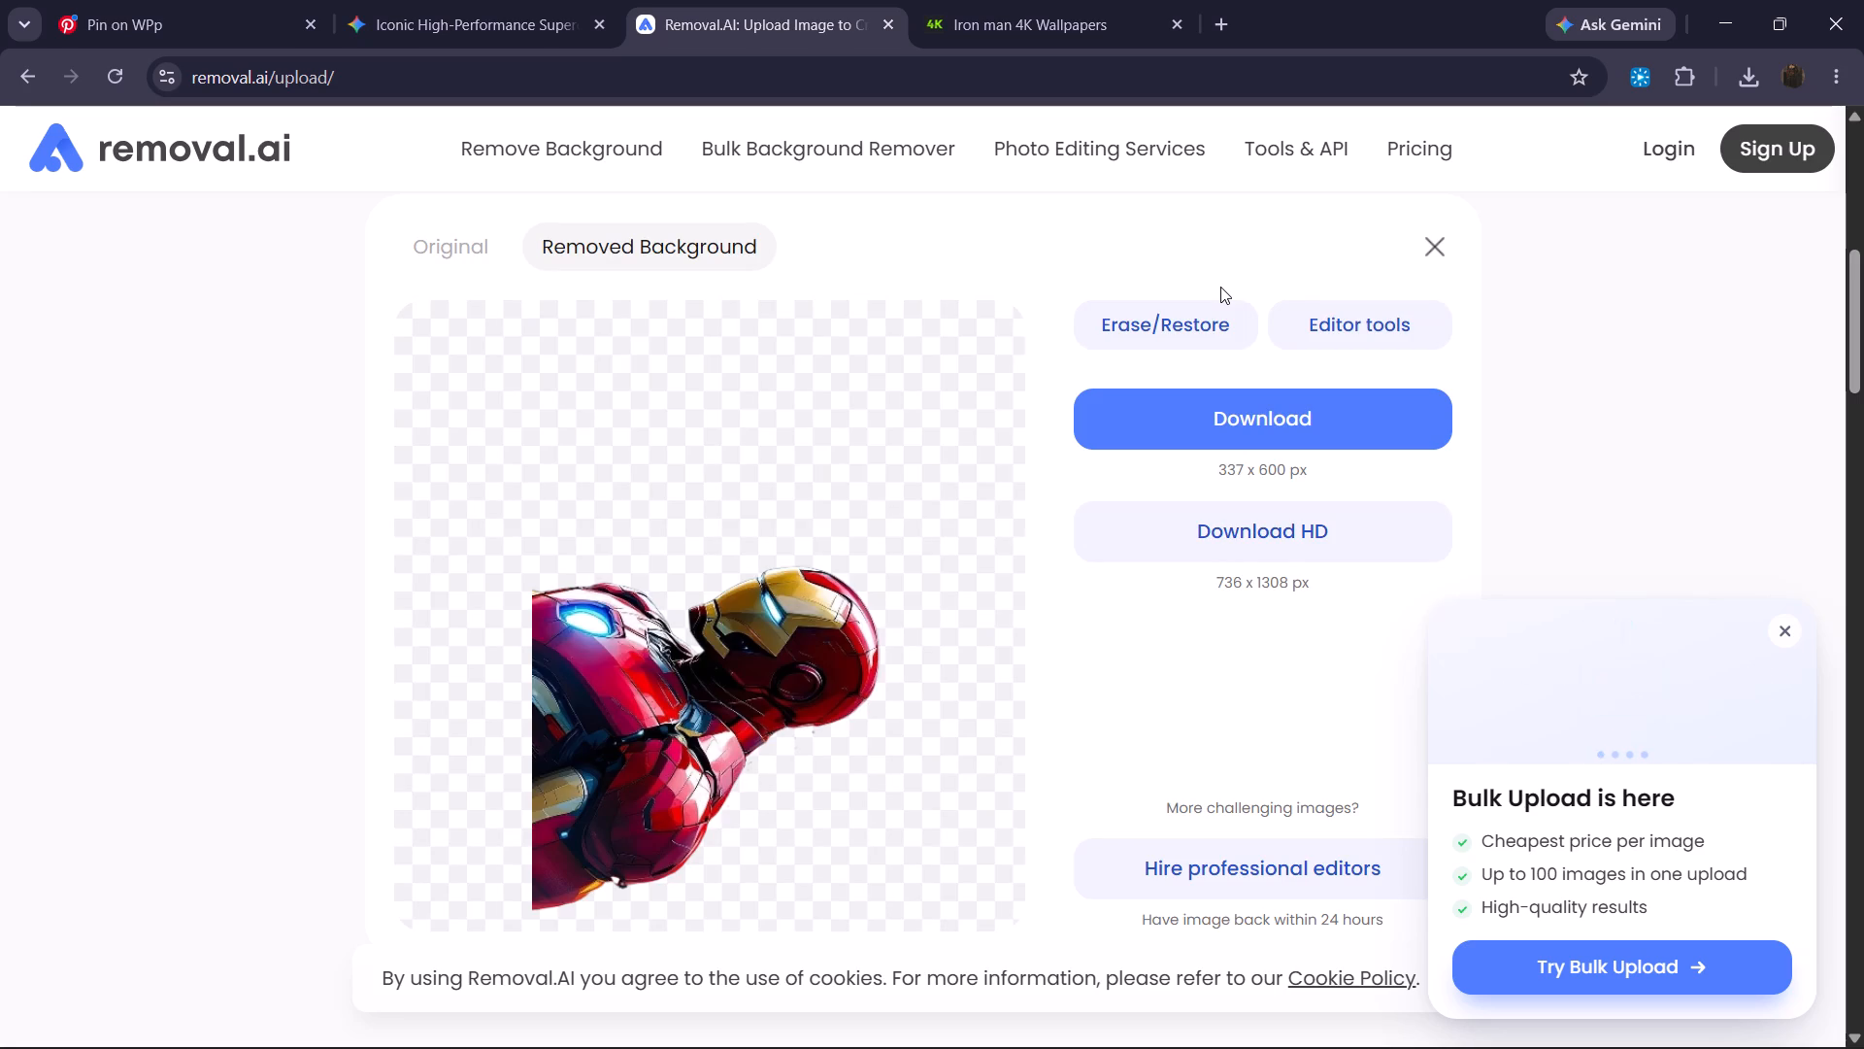
# Copy the background-removed Iron Man image, download its 337 x 600 px version, and open the downloaded file.
pyautogui.rightClick(780, 692)
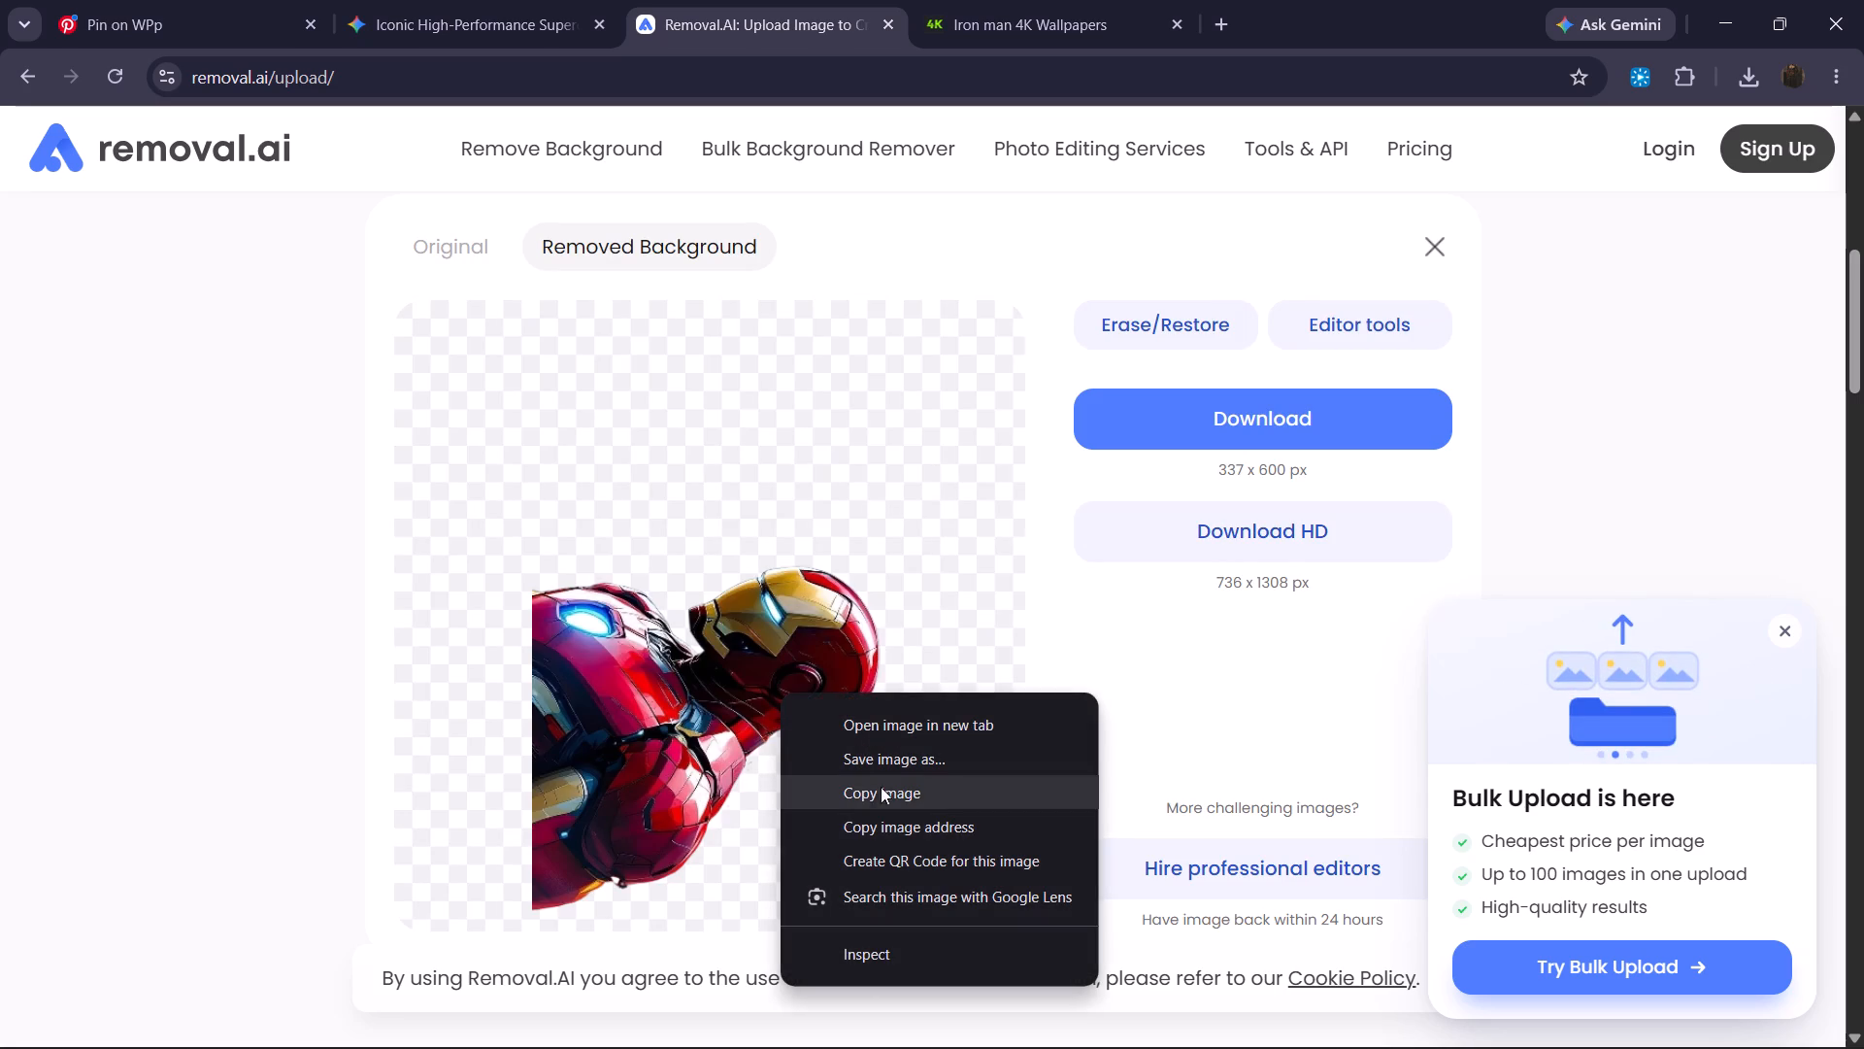
pyautogui.click(894, 797)
pyautogui.click(1244, 421)
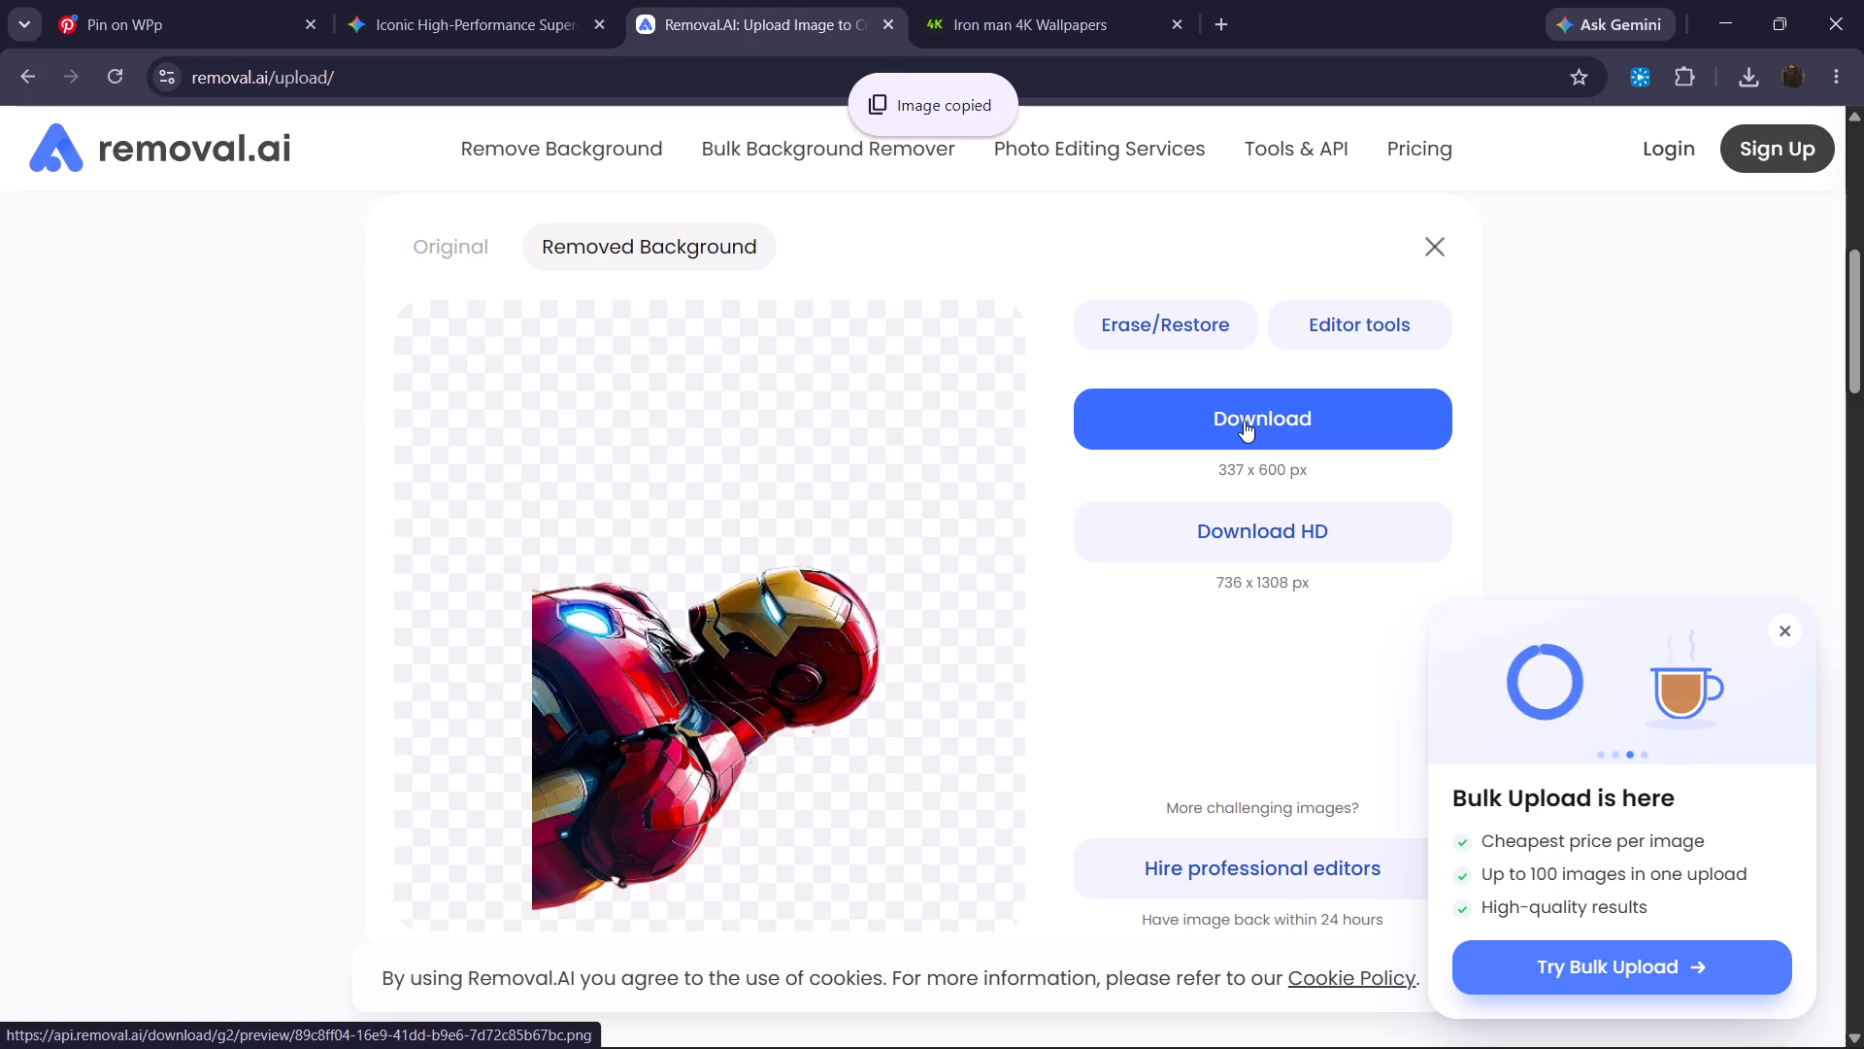
pyautogui.click(1746, 72)
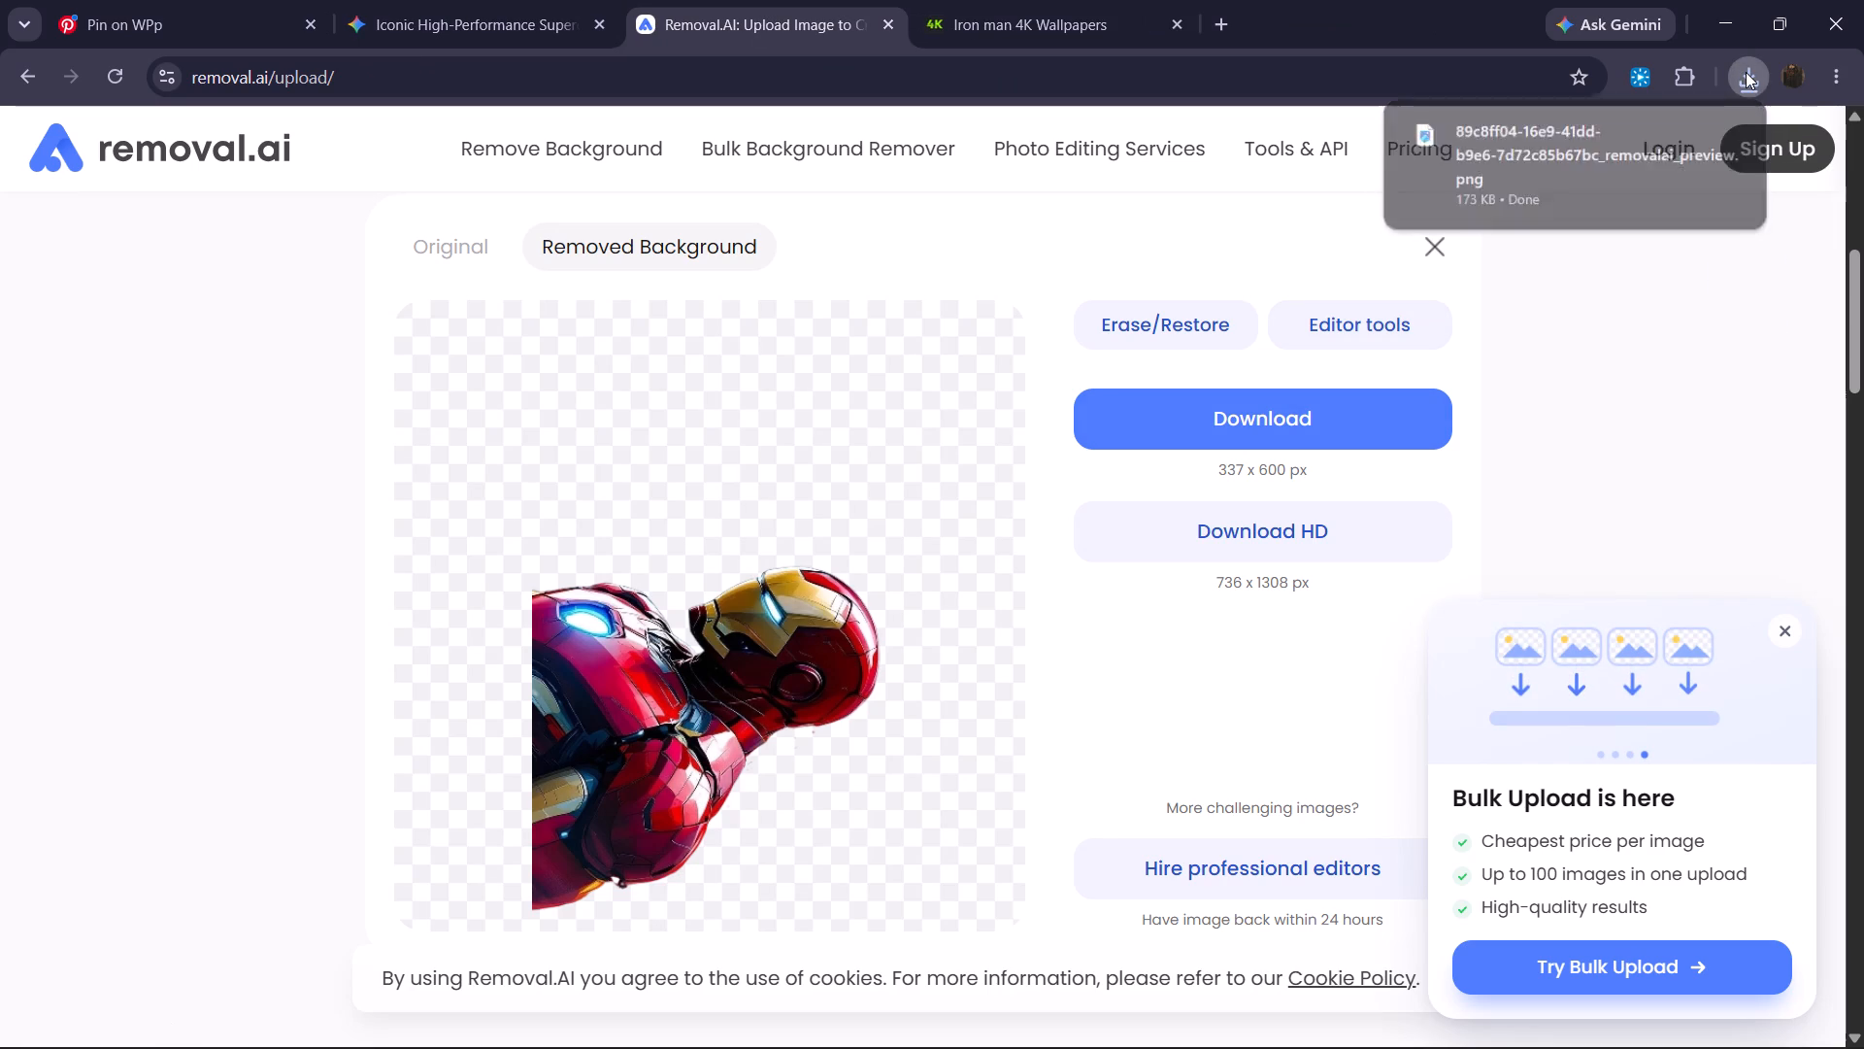
pyautogui.click(1740, 85)
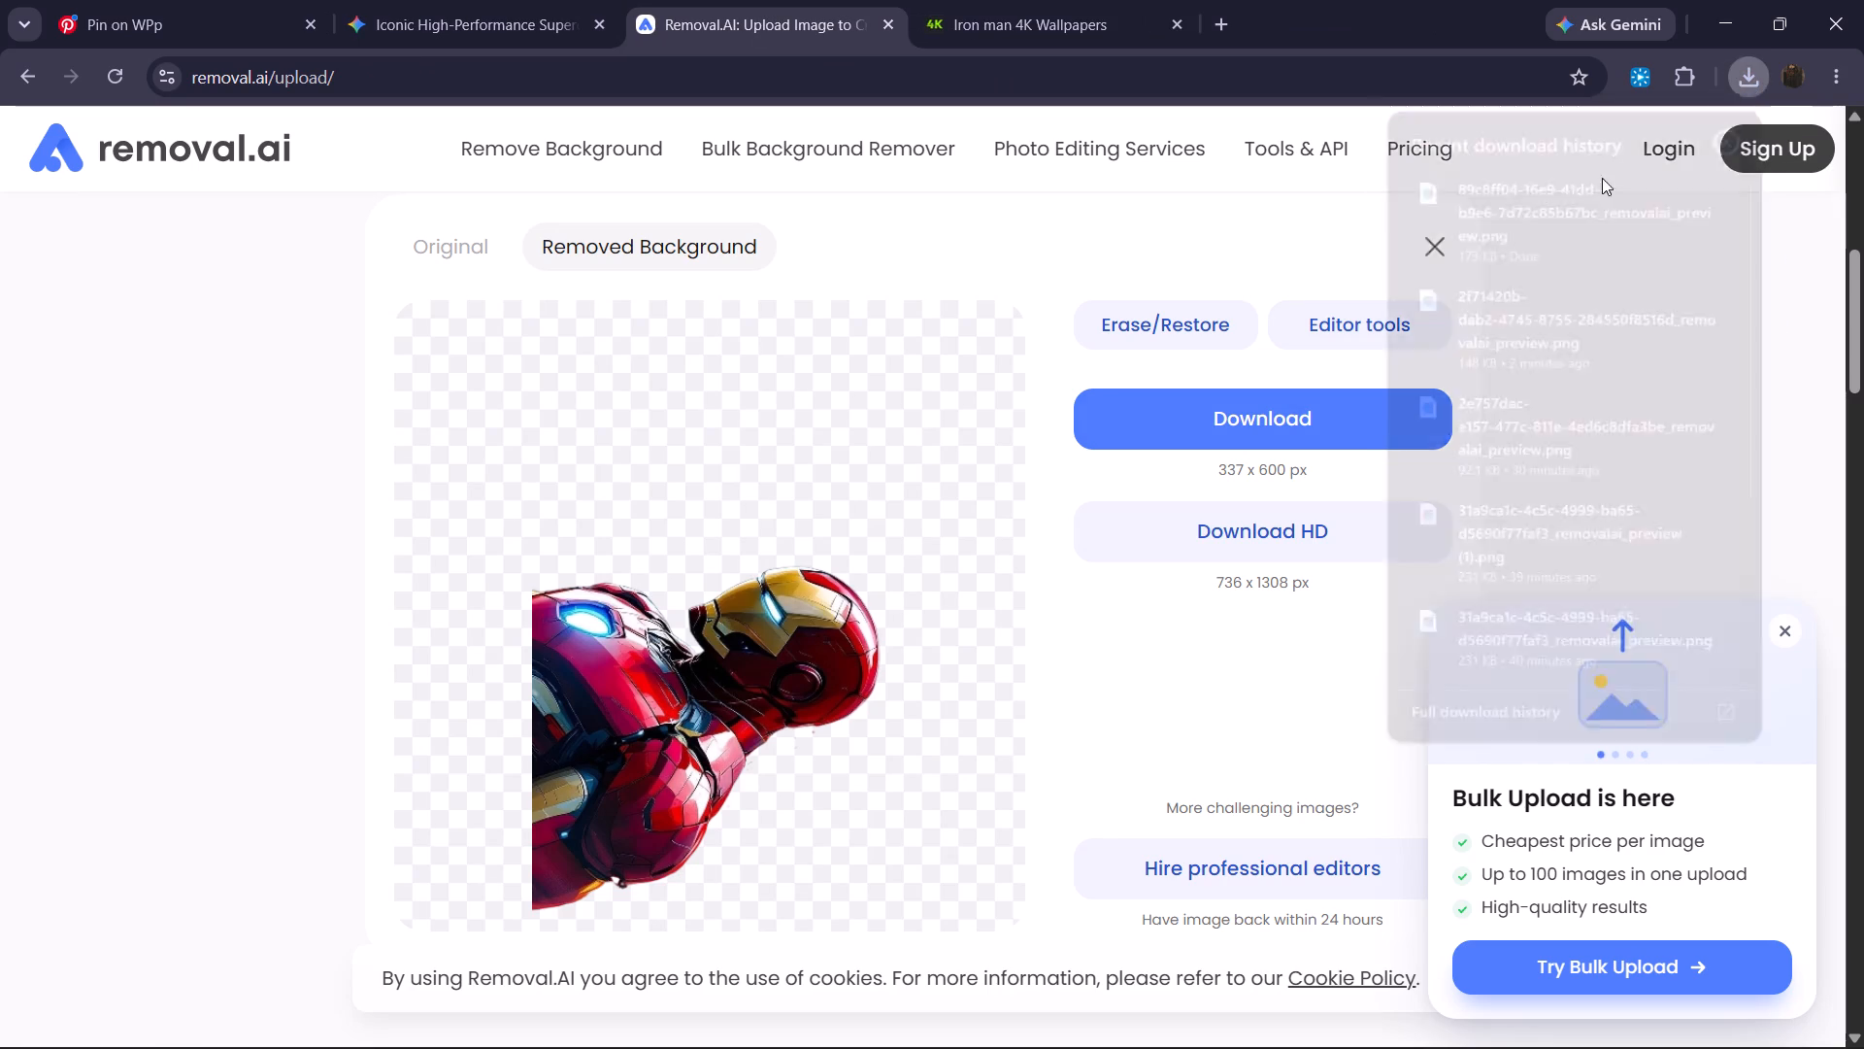
pyautogui.click(1568, 199)
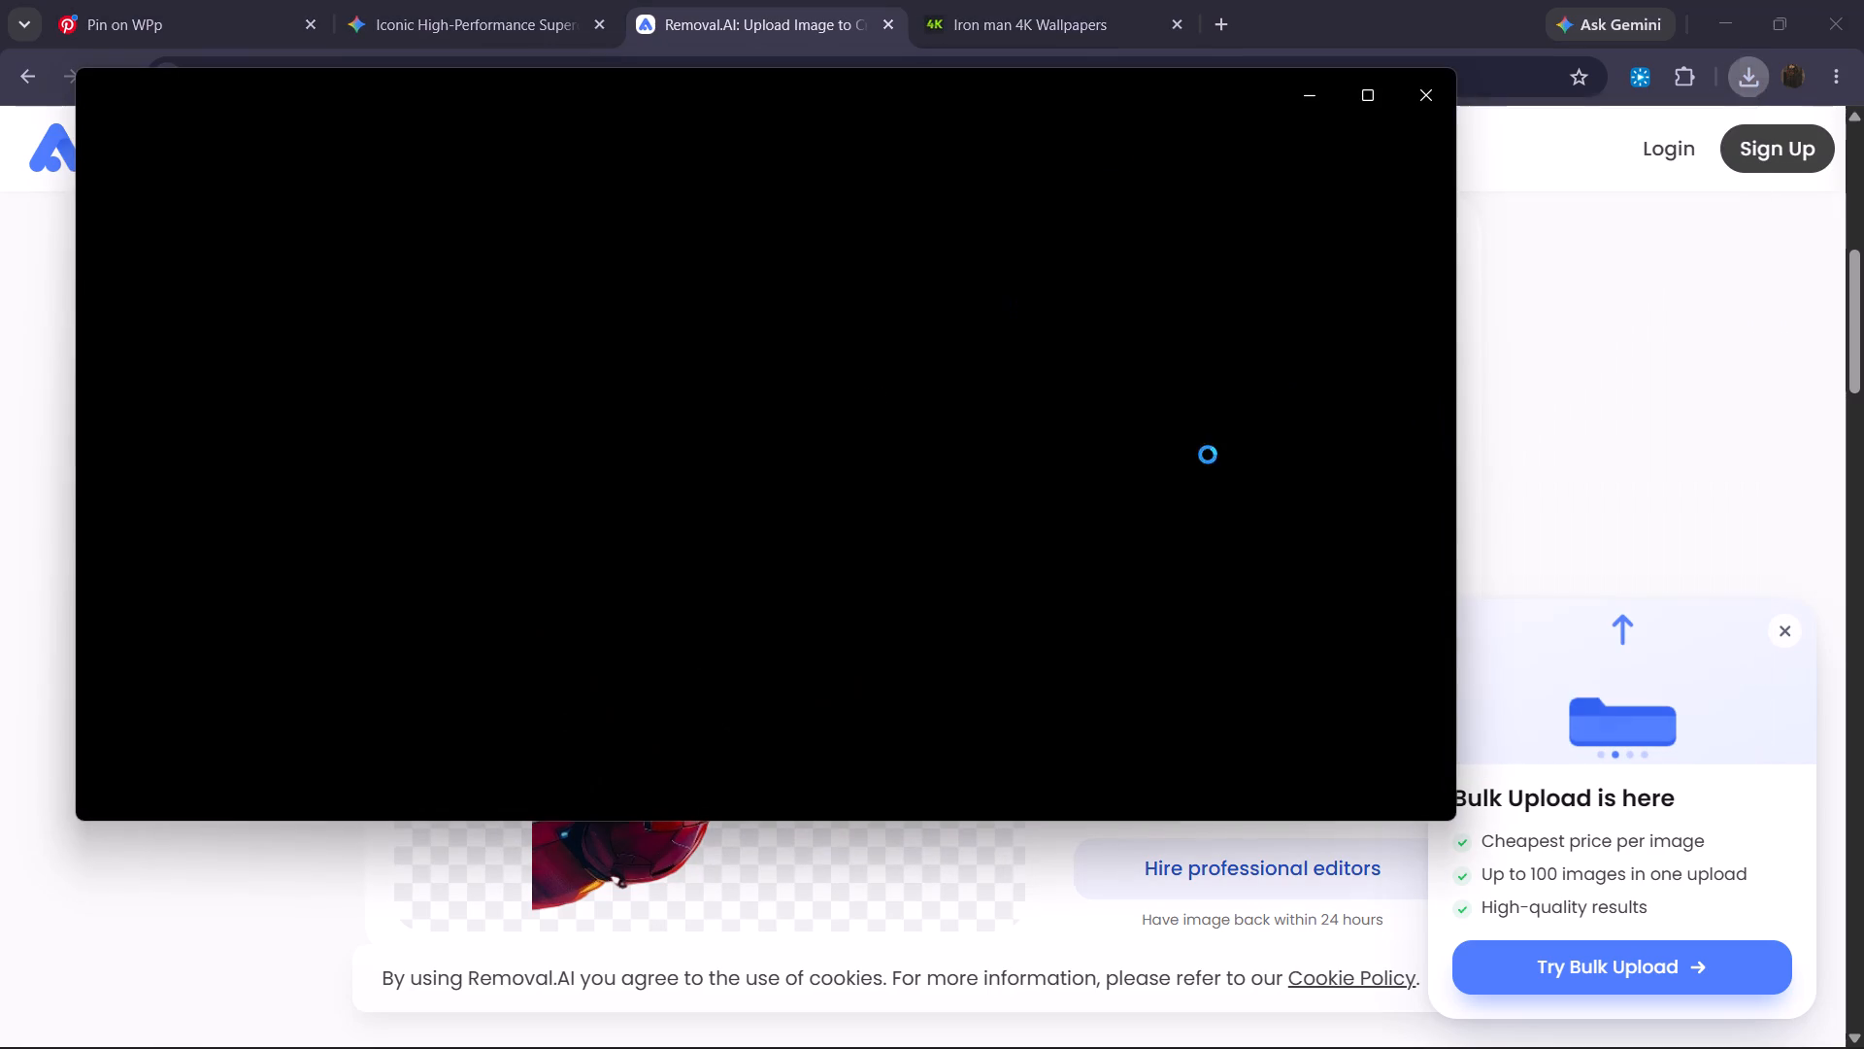
# Copy the Iron Man image from Photos and paste it into the yellow MacBook Pro 14" - 2 frame in Figma.
pyautogui.rightClick(734, 415)
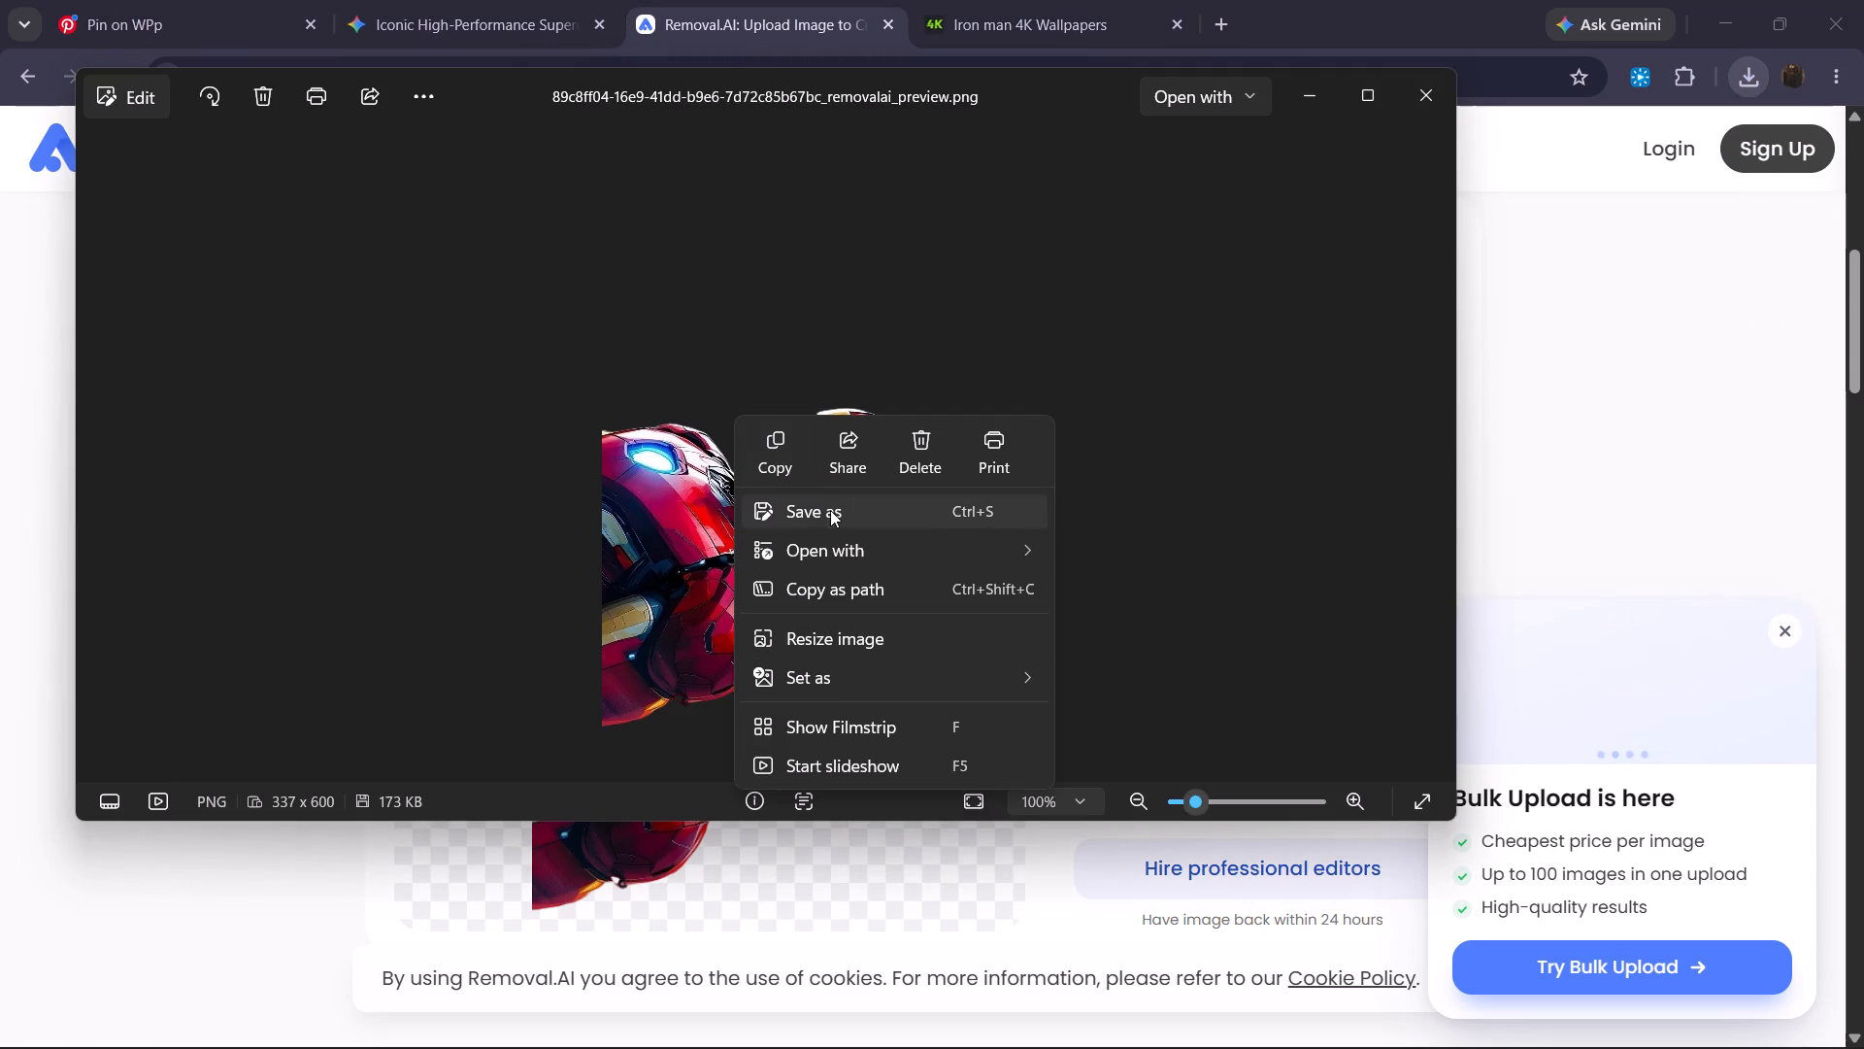
pyautogui.click(769, 446)
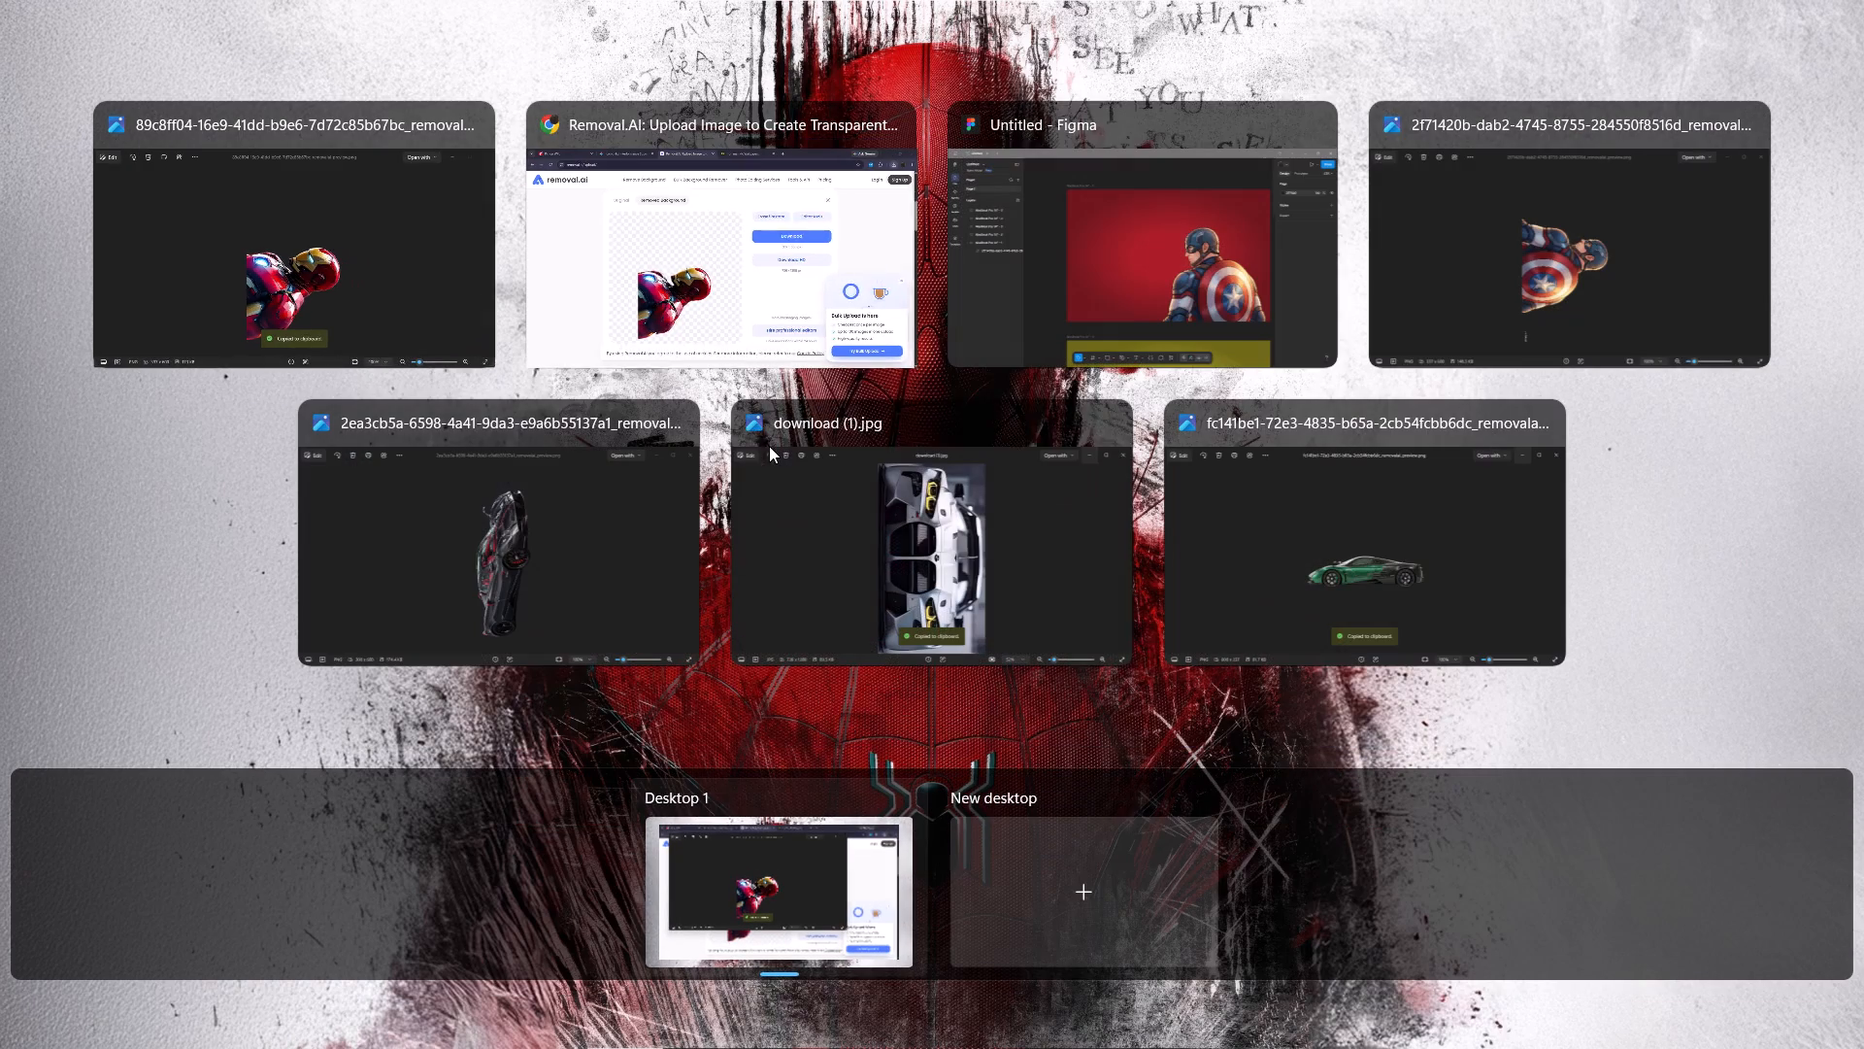
pyautogui.click(1143, 235)
pyautogui.scroll(-3, 1005, 412)
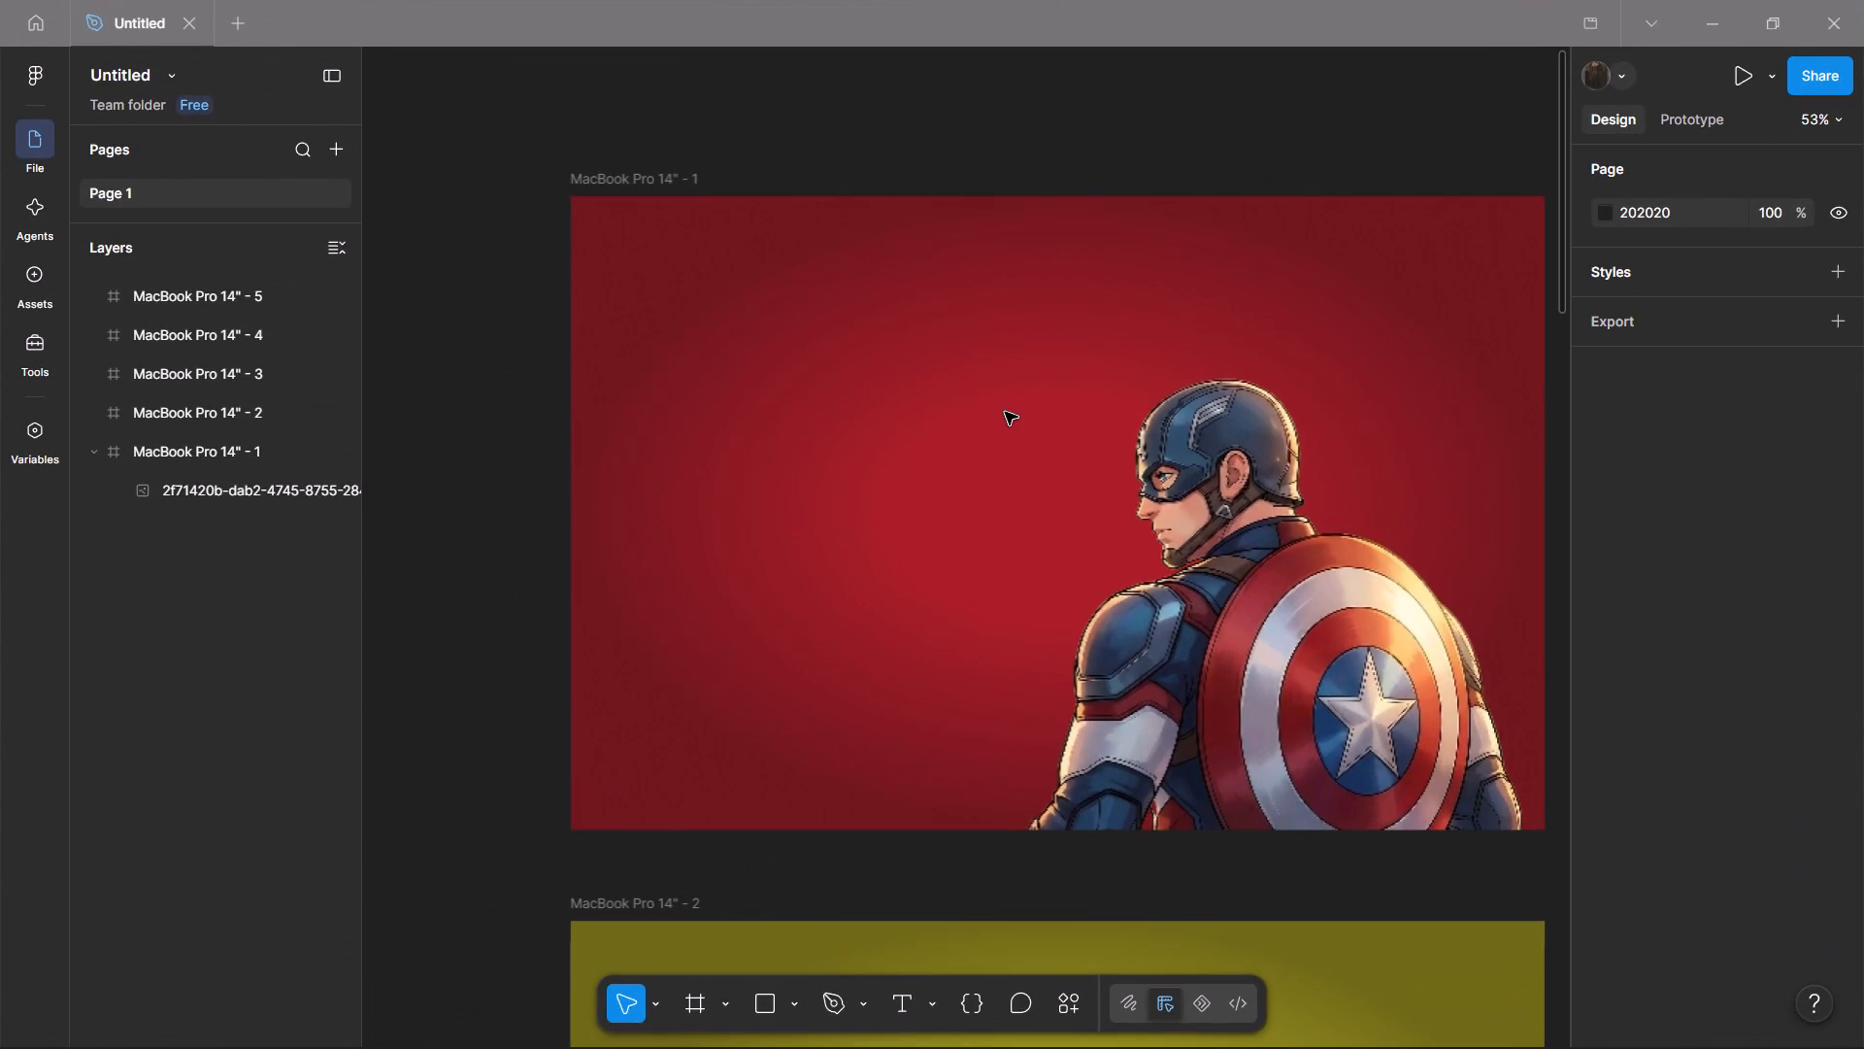
pyautogui.scroll(-4, 1005, 412)
pyautogui.click(537, 488)
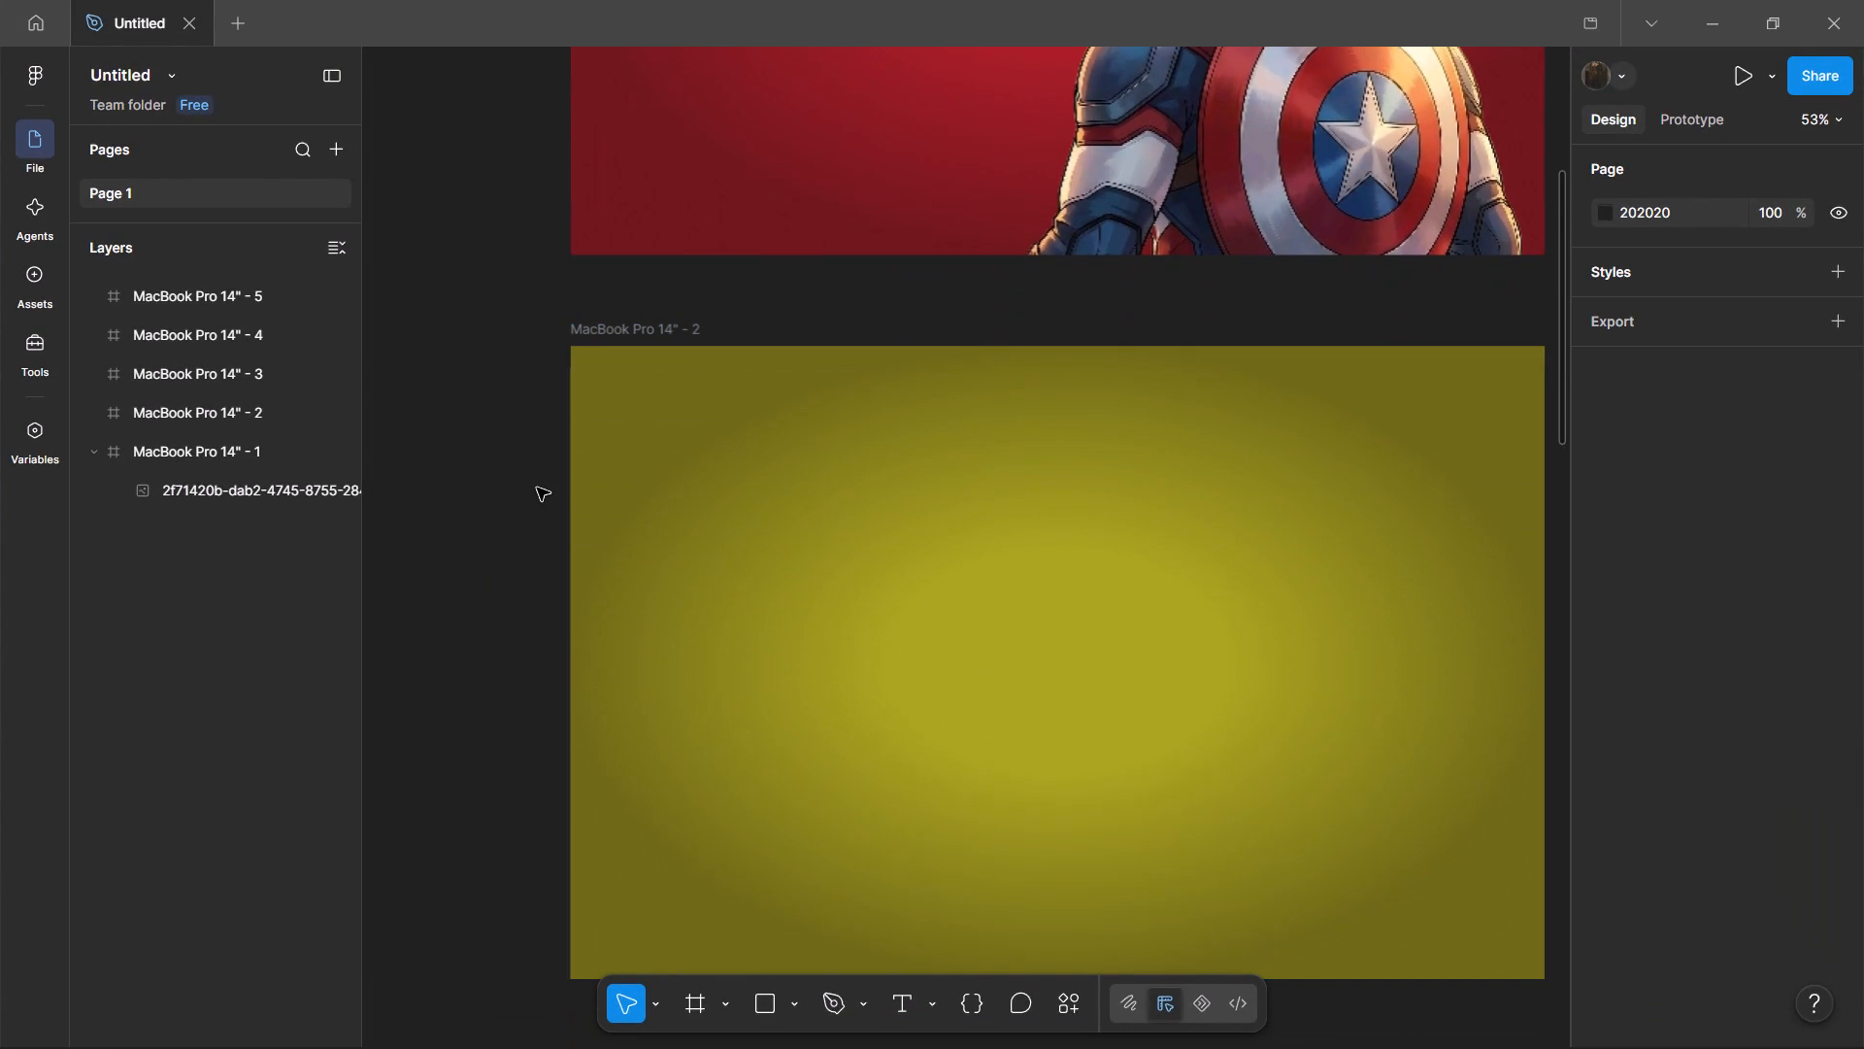
pyautogui.hotkey('ctrl', 'v')
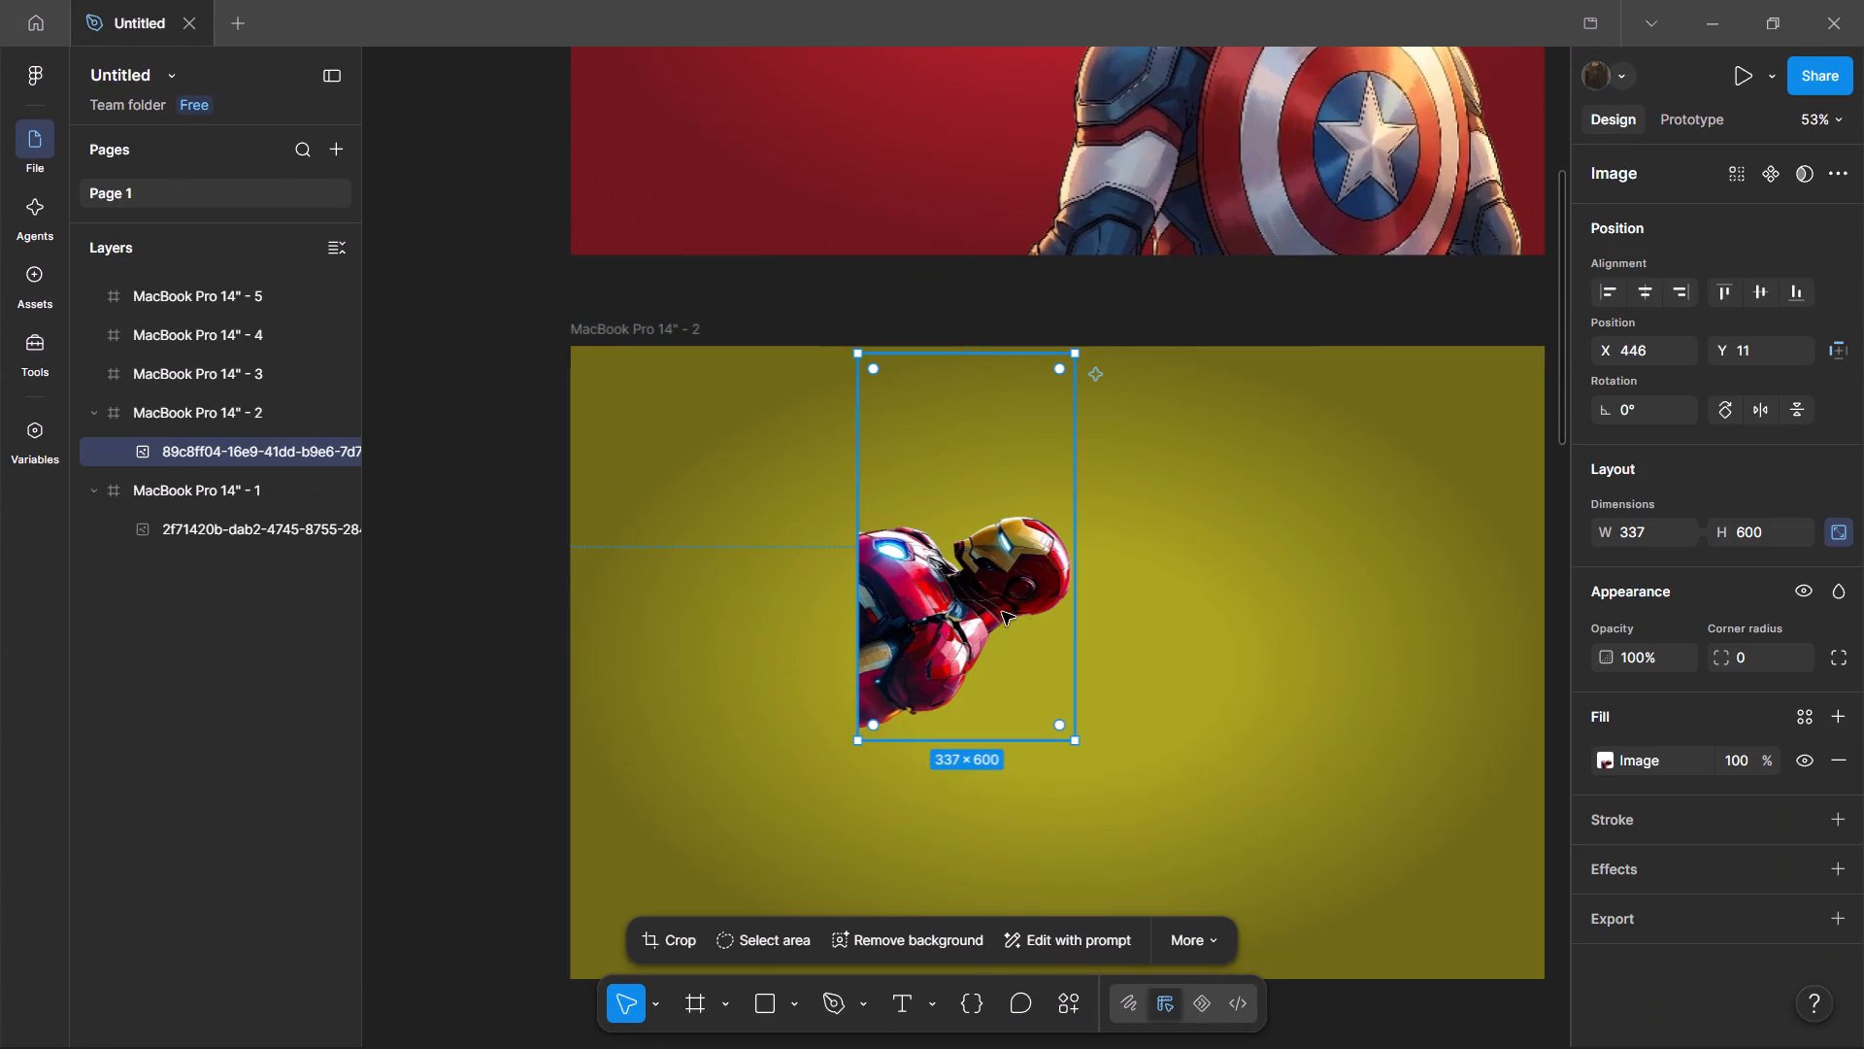
# Rotate the Iron Man image to 90°, matching the rotation of the Captain America image.
pyautogui.click(1264, 212)
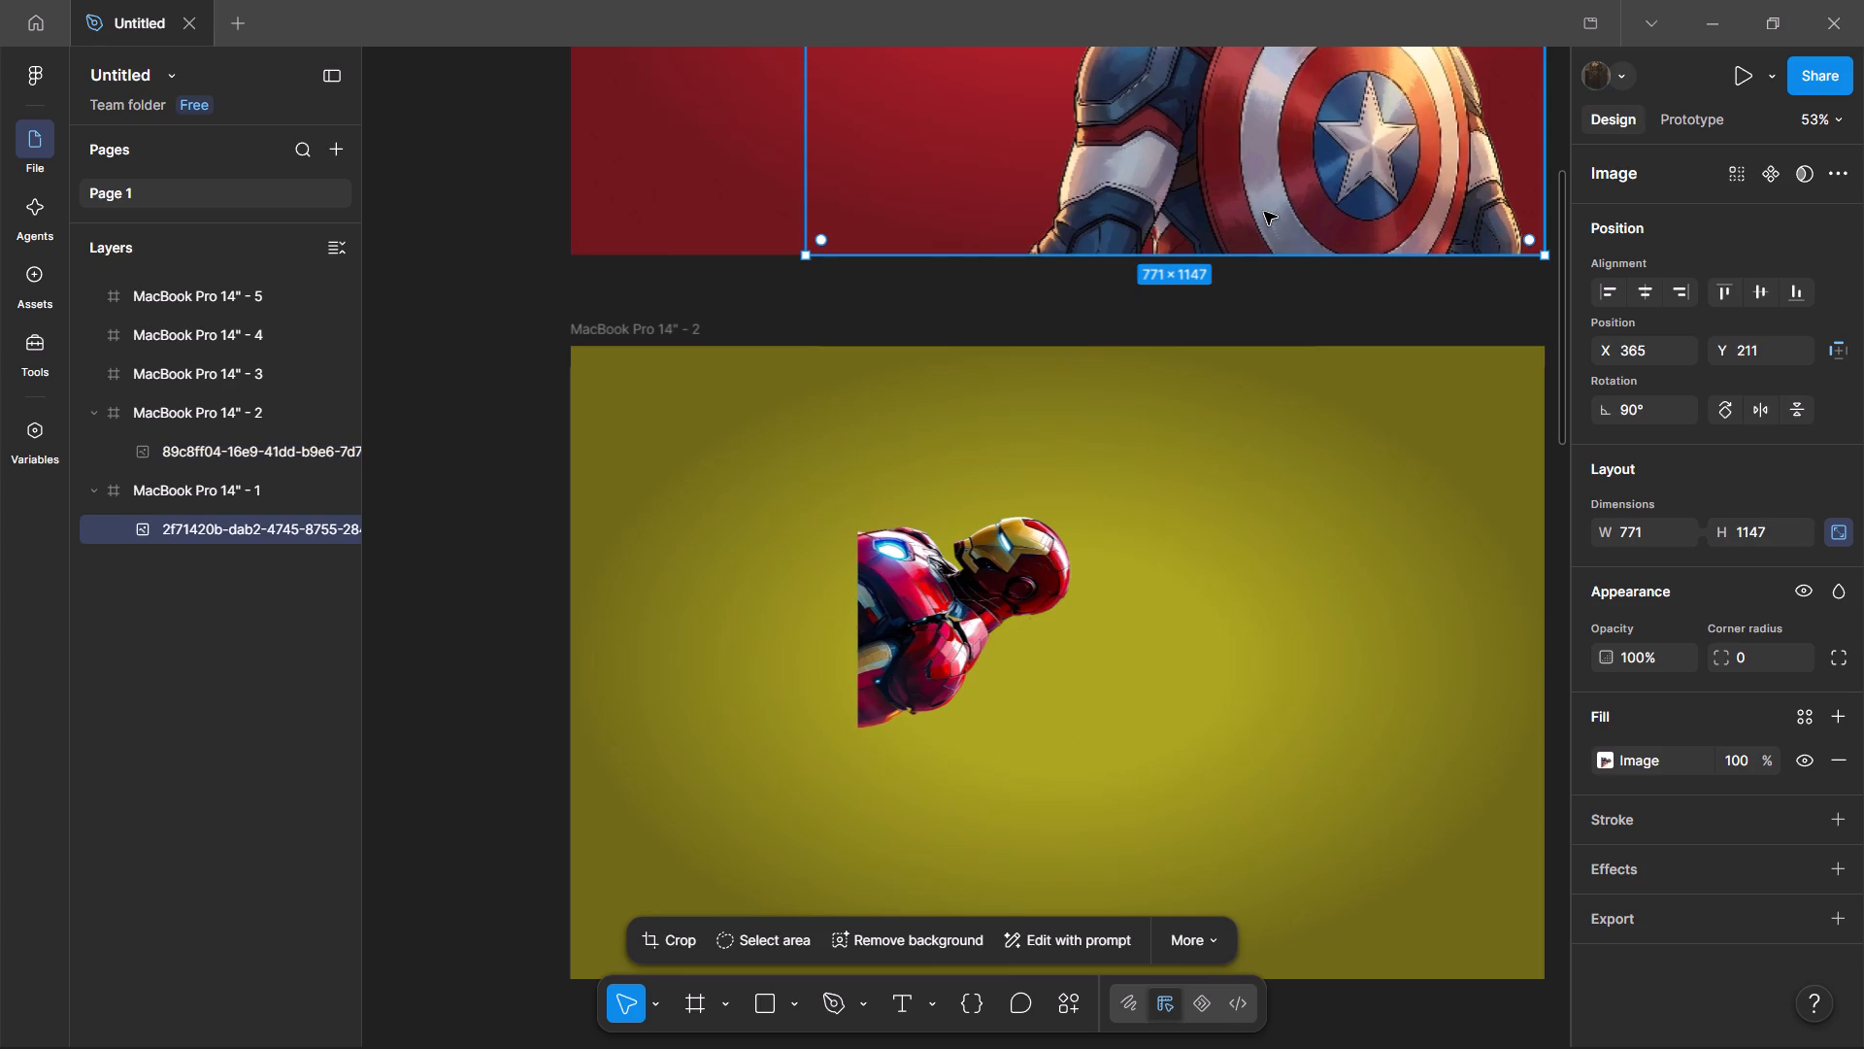
pyautogui.click(832, 773)
pyautogui.click(933, 653)
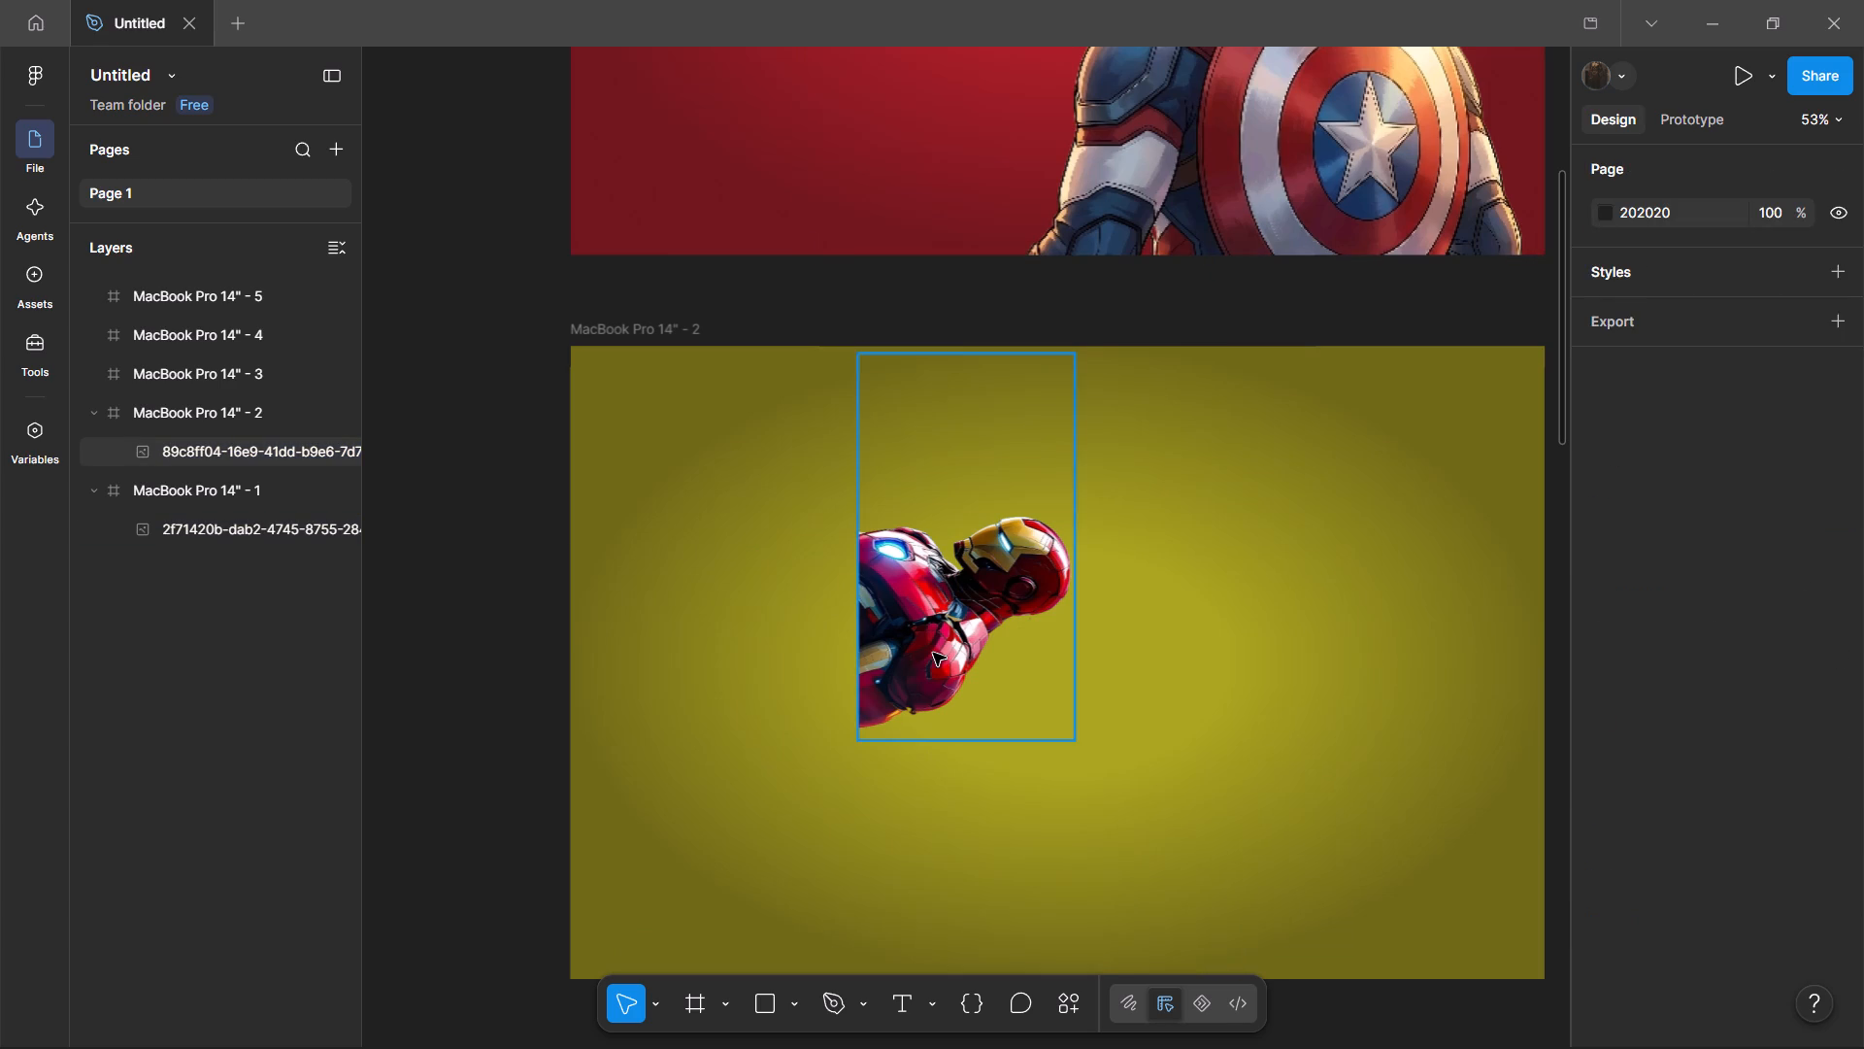
pyautogui.click(1648, 405)
pyautogui.write('90')
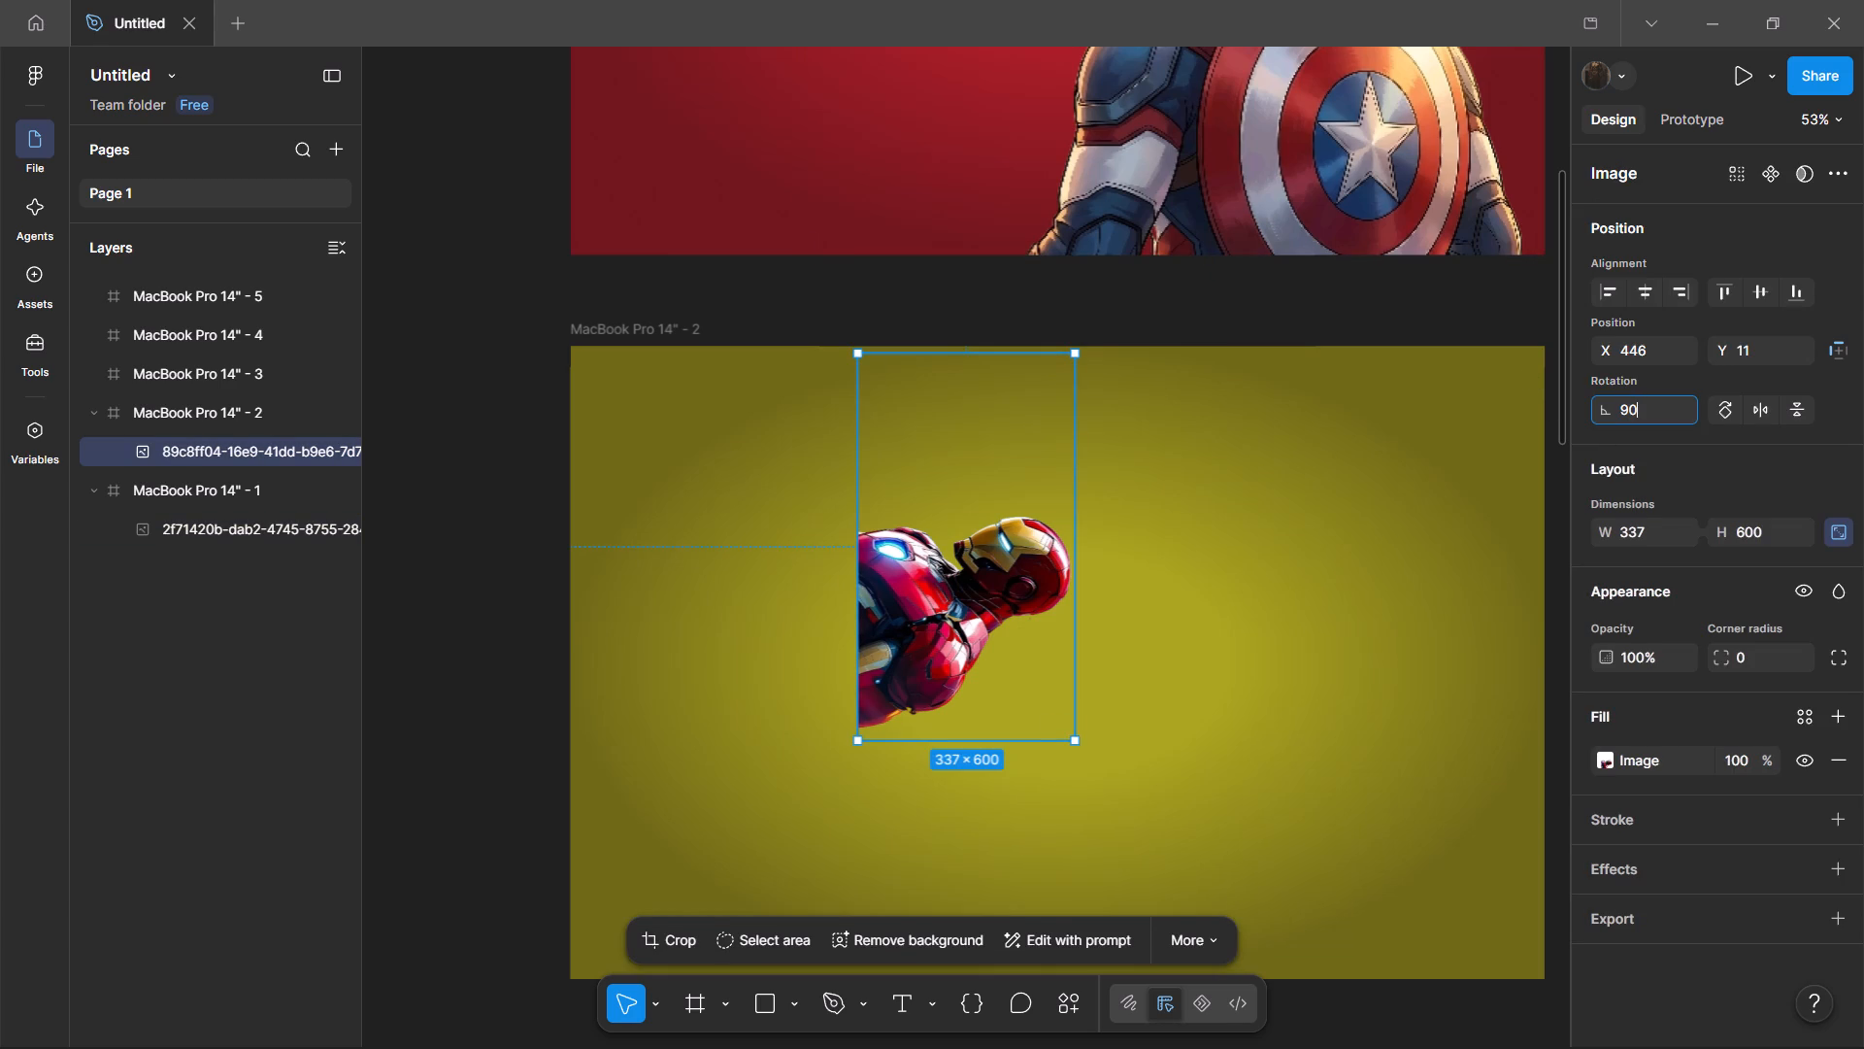
pyautogui.press('Return')
# Set the Iron Man image's width to 771, matching the Captain America image.
pyautogui.click(1398, 163)
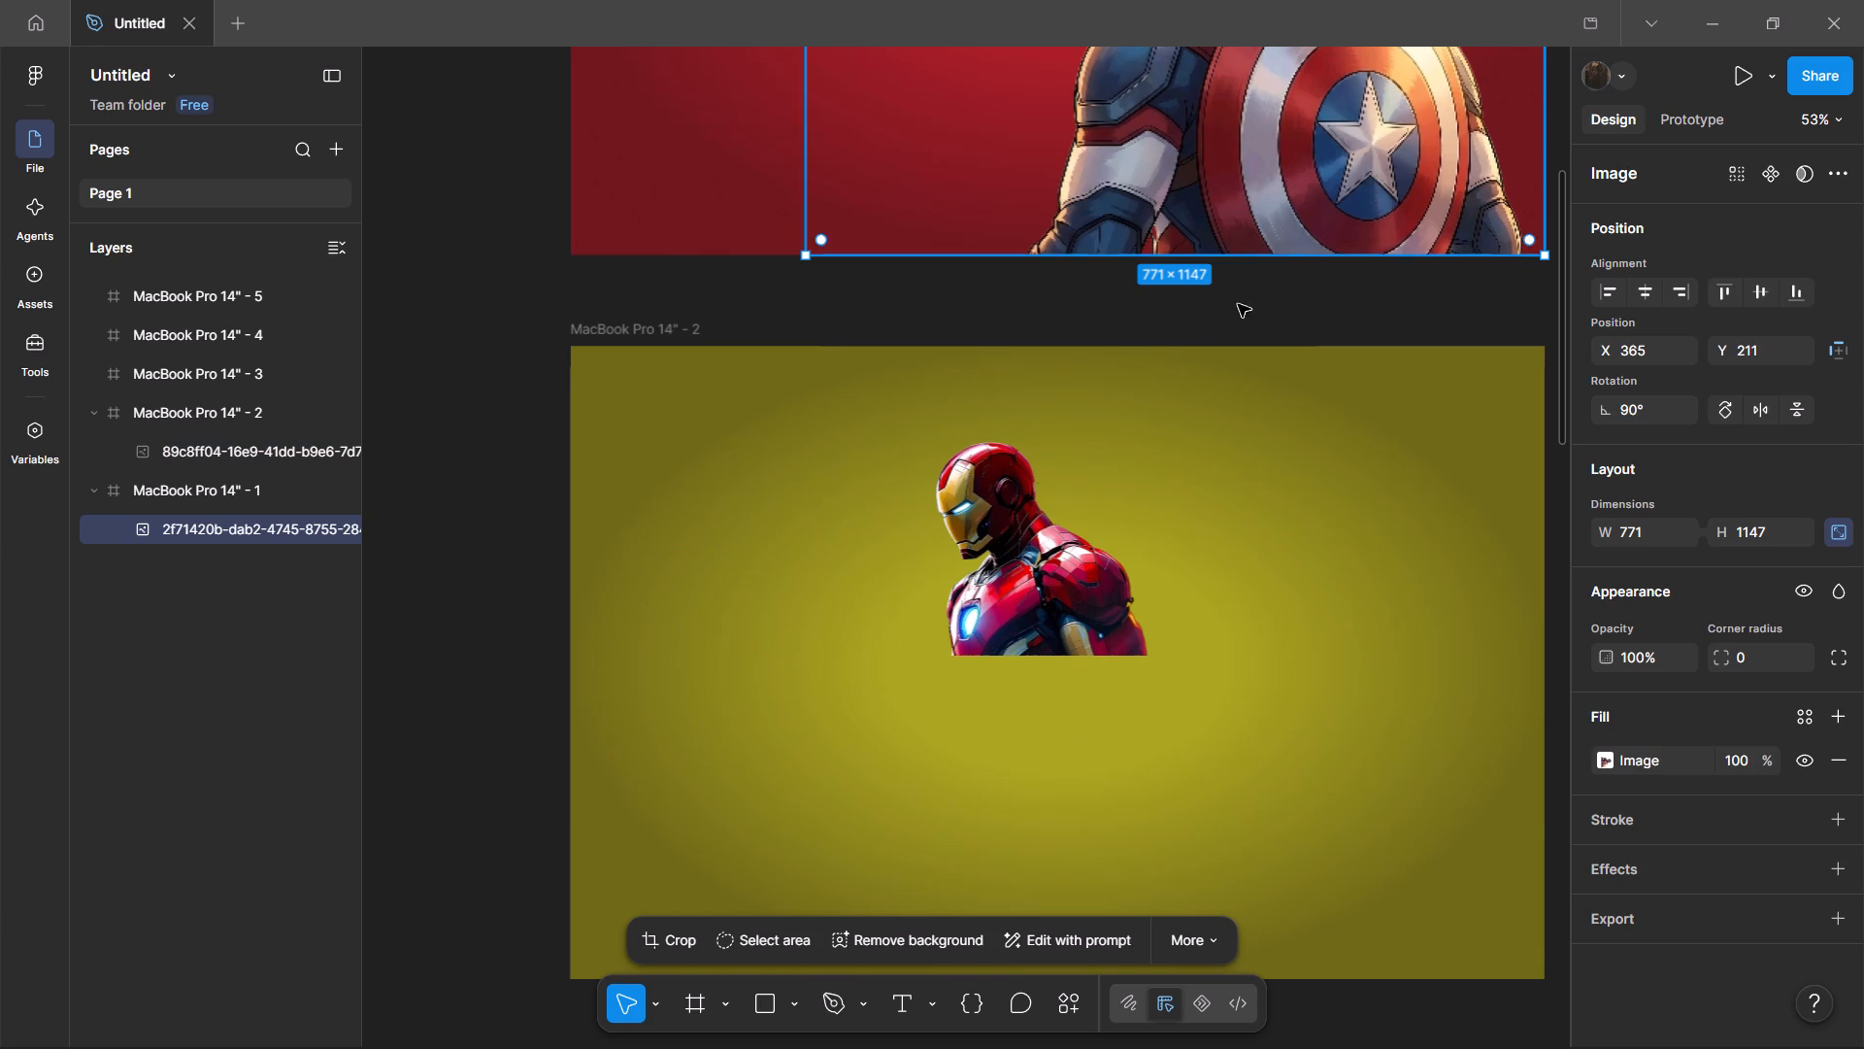
pyautogui.click(1044, 571)
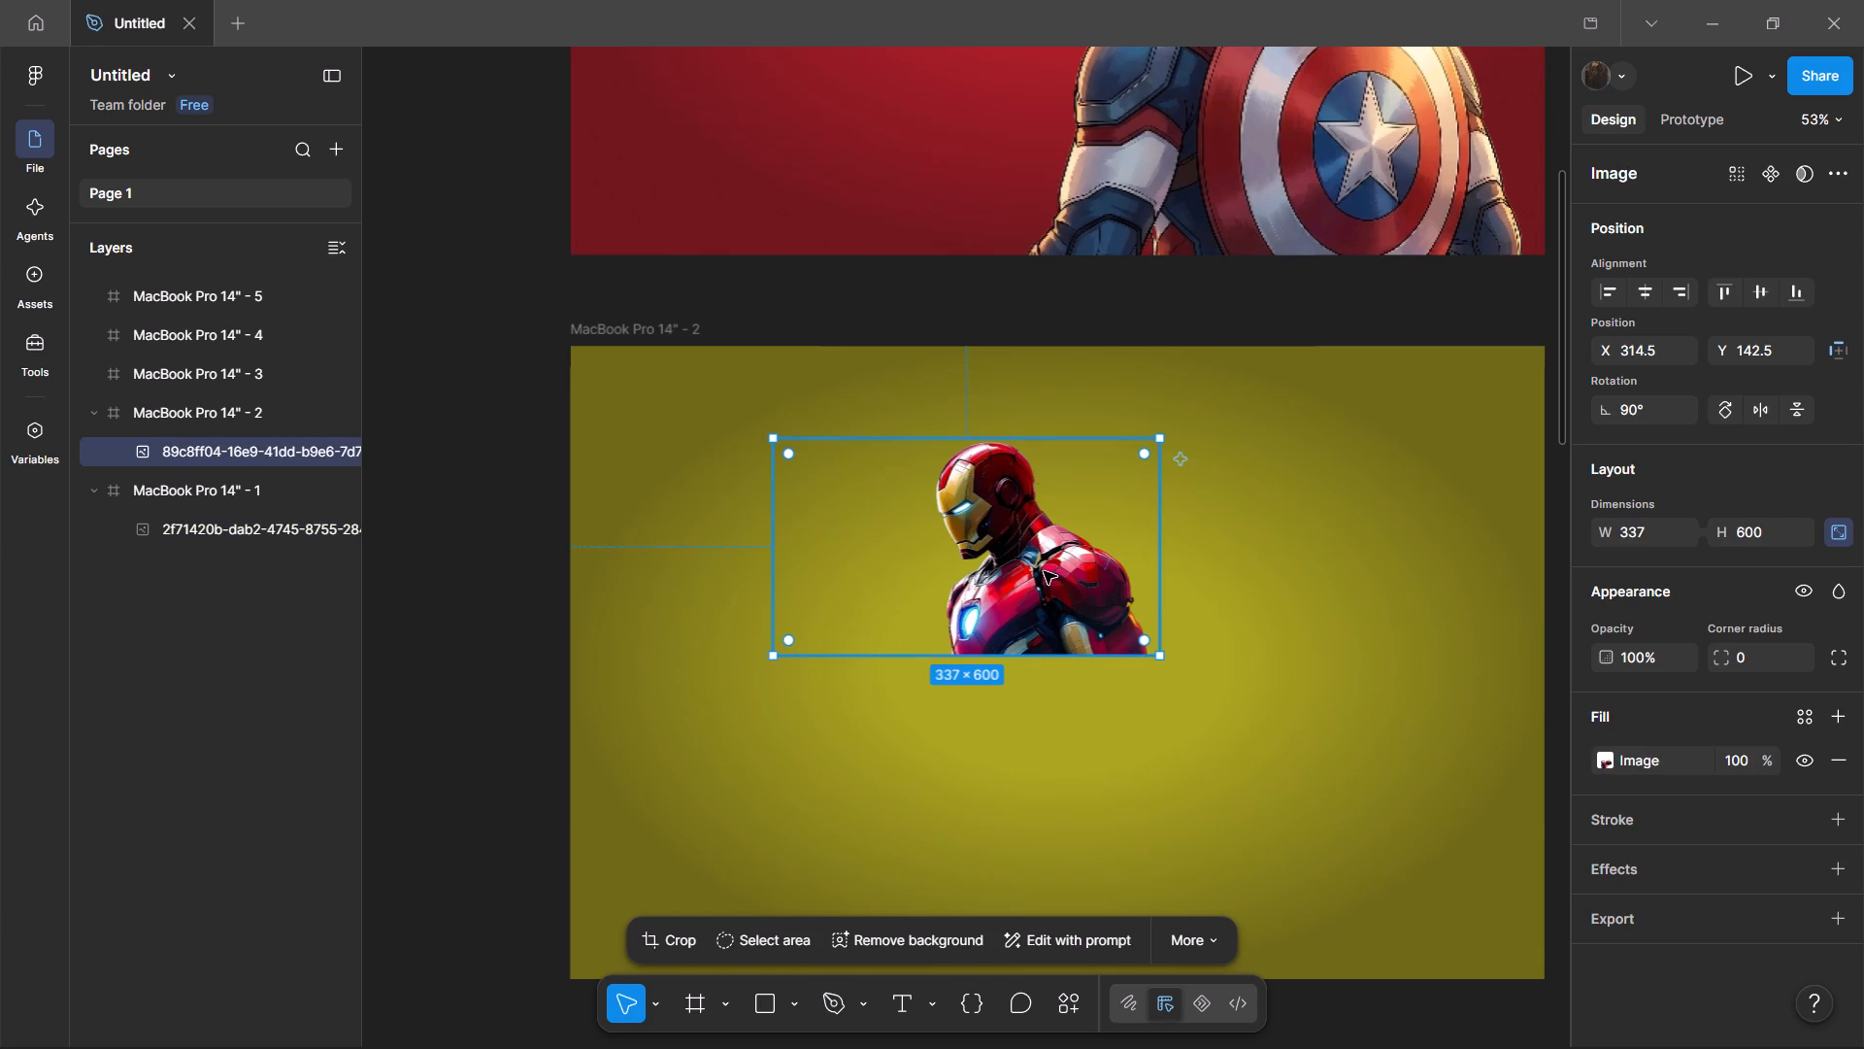
pyautogui.click(1660, 529)
pyautogui.write('771')
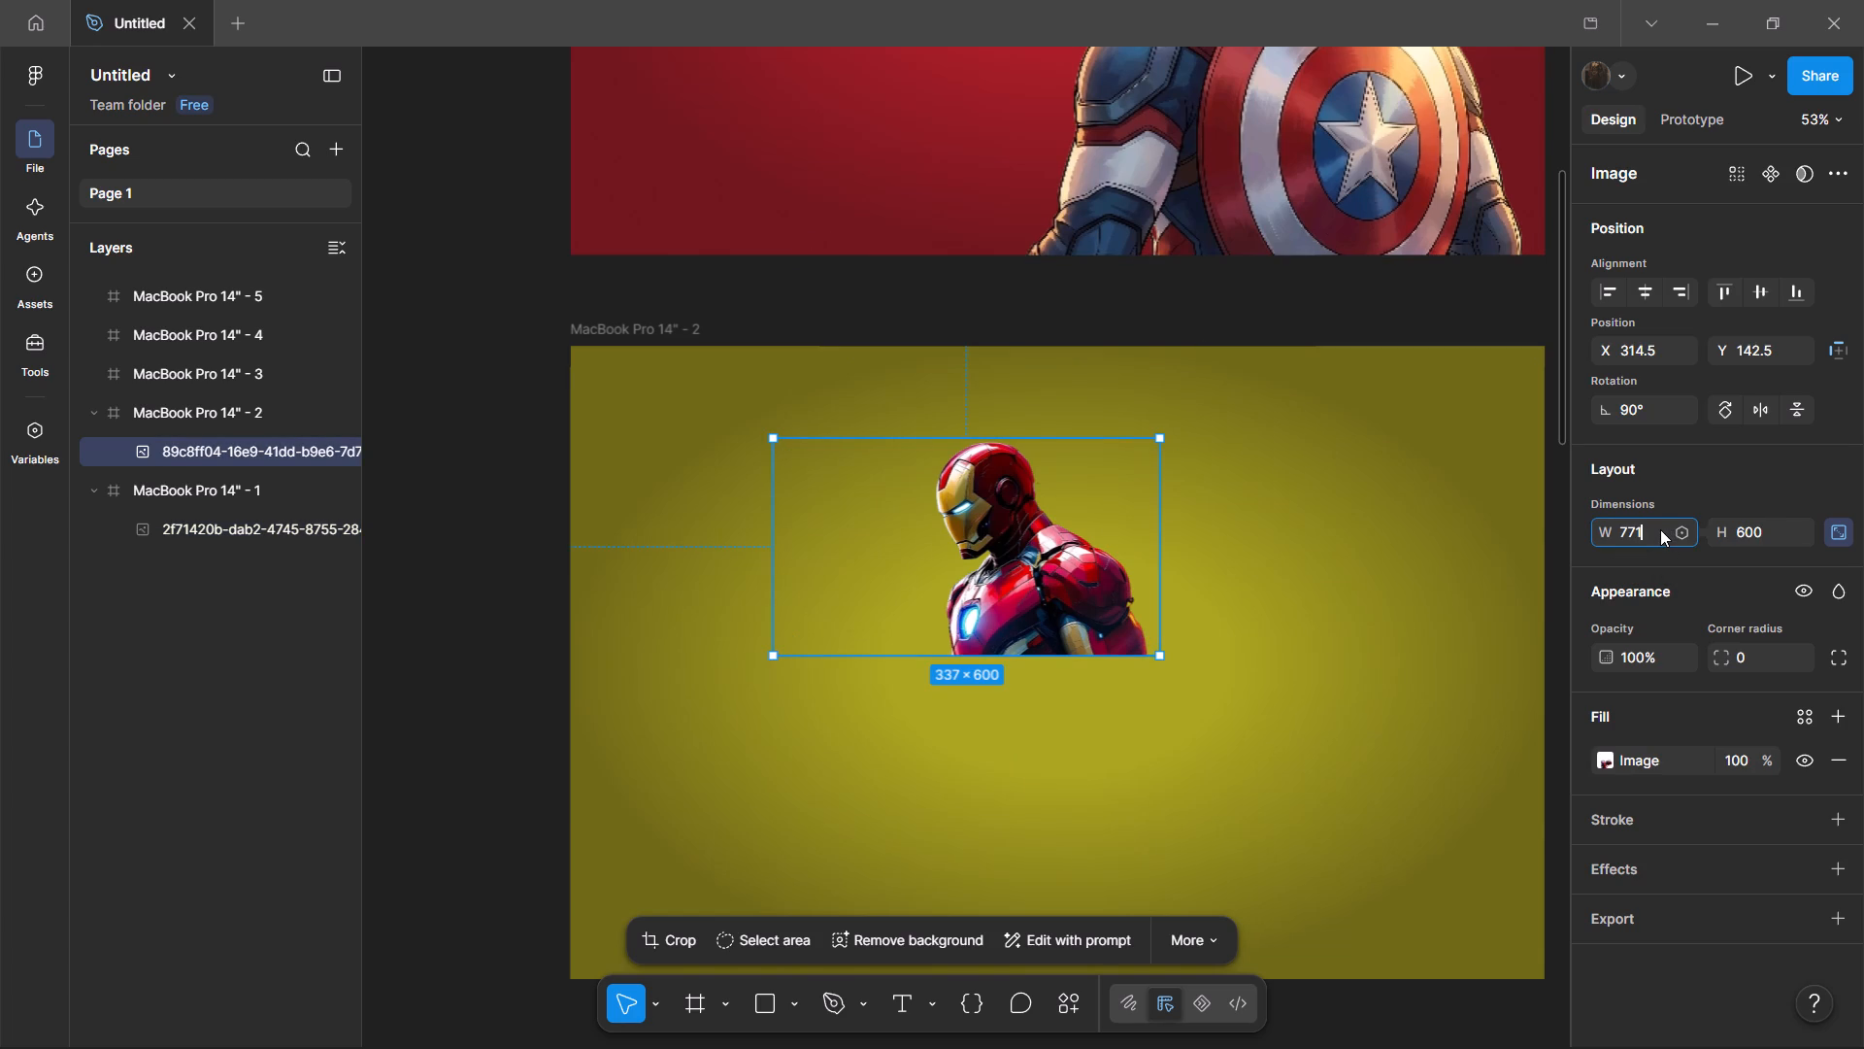
pyautogui.press('Return')
# Move the enlarged Iron Man image to the lower-right part of the yellow frame and deselect it.
pyautogui.moveTo(1397, 491); pyautogui.dragTo(1294, 809)
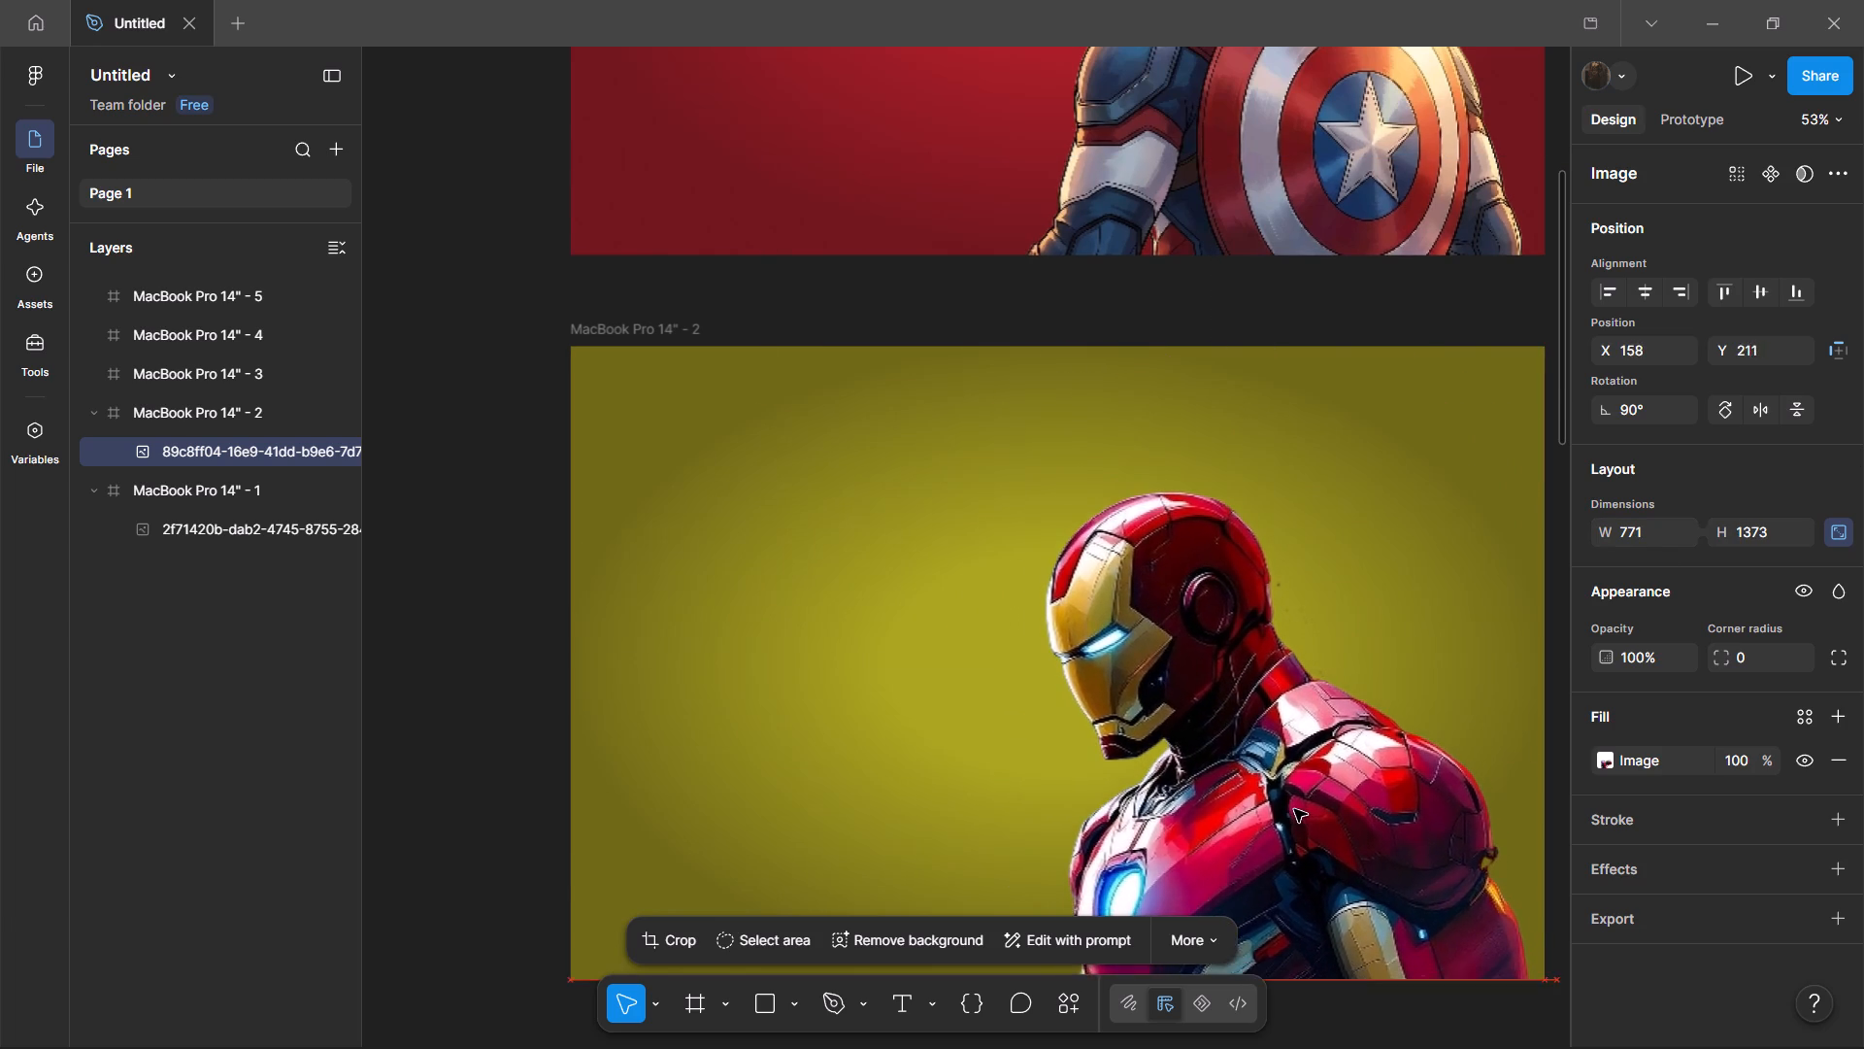
pyautogui.moveTo(1294, 809); pyautogui.dragTo(1291, 804)
pyautogui.moveTo(1414, 827); pyautogui.dragTo(1385, 829)
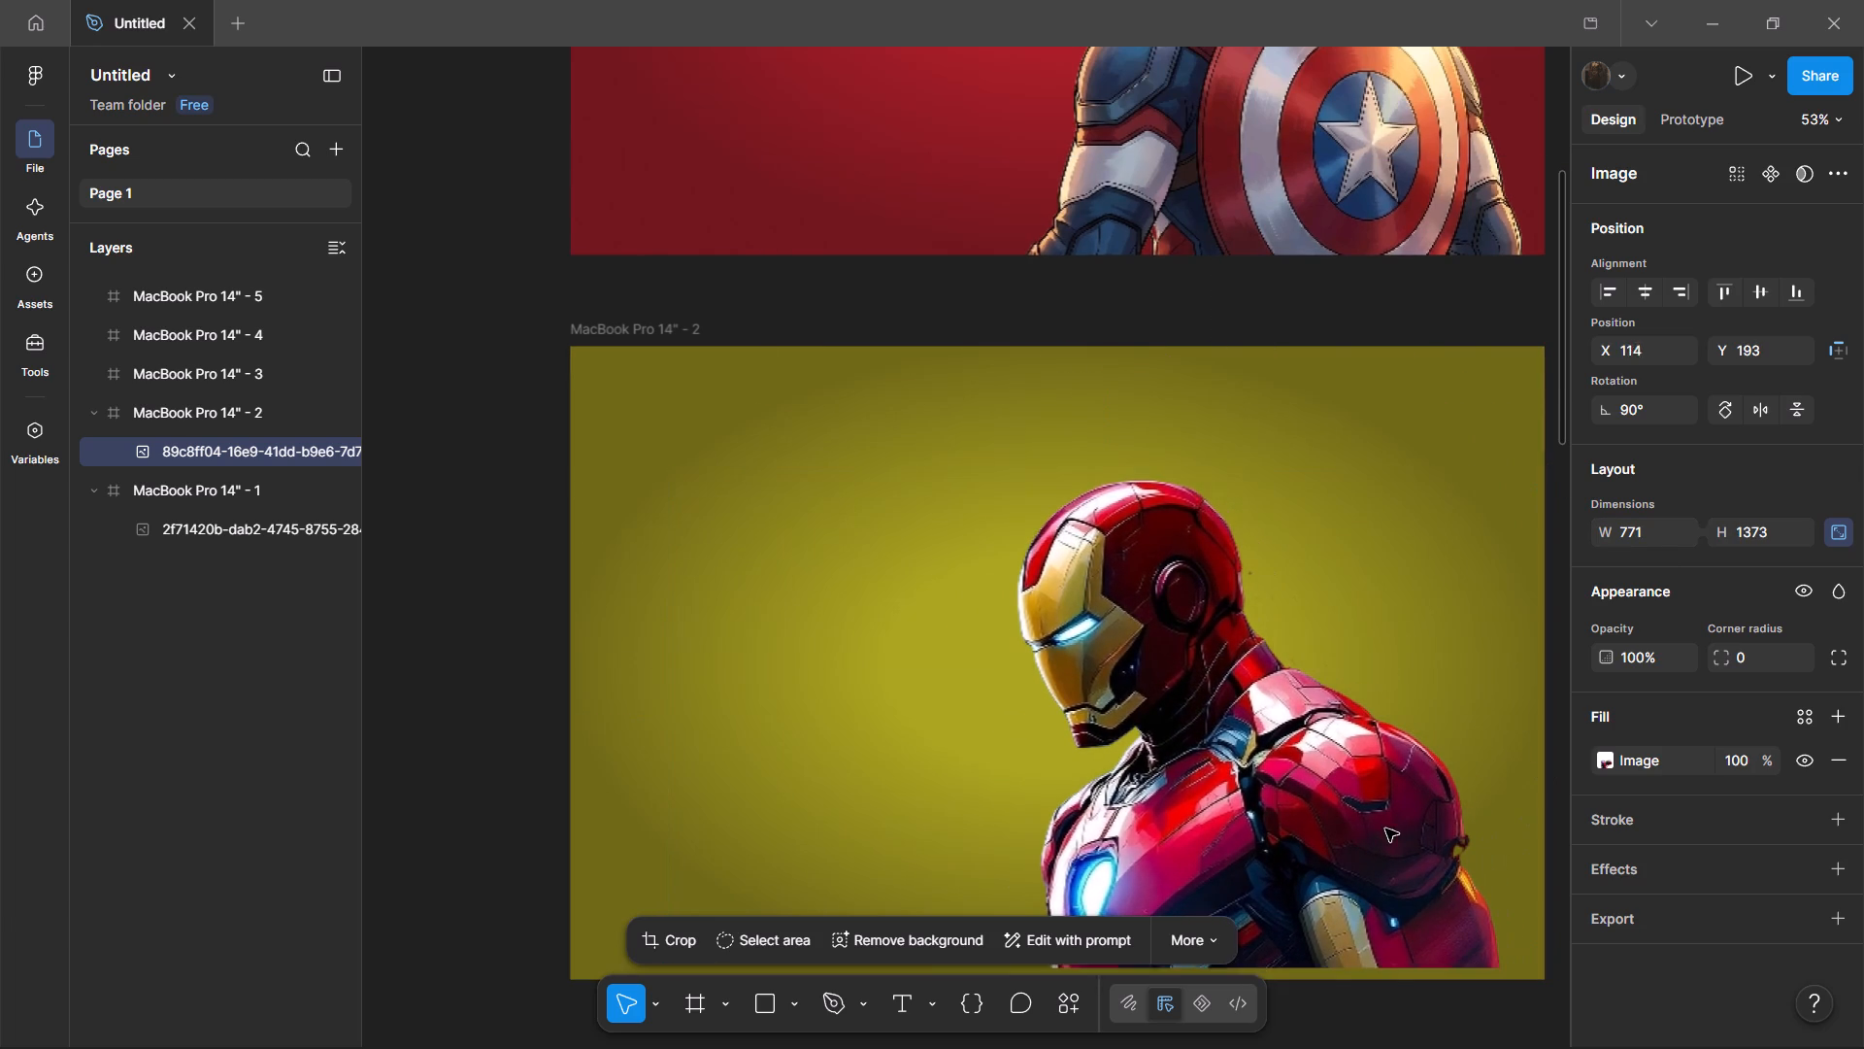
pyautogui.moveTo(1385, 829); pyautogui.dragTo(1403, 836)
pyautogui.click(372, 572)
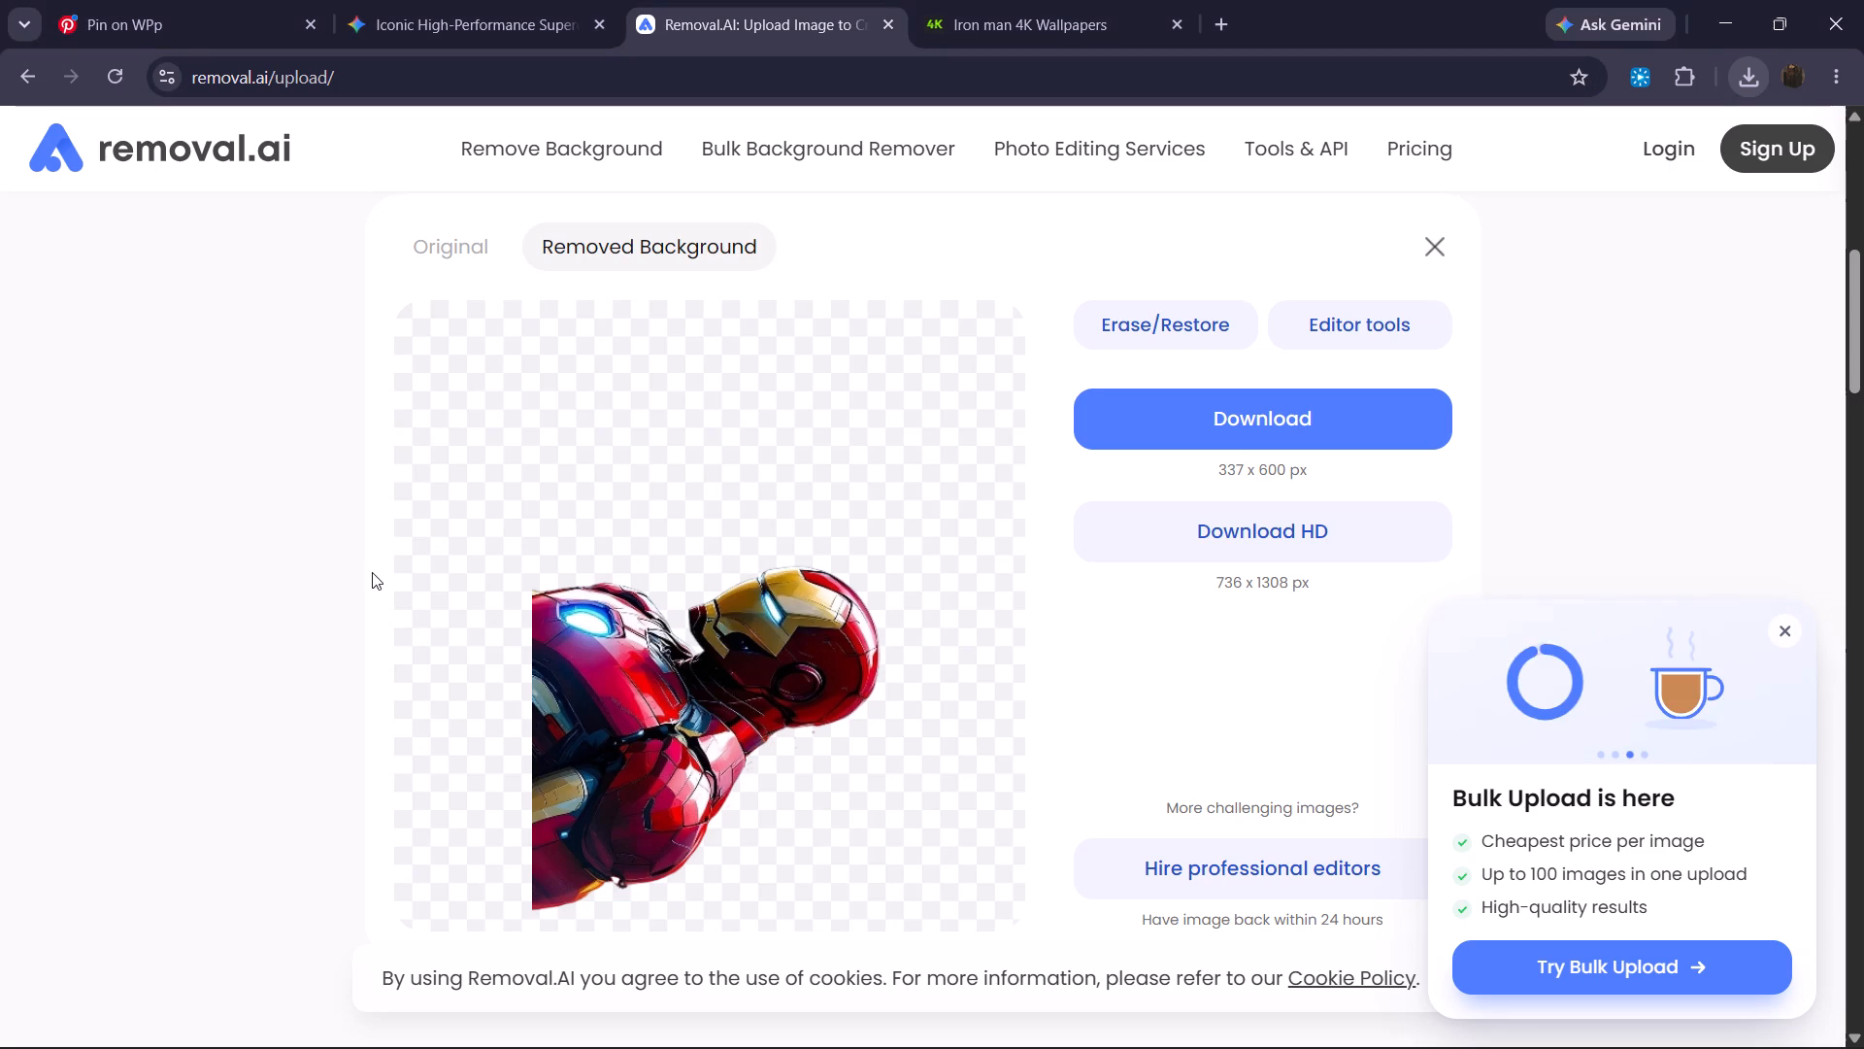
# Switch to the Pinterest page in Chrome and search for "hulk".
pyautogui.click(219, 11)
pyautogui.click(644, 154)
pyautogui.write('hulk')
pyautogui.press('Return')
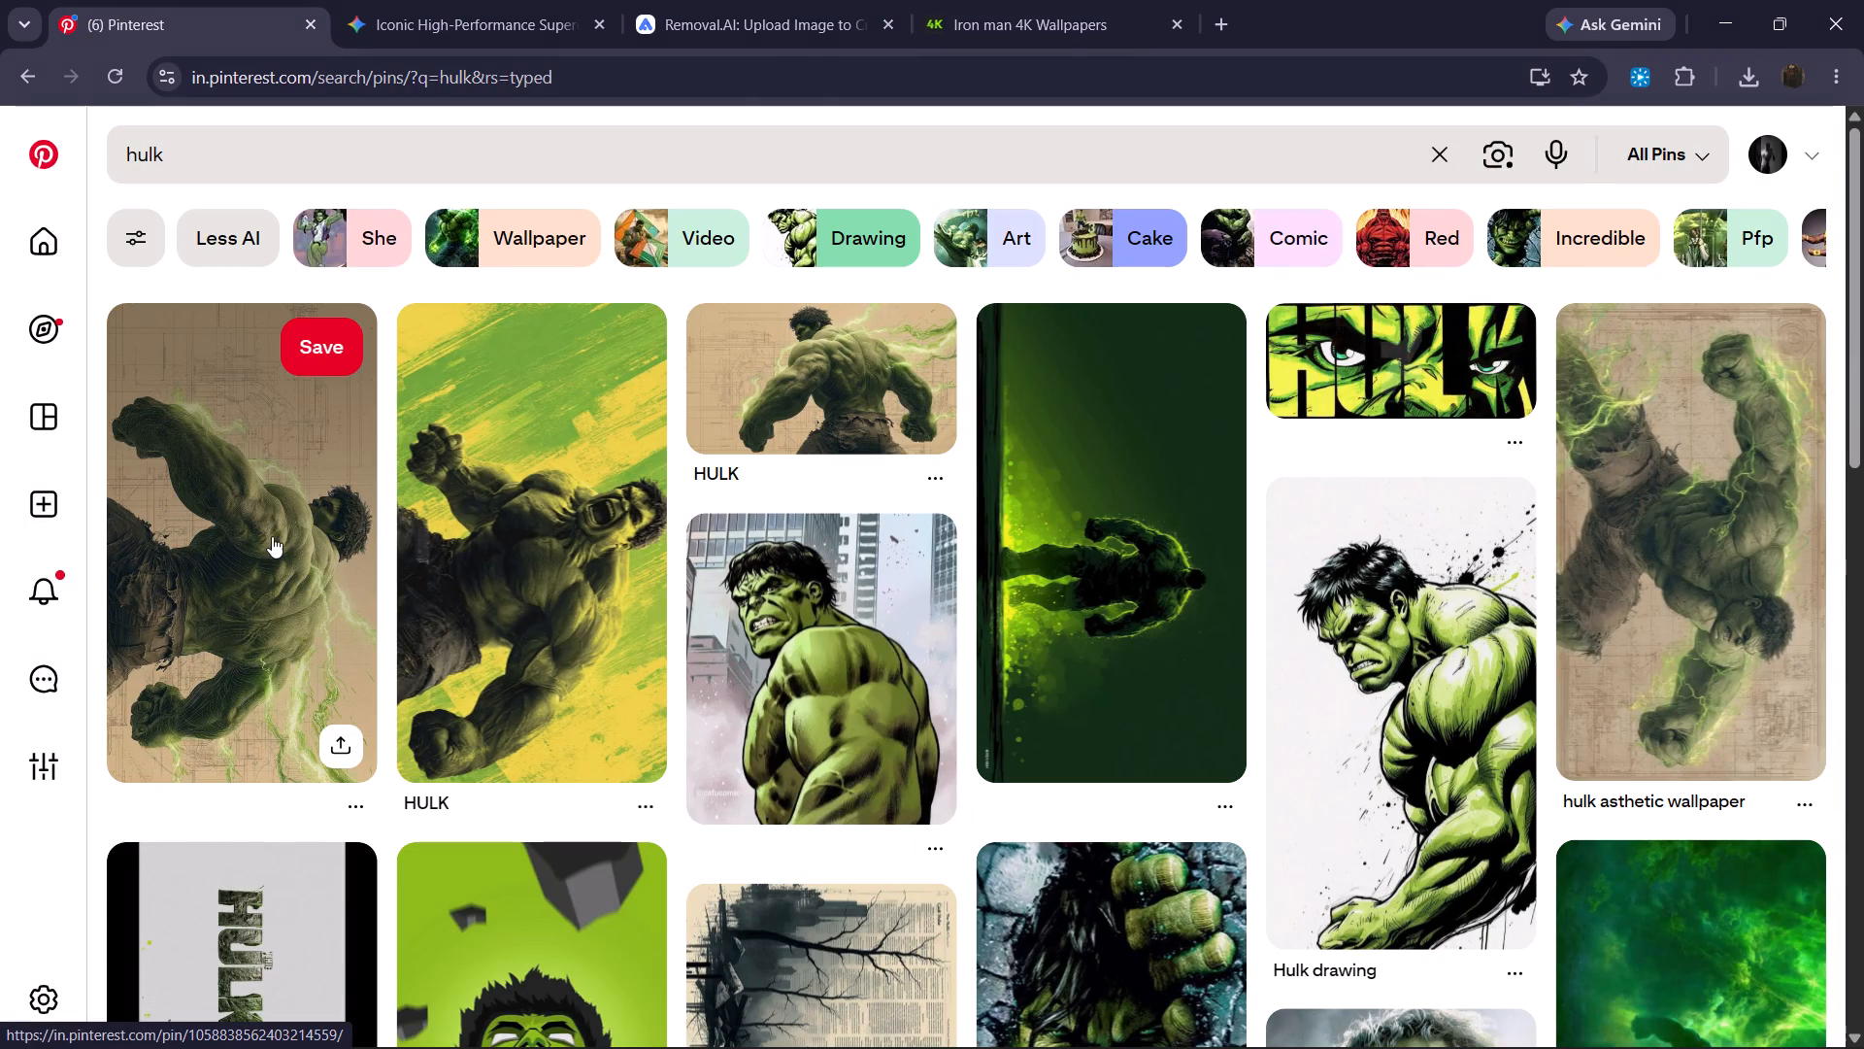
# Browse the Hulk pins and open the HULK pin with the green and yellow brush-stroke background.
pyautogui.hscroll(1, 264, 560)
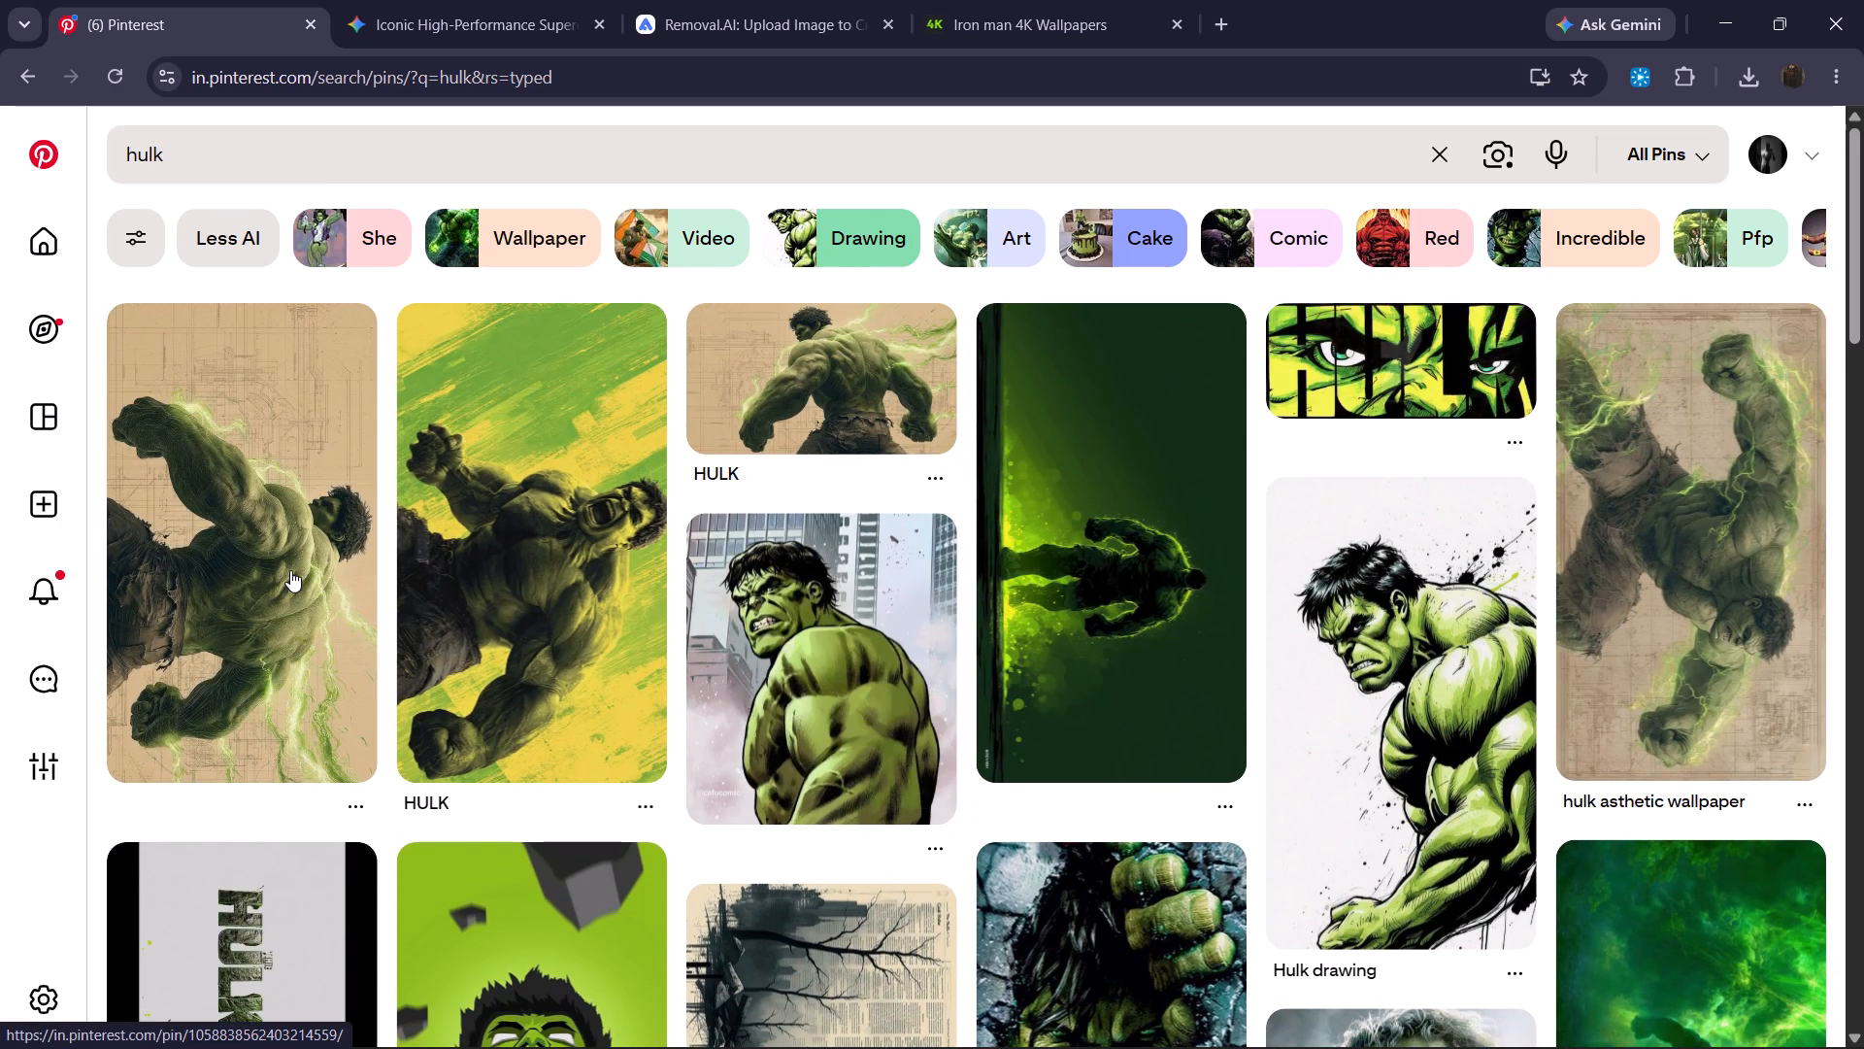
pyautogui.click(290, 570)
pyautogui.hscroll(6, 290, 570)
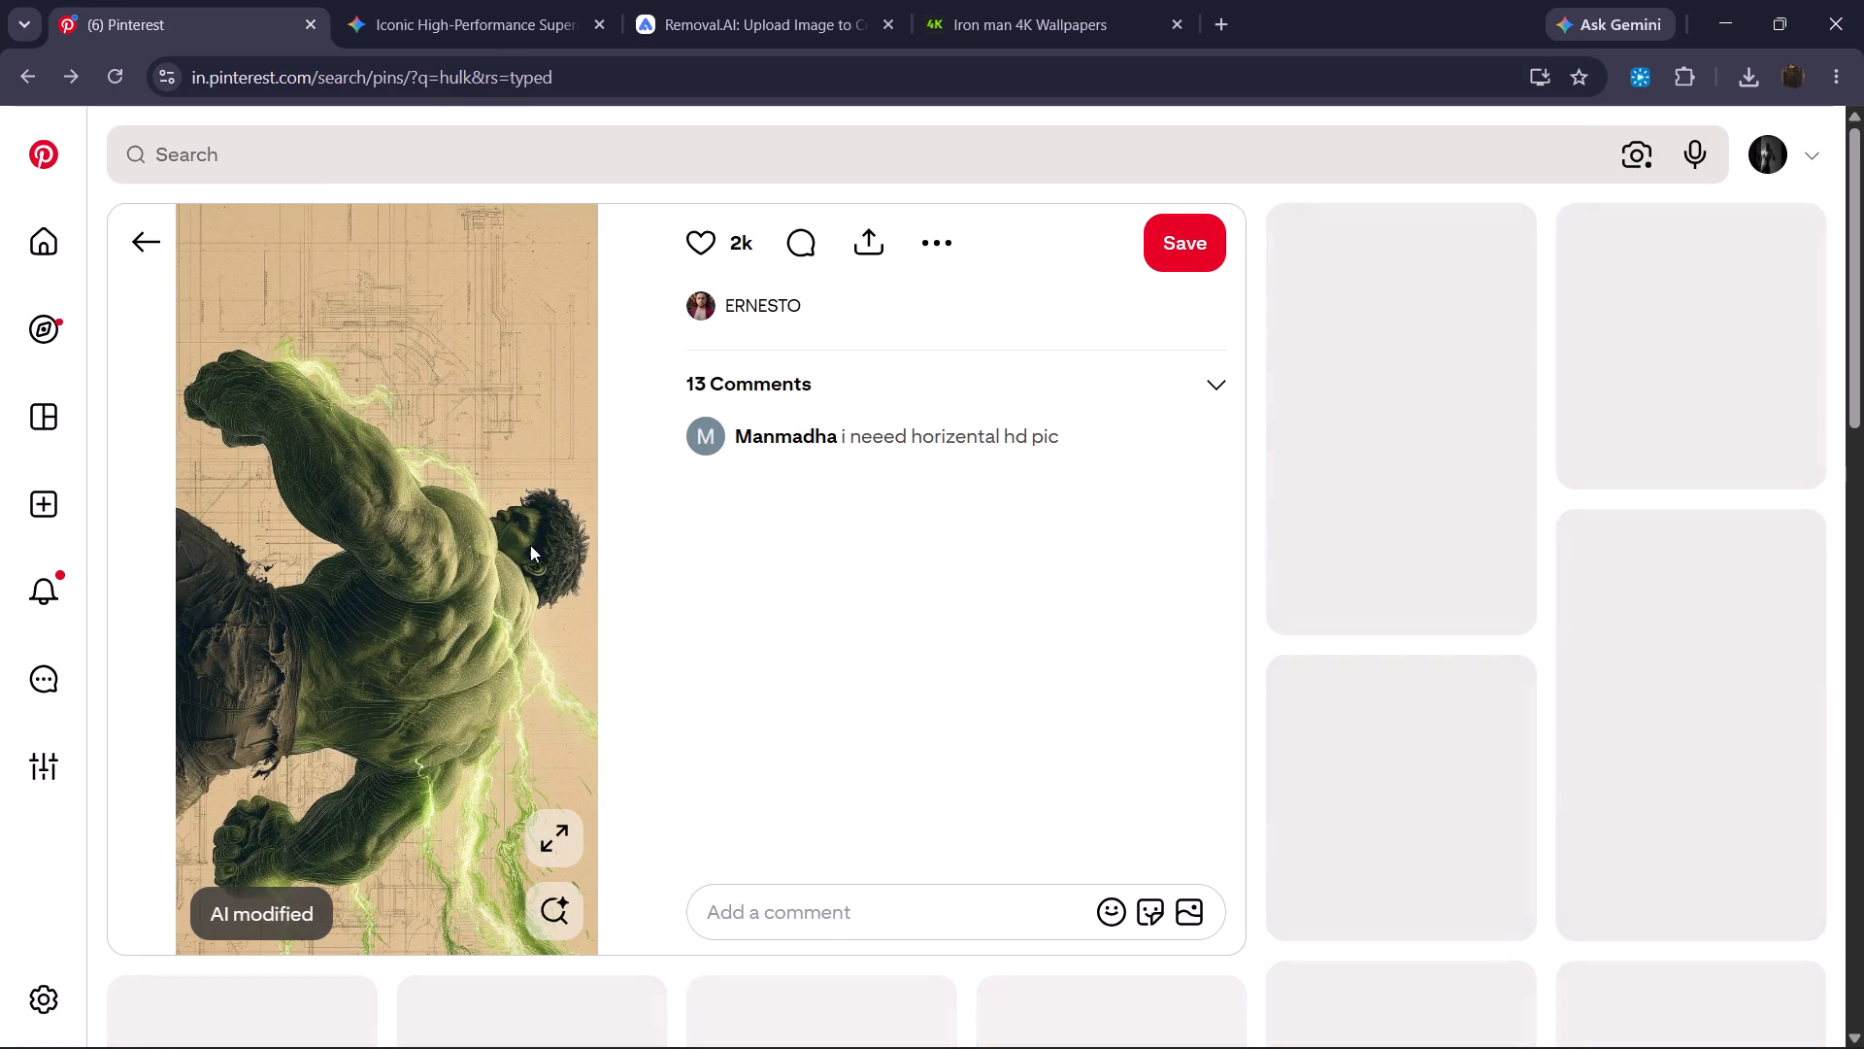
pyautogui.scroll(-1, 700, 609)
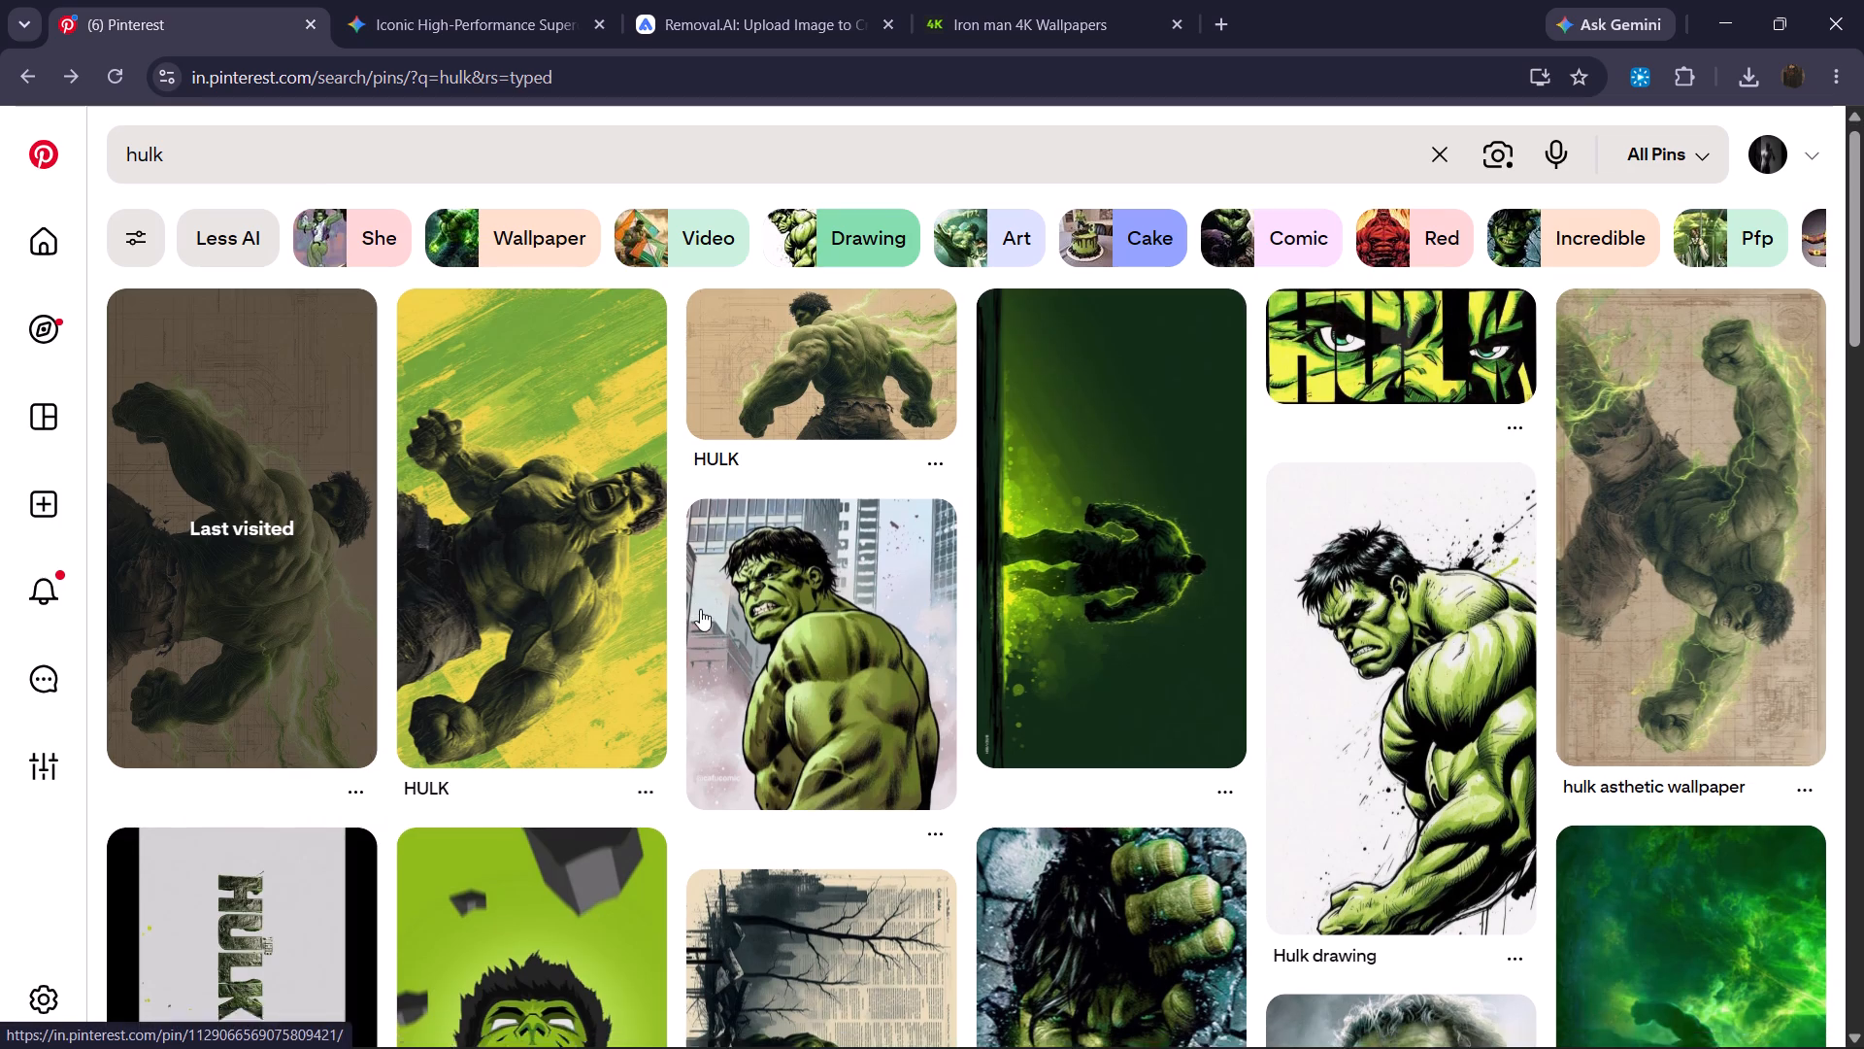
pyautogui.scroll(-4, 700, 609)
pyautogui.hscroll(1, 700, 609)
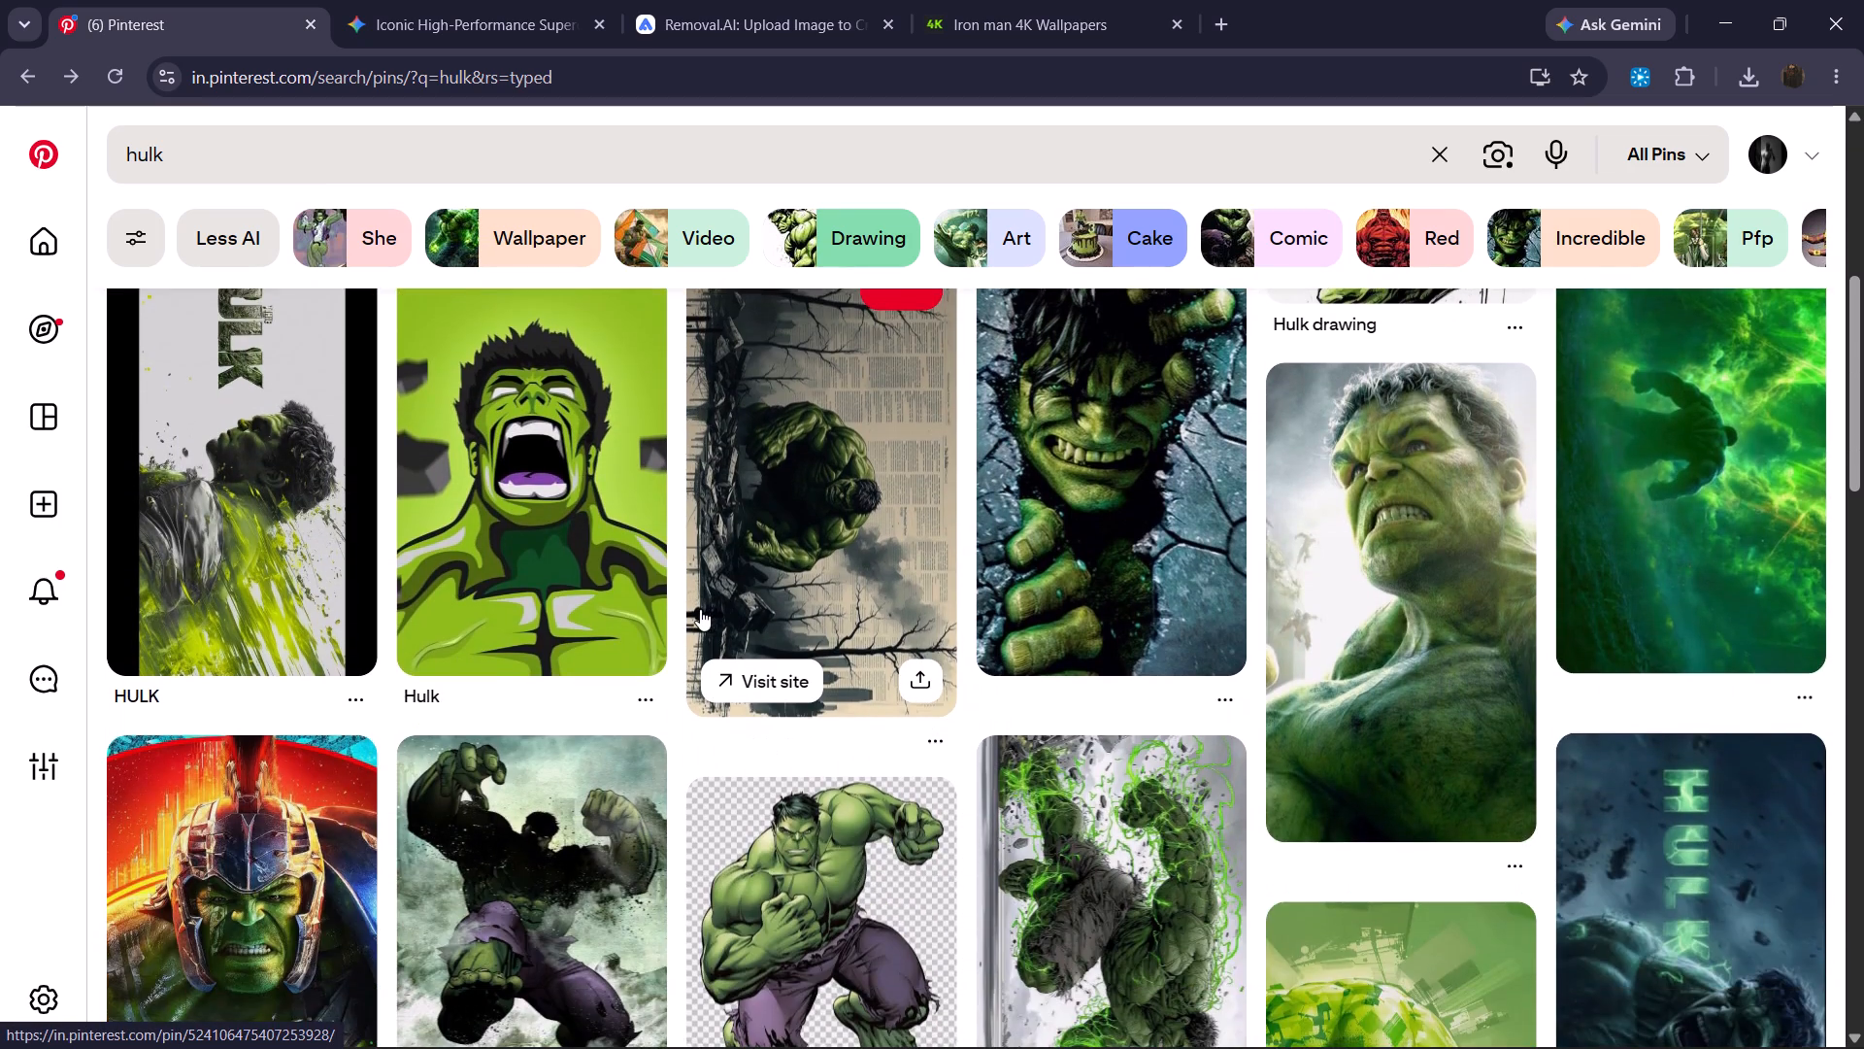
pyautogui.scroll(4, 700, 609)
pyautogui.click(628, 549)
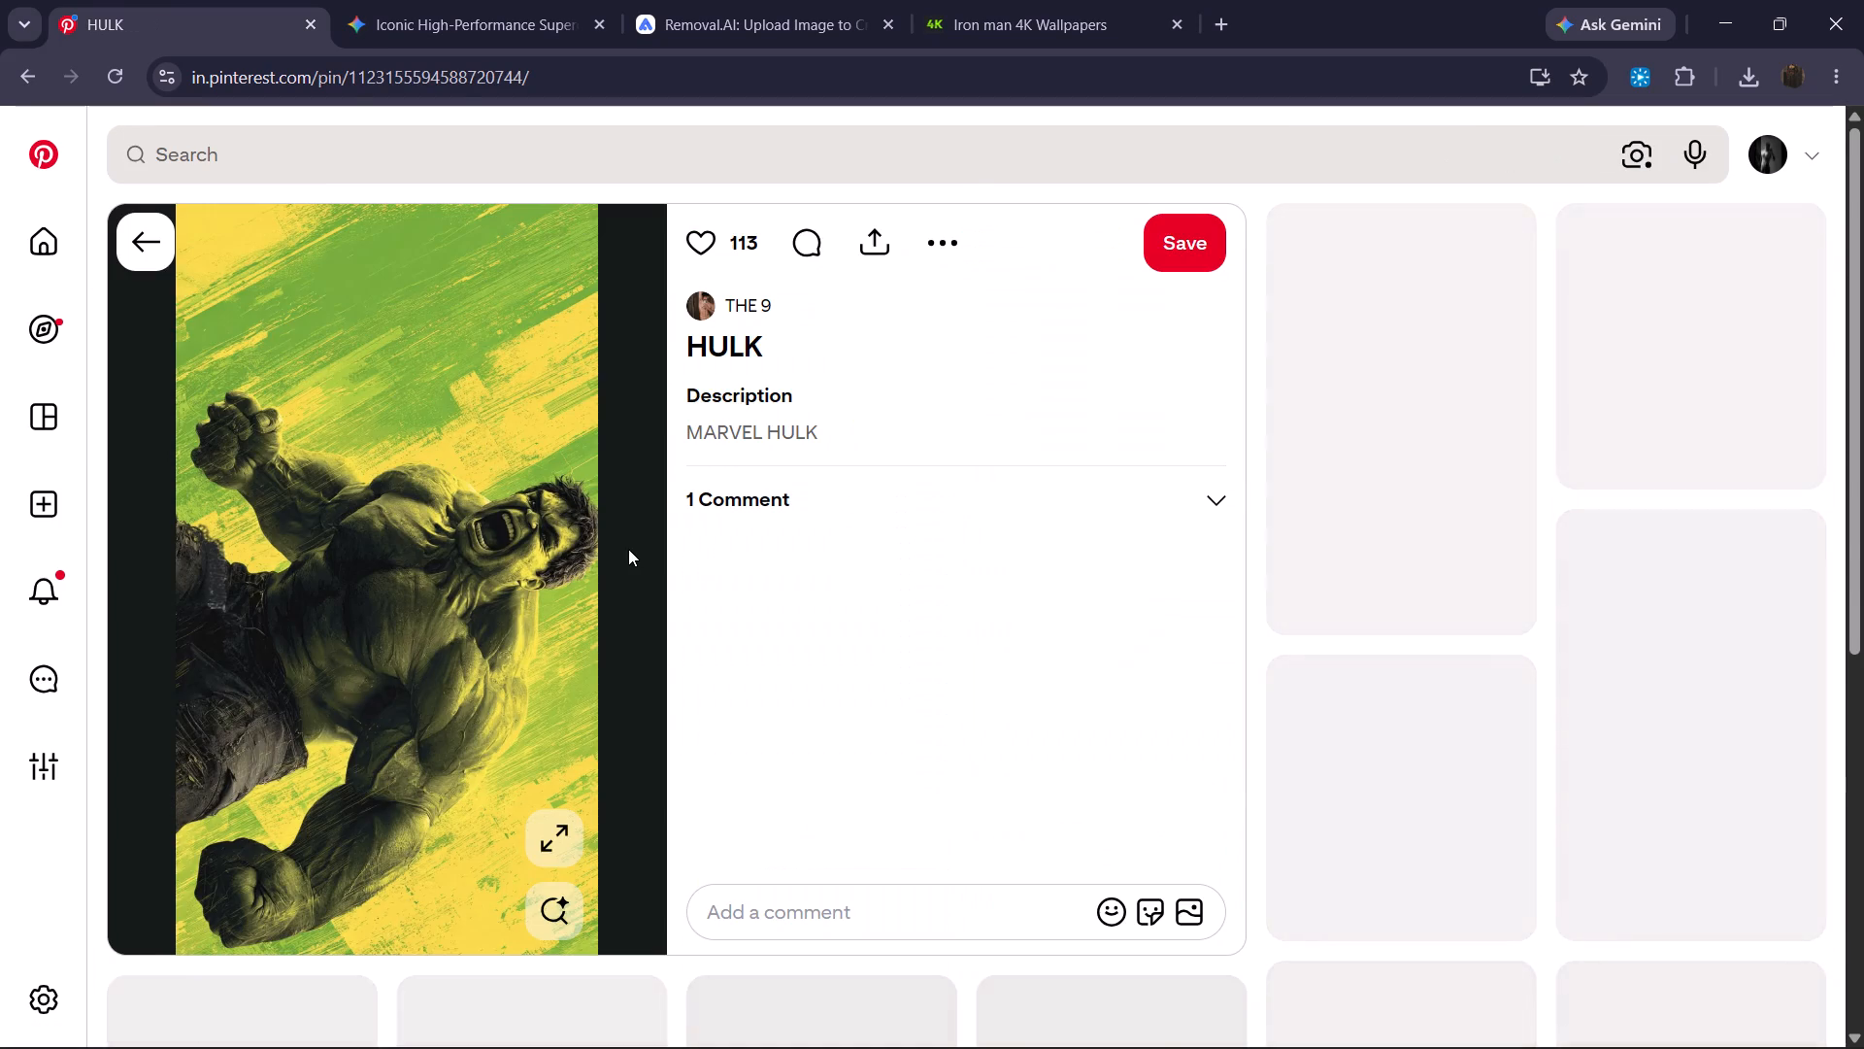
pyautogui.click(628, 549)
# Copy the opened pin's Hulk image and paste it into the removal.ai upload page for background removal.
pyautogui.rightClick(488, 531)
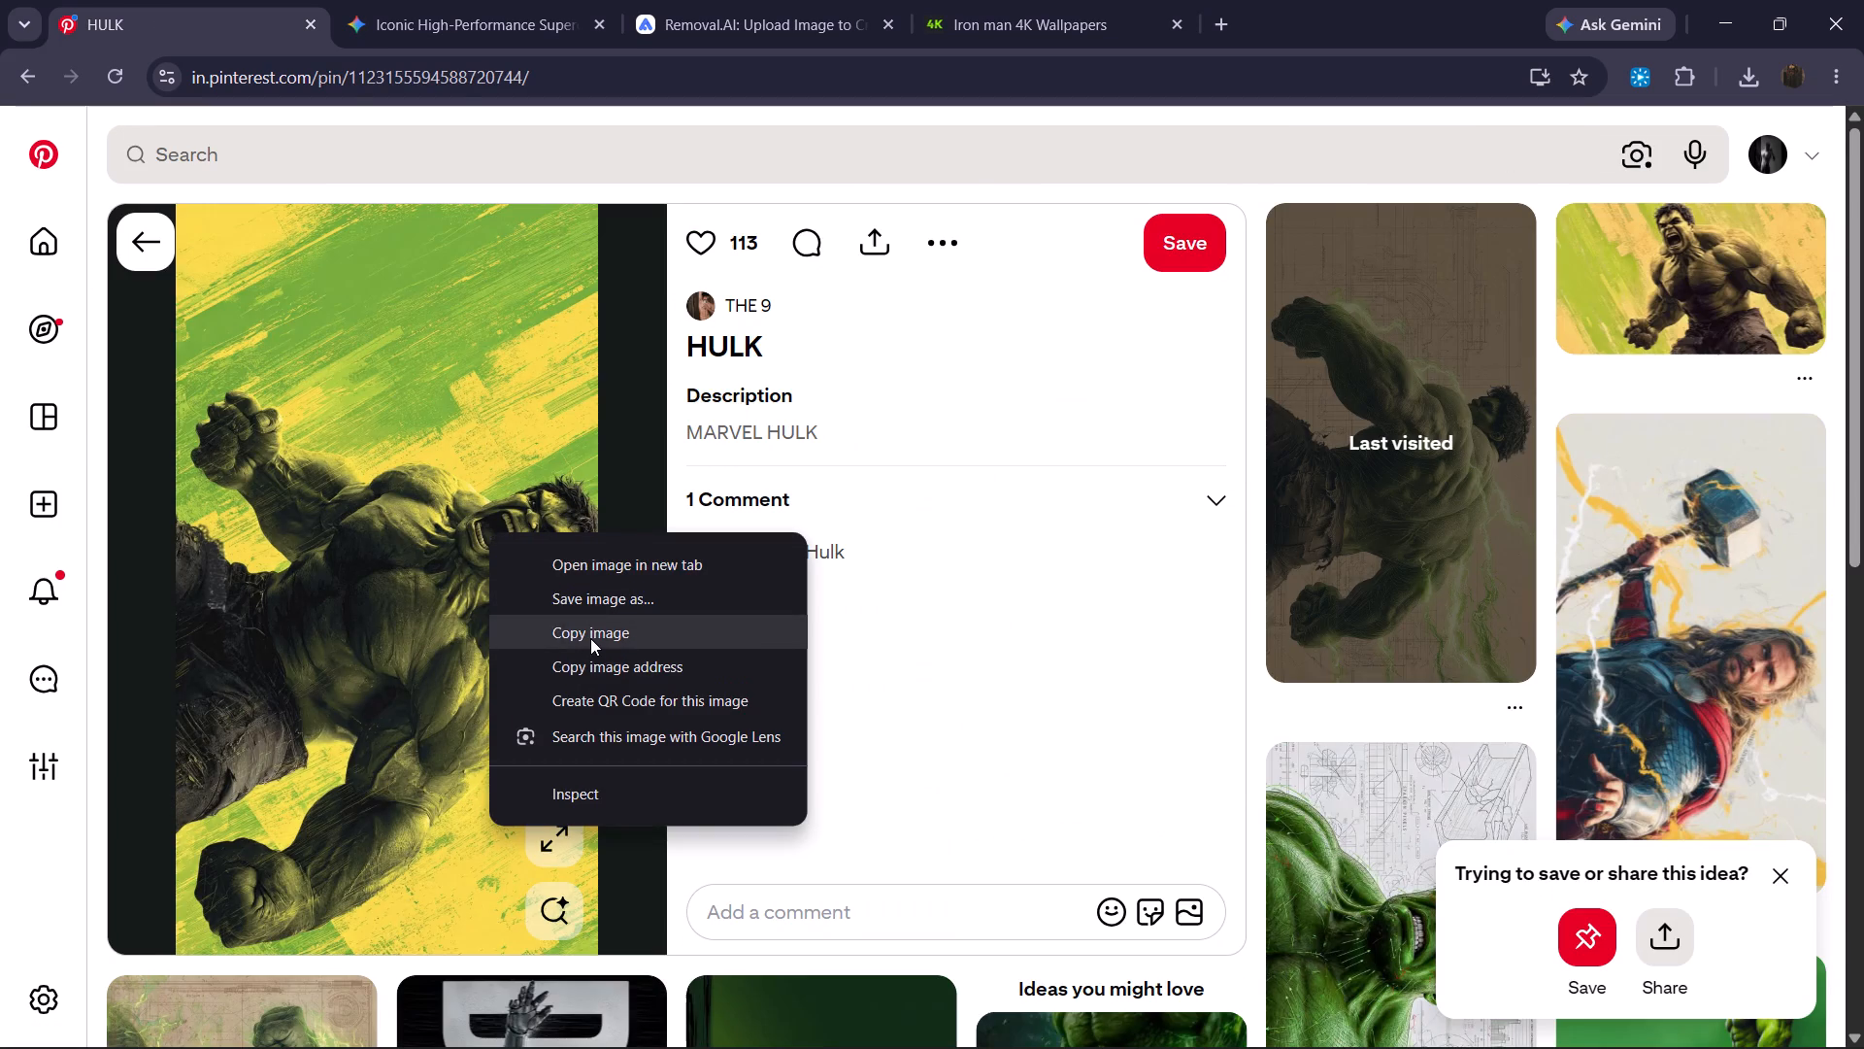
pyautogui.click(591, 635)
pyautogui.scroll(-2, 996, 685)
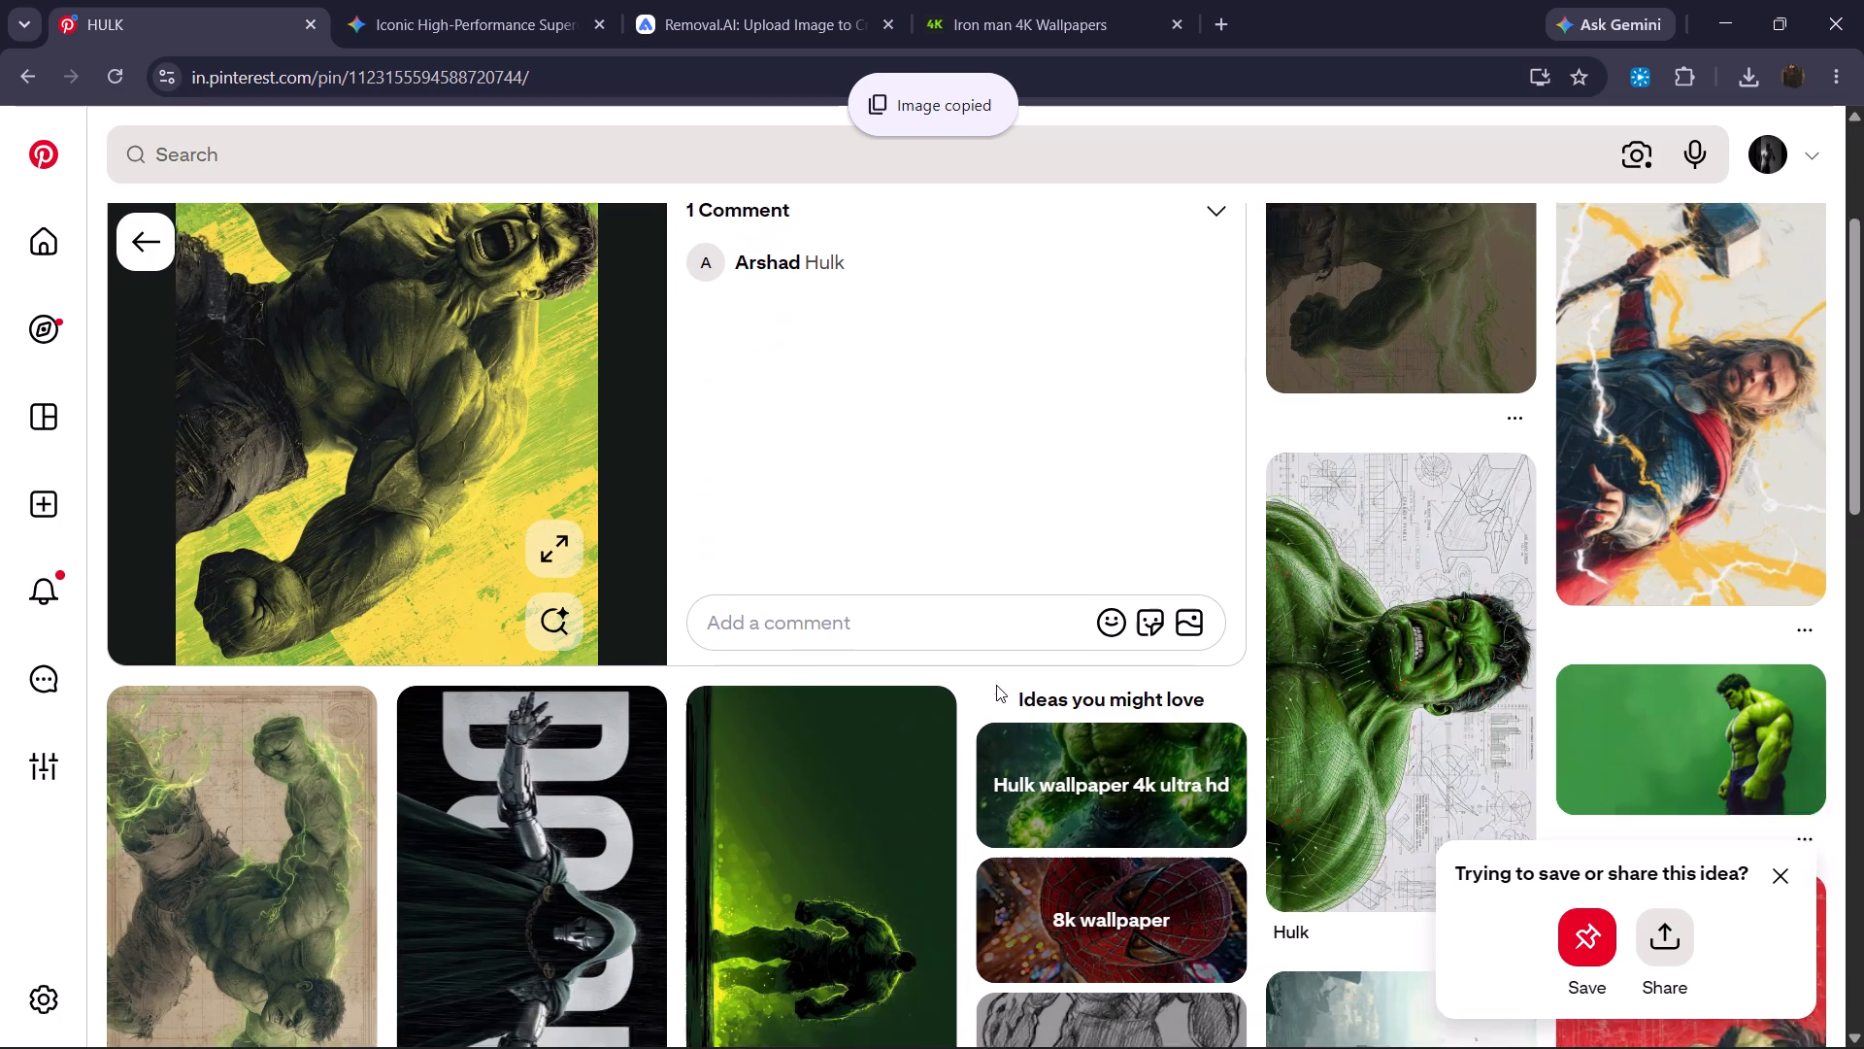
pyautogui.scroll(-1, 996, 685)
pyautogui.scroll(5, 996, 685)
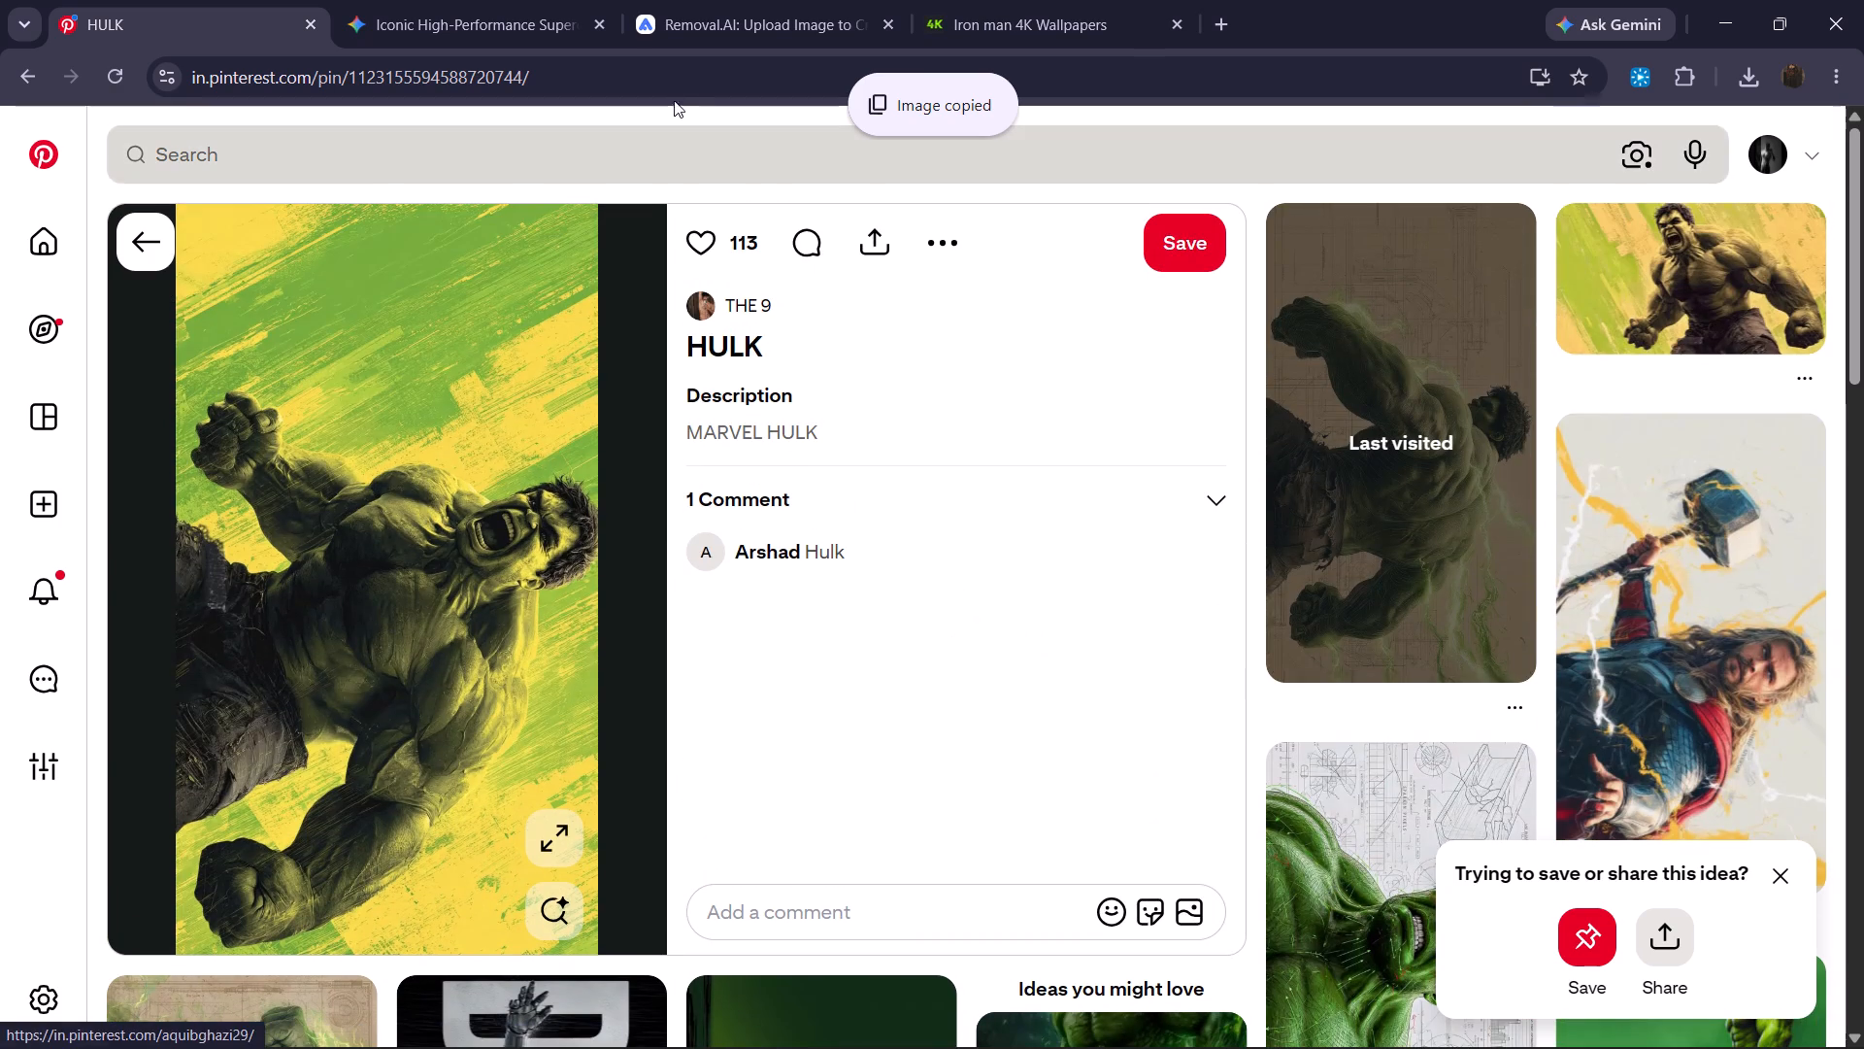
pyautogui.click(716, 17)
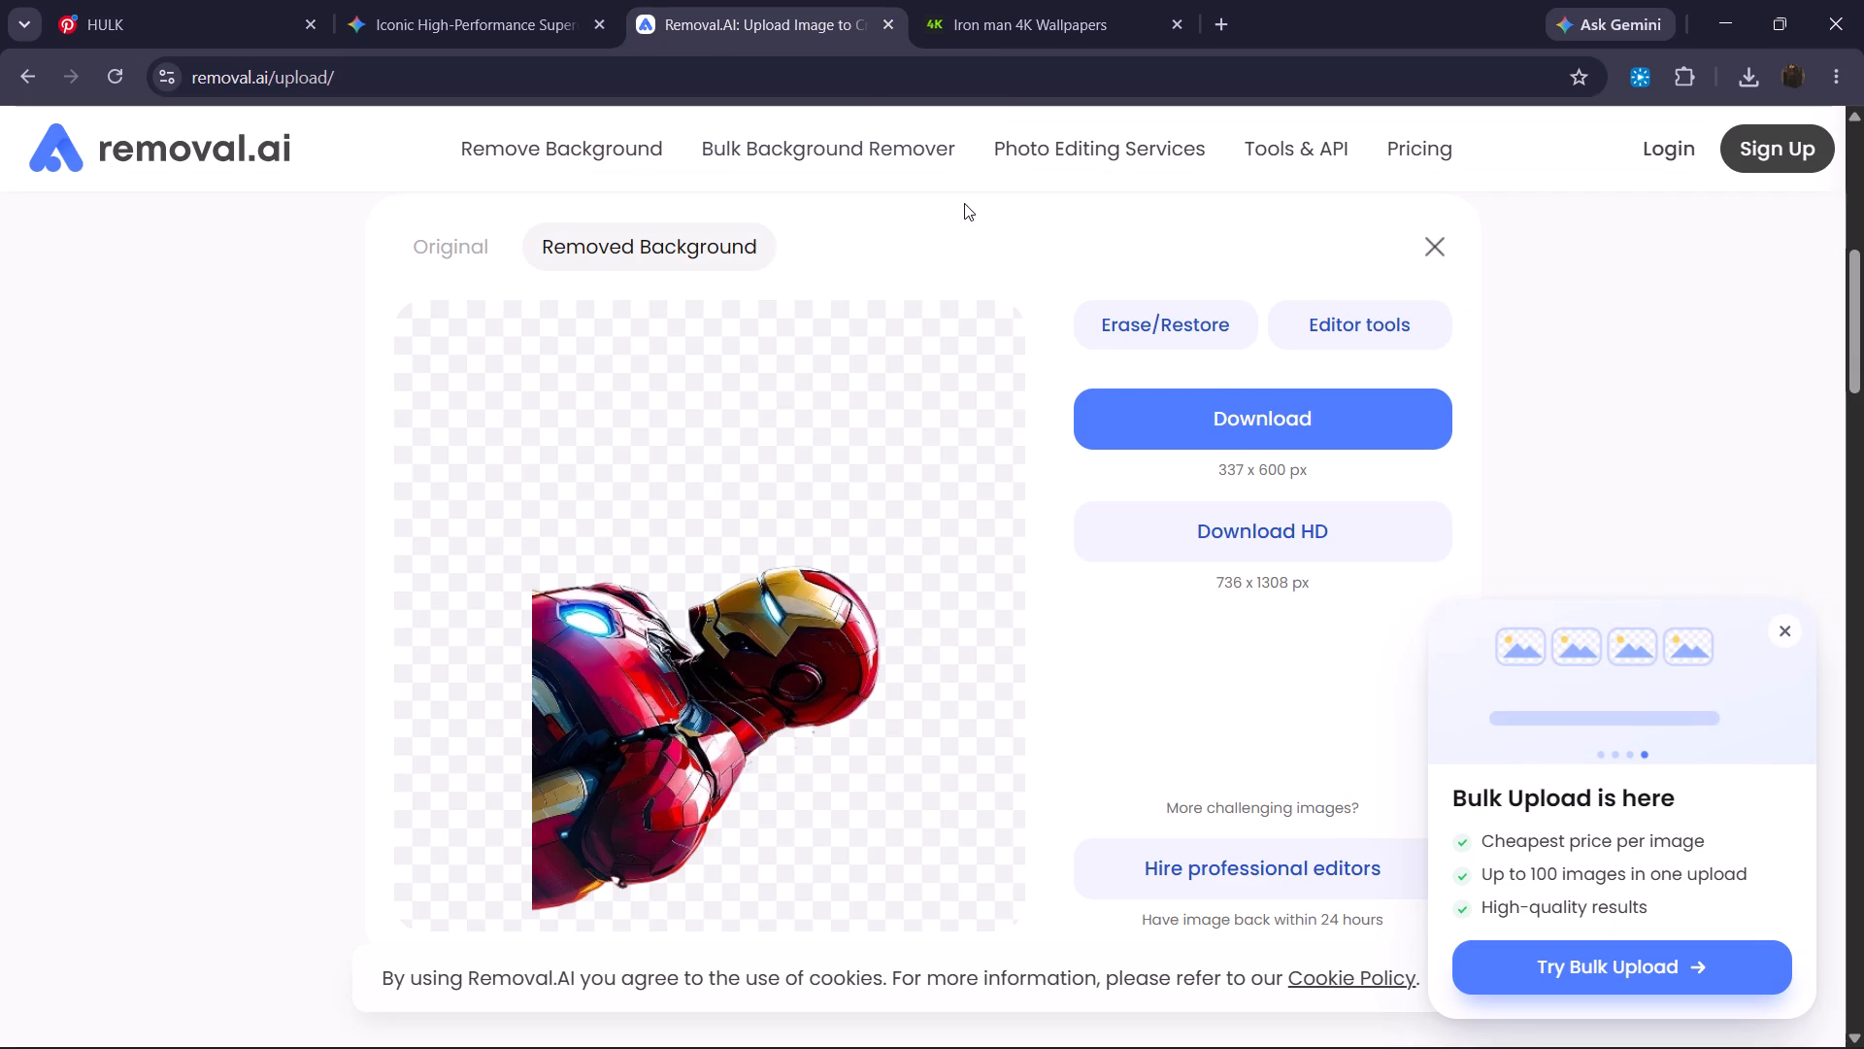
pyautogui.scroll(3, 964, 203)
pyautogui.click(1158, 391)
pyautogui.hotkey('ctrl', 'v')
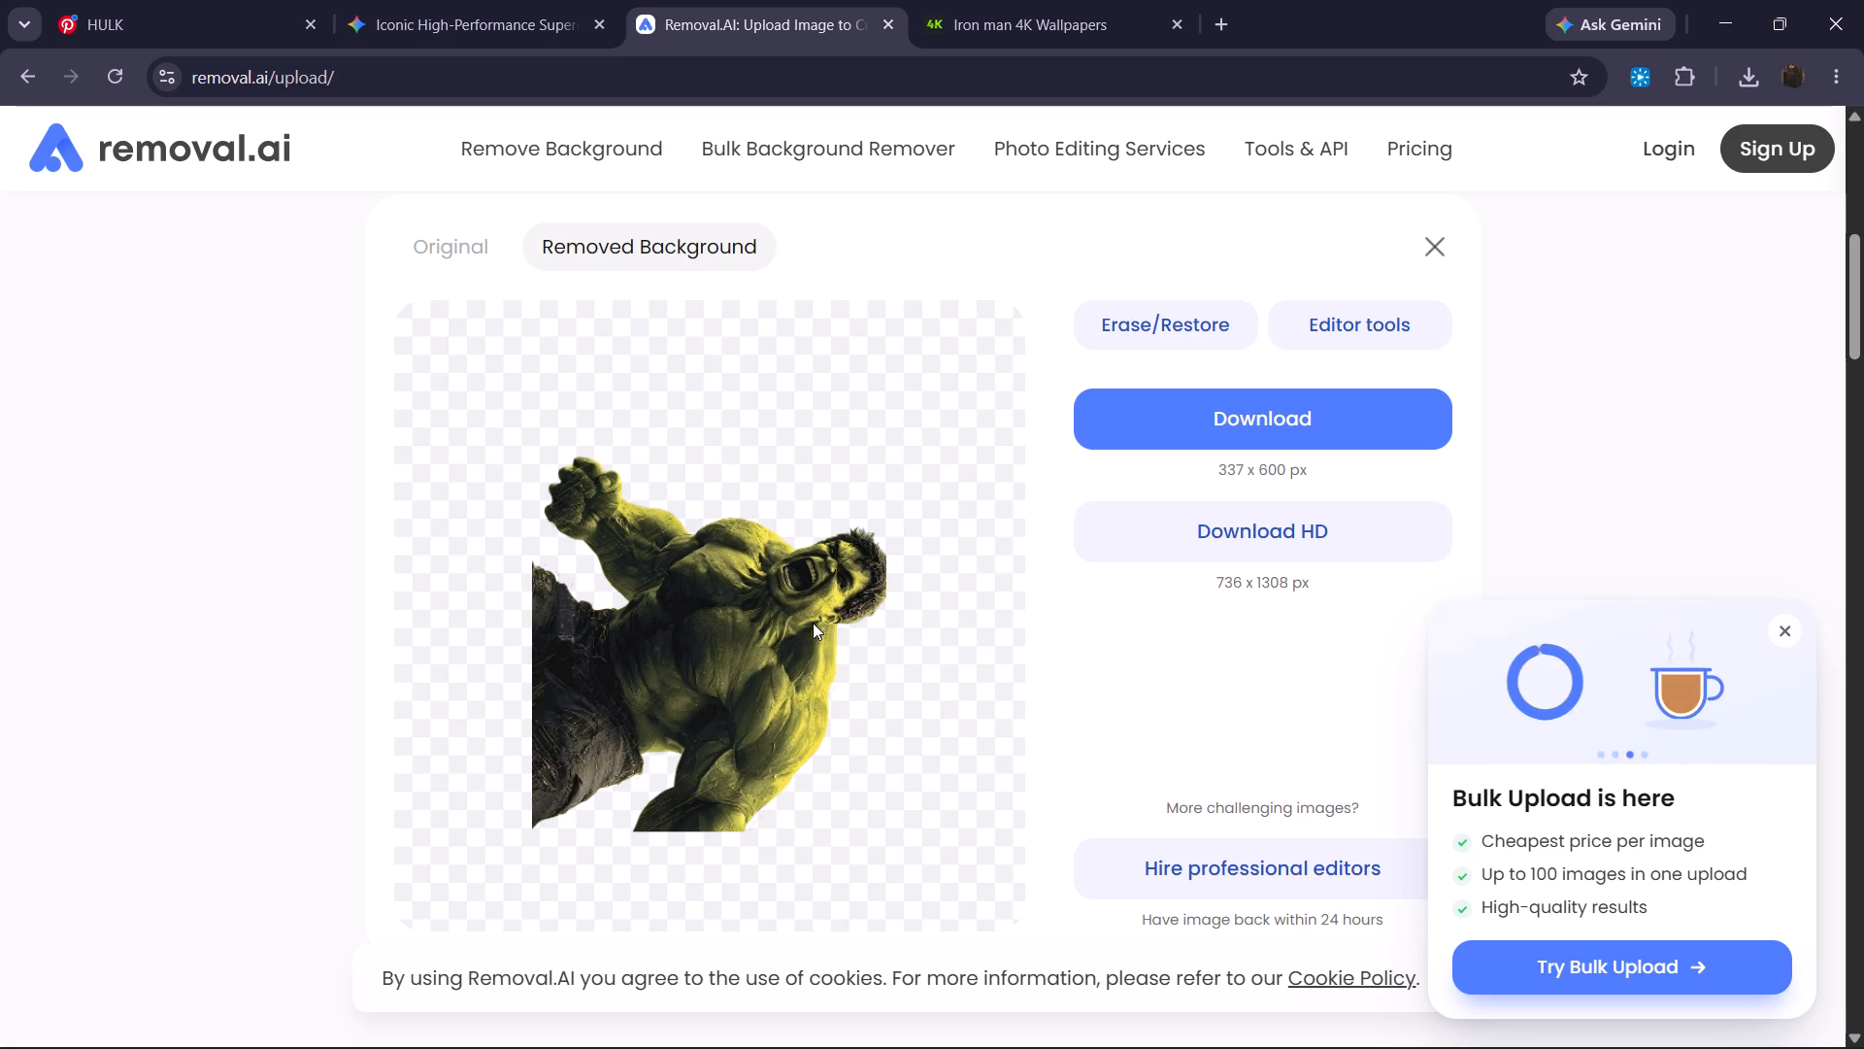
# Download the 337 x 600 px version of the background-removed Hulk image and open the downloaded file.
pyautogui.rightClick(753, 598)
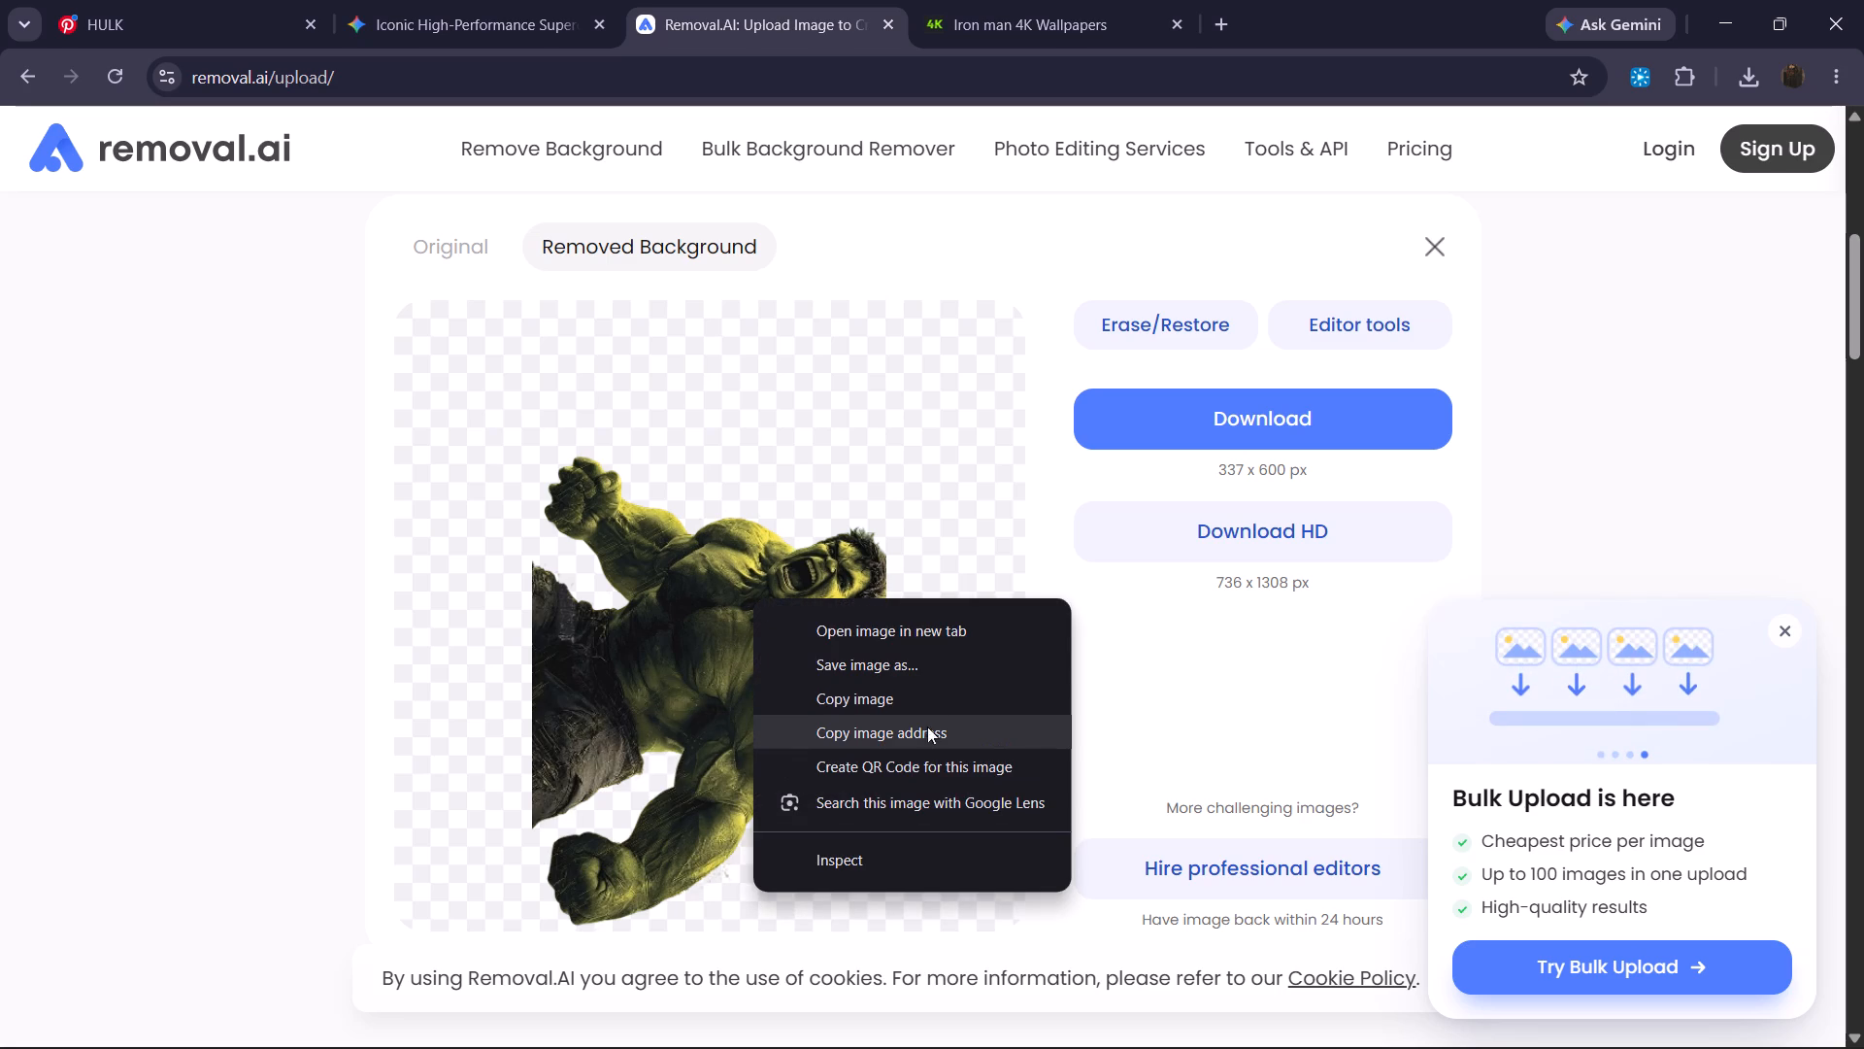
pyautogui.click(1215, 426)
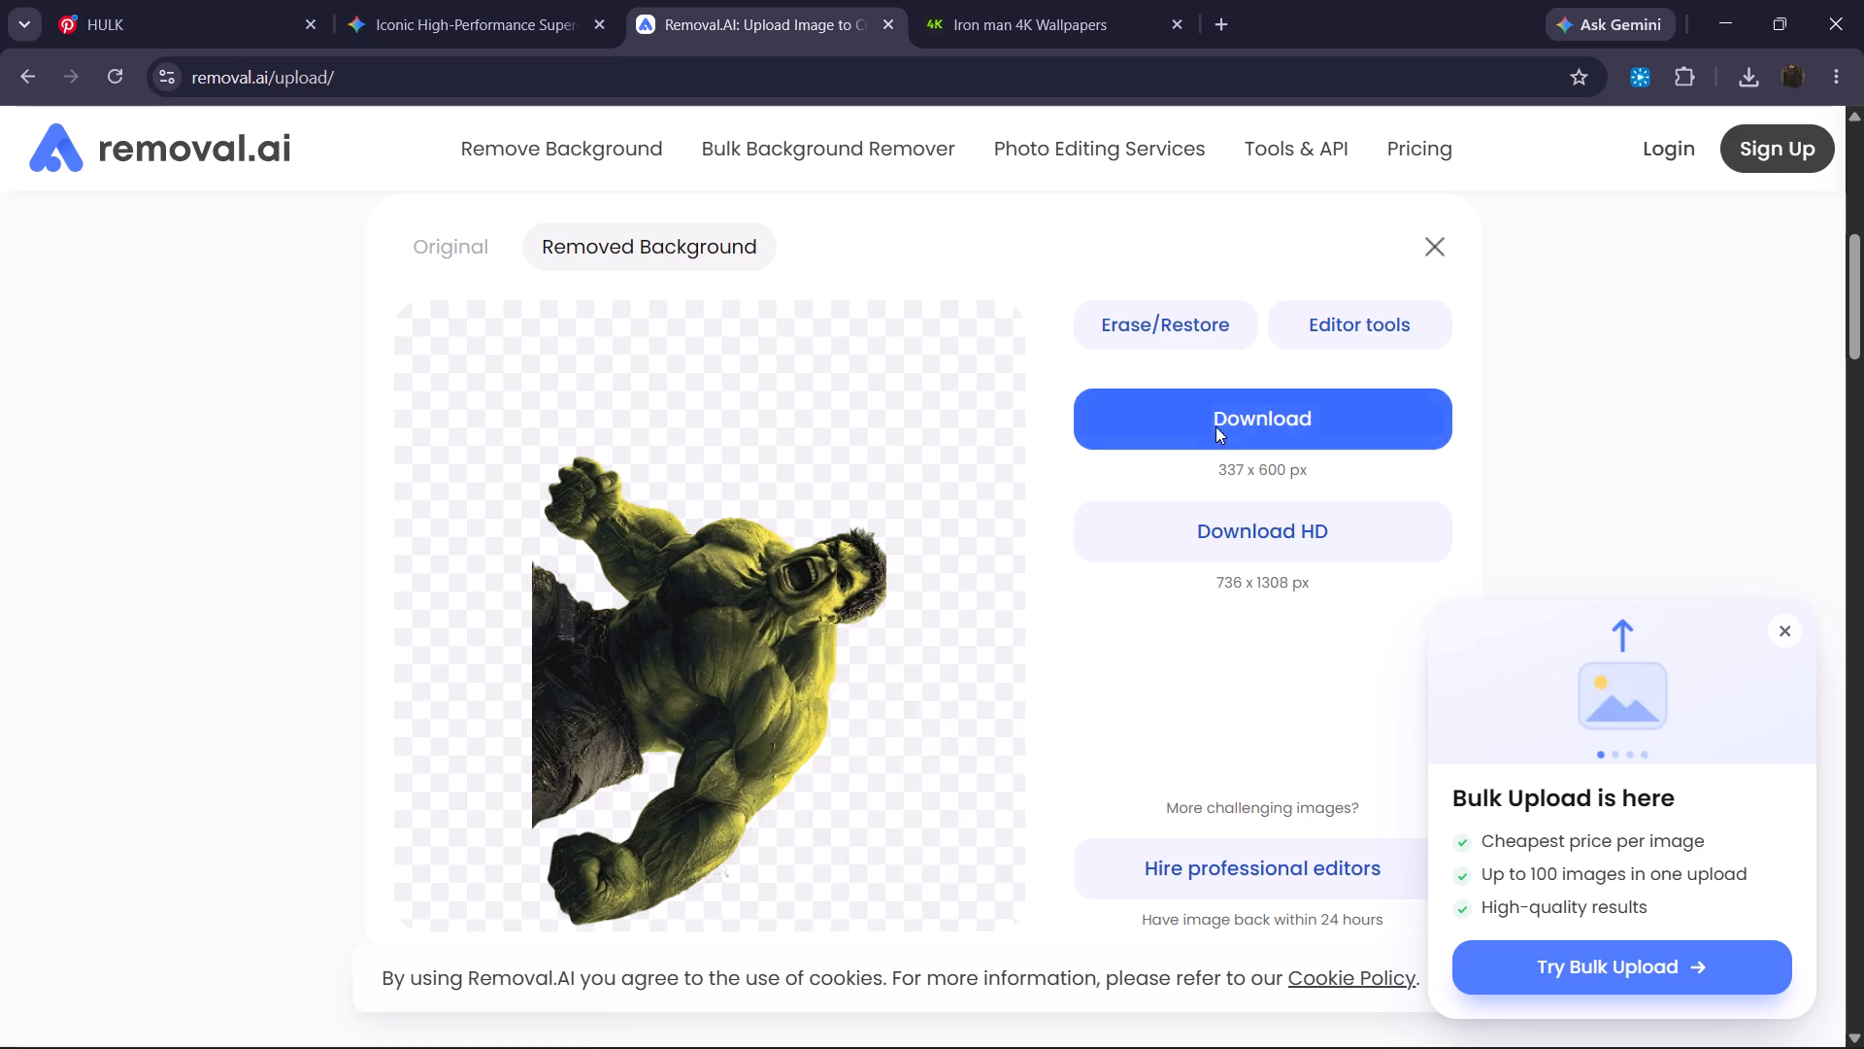
pyautogui.click(1600, 159)
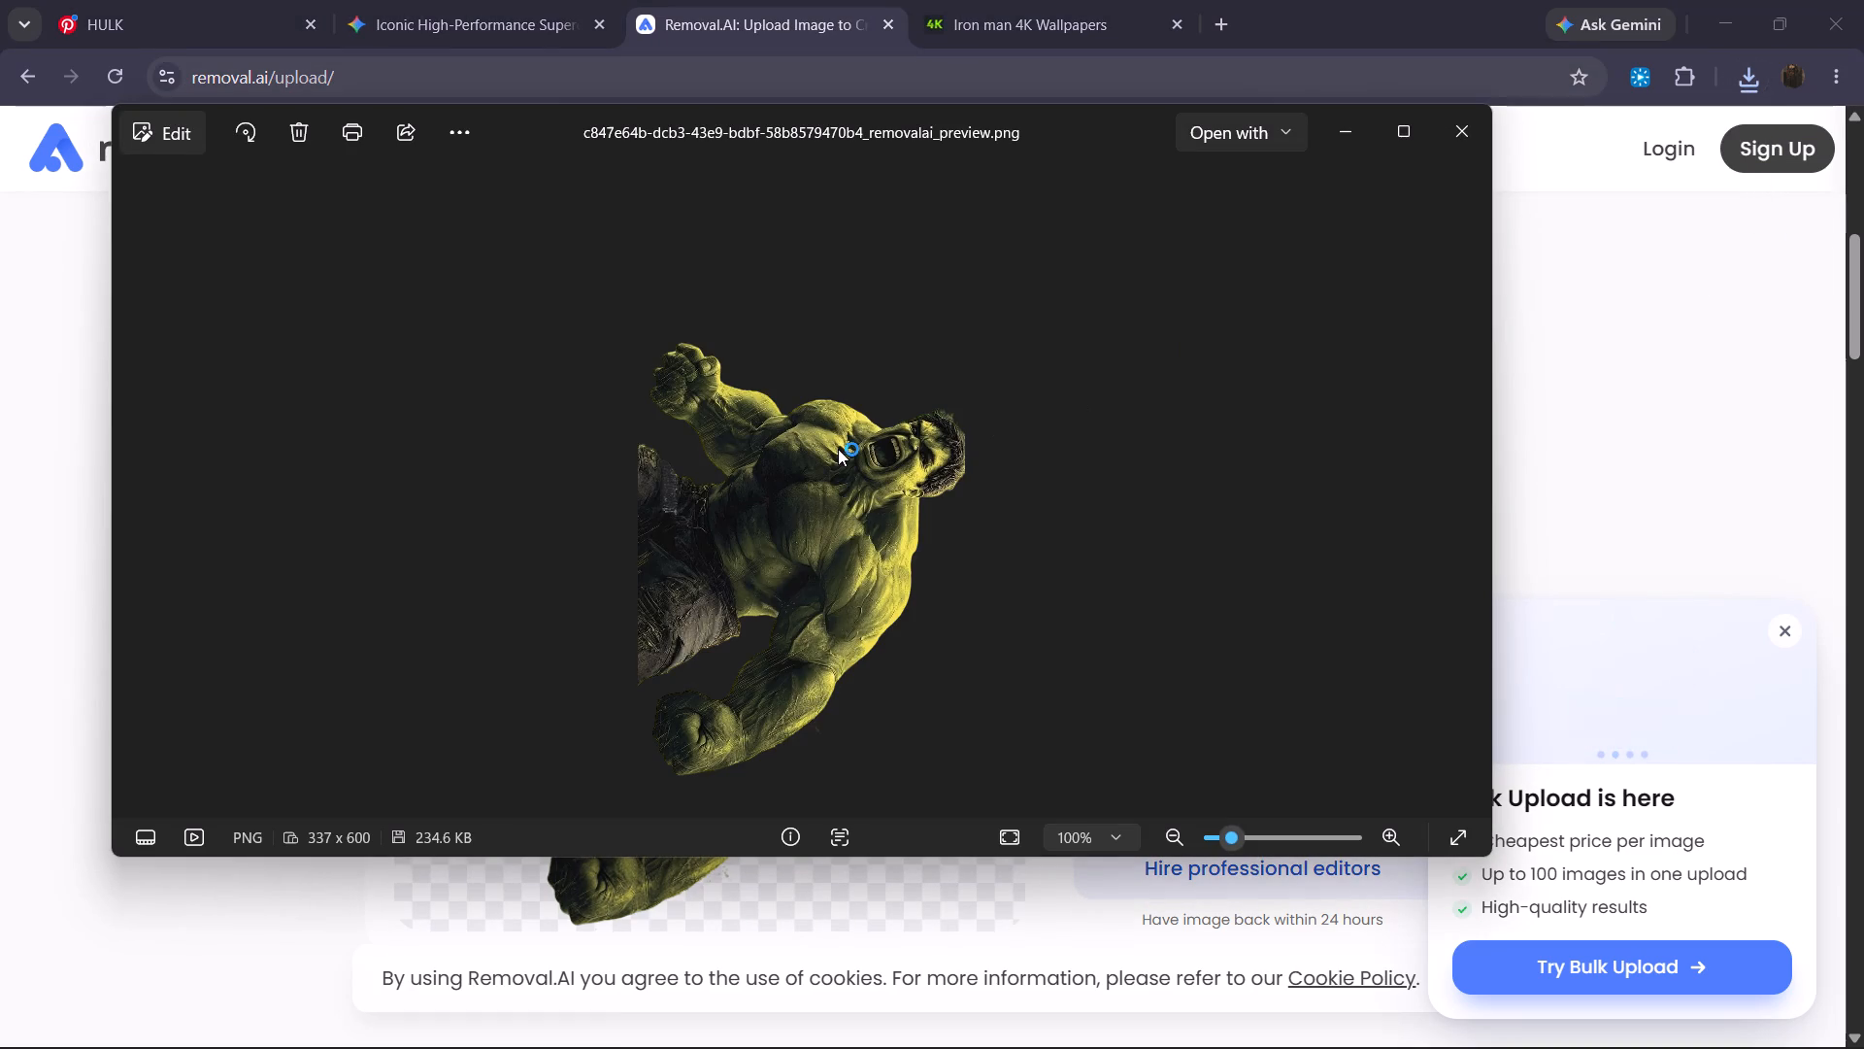
# Copy the Hulk image from Photos and paste it into the purple MacBook Pro 14" - 3 frame in Figma.
pyautogui.rightClick(838, 449)
pyautogui.click(863, 499)
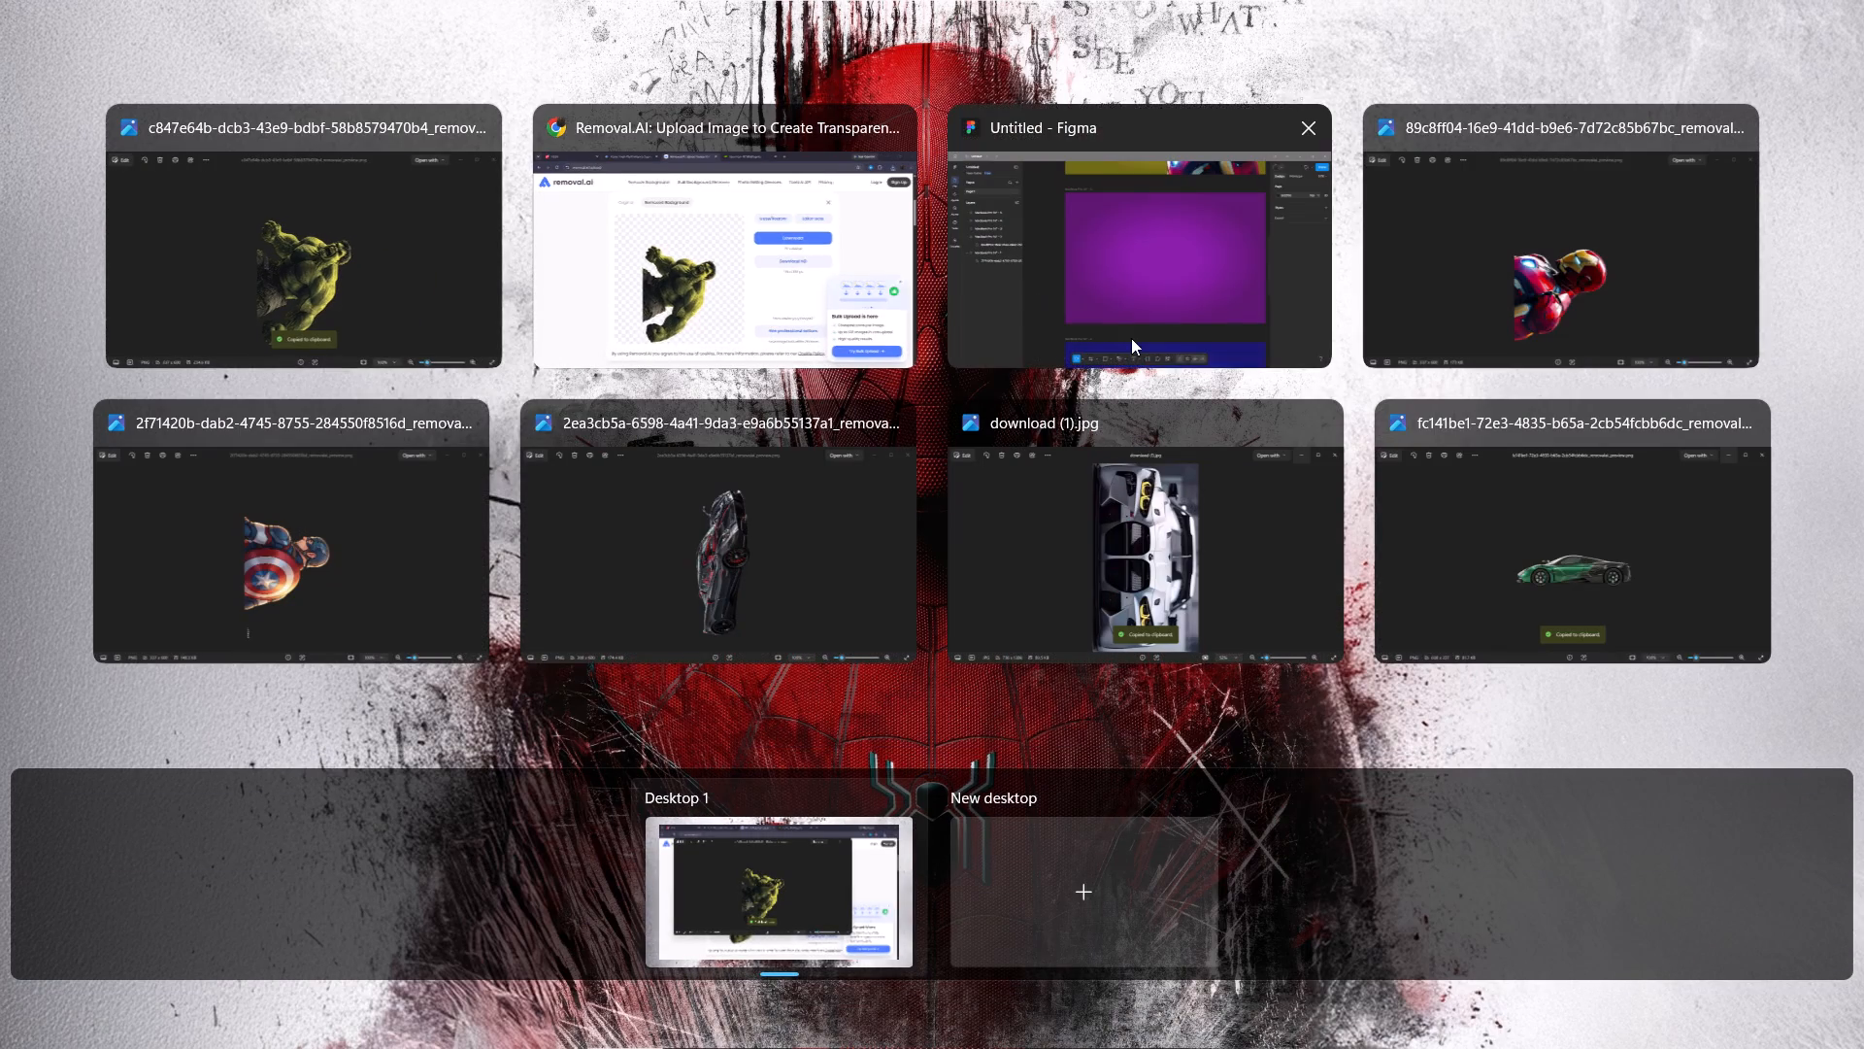
pyautogui.click(1131, 338)
pyautogui.click(431, 610)
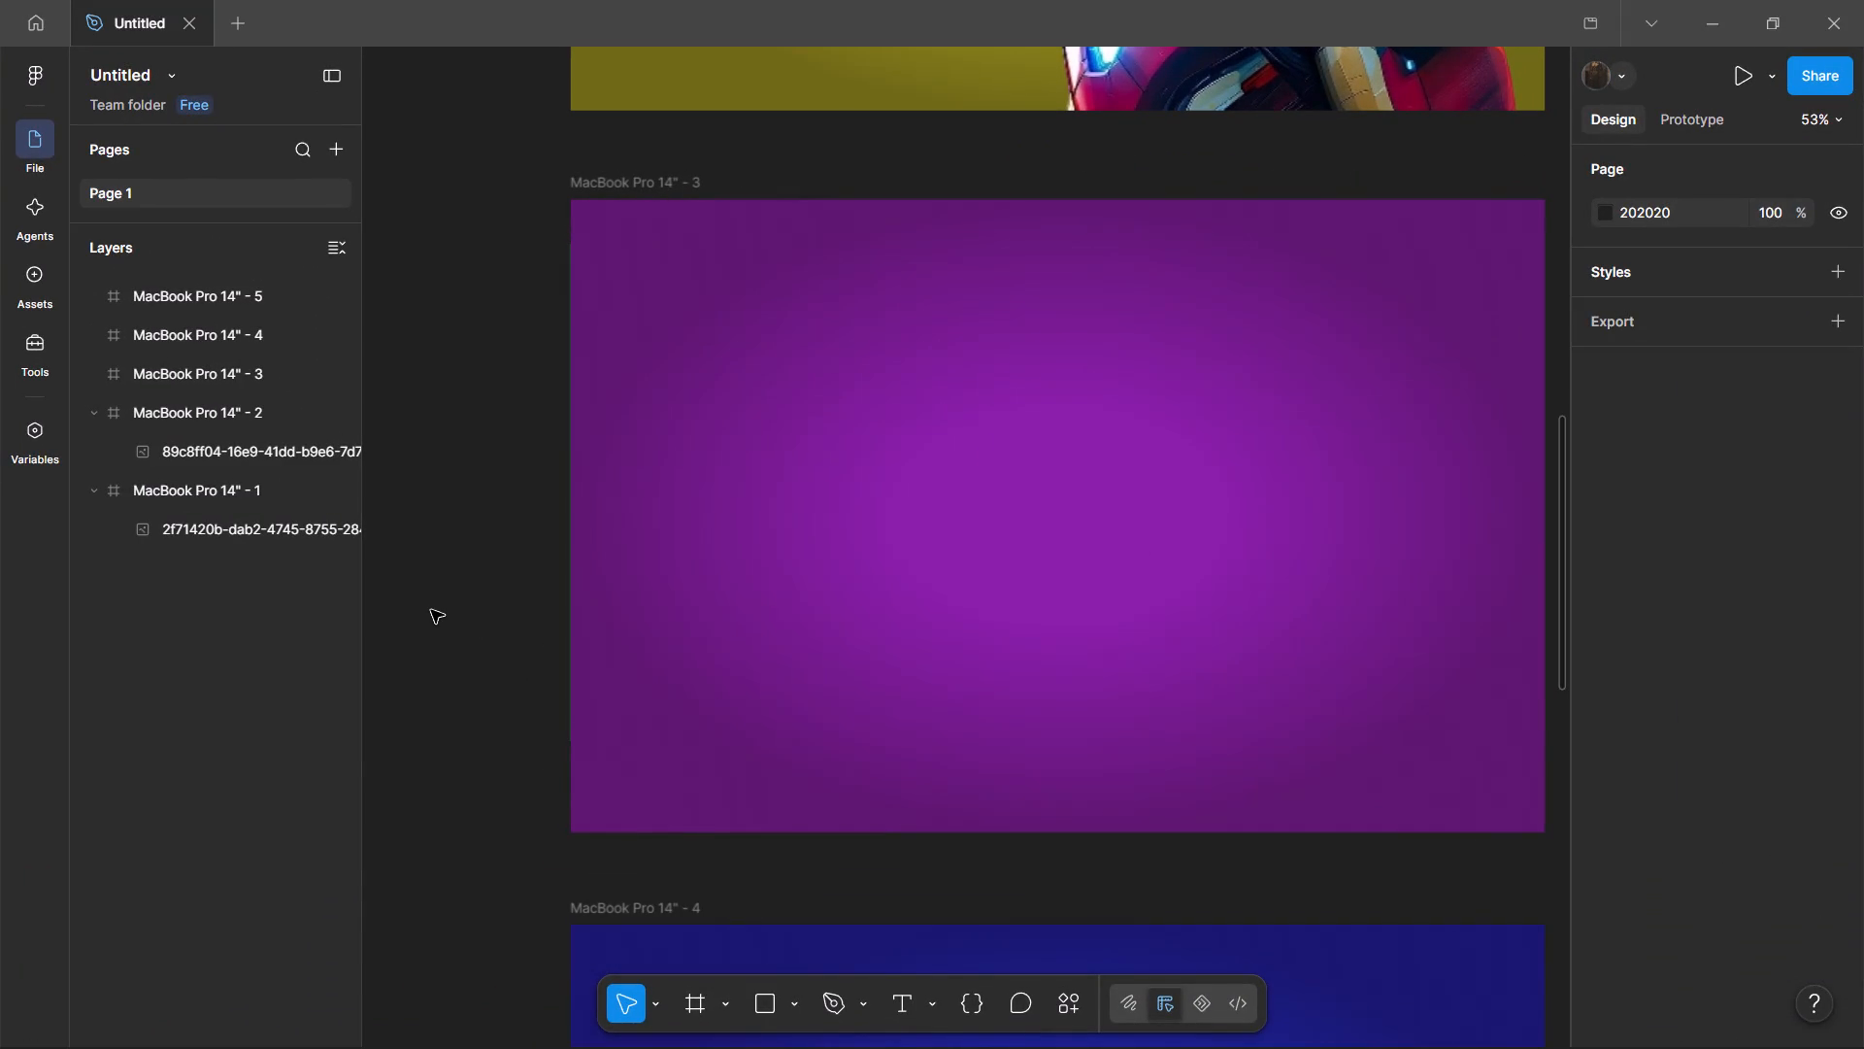
pyautogui.hotkey('ctrl', 'v')
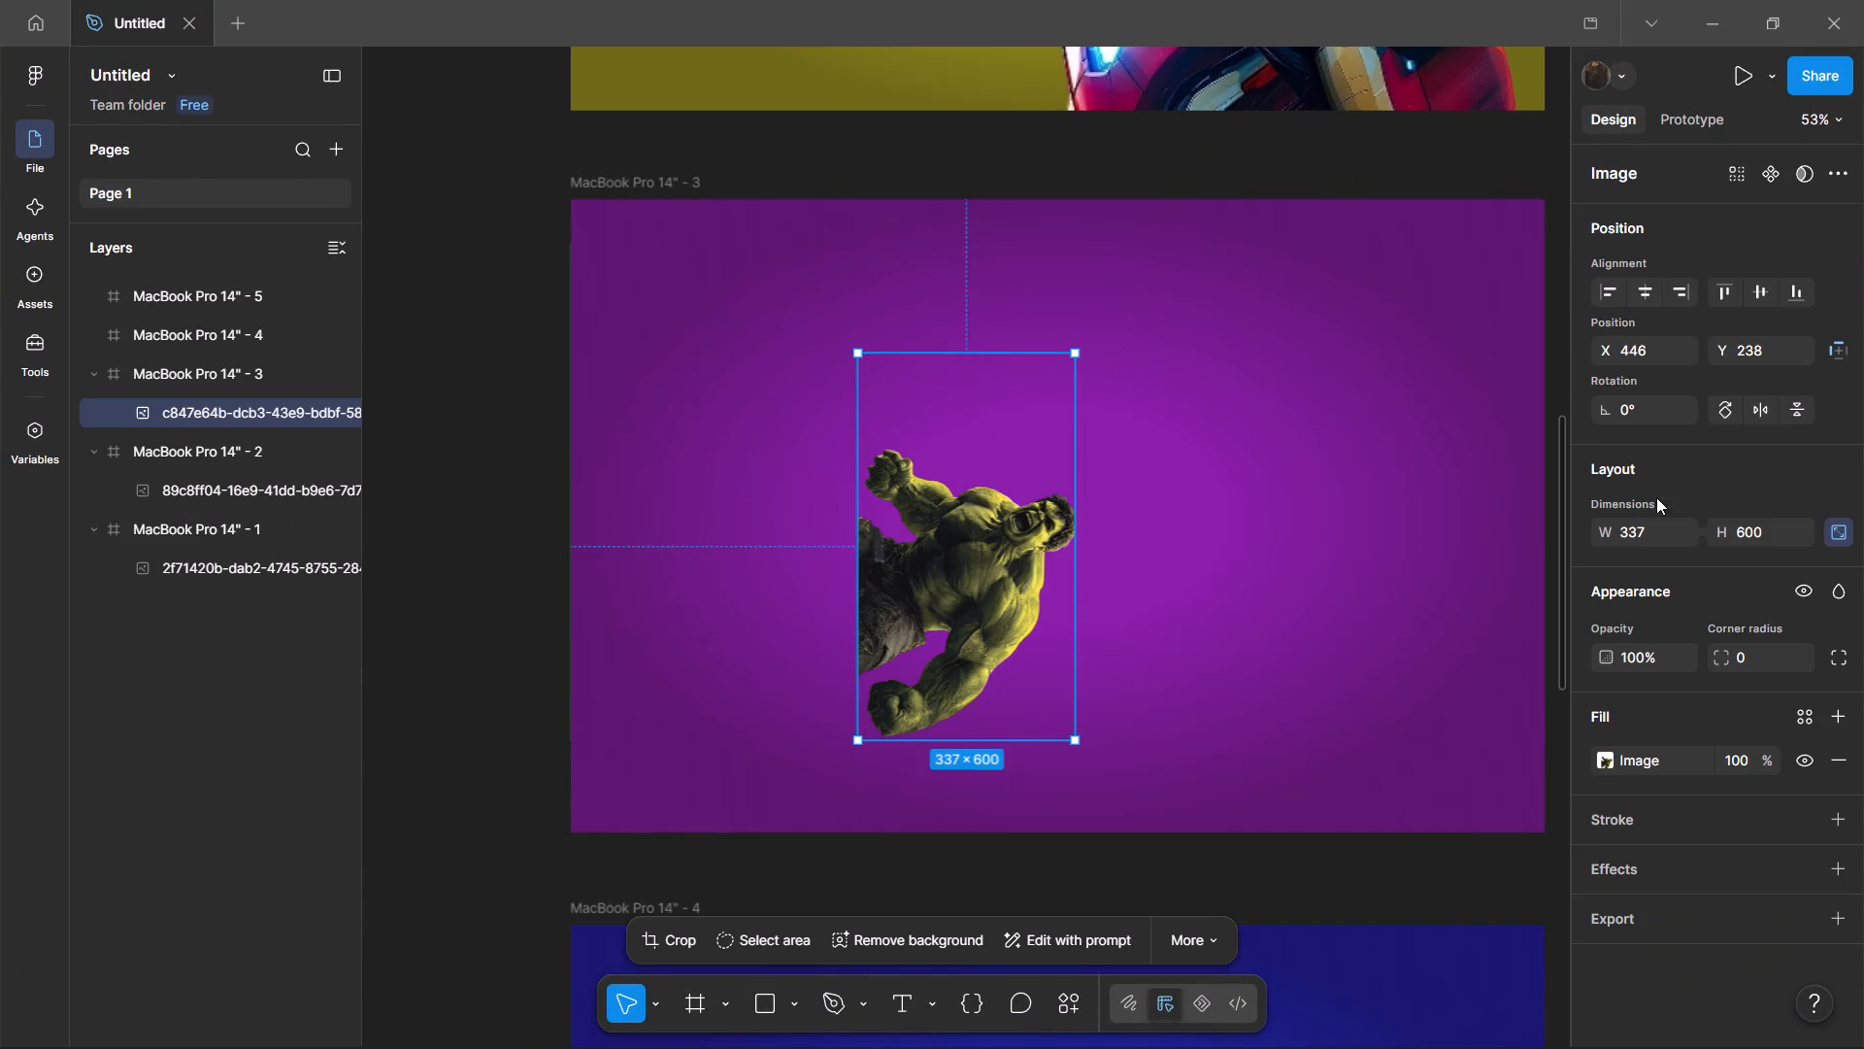
# Rotate the Hulk image to 90° and set its width to 771.
pyautogui.click(1655, 411)
pyautogui.write('90')
pyautogui.press('Return')
pyautogui.click(1629, 536)
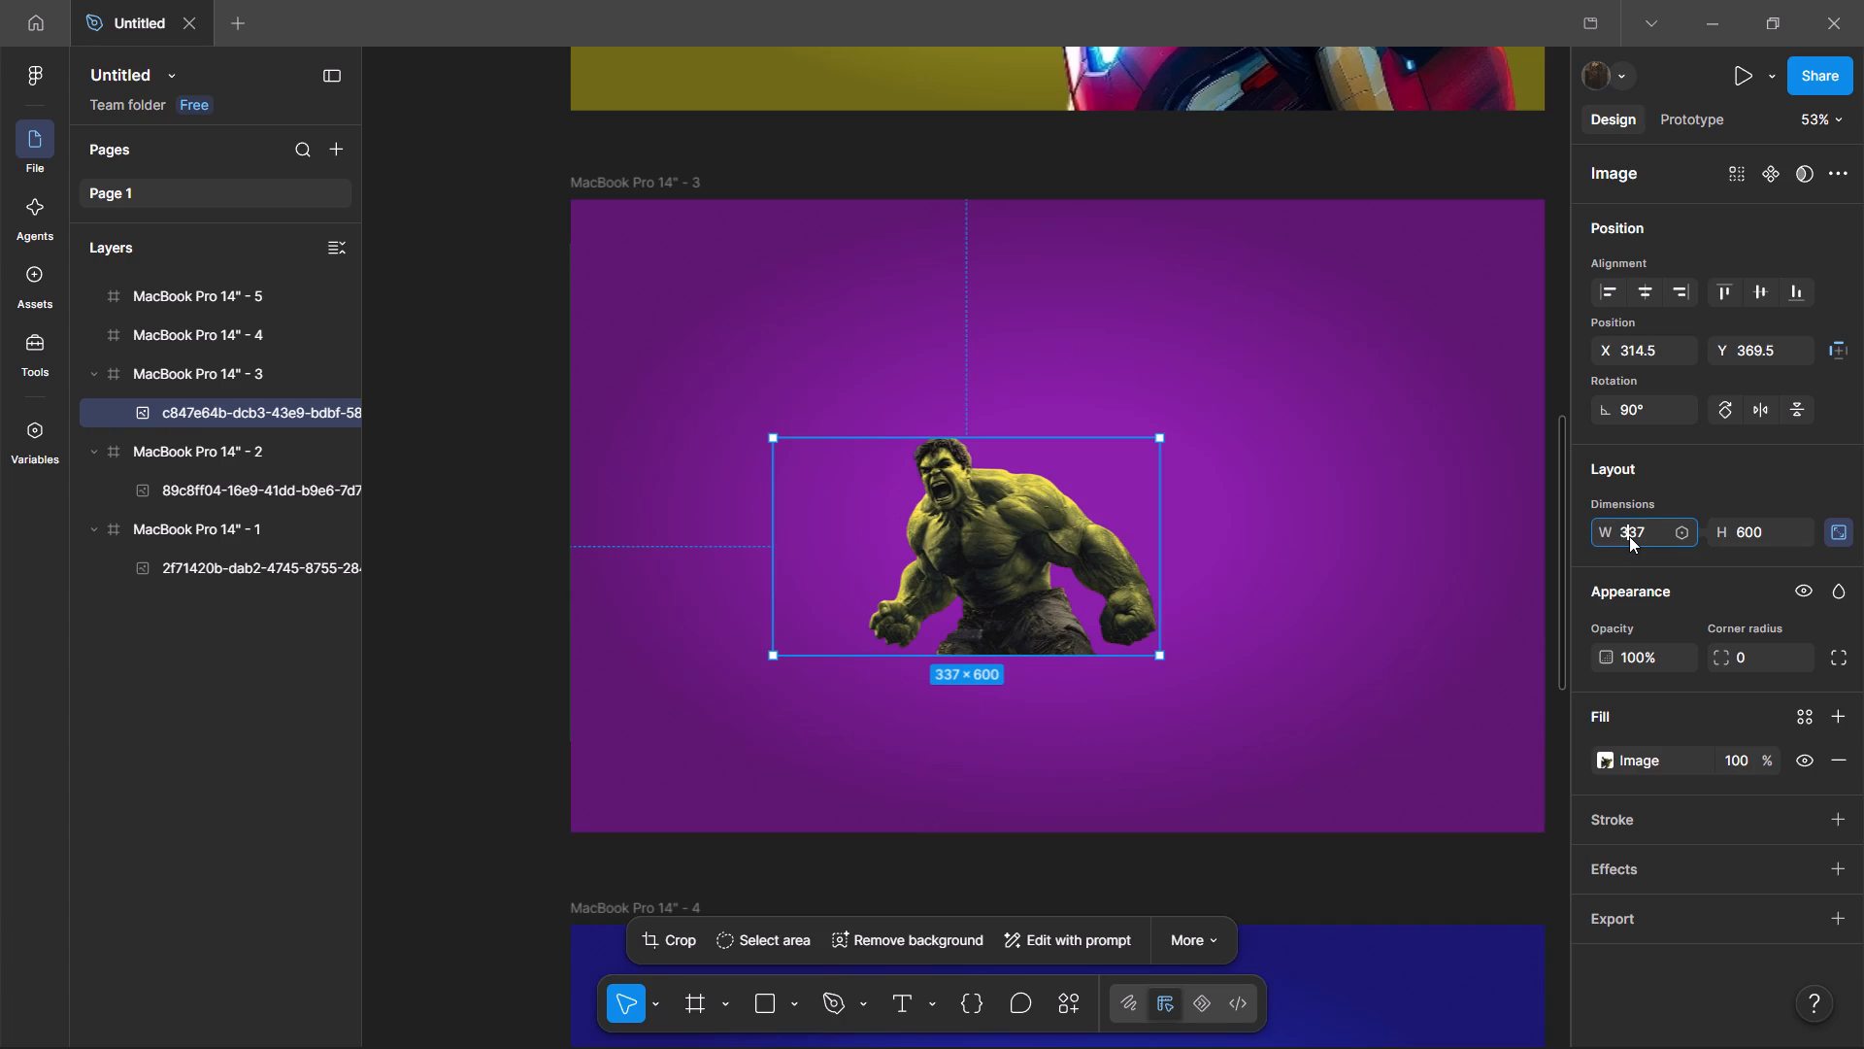
pyautogui.write('77')
pyautogui.press('1')
pyautogui.press('Return')
# Move the Hulk image to the lower-right part of the purple frame, at about X 271, Y 243.
pyautogui.moveTo(1324, 450); pyautogui.dragTo(1313, 467)
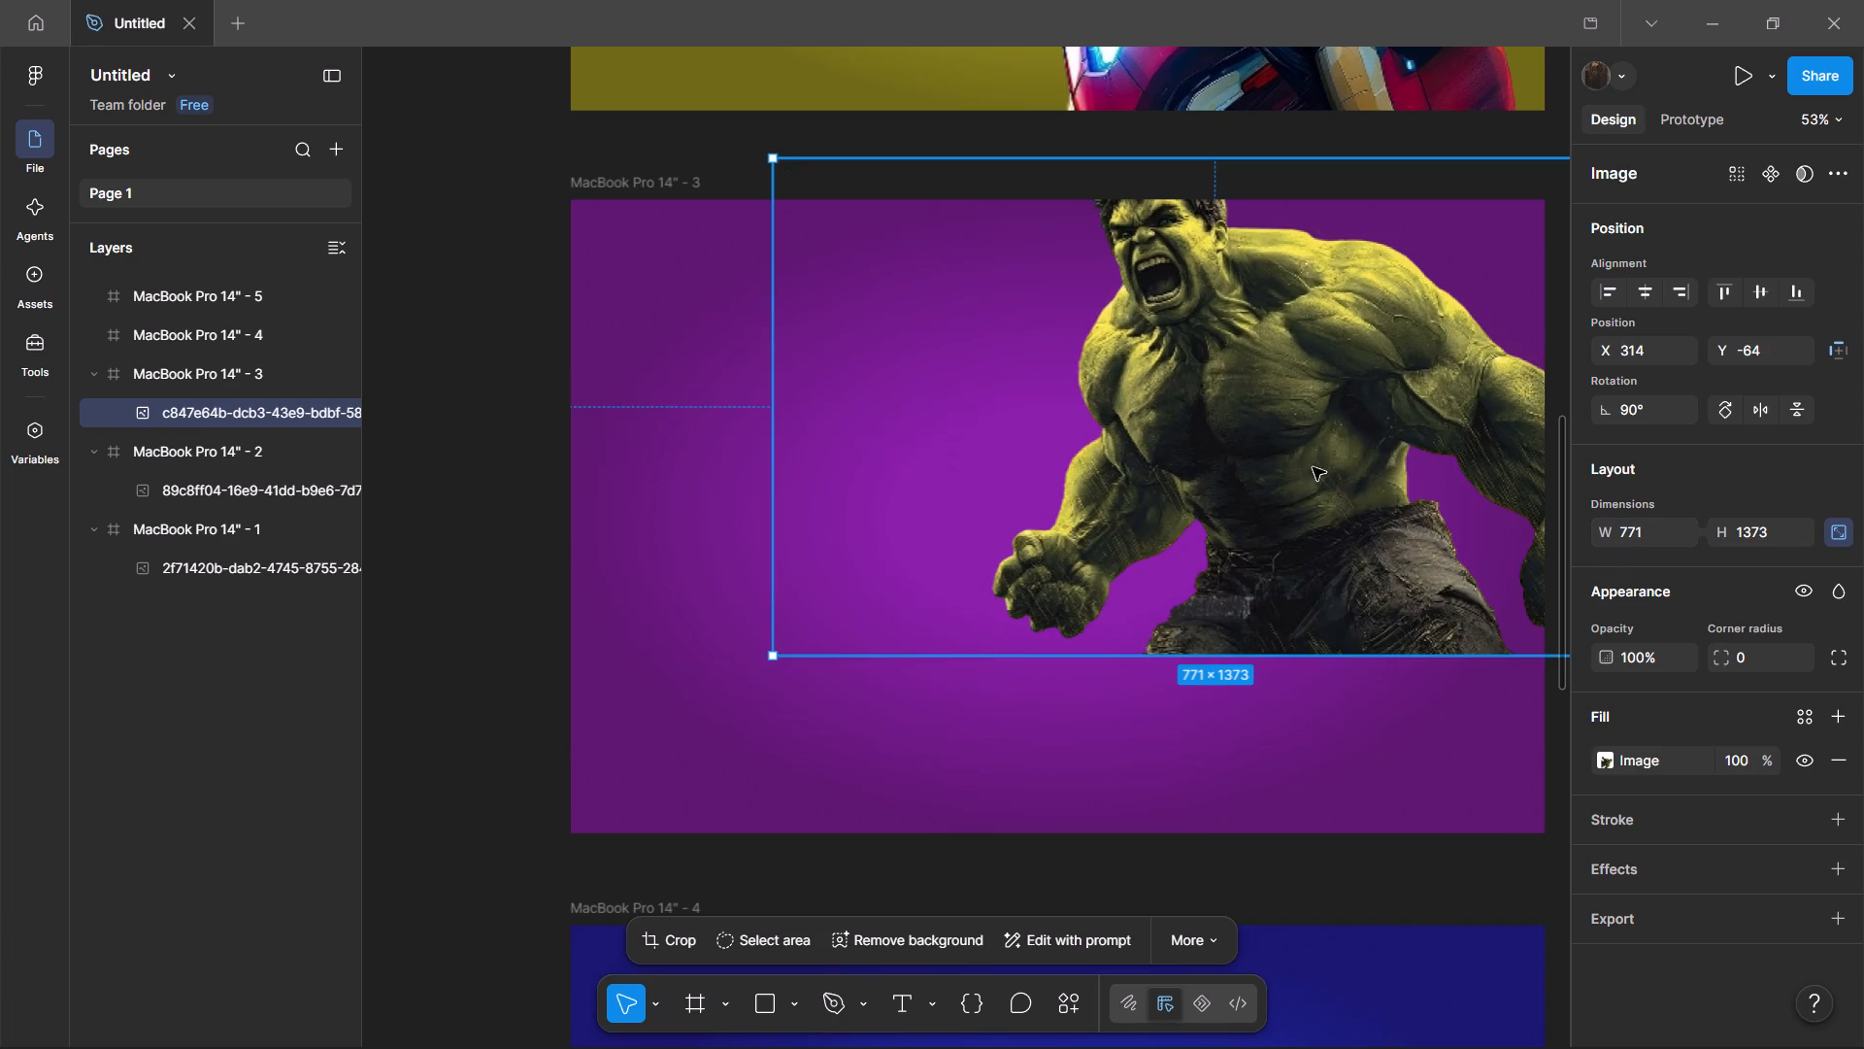
pyautogui.moveTo(1313, 467); pyautogui.dragTo(1295, 642)
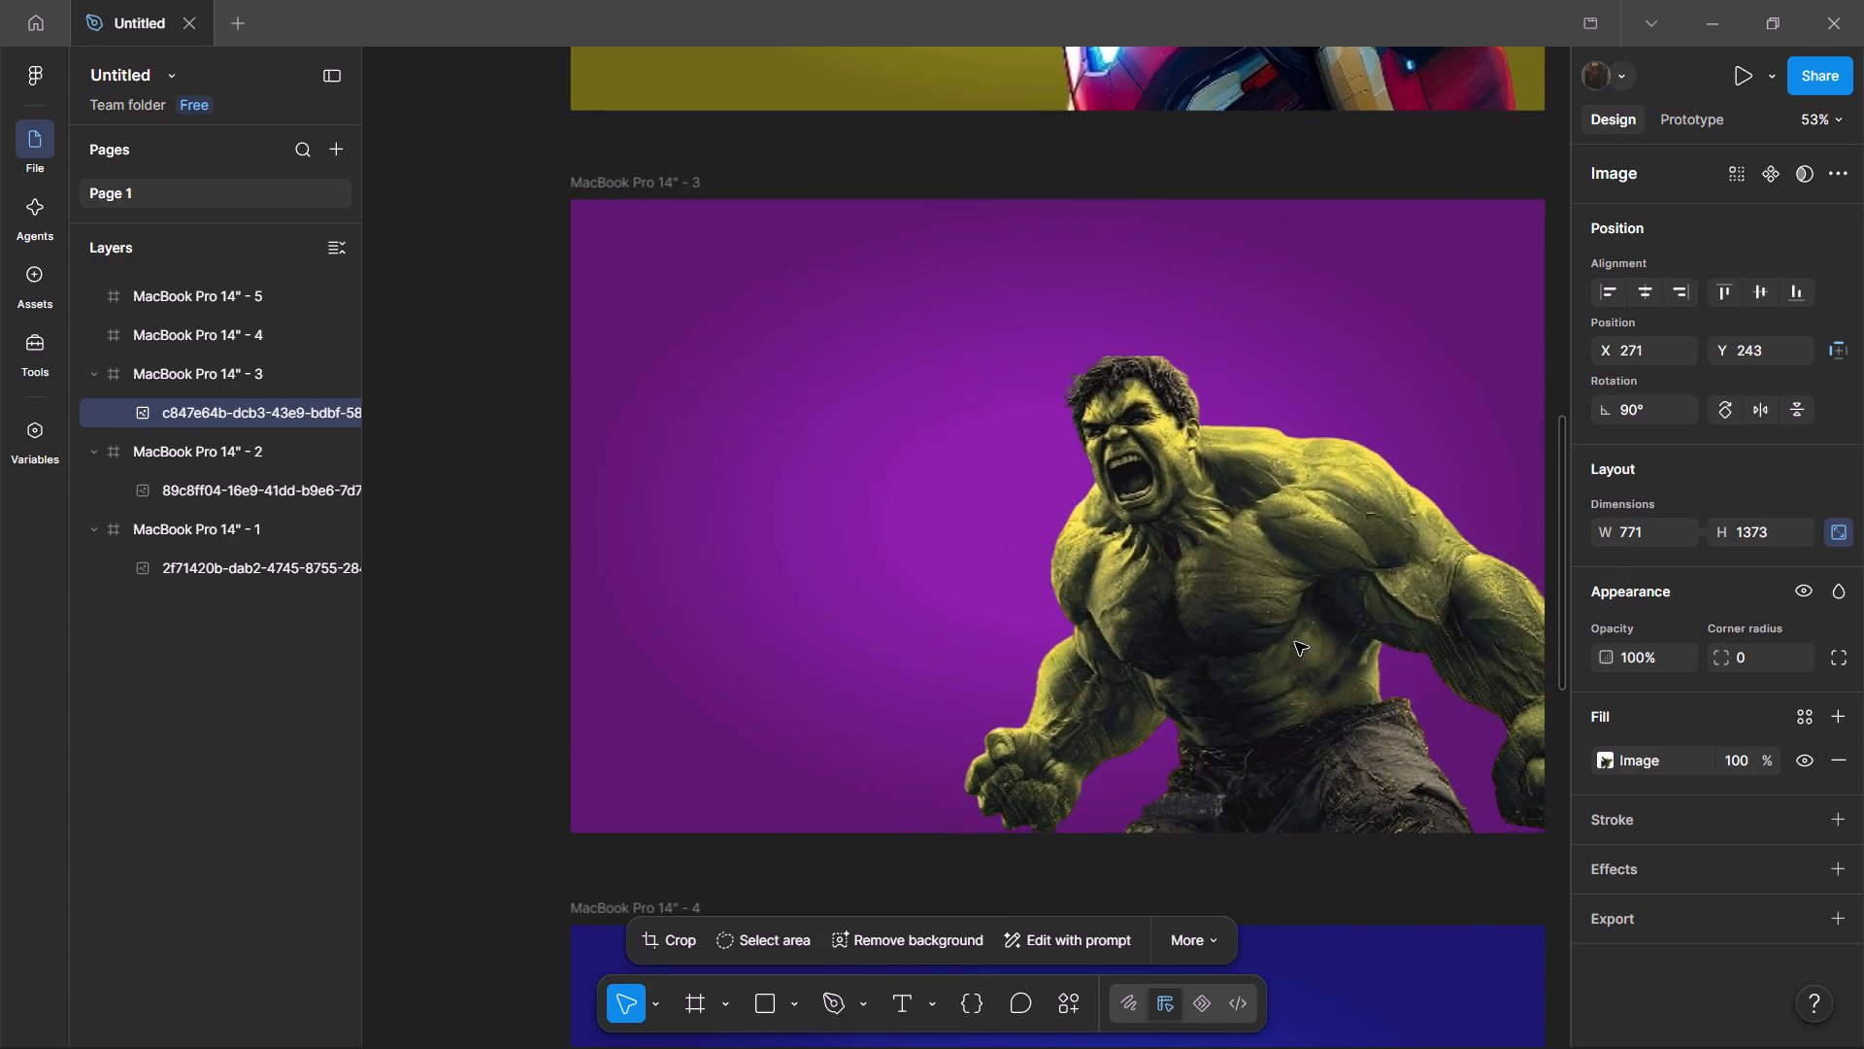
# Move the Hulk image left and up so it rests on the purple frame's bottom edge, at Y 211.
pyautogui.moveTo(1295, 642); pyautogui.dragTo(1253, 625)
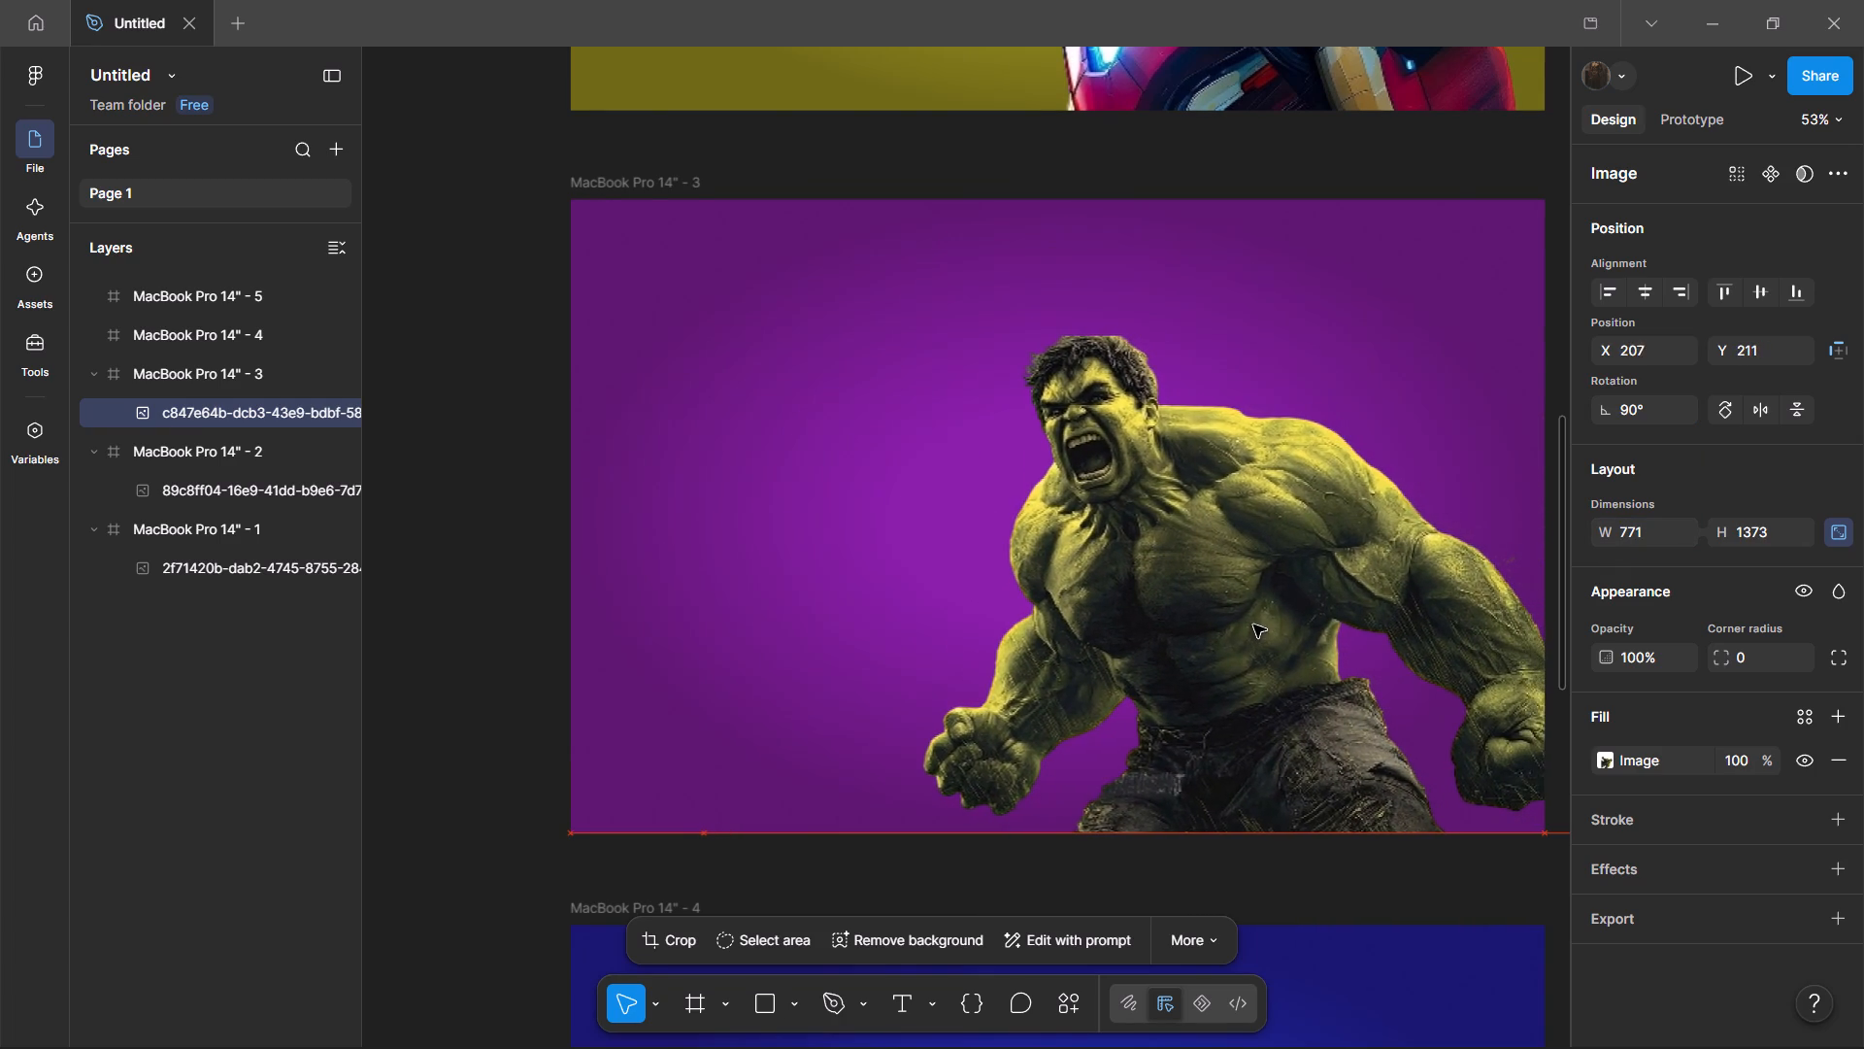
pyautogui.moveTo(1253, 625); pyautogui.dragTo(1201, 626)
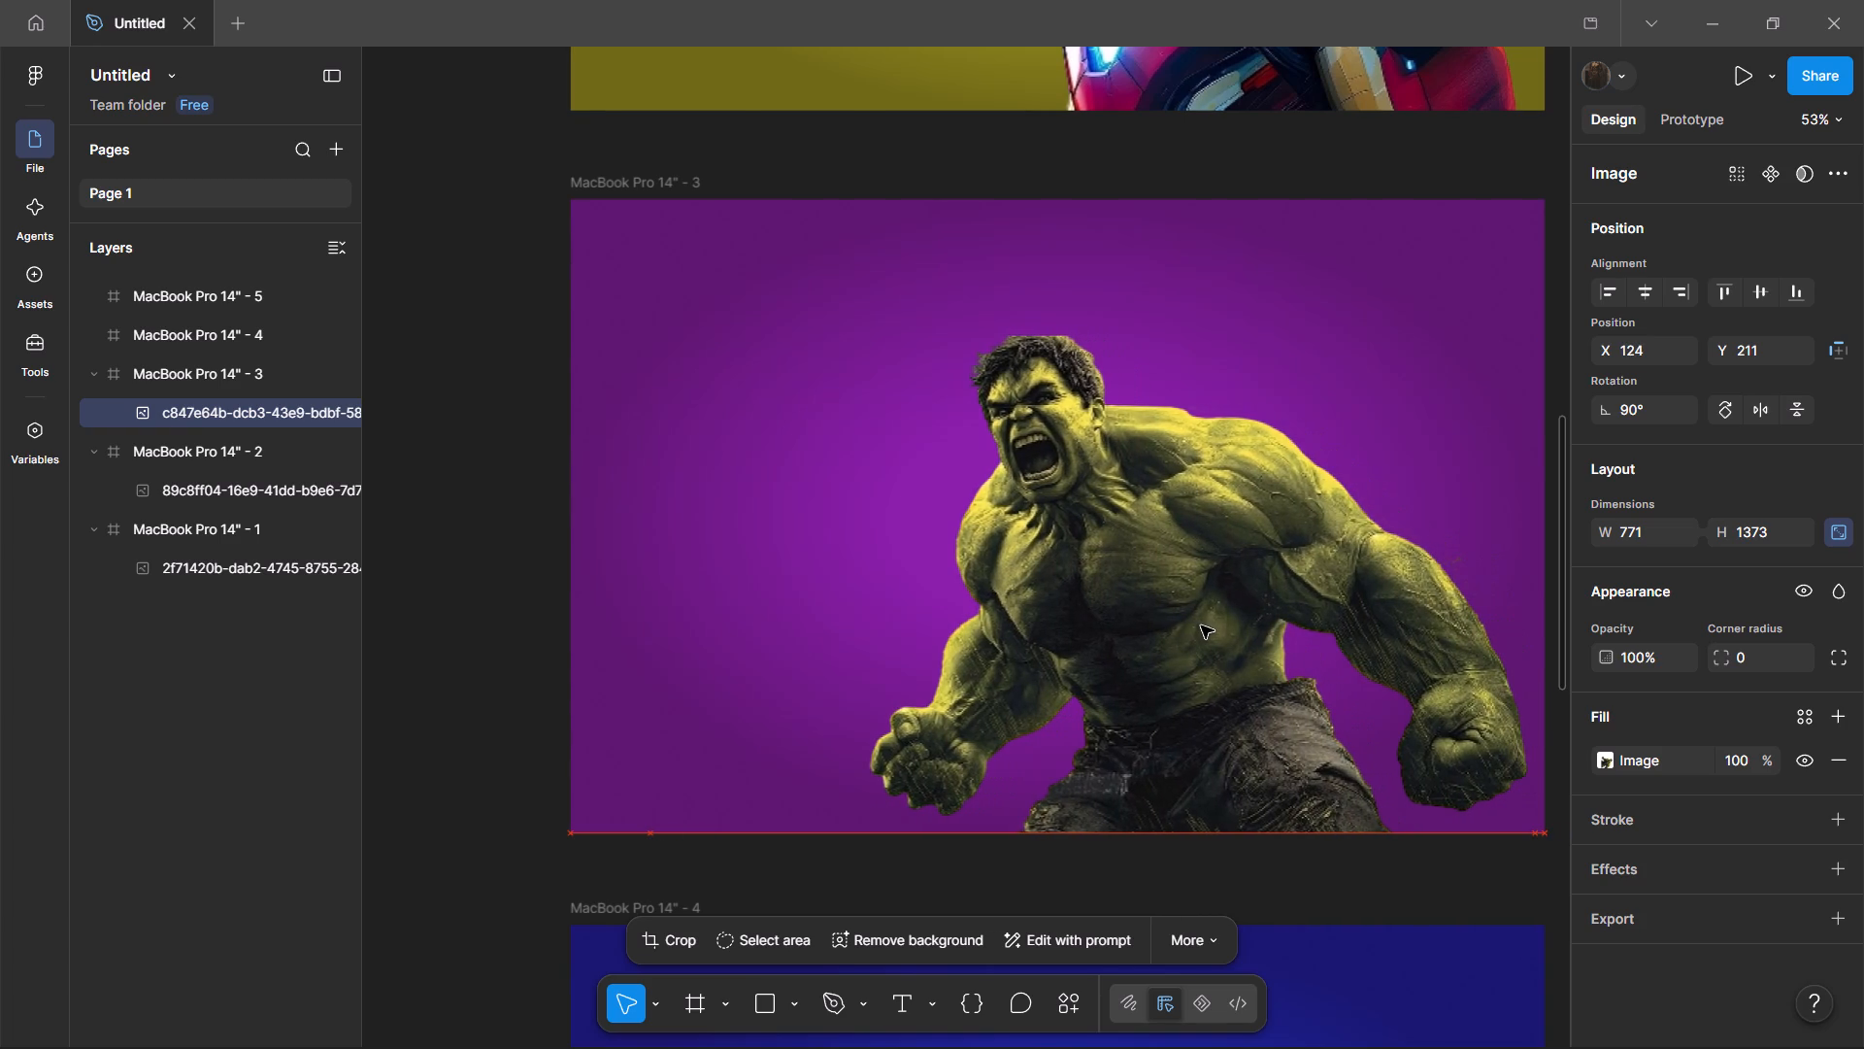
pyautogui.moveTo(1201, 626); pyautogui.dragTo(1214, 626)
# Delete the Hulk image from the purple MacBook Pro 14" - 3 frame.
pyautogui.press('BackSpace')
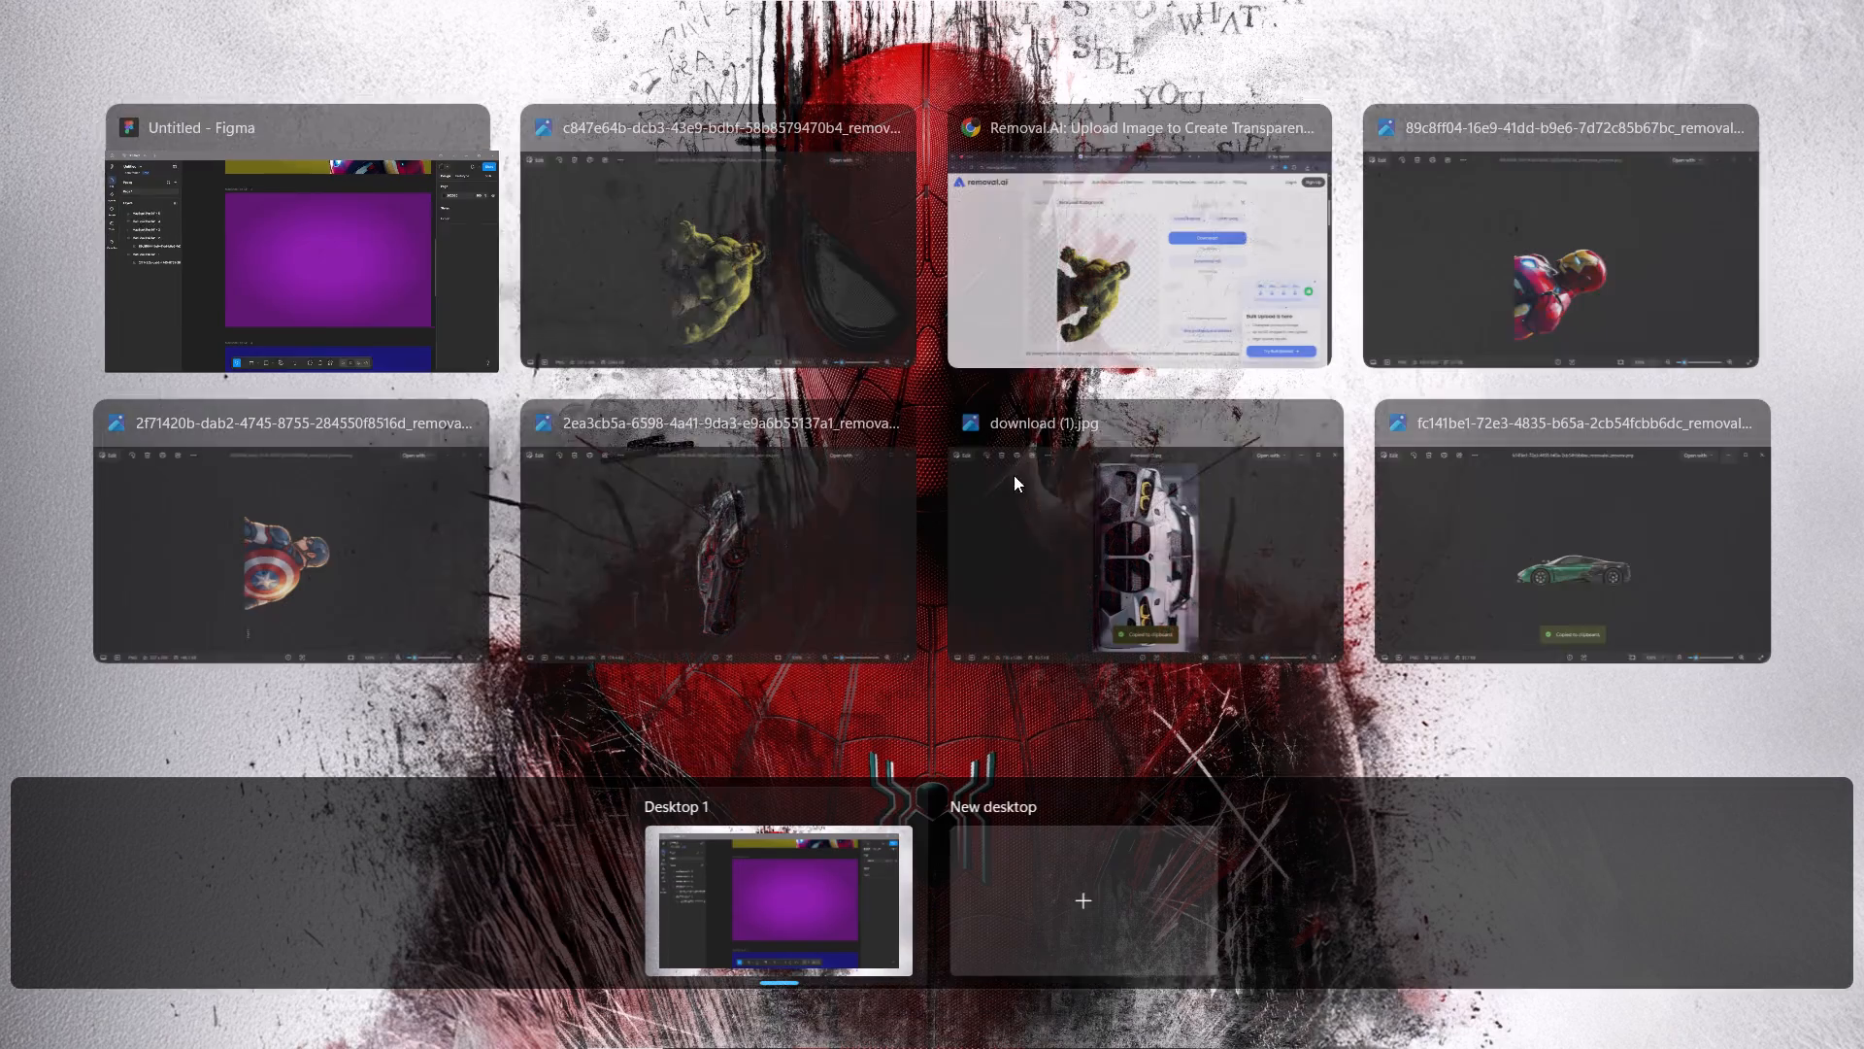
# Switch to the Pinterest page in Chrome and look through the "hulk" search results for a replacement image.
pyautogui.click(1139, 266)
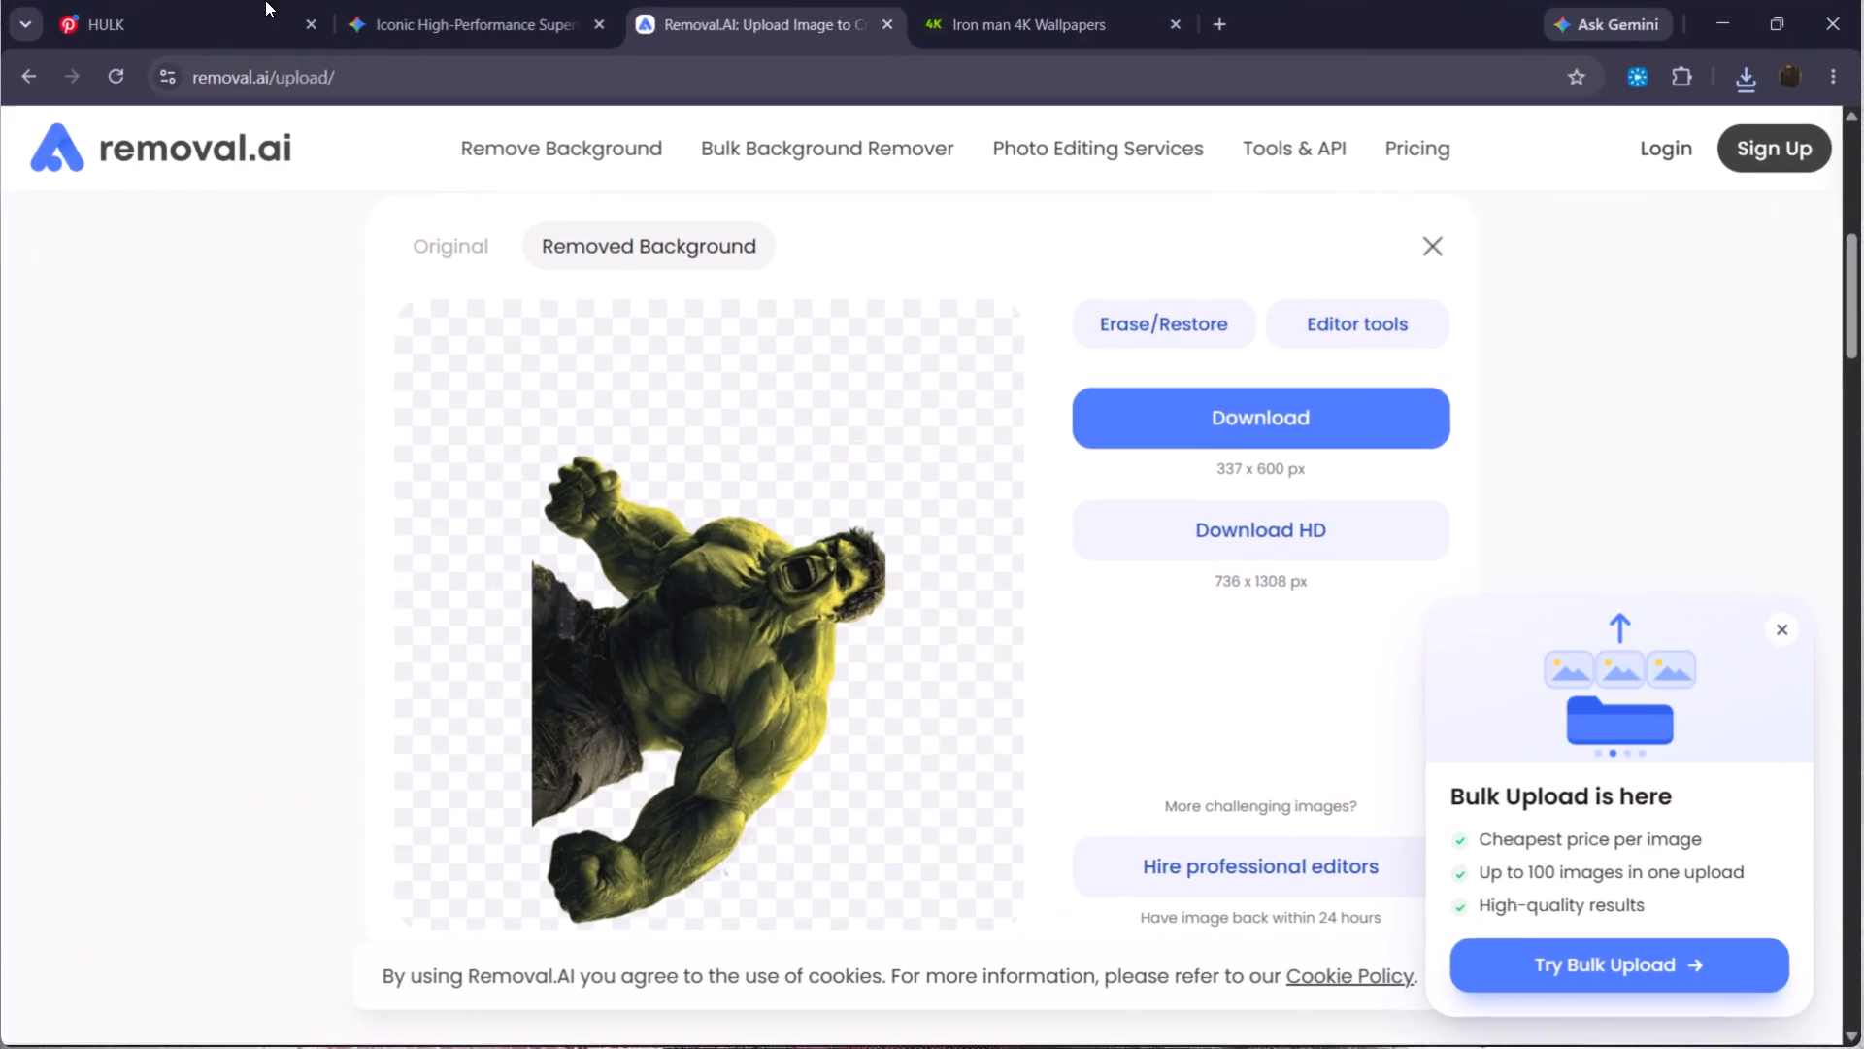
pyautogui.click(205, 13)
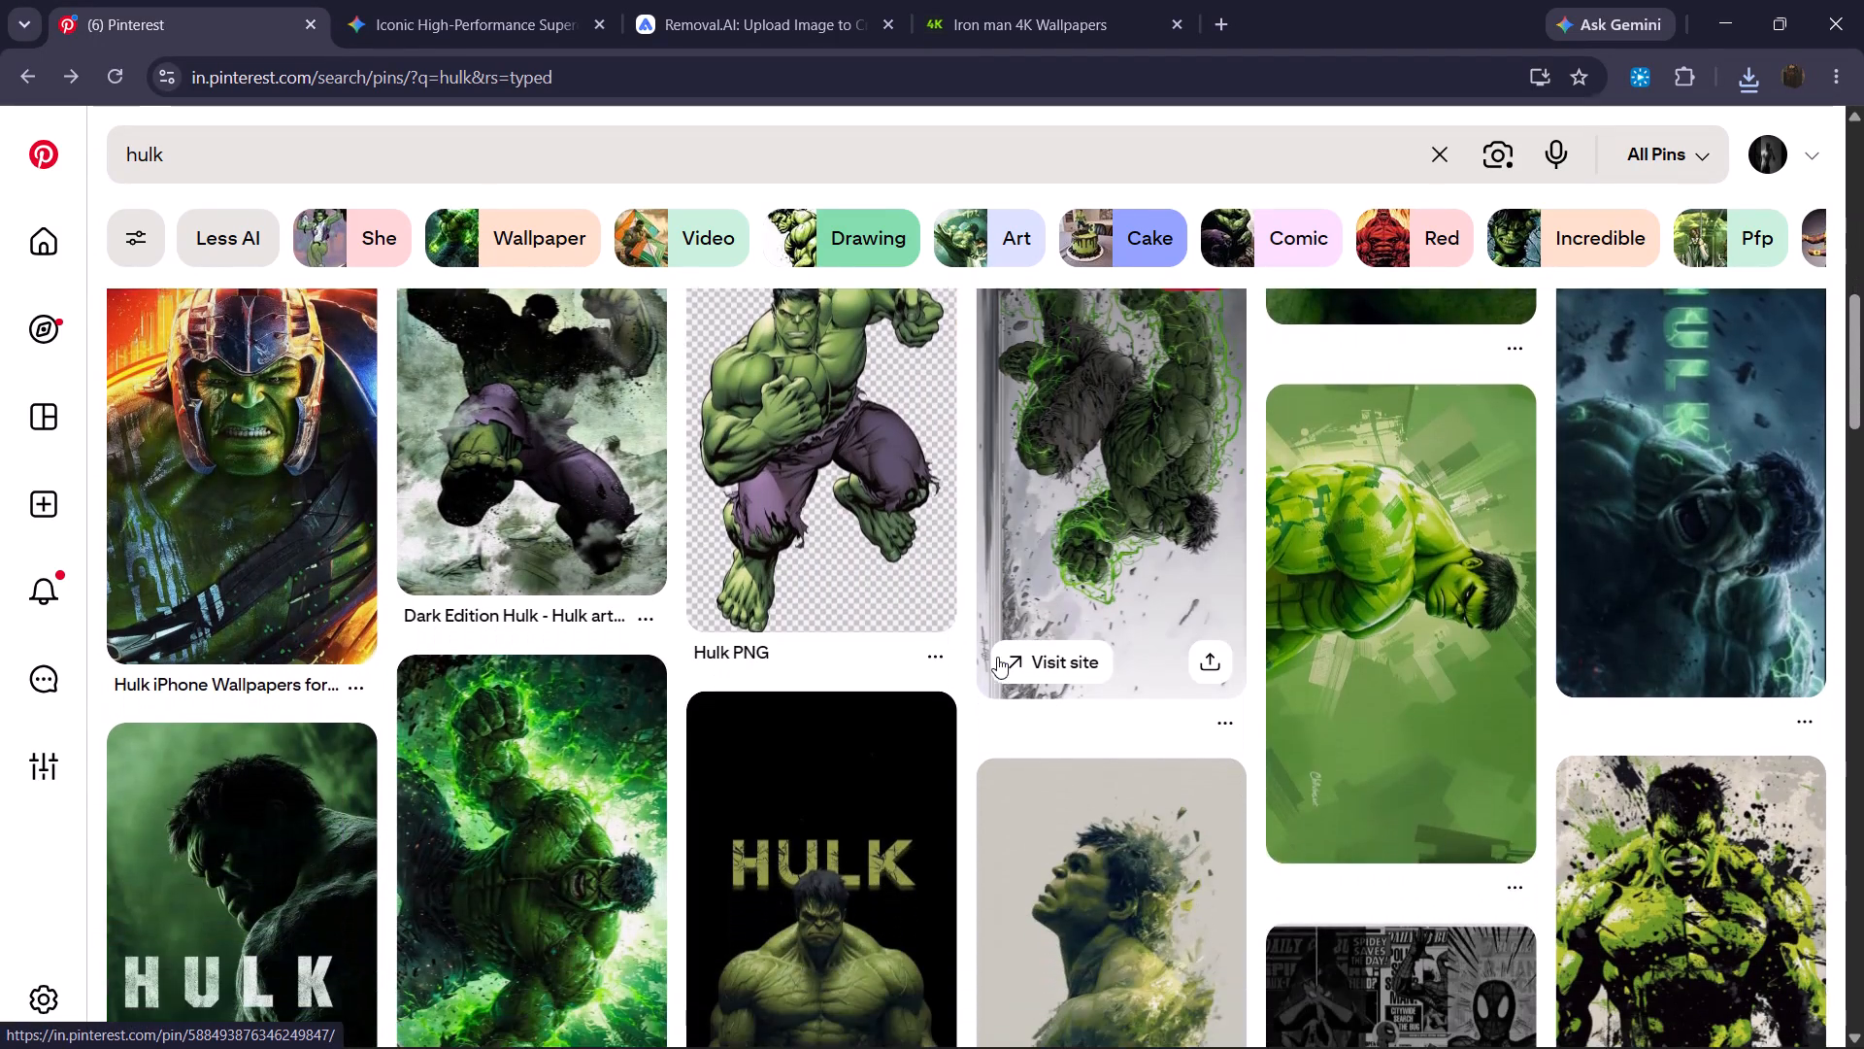
pyautogui.scroll(-3, 997, 657)
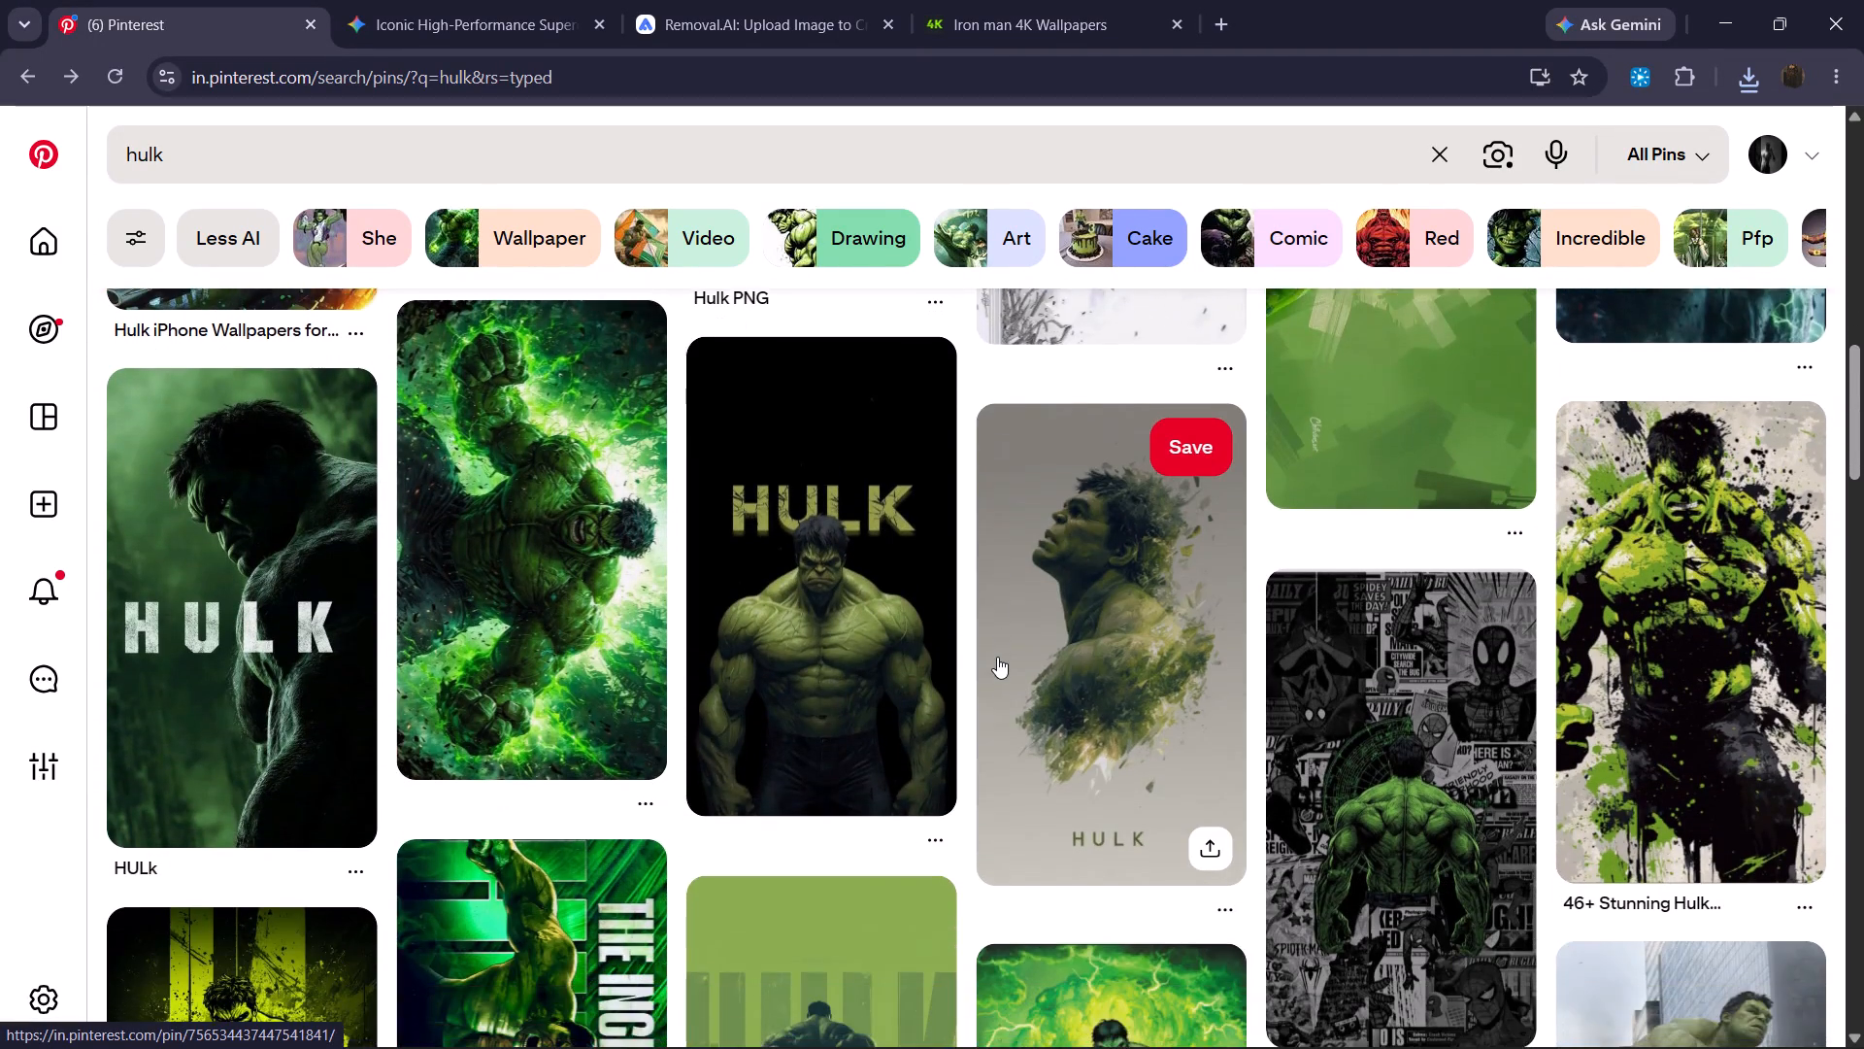
pyautogui.scroll(-1, 997, 657)
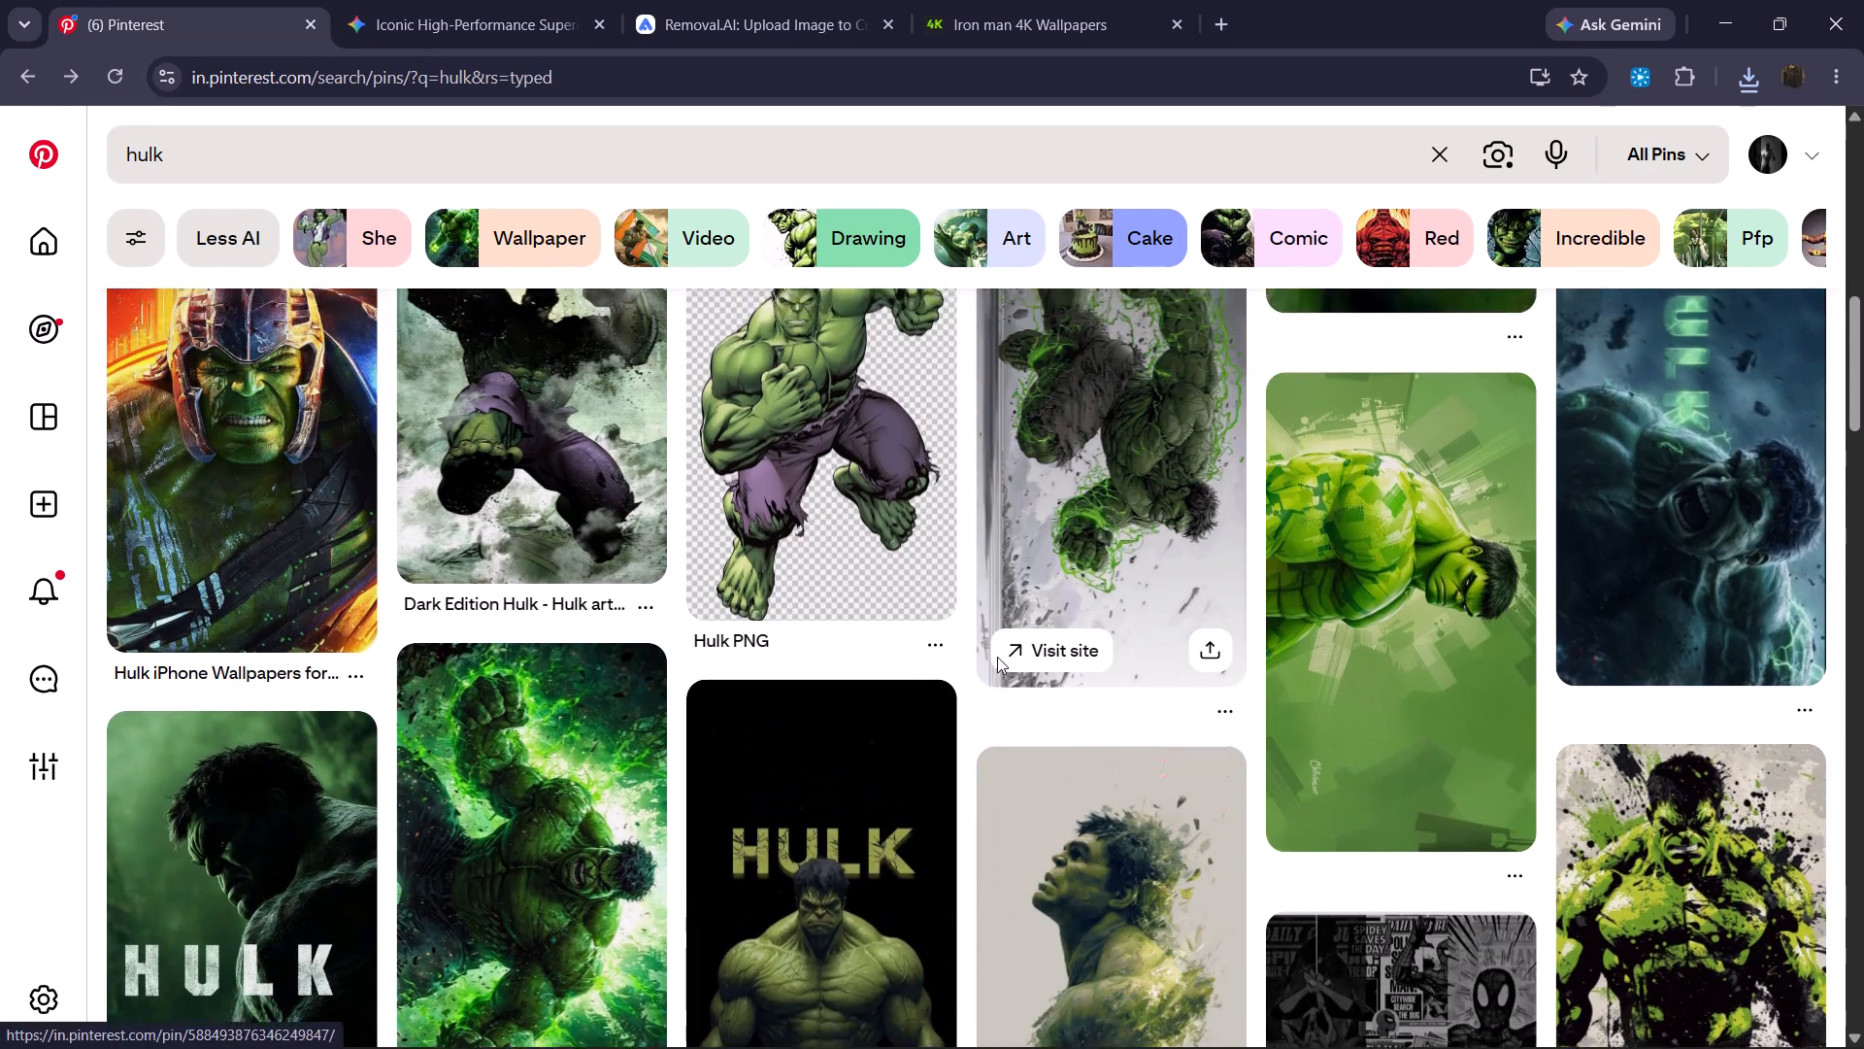
pyautogui.scroll(-4, 997, 657)
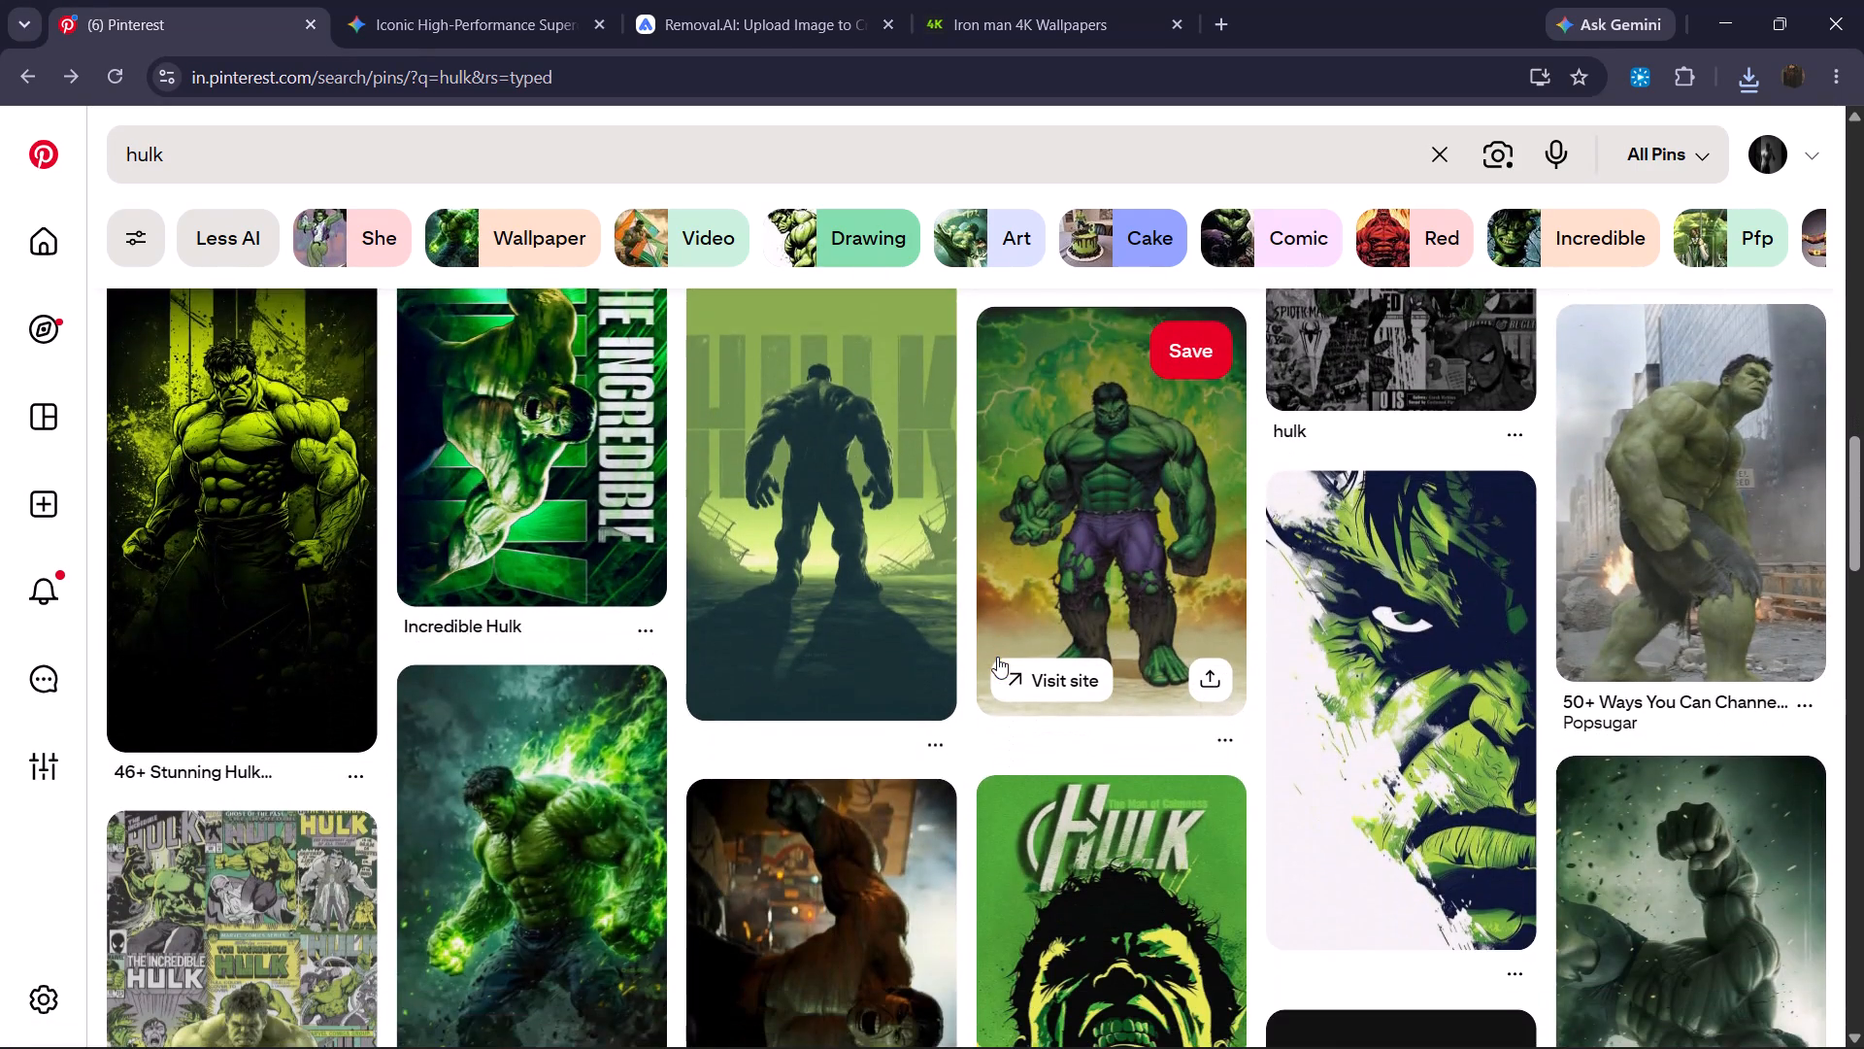
pyautogui.scroll(-2, 997, 657)
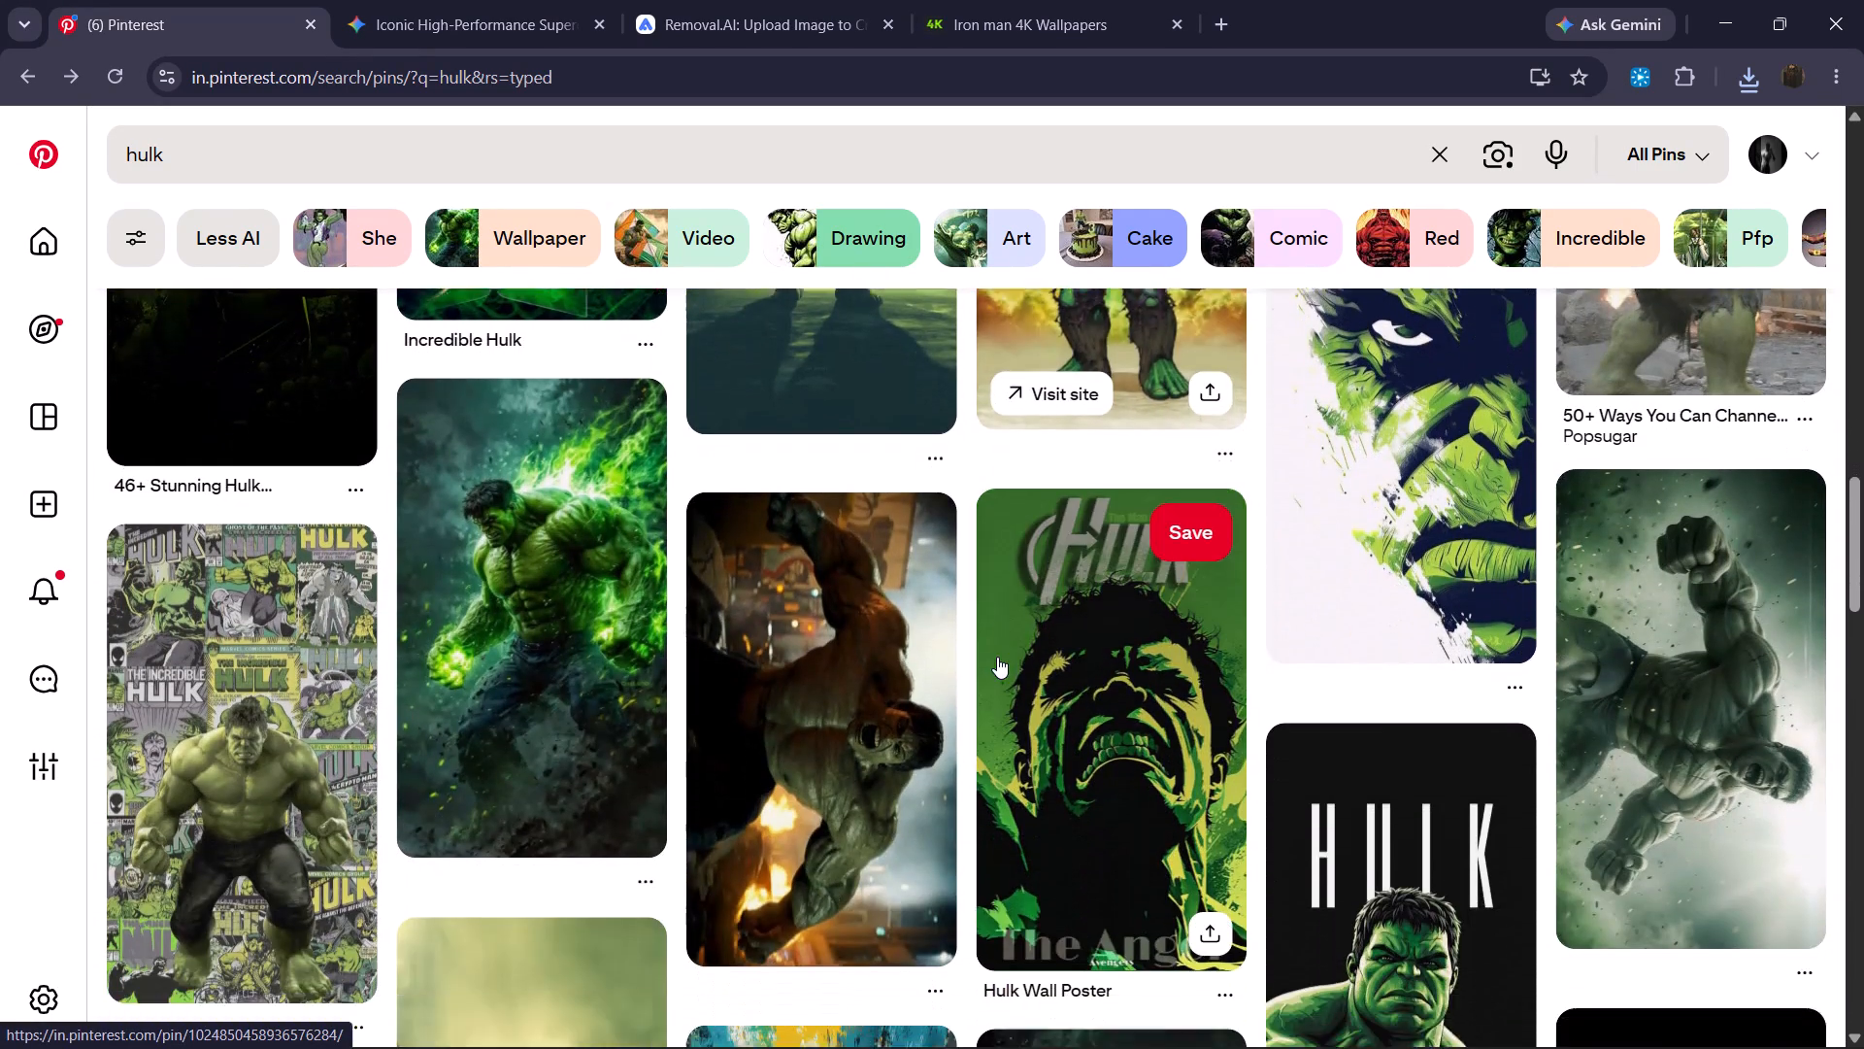
pyautogui.scroll(-5, 997, 657)
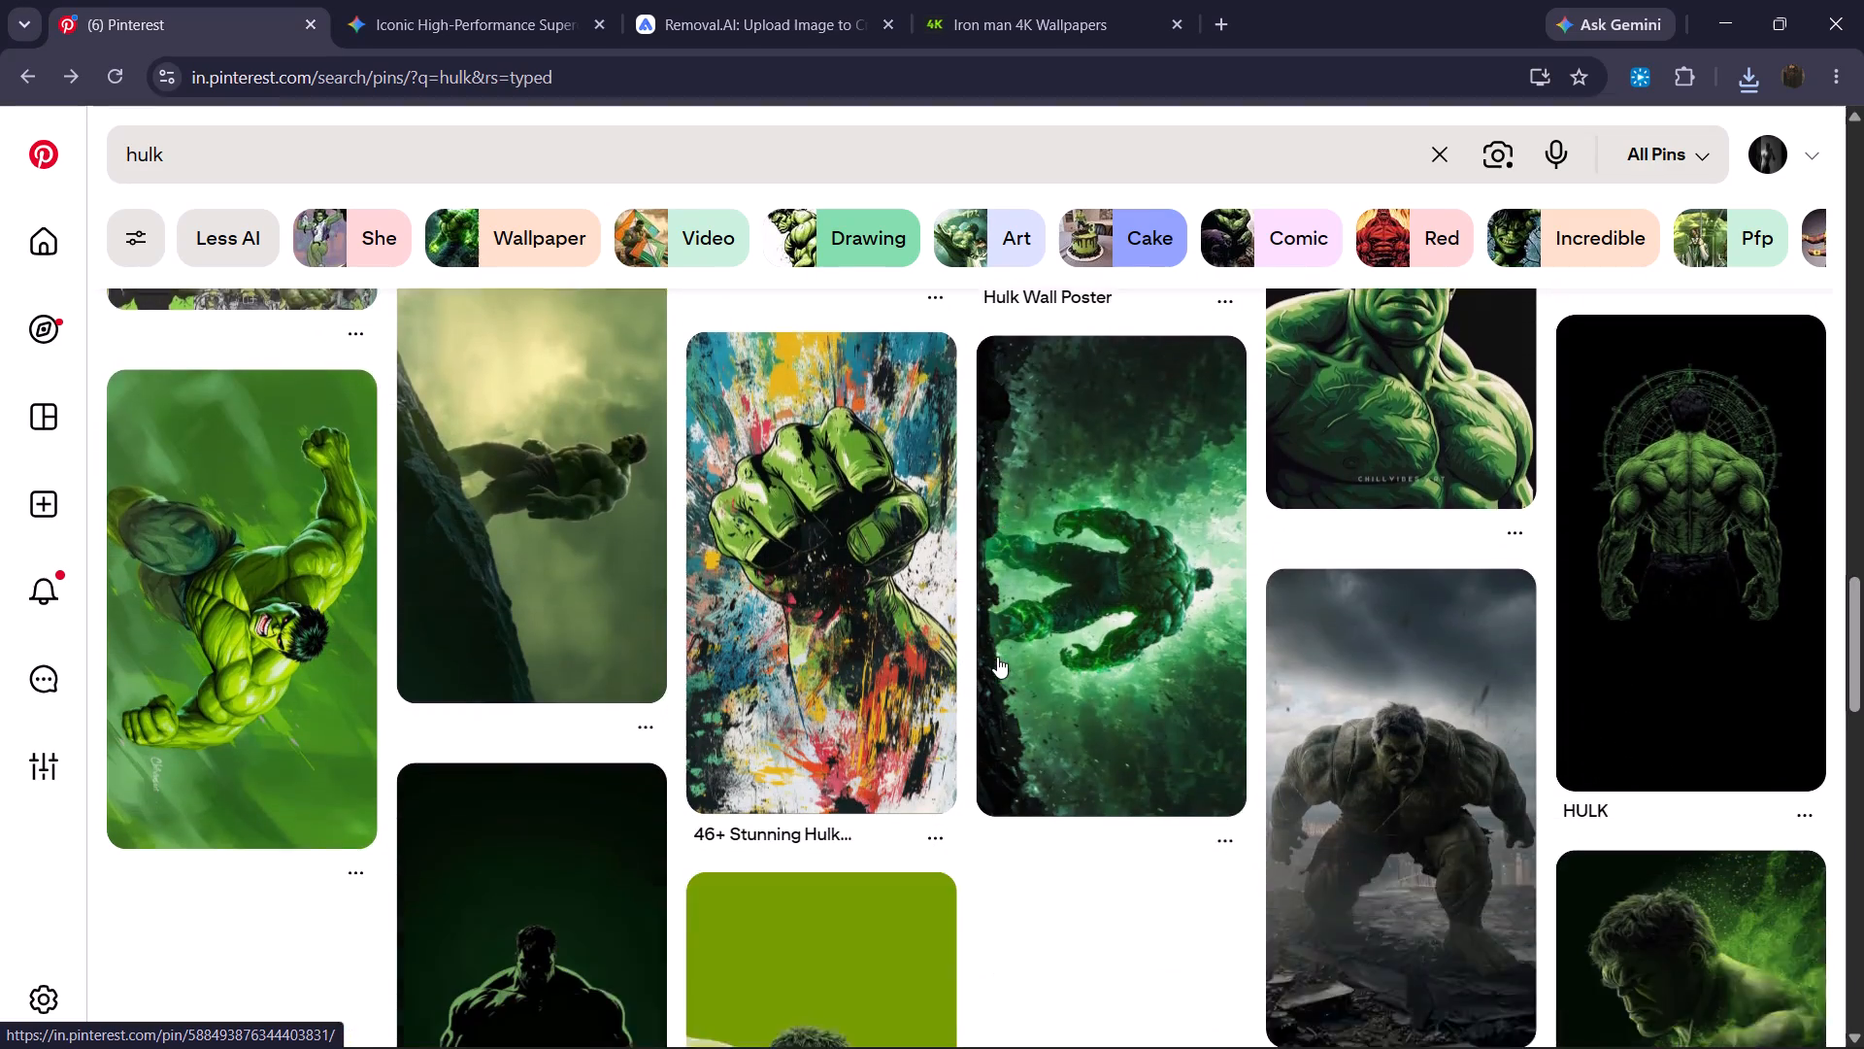
pyautogui.scroll(-2, 997, 657)
pyautogui.scroll(1, 997, 657)
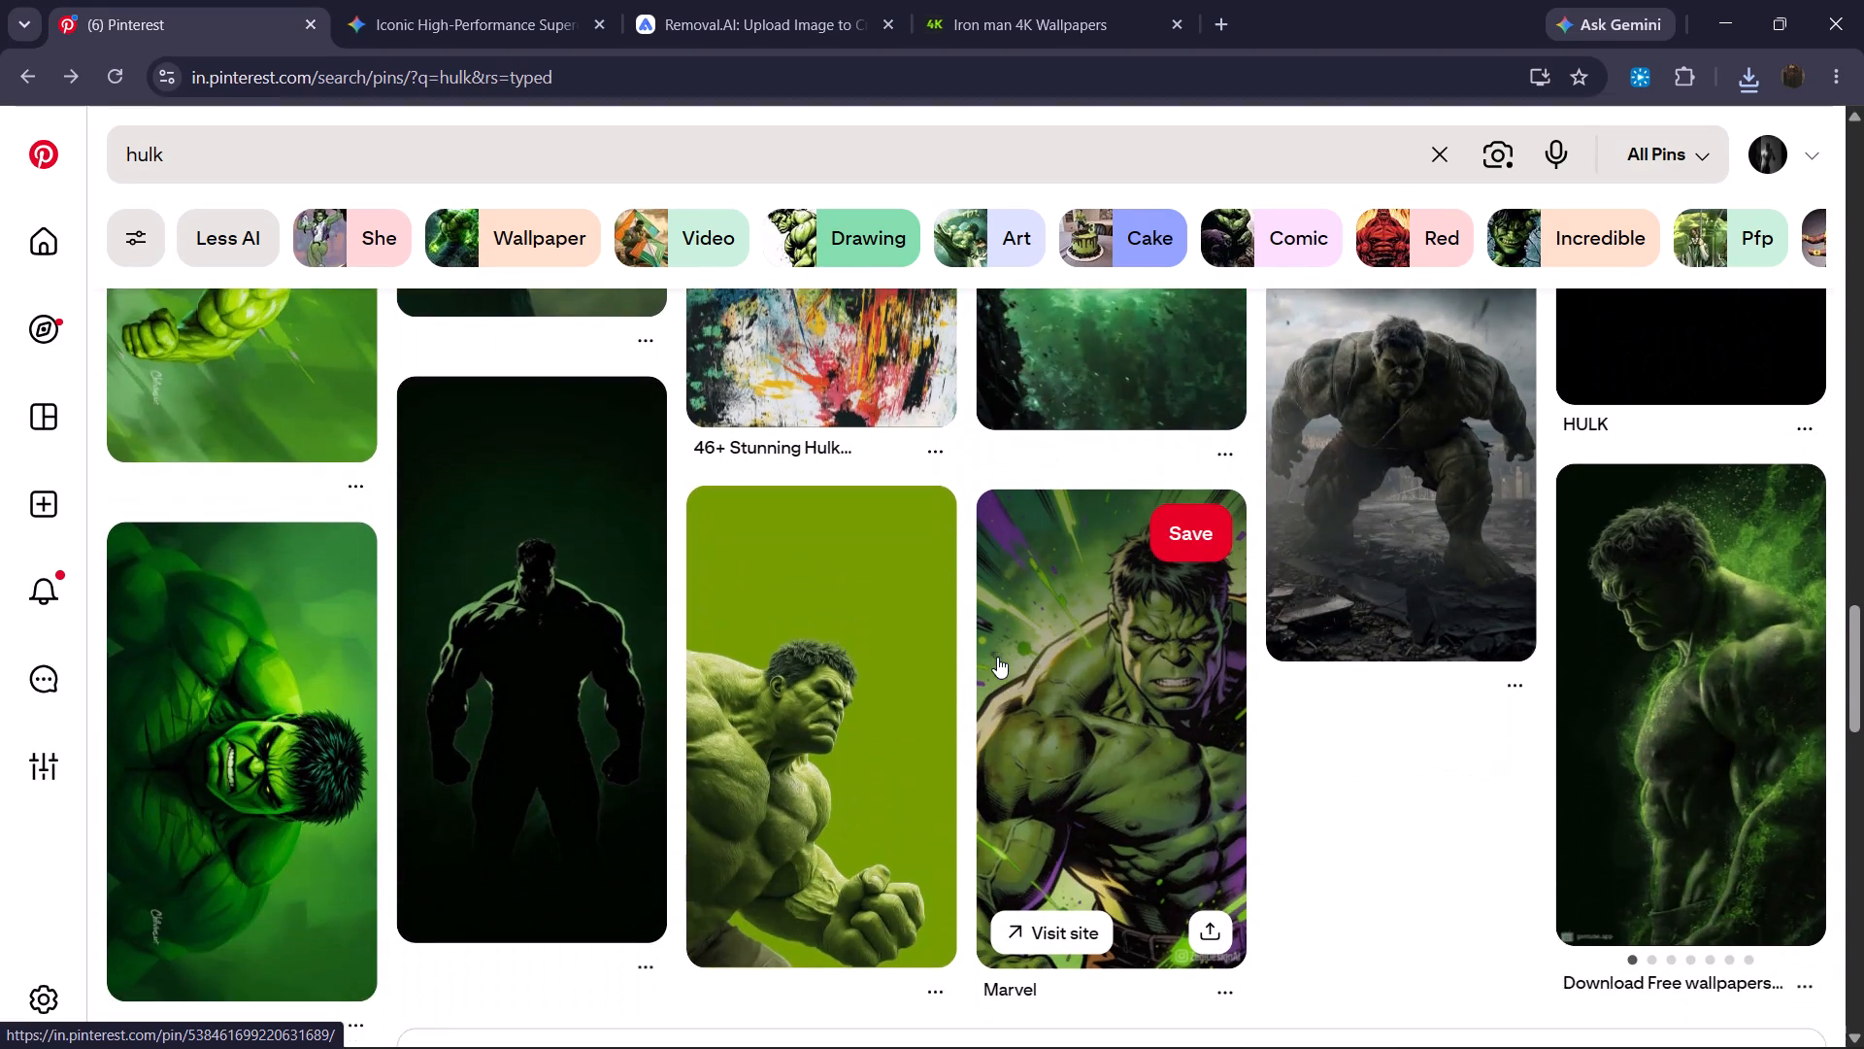
pyautogui.scroll(10, 997, 657)
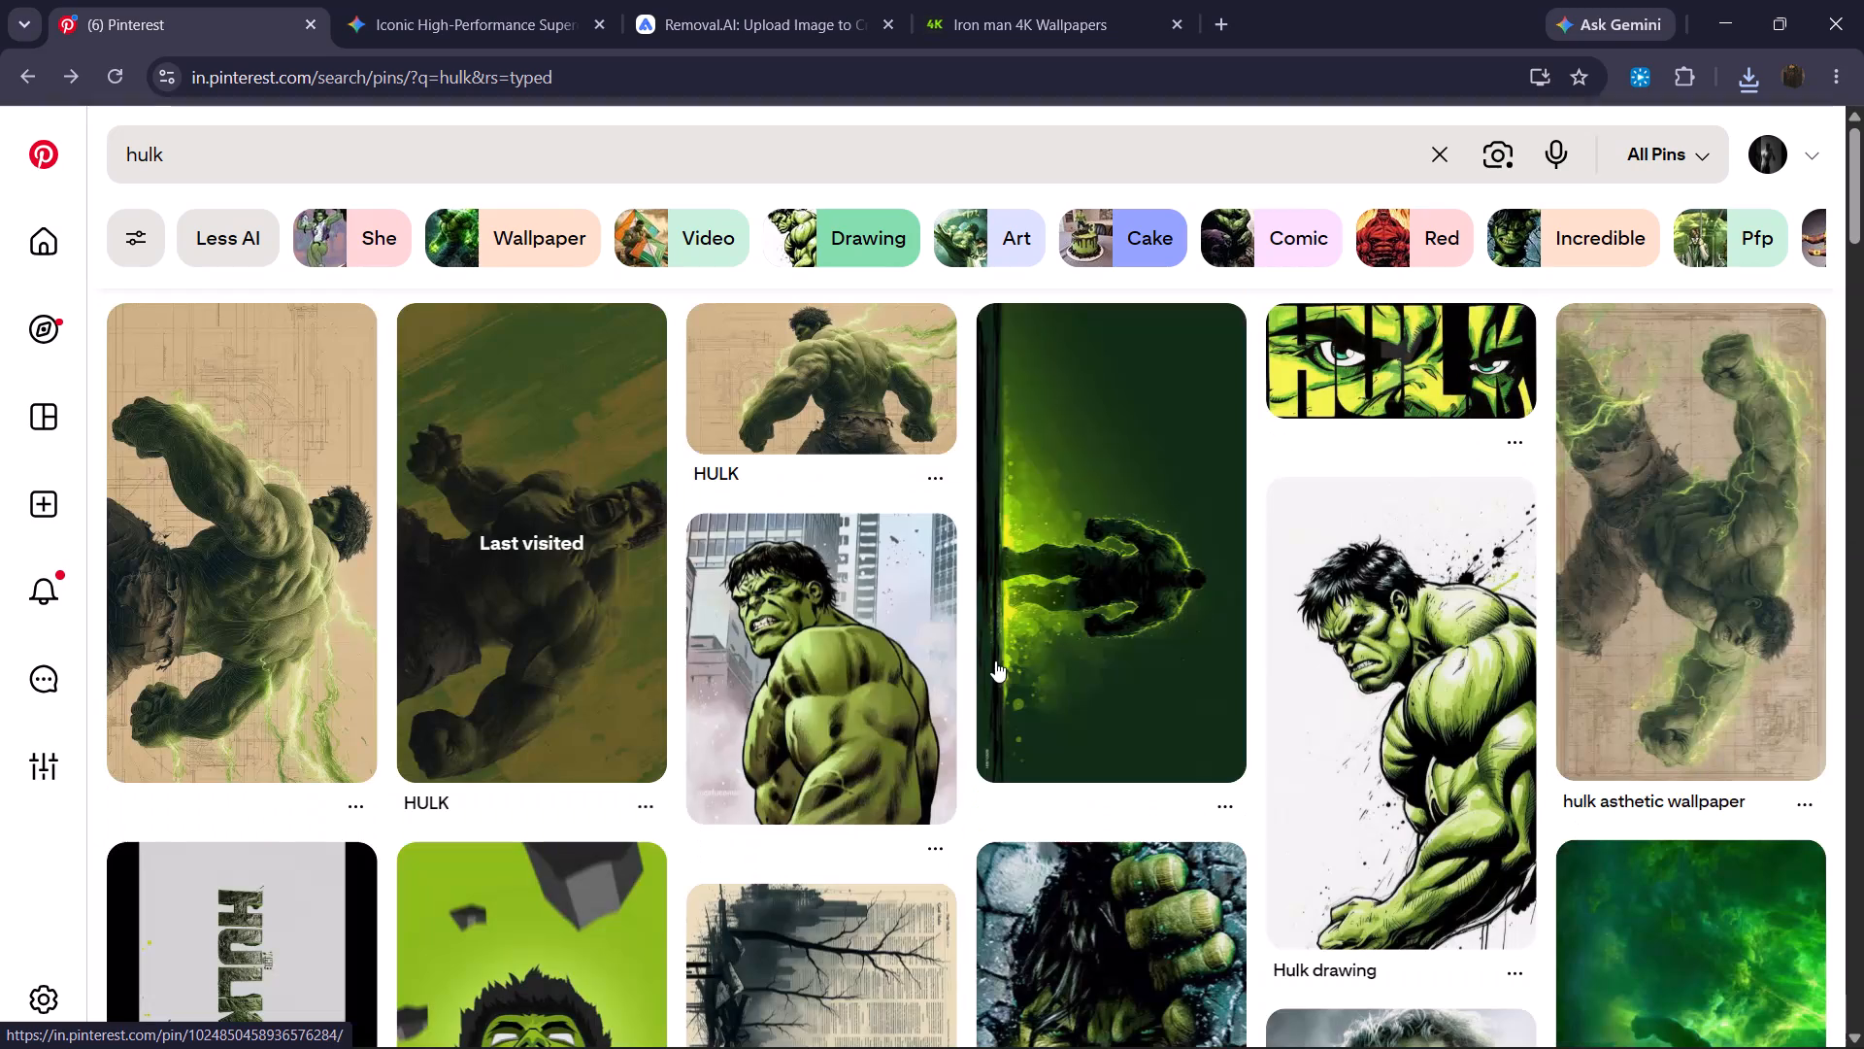
pyautogui.scroll(-3, 1005, 577)
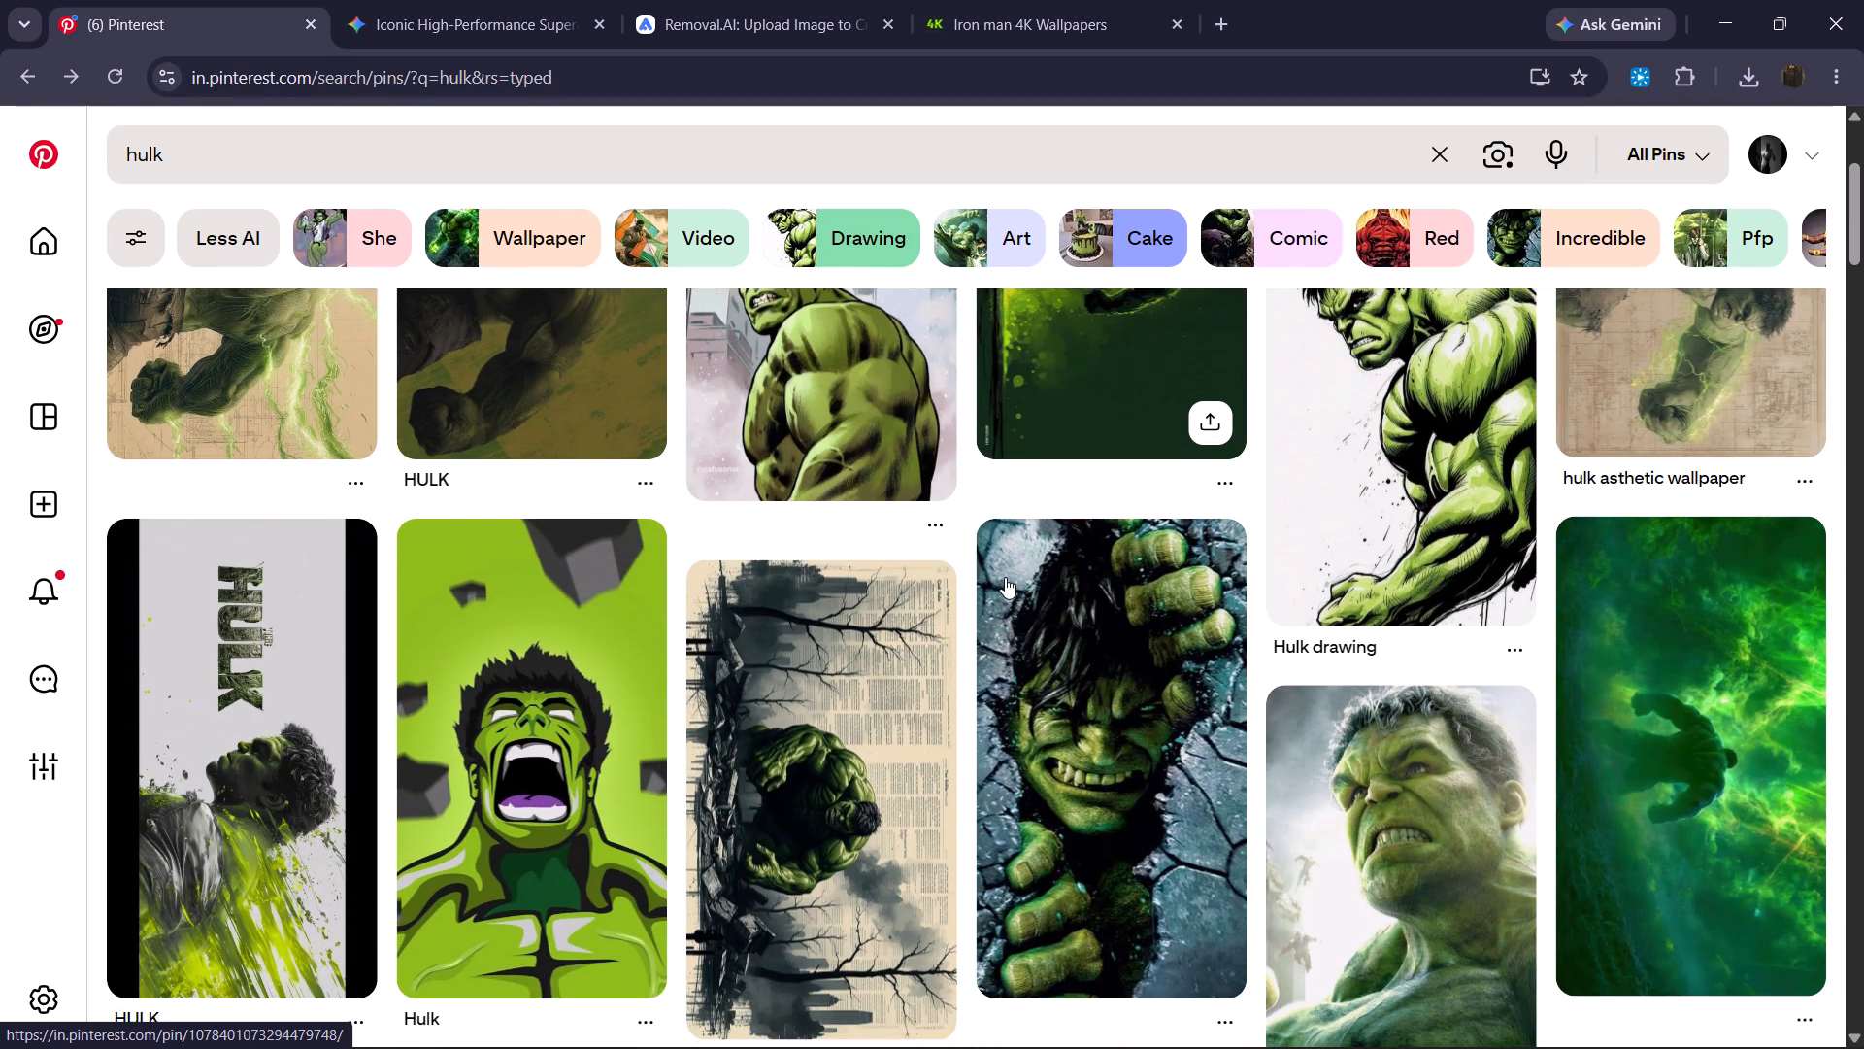
pyautogui.scroll(-3, 1005, 577)
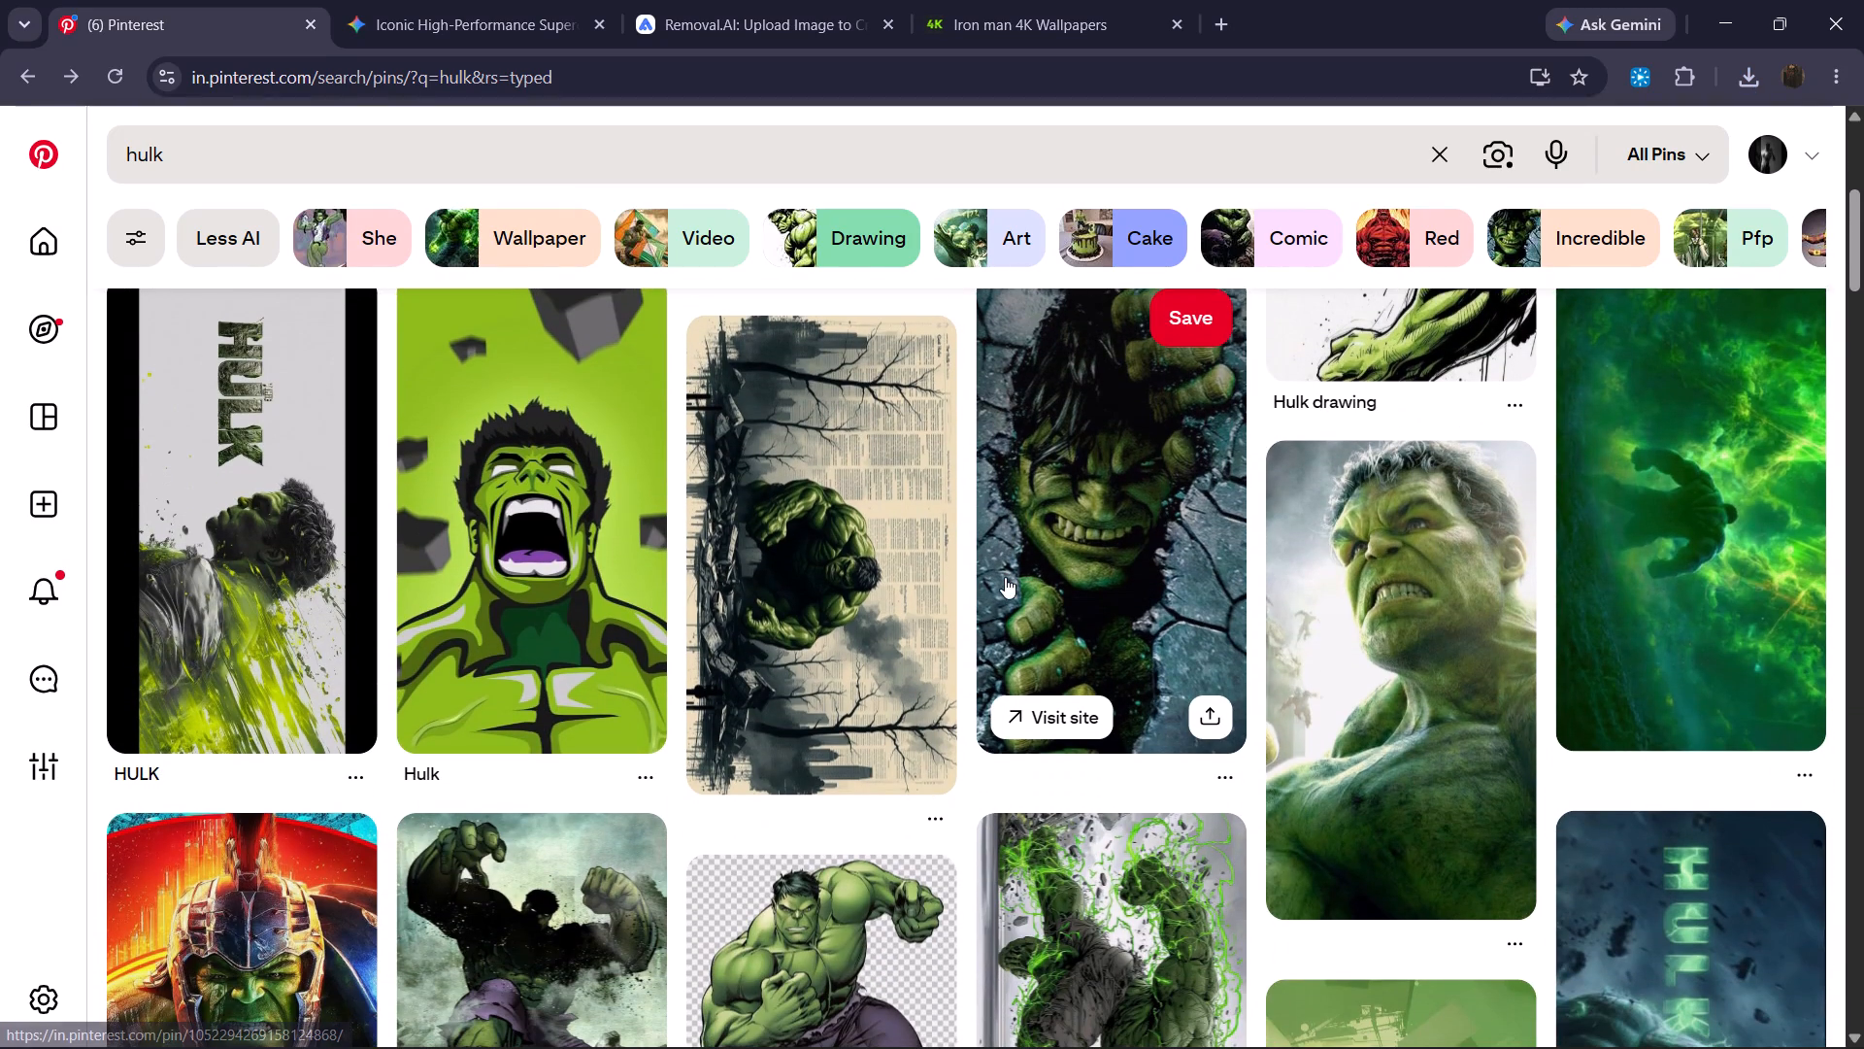
pyautogui.scroll(-1, 1005, 577)
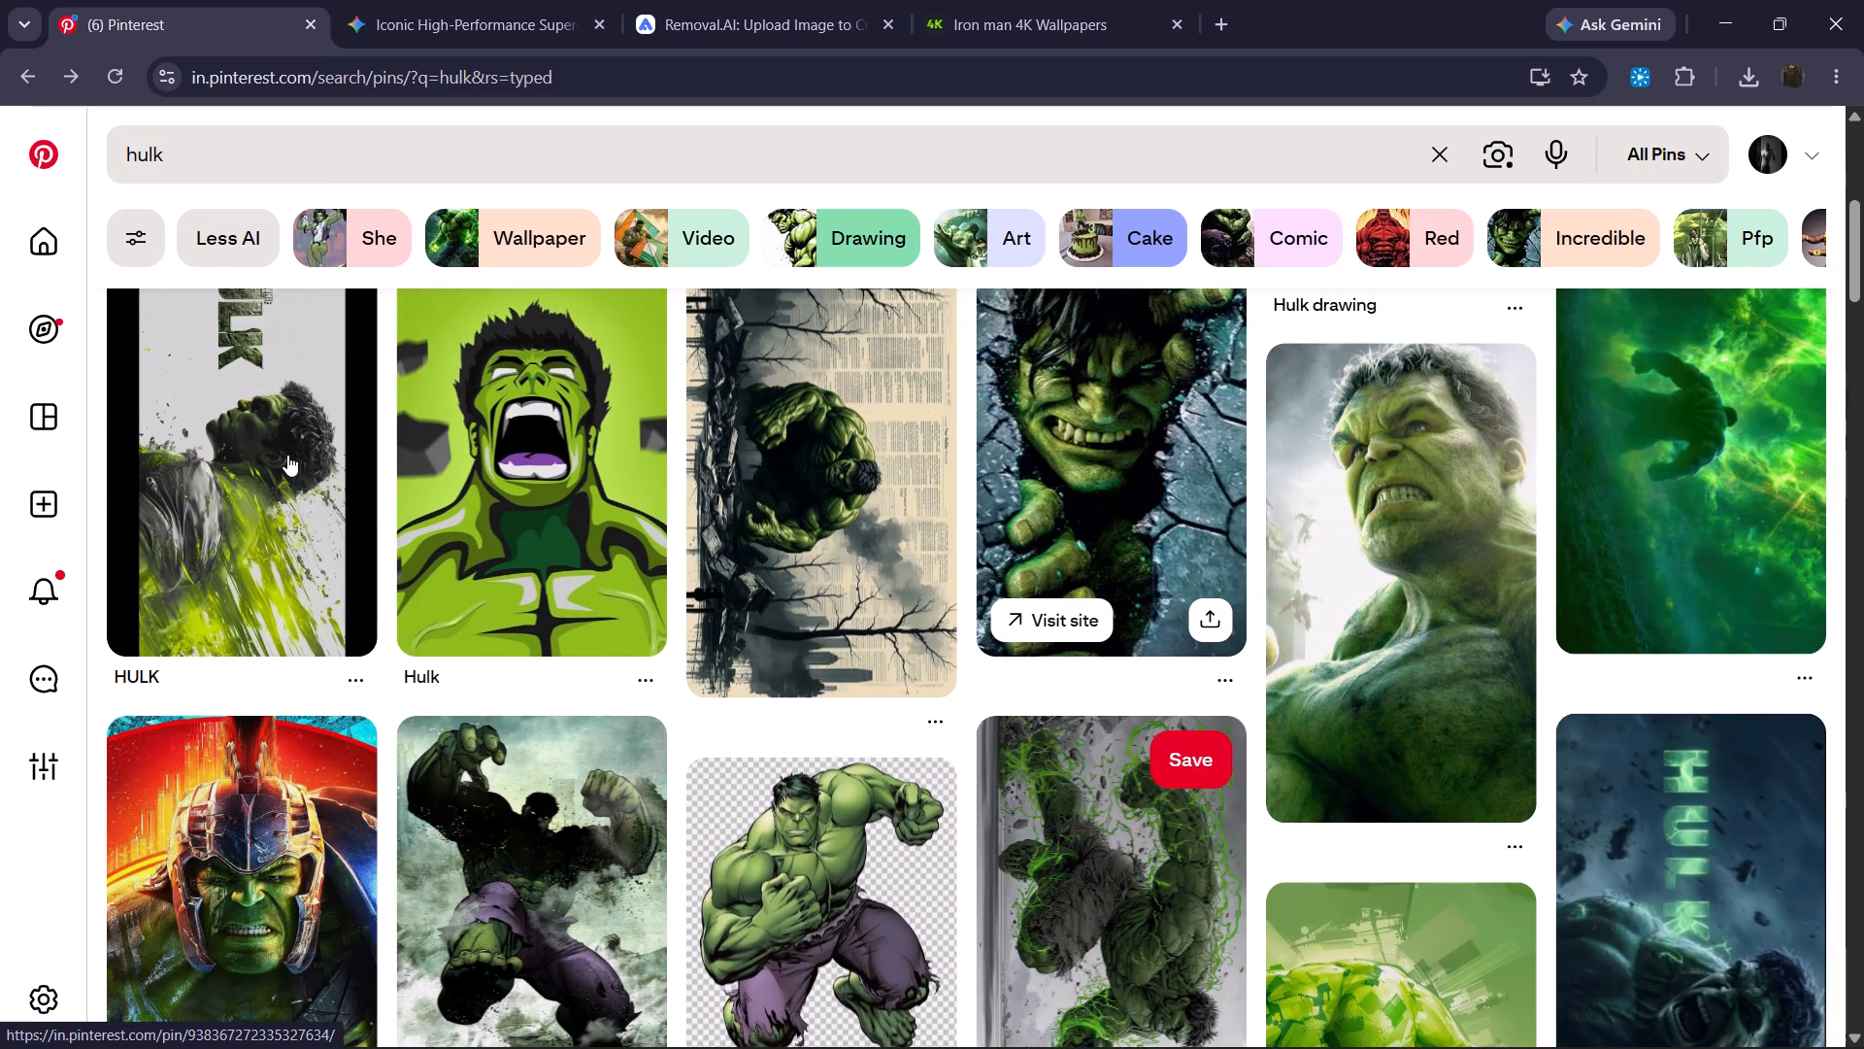
# Open the HULK pin with the green paint-splash side profile, examine its related pins, and return to the search results.
pyautogui.click(287, 455)
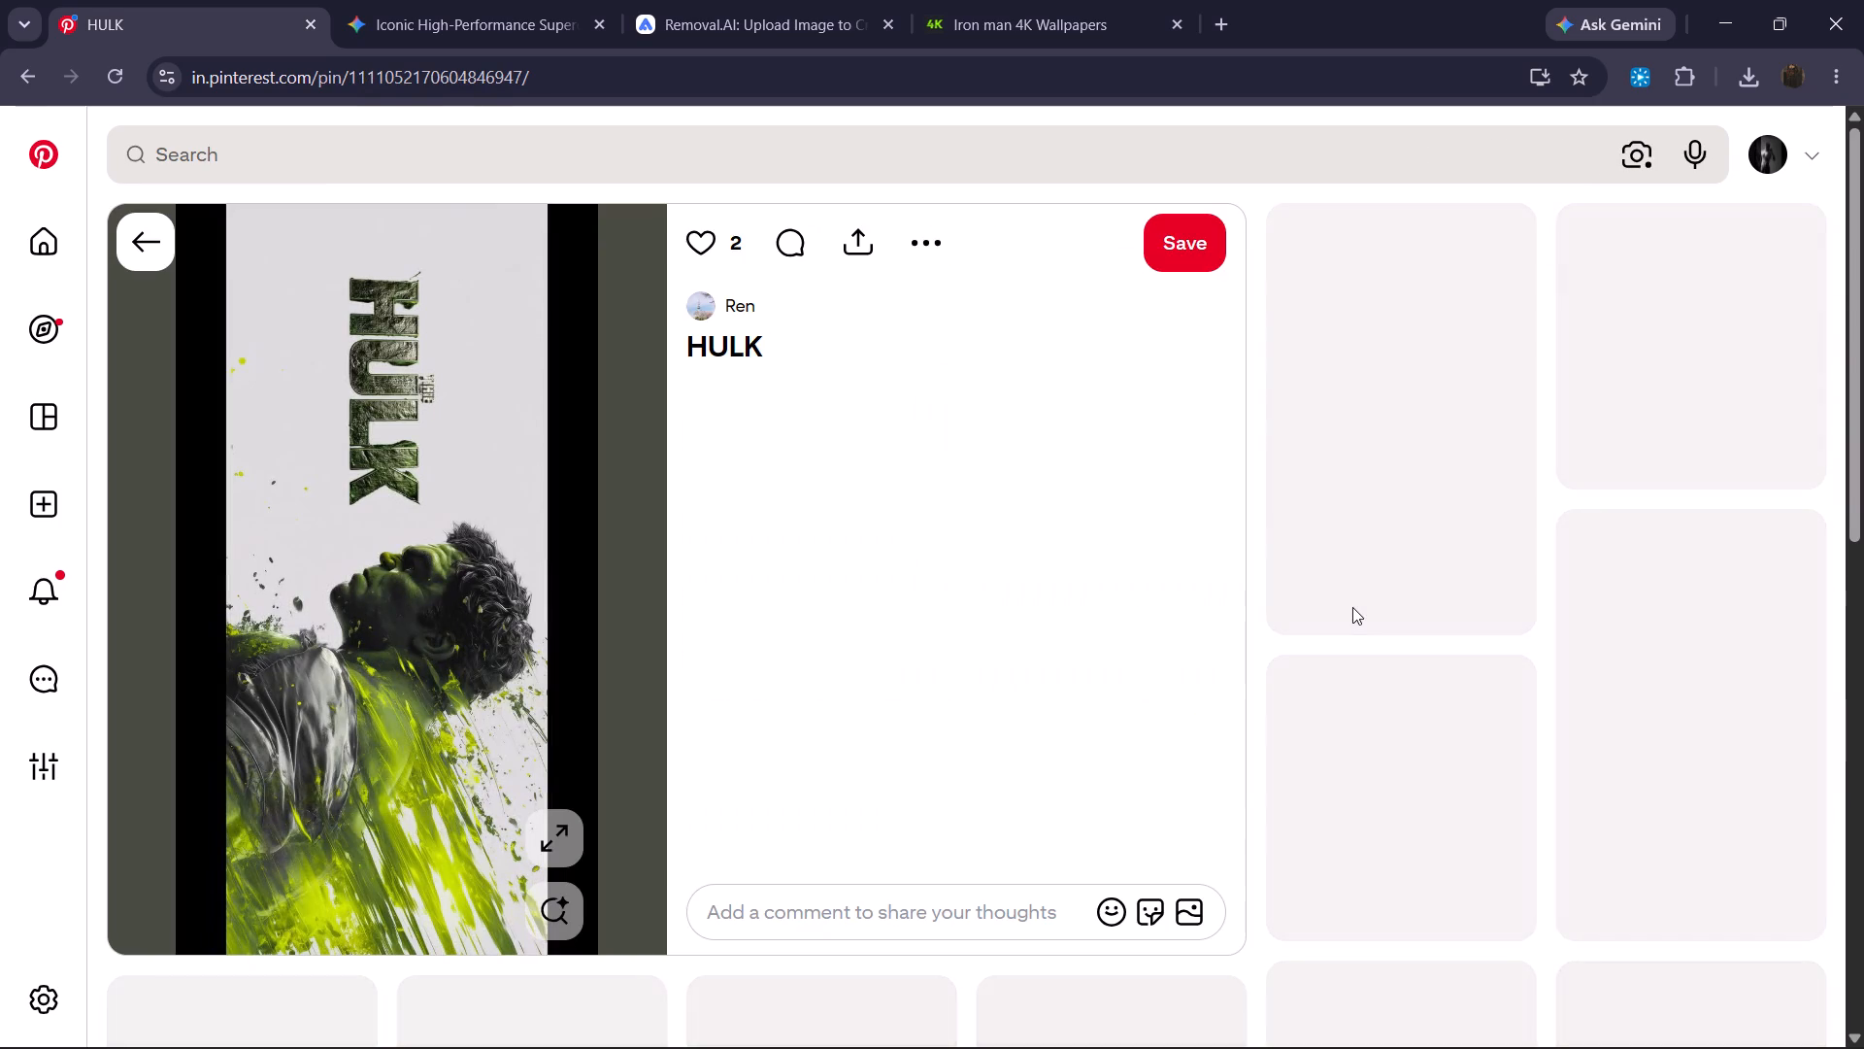
pyautogui.scroll(-2, 1352, 607)
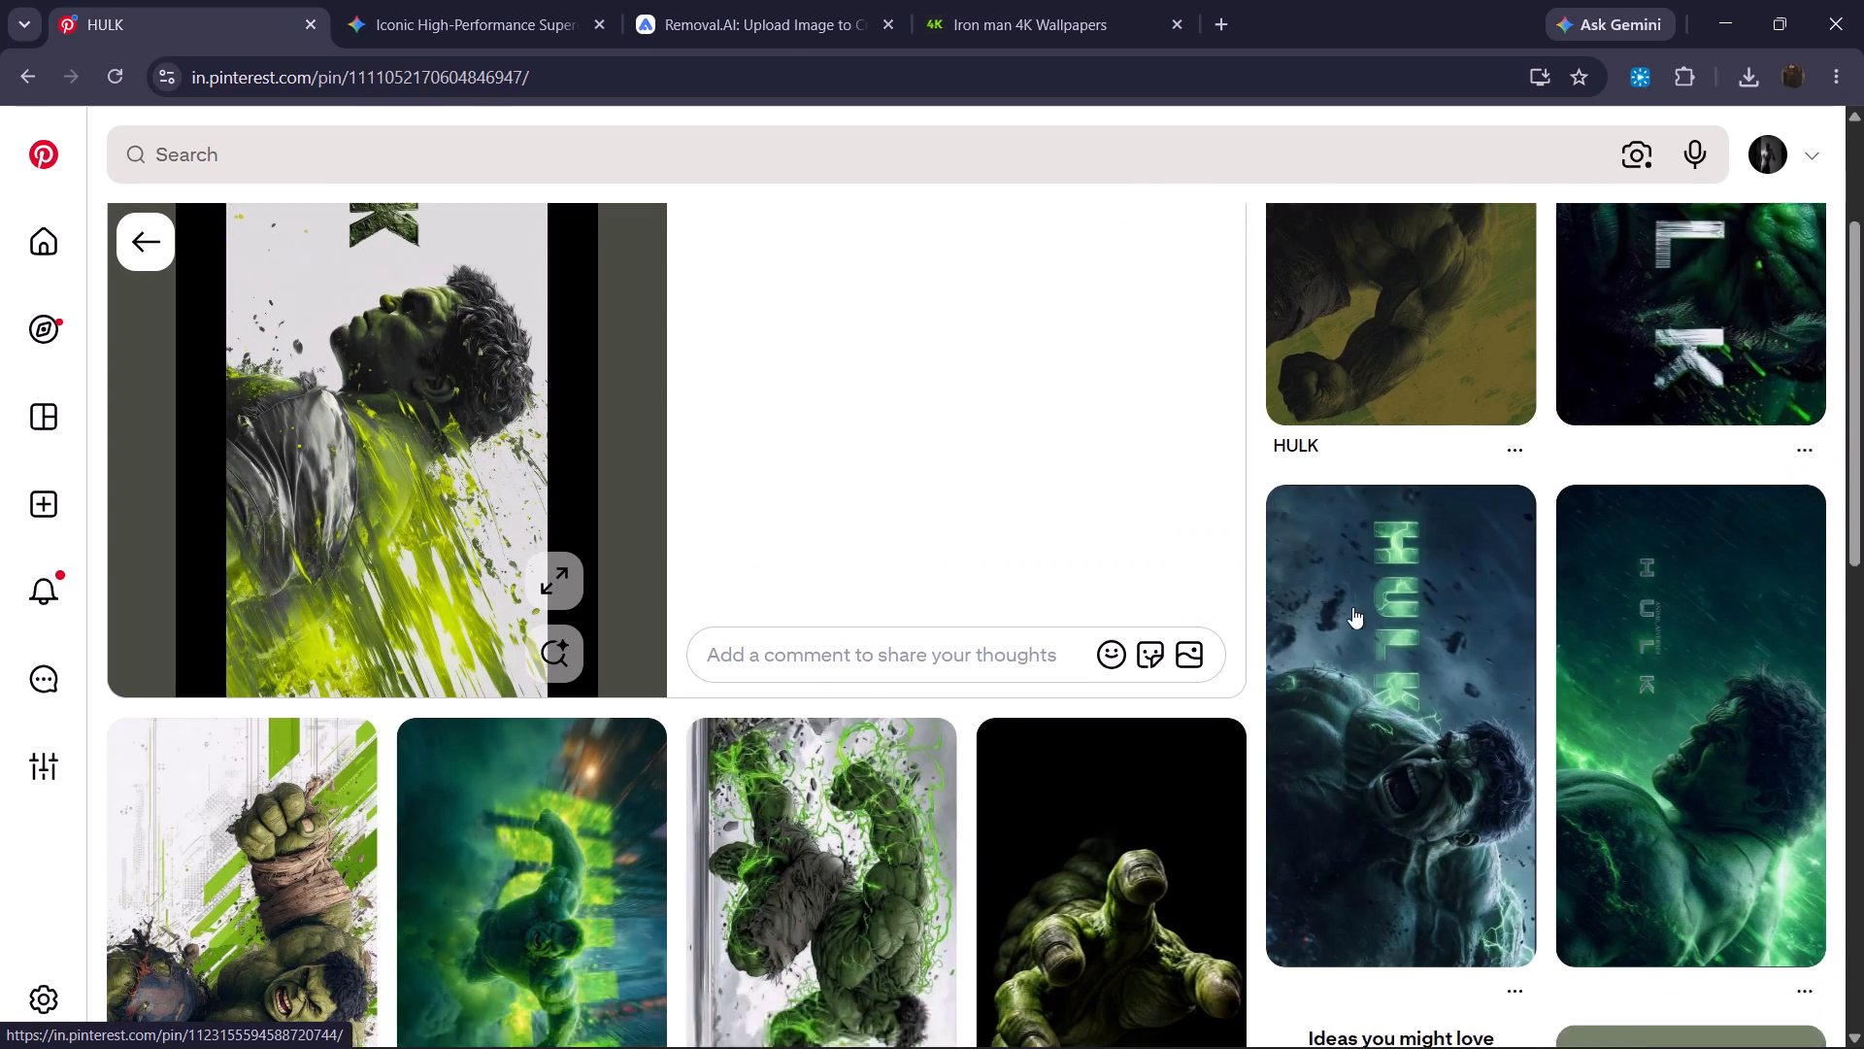
pyautogui.scroll(-6, 1352, 607)
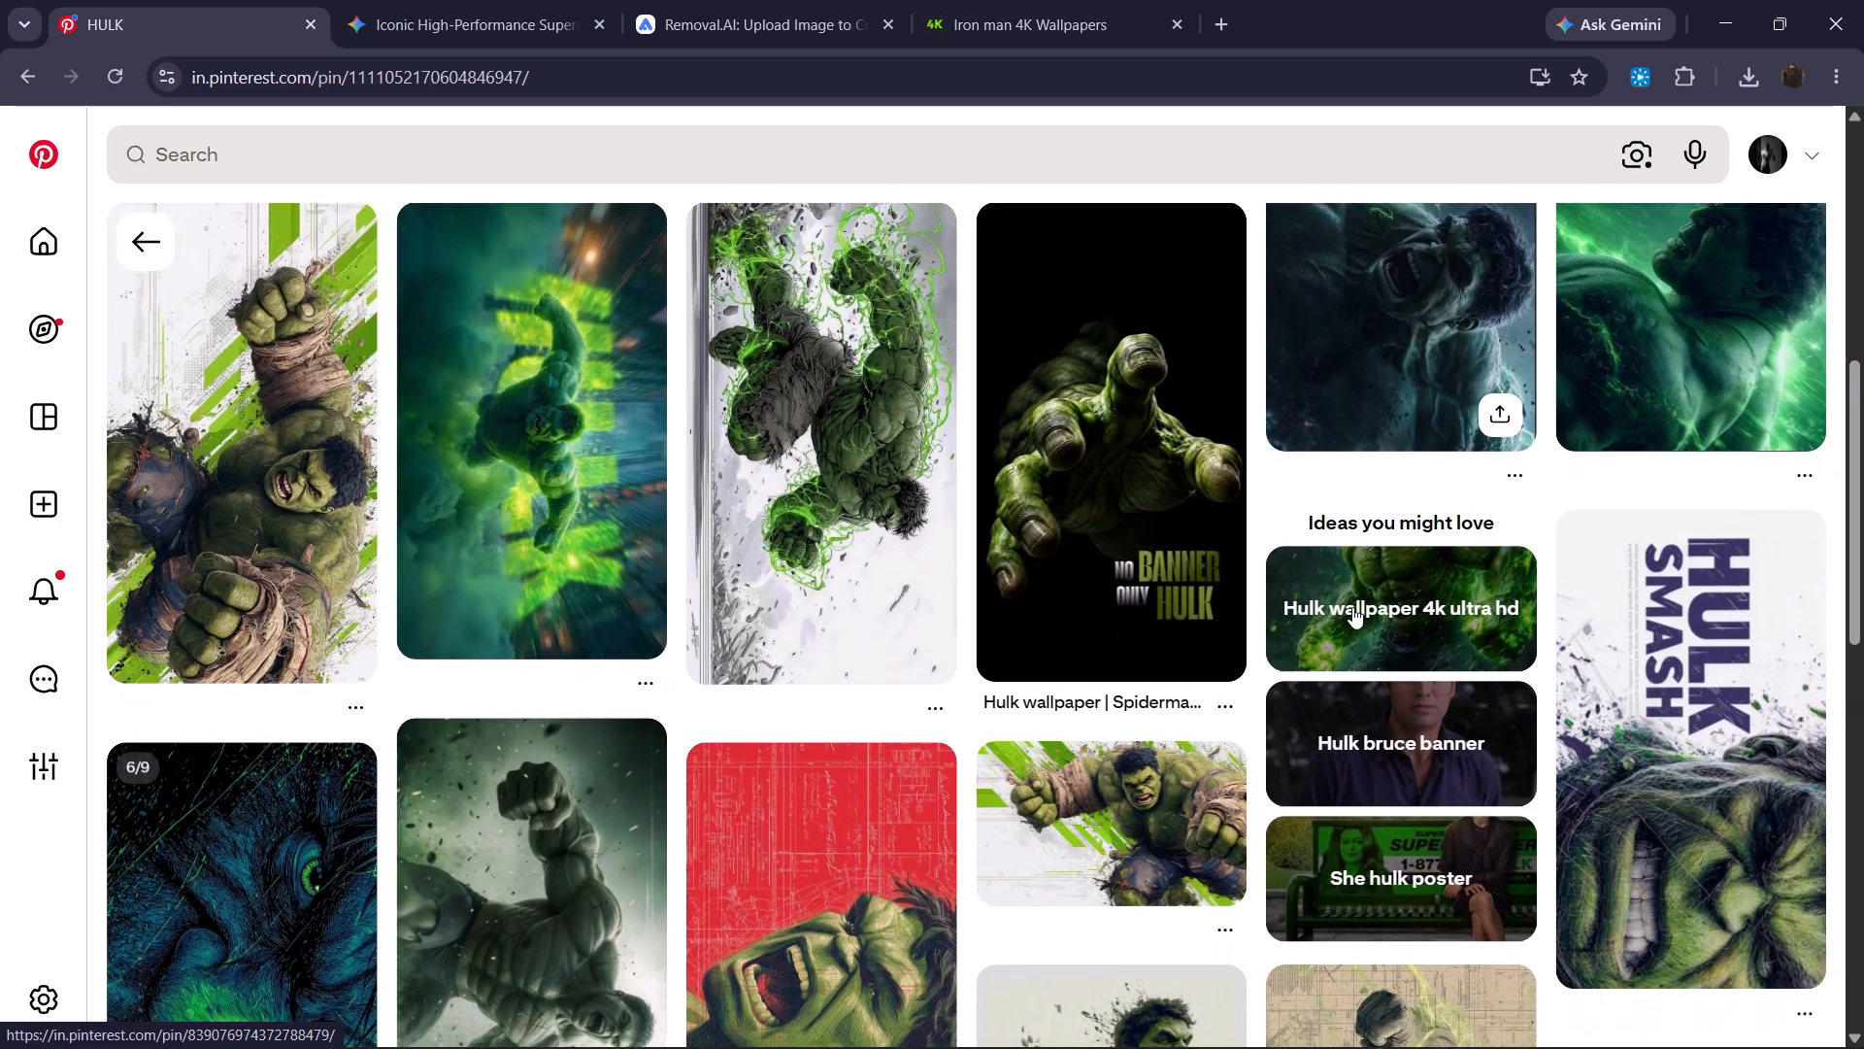
pyautogui.scroll(-1, 1352, 607)
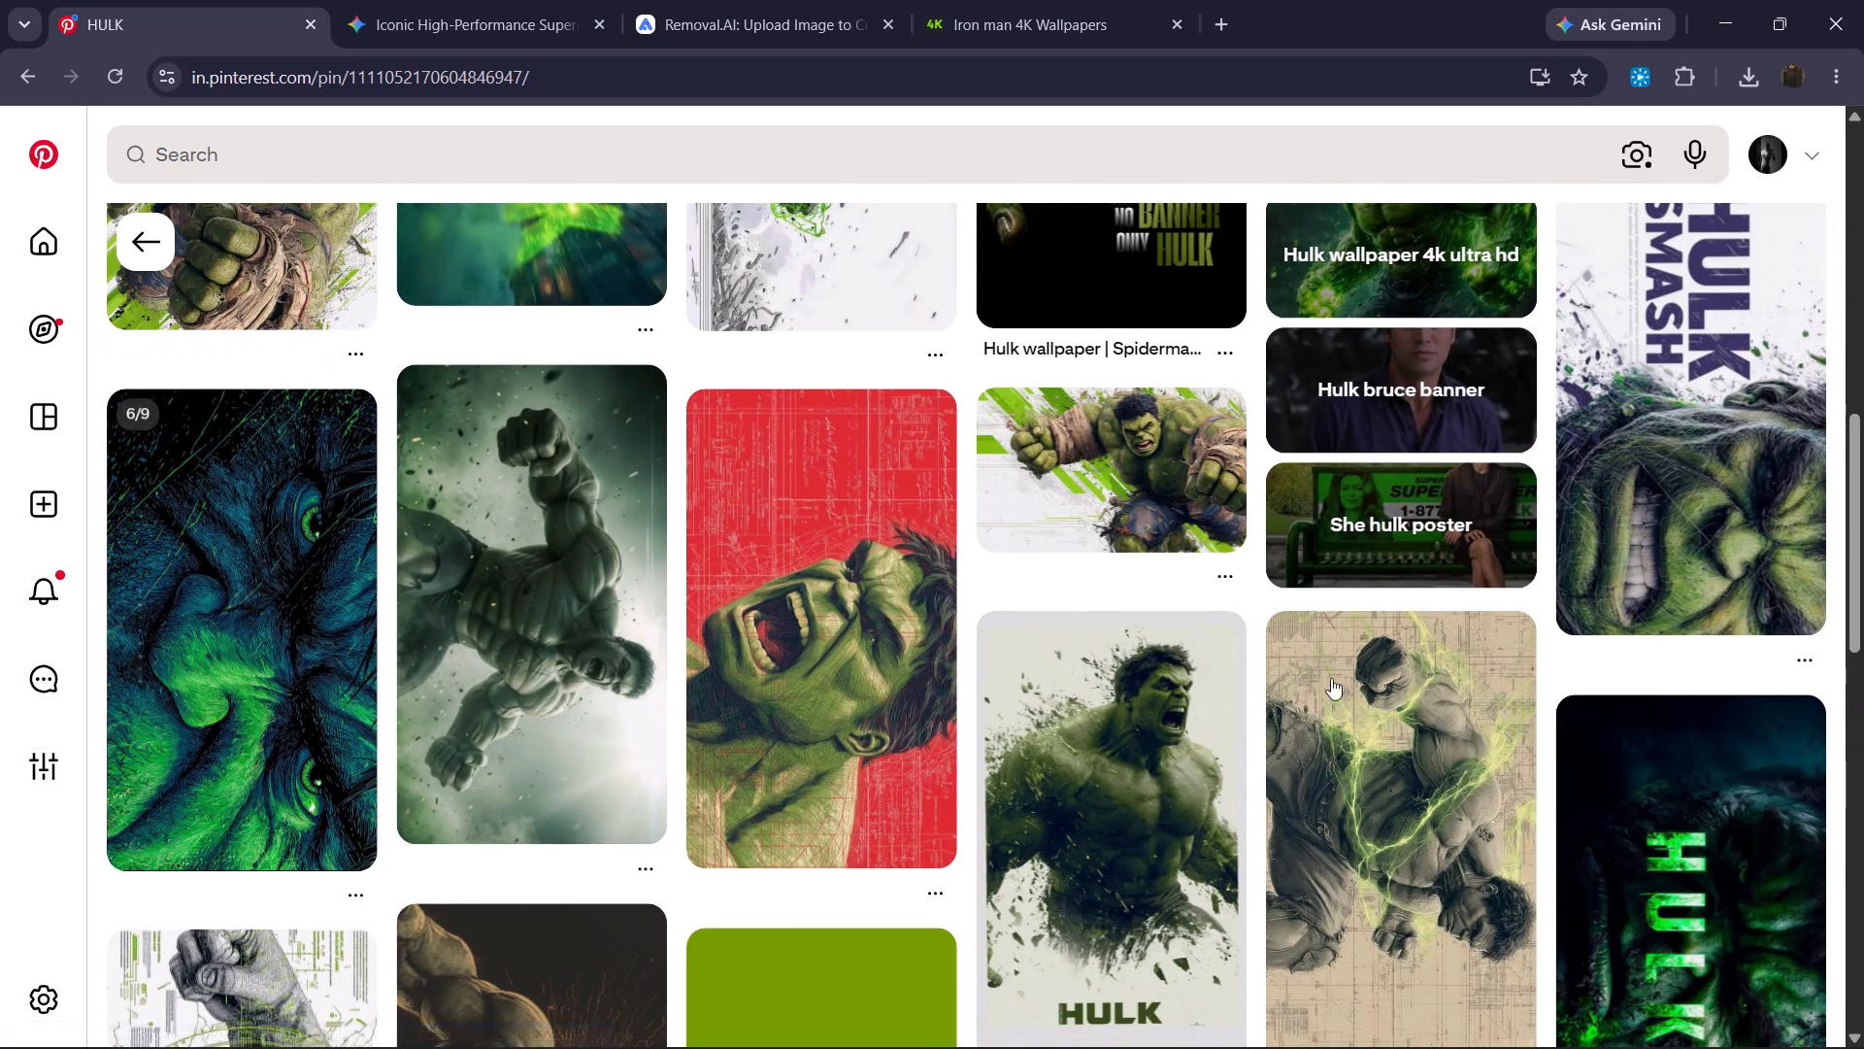
pyautogui.scroll(-2, 1132, 796)
pyautogui.hscroll(7, 1132, 796)
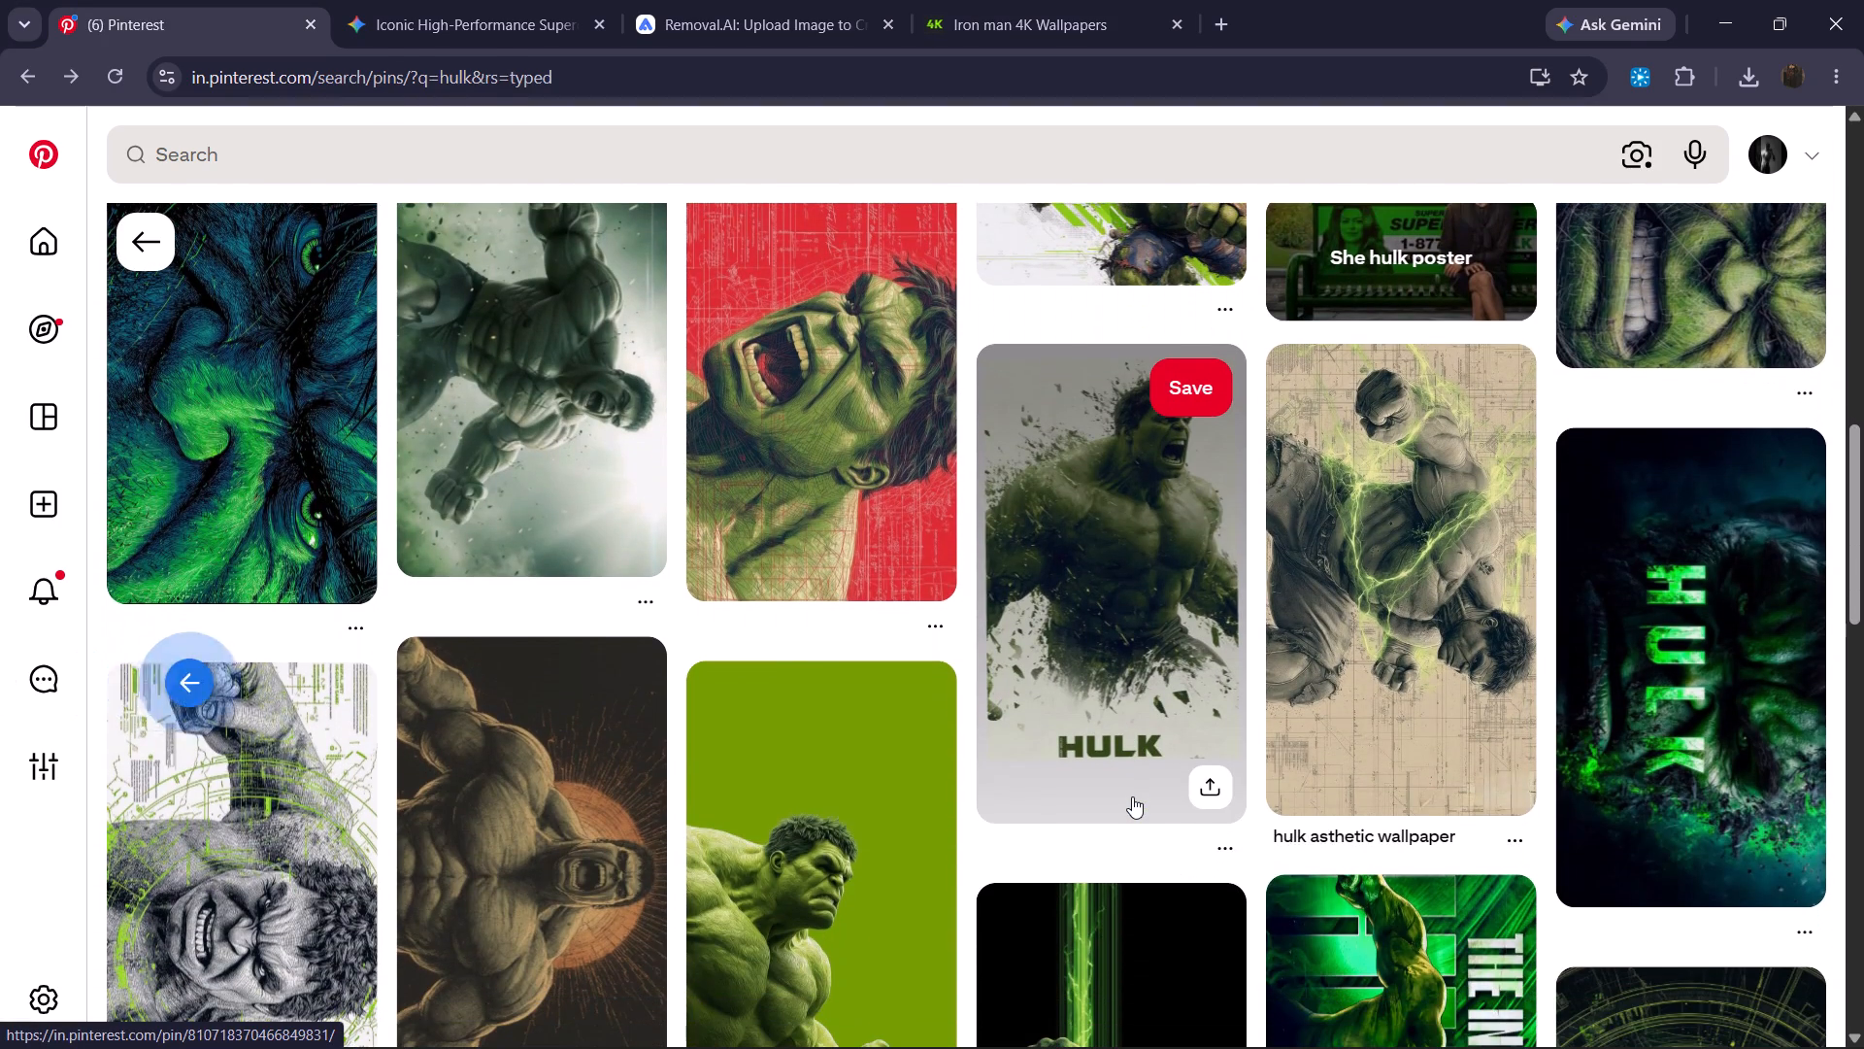
# Look through the "hulk" search results, down past the related searches, for a replacement Hulk image.
pyautogui.scroll(-2, 1065, 823)
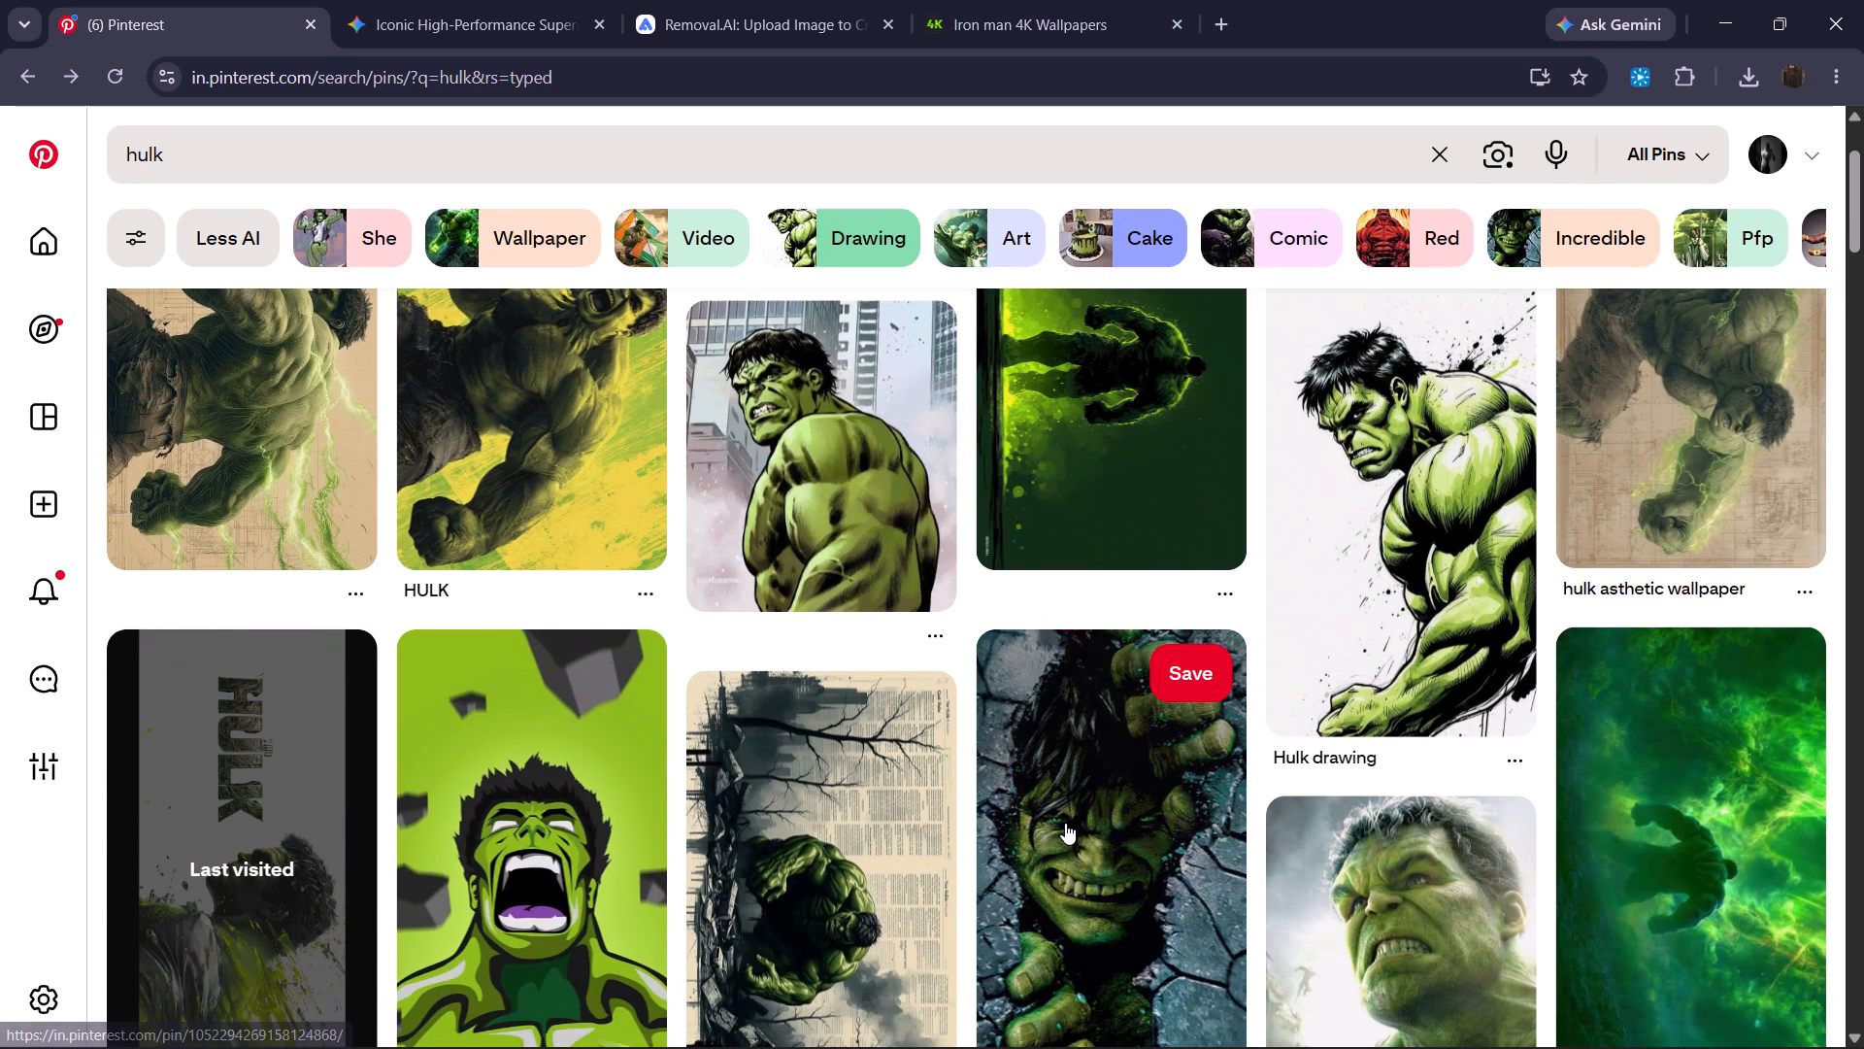
pyautogui.scroll(-3, 1065, 823)
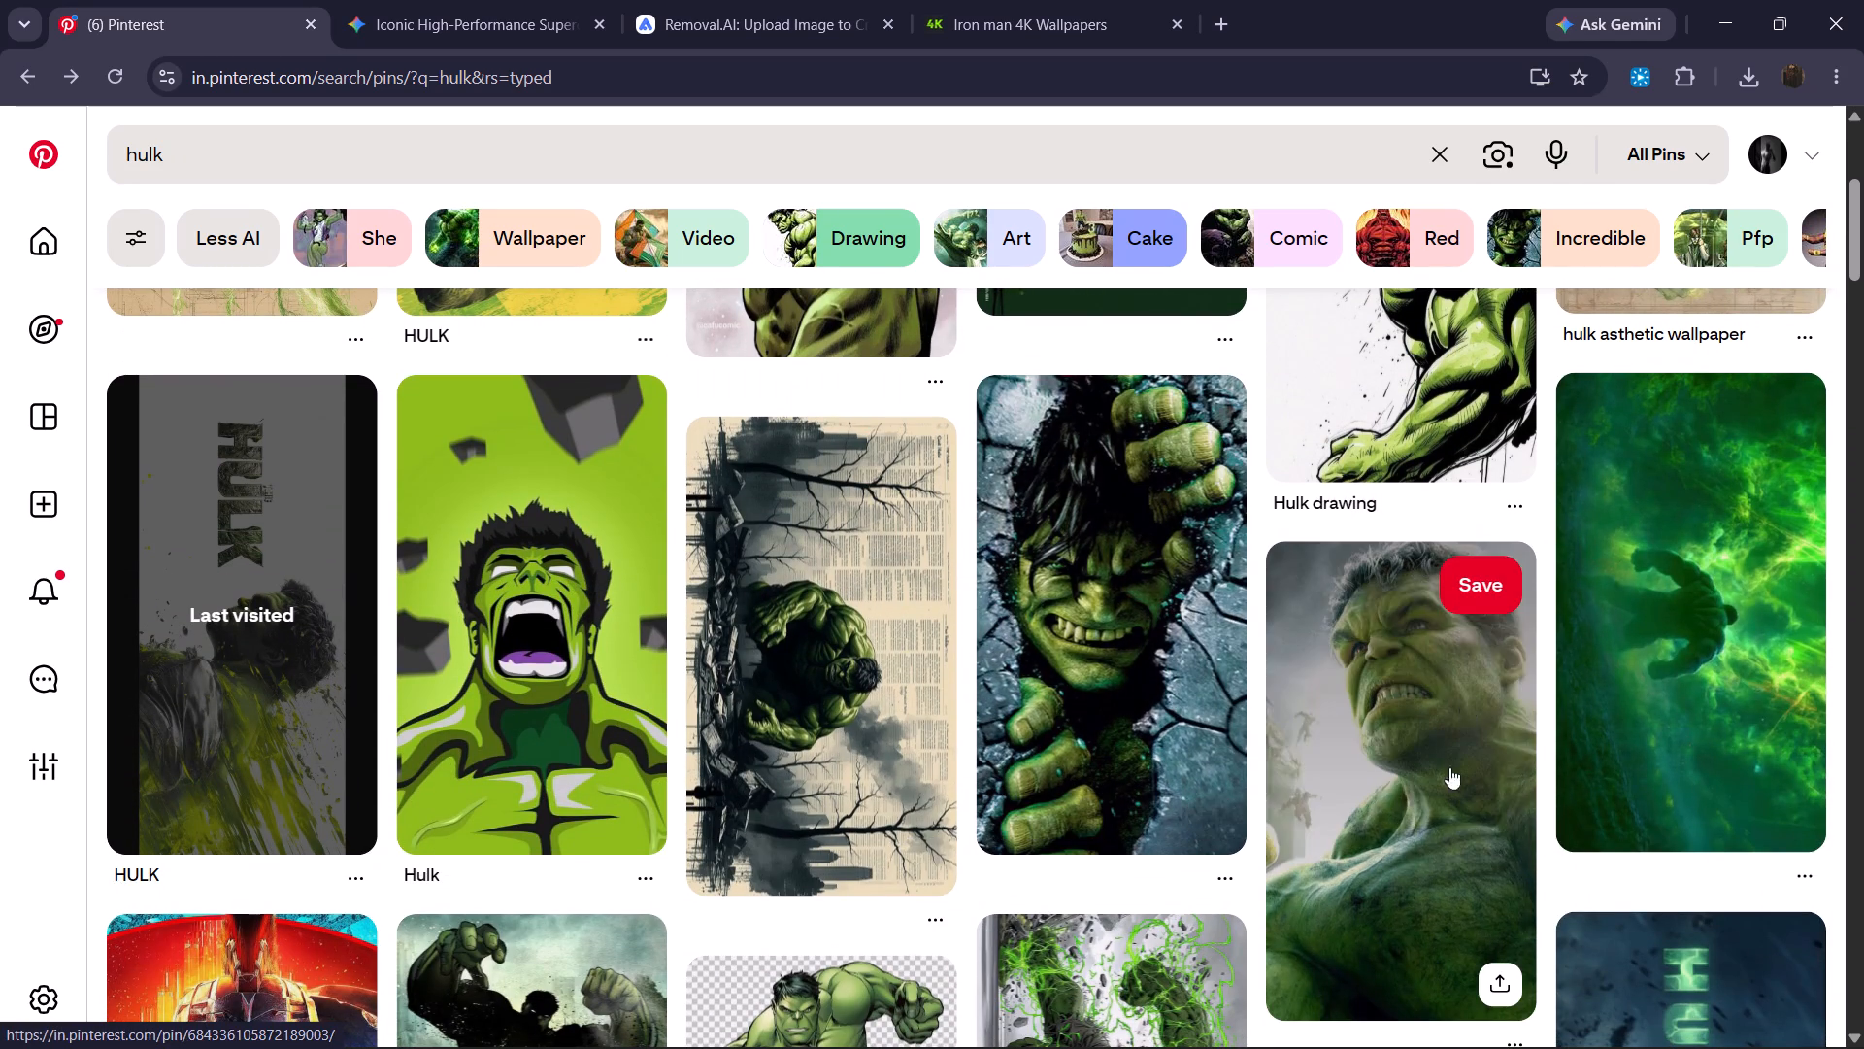
pyautogui.scroll(-3, 970, 666)
pyautogui.scroll(-2, 1126, 833)
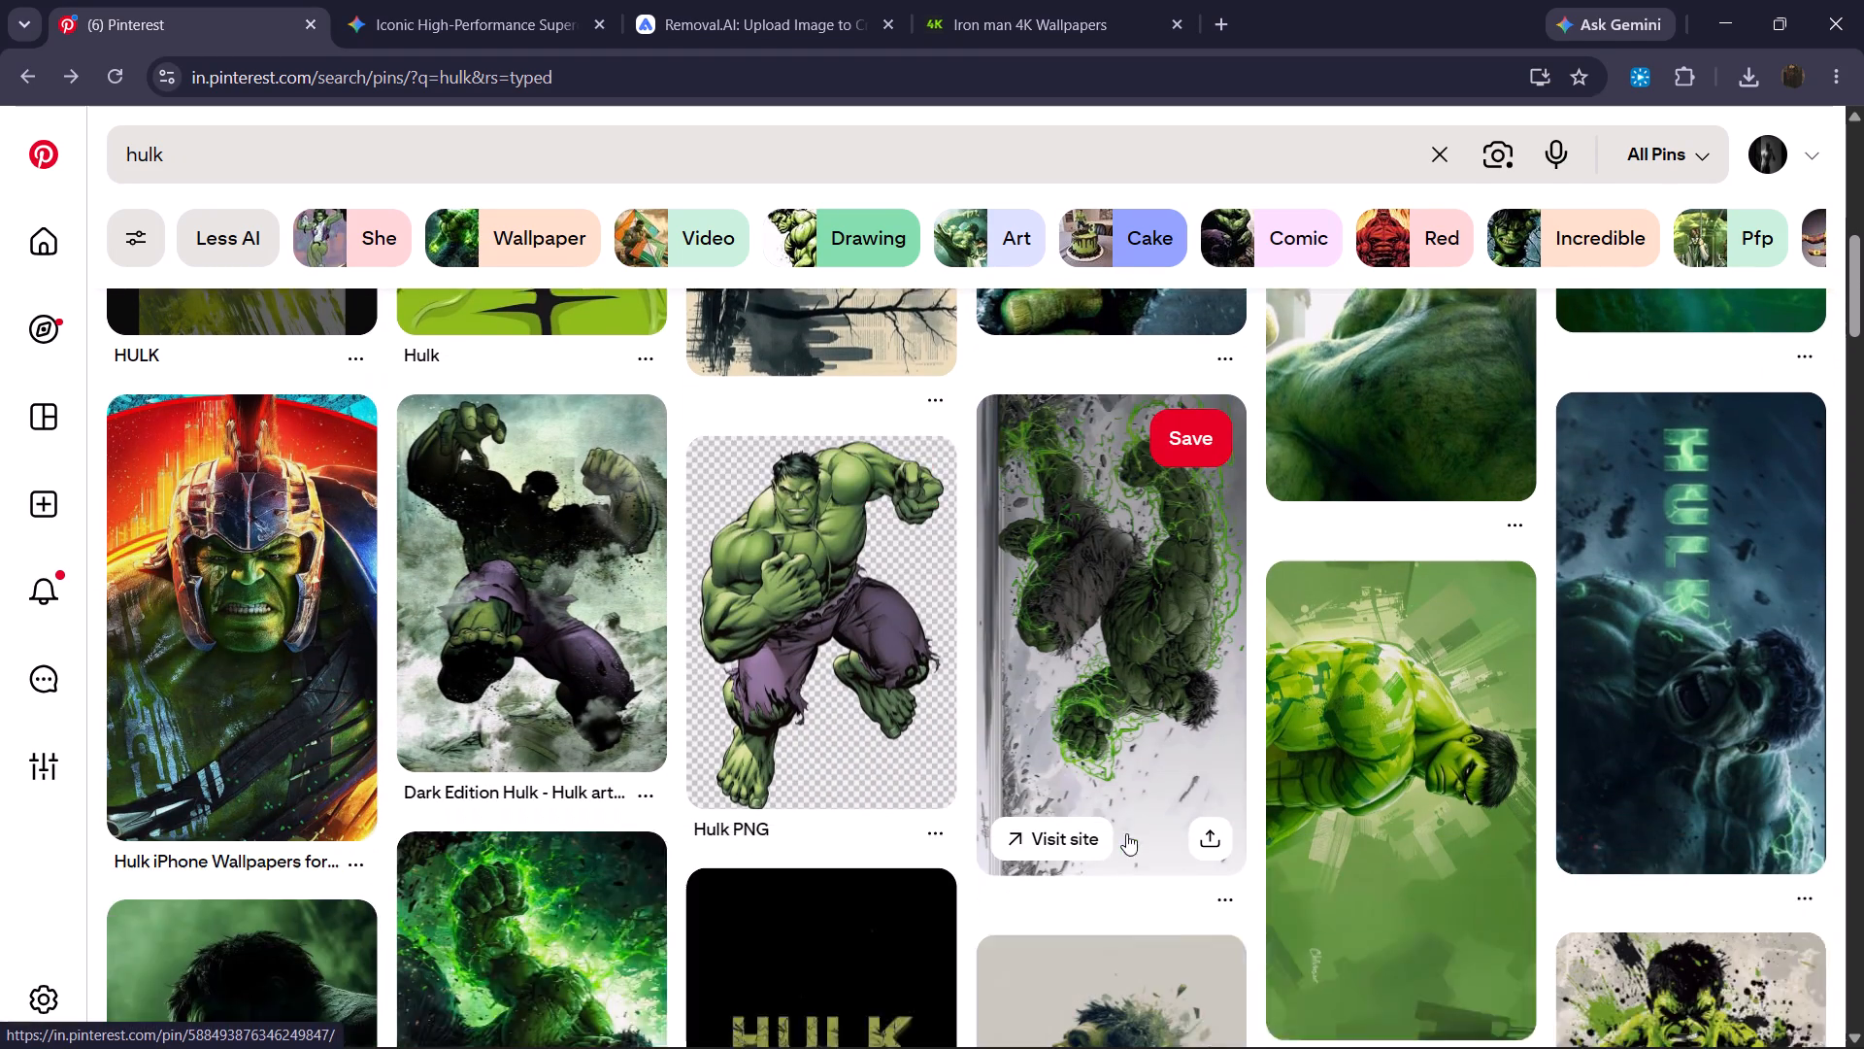
pyautogui.scroll(-1, 1126, 833)
pyautogui.scroll(-3, 1178, 661)
pyautogui.scroll(1, 918, 699)
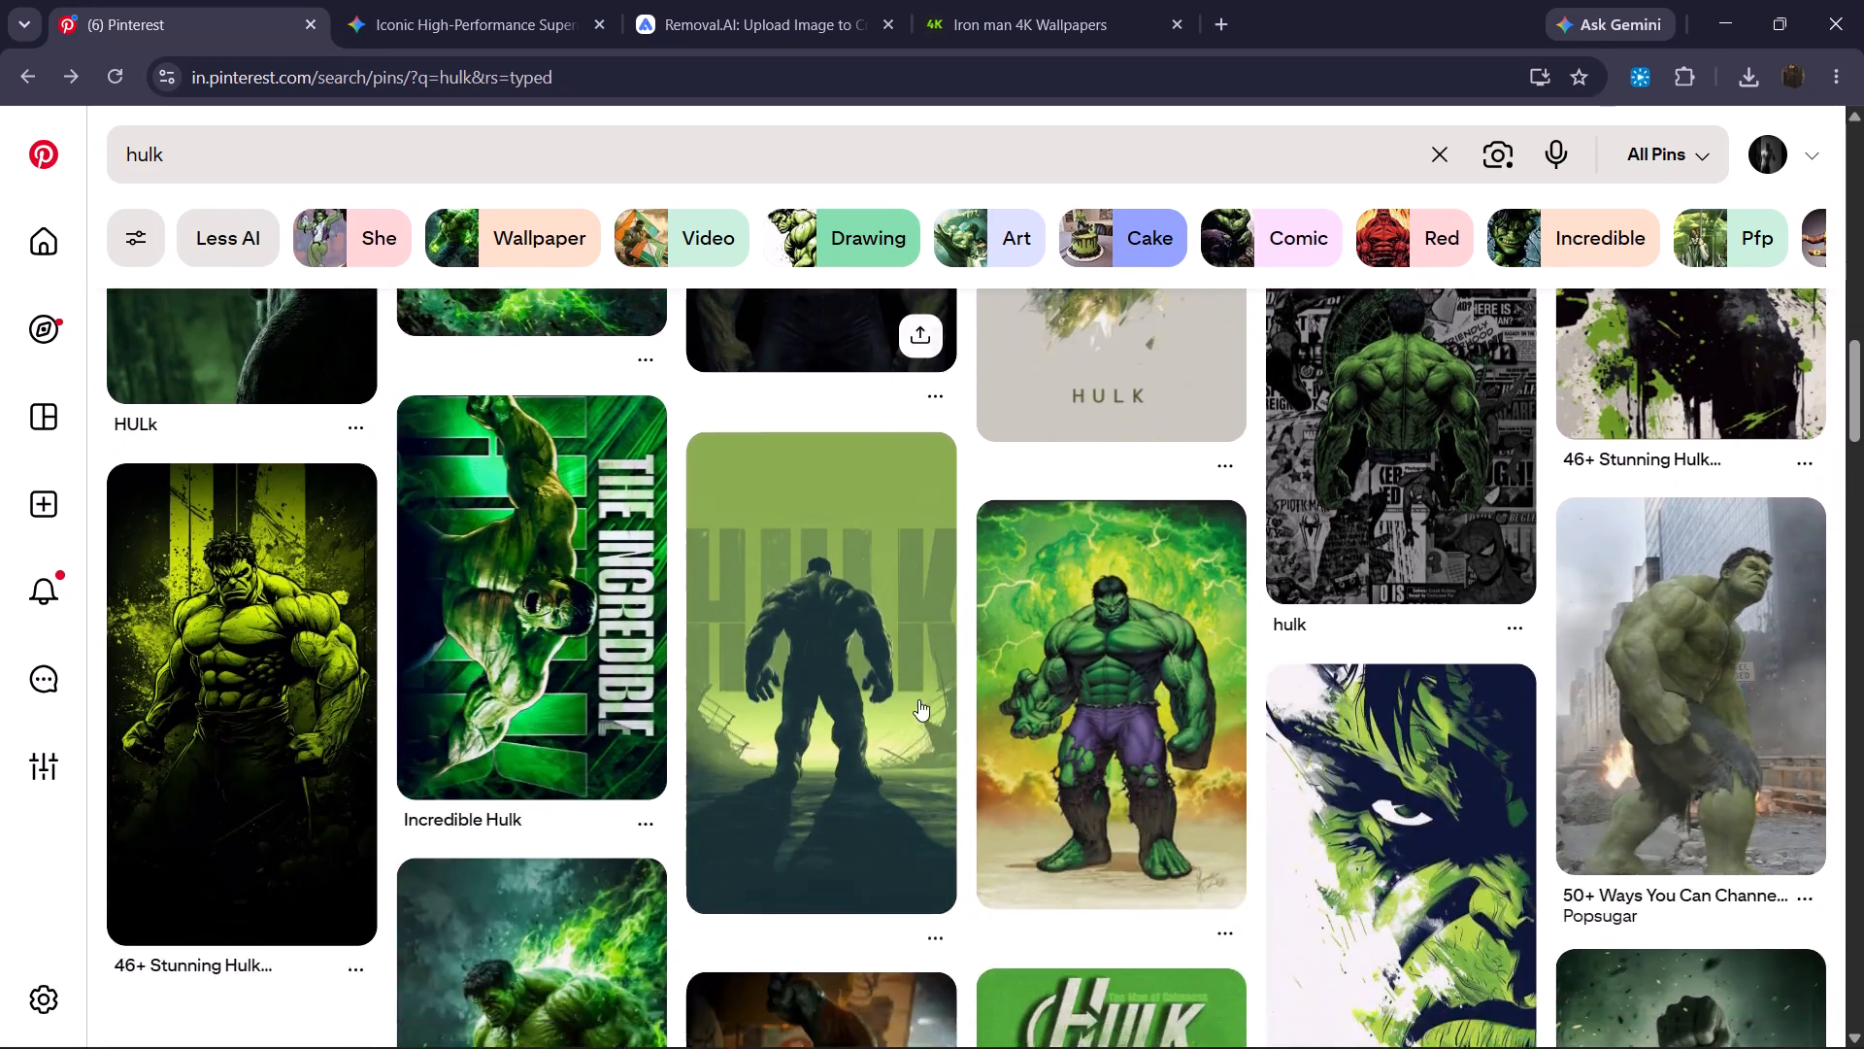
pyautogui.scroll(1, 918, 699)
pyautogui.scroll(-8, 918, 699)
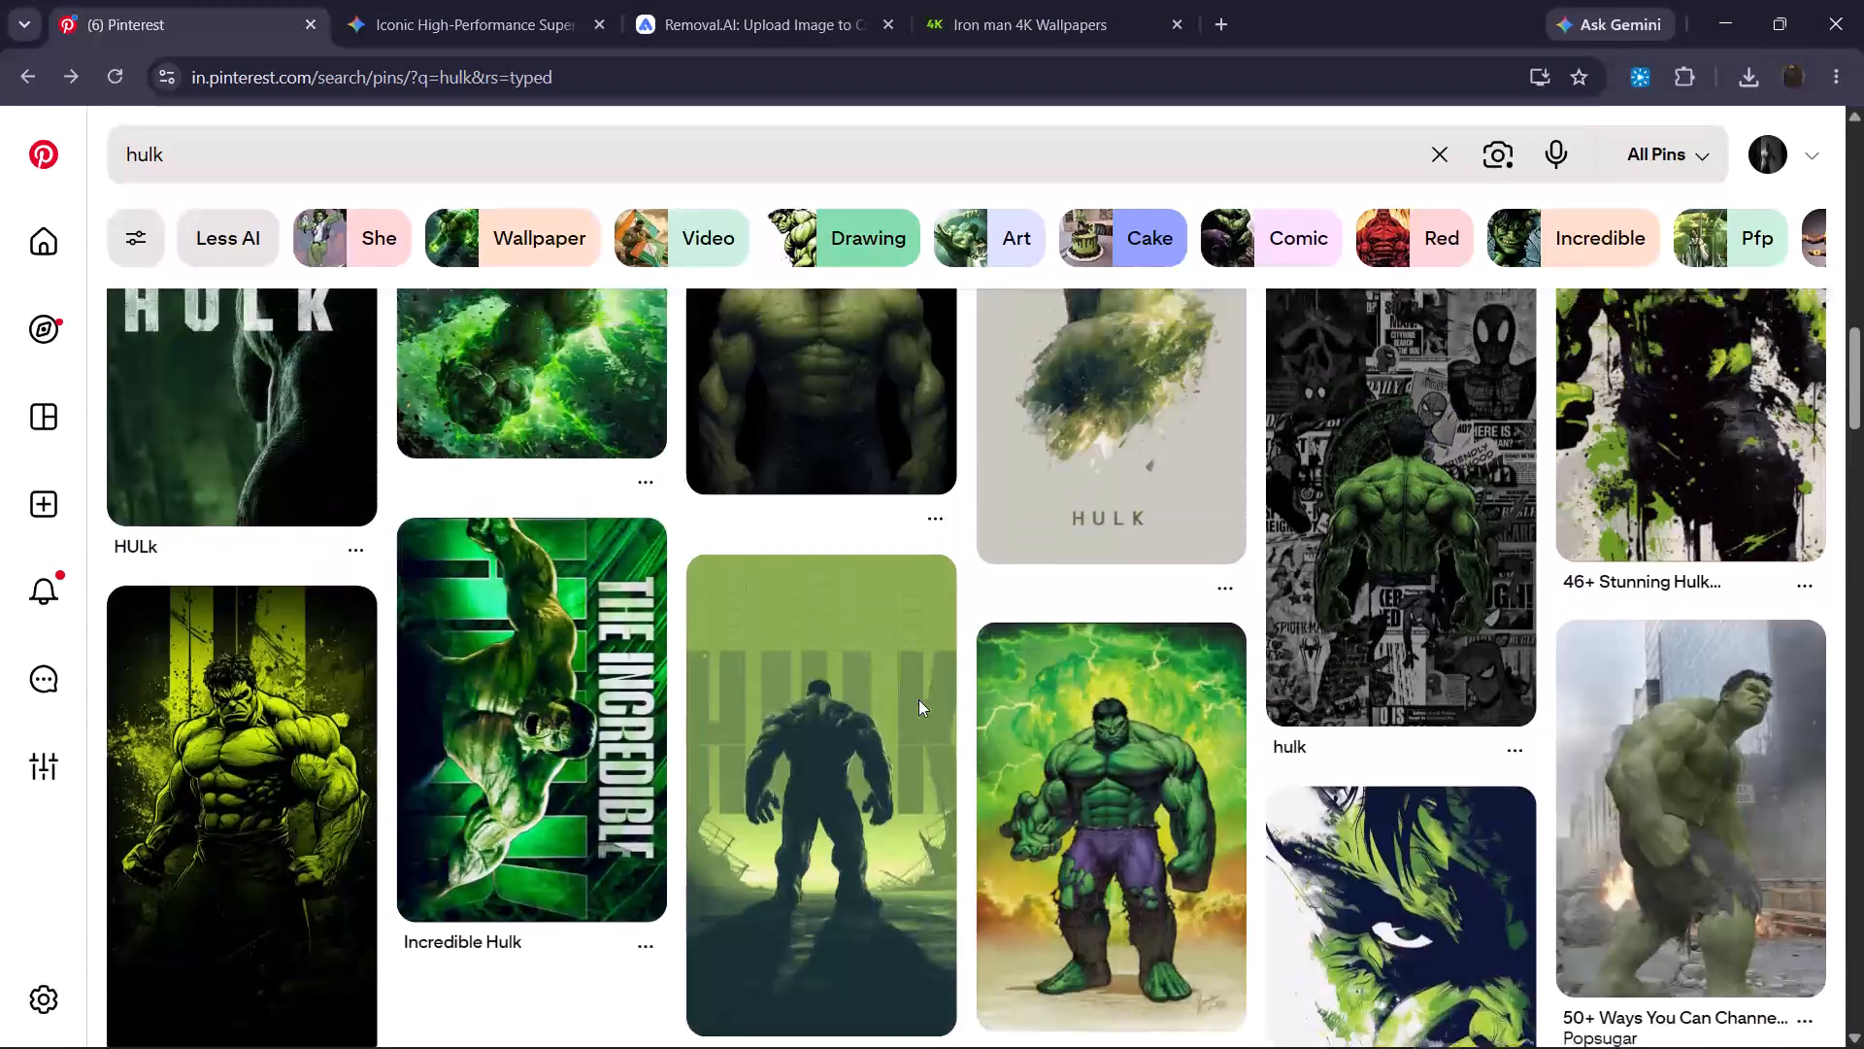
pyautogui.scroll(-2, 918, 699)
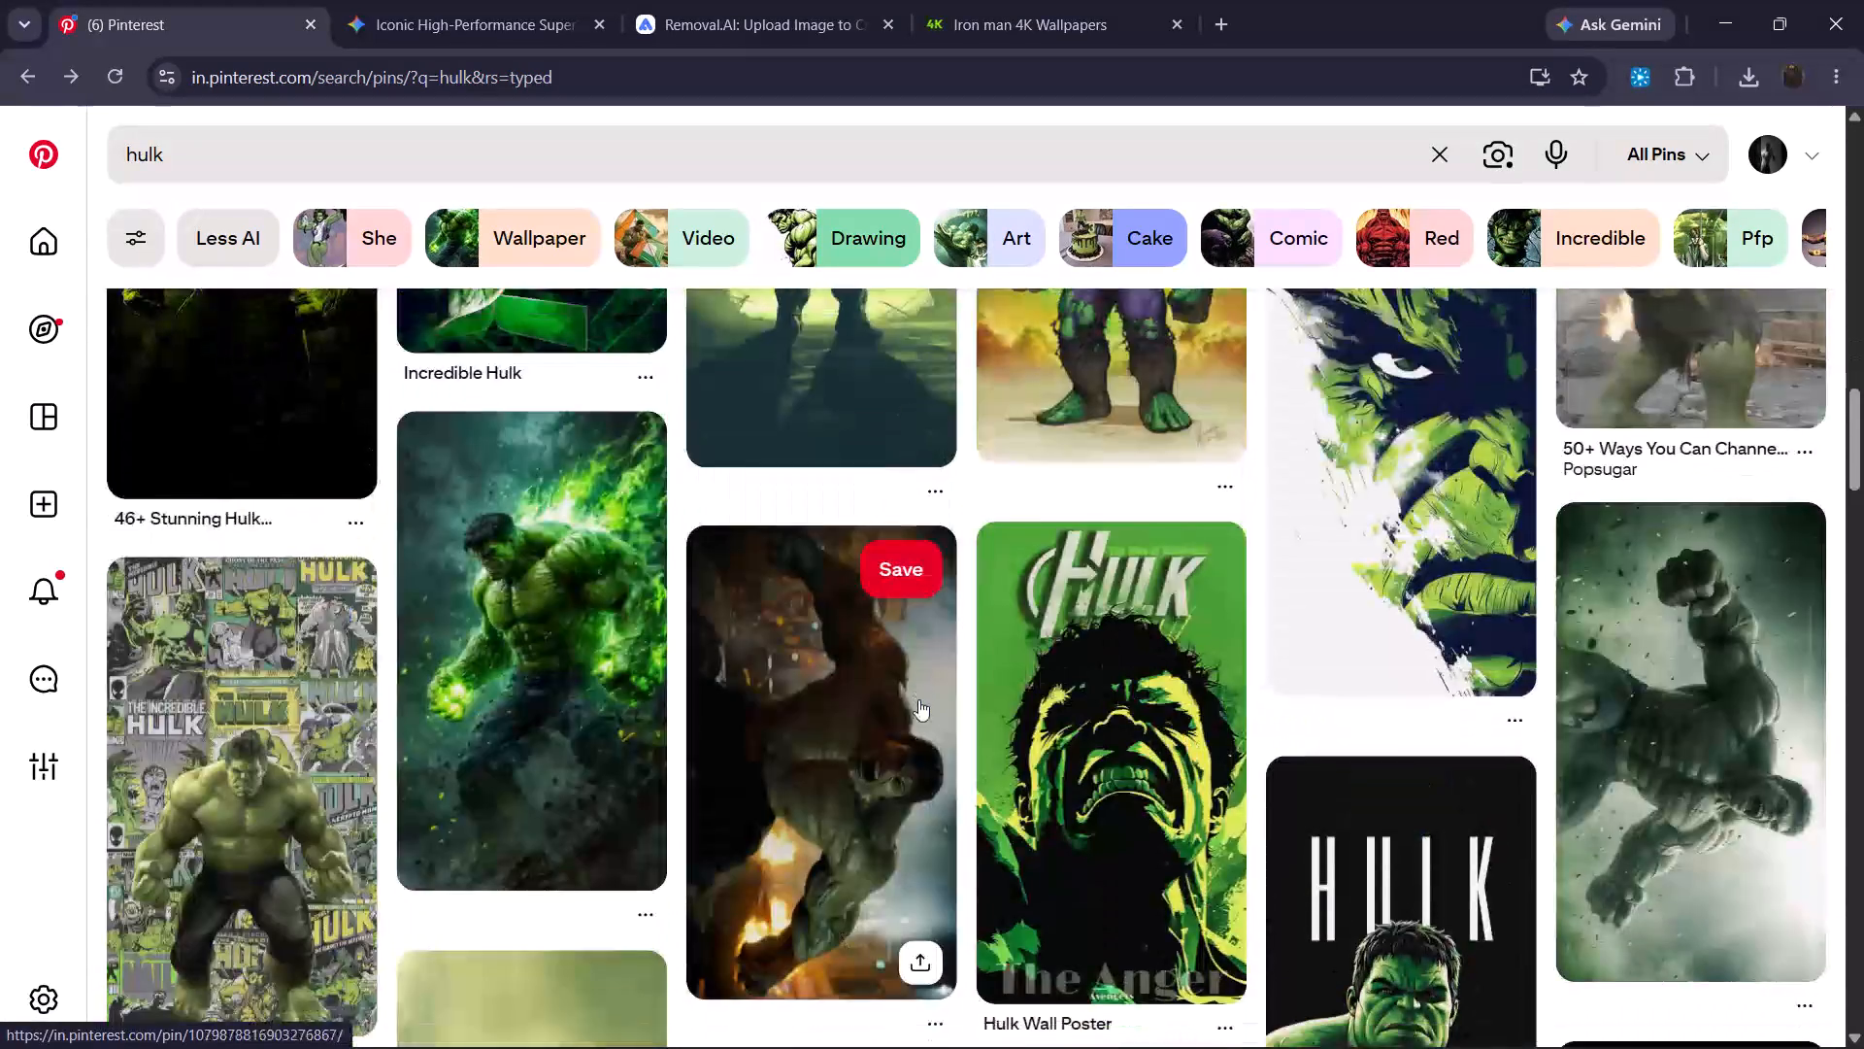
pyautogui.scroll(-1, 918, 699)
pyautogui.hscroll(1, 918, 699)
pyautogui.scroll(-2, 918, 699)
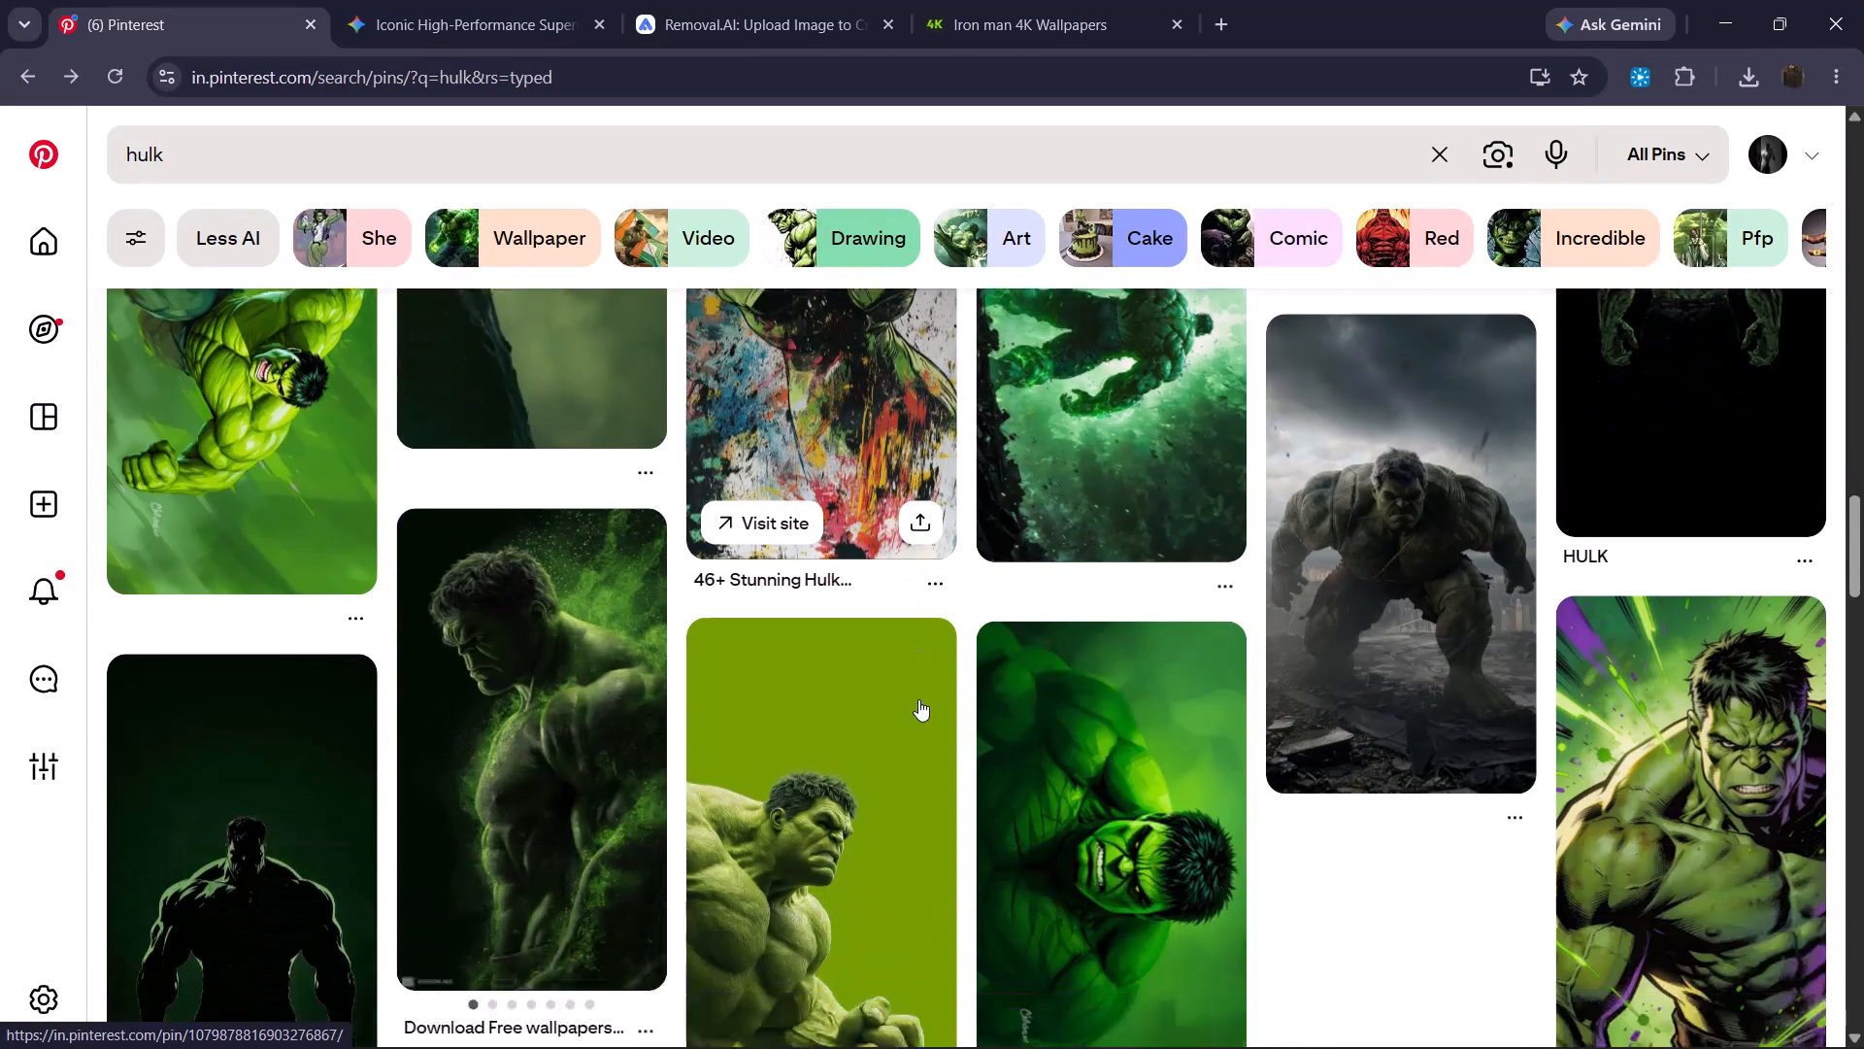
pyautogui.scroll(-7, 918, 699)
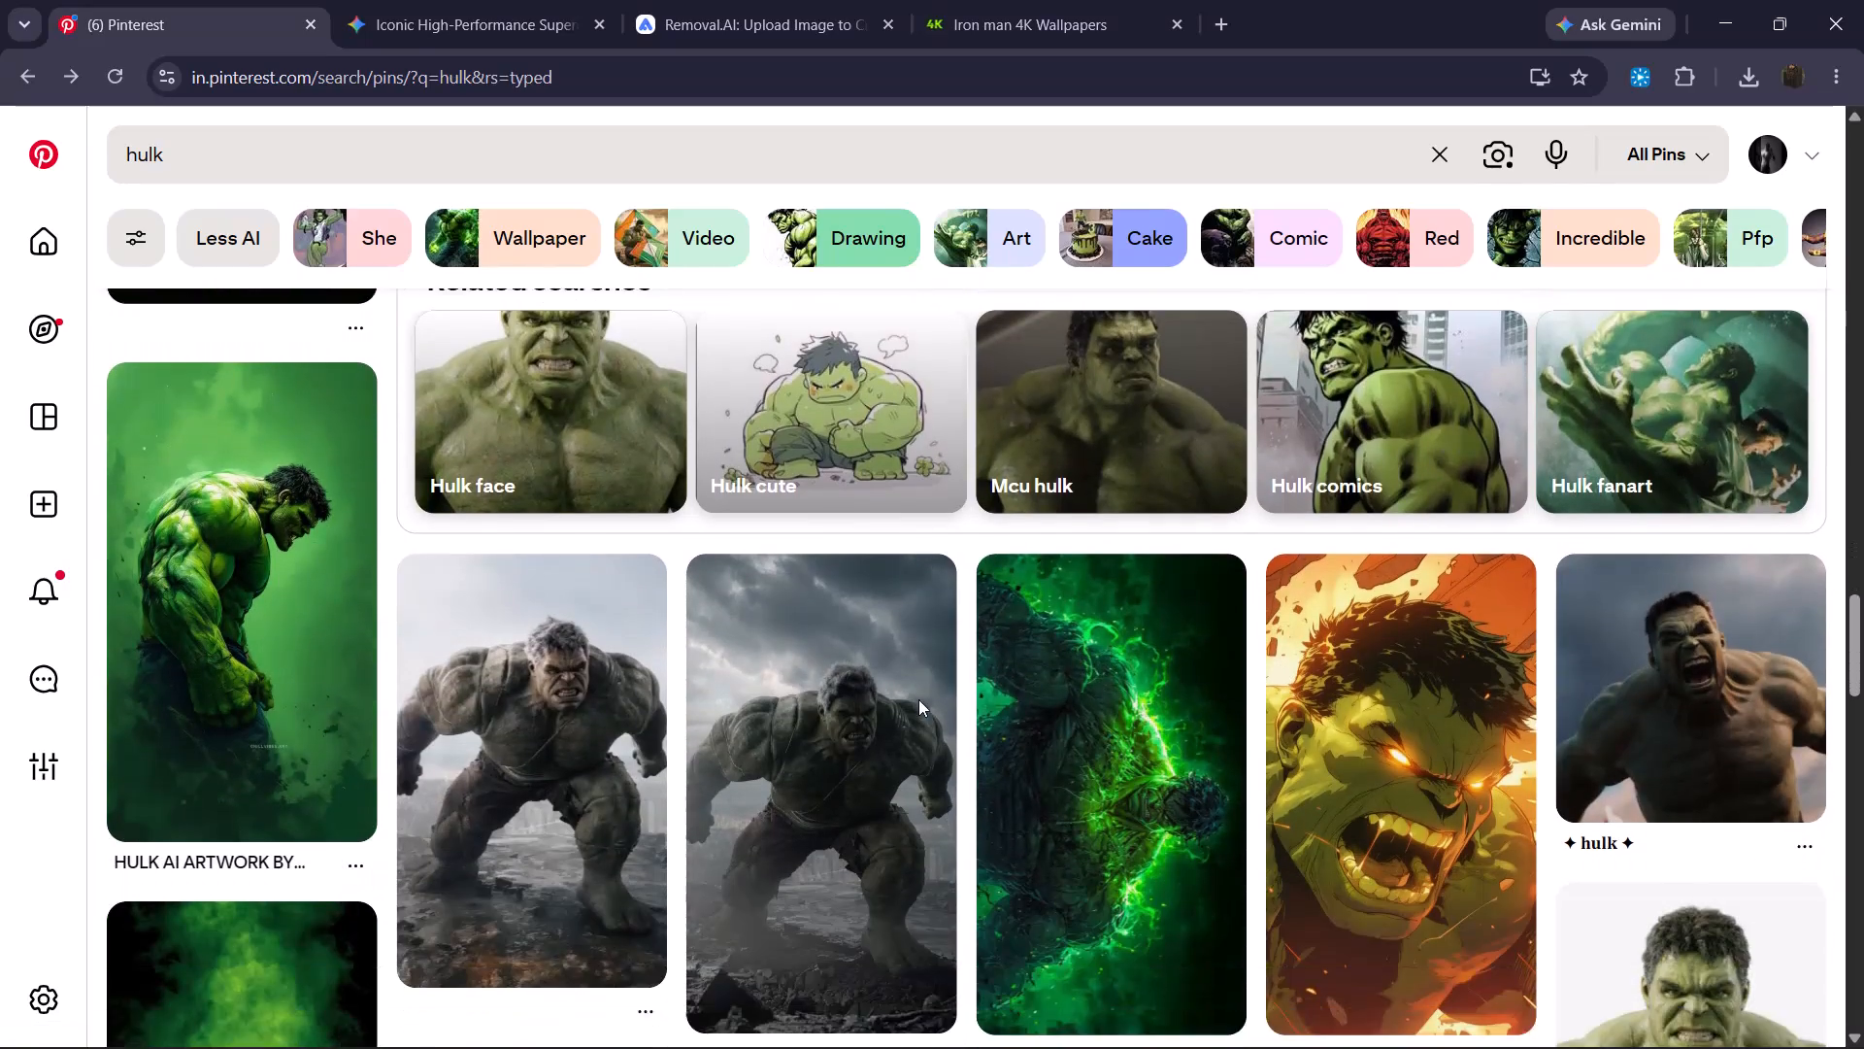
pyautogui.scroll(-3, 918, 699)
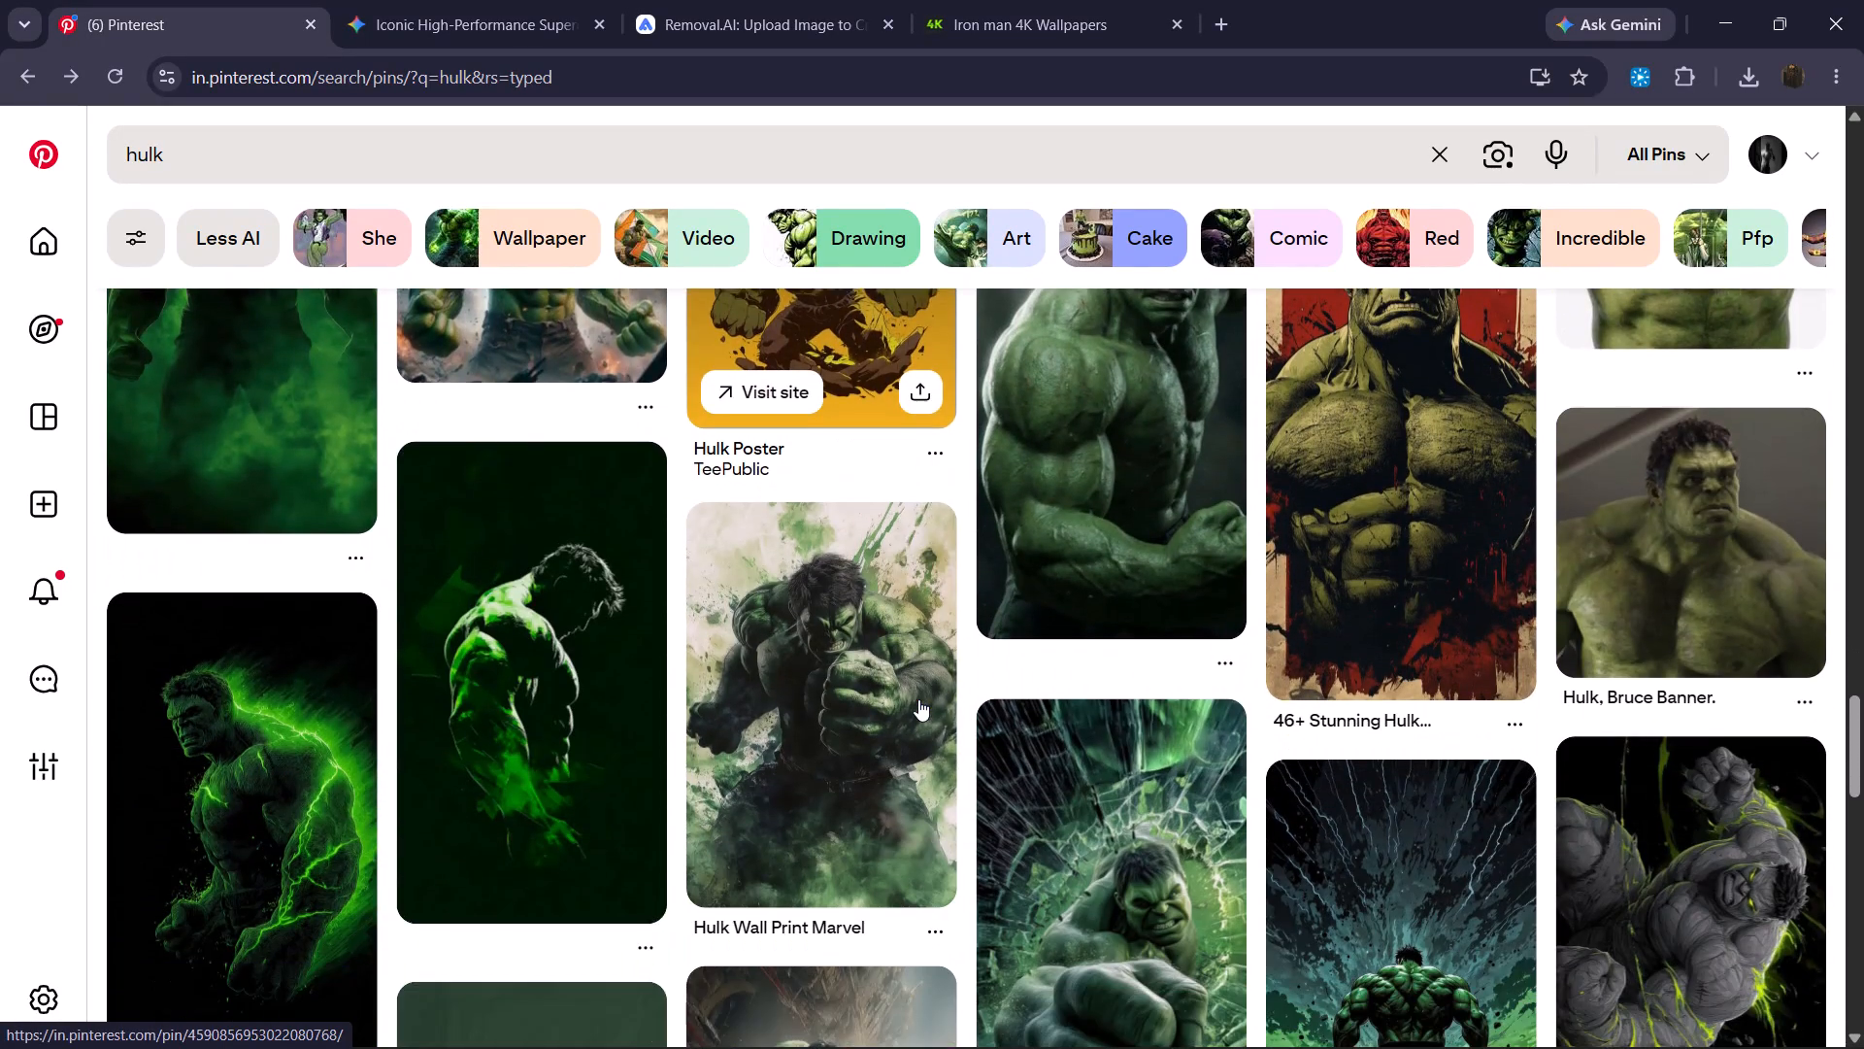
pyautogui.scroll(-9, 918, 699)
pyautogui.scroll(2, 918, 699)
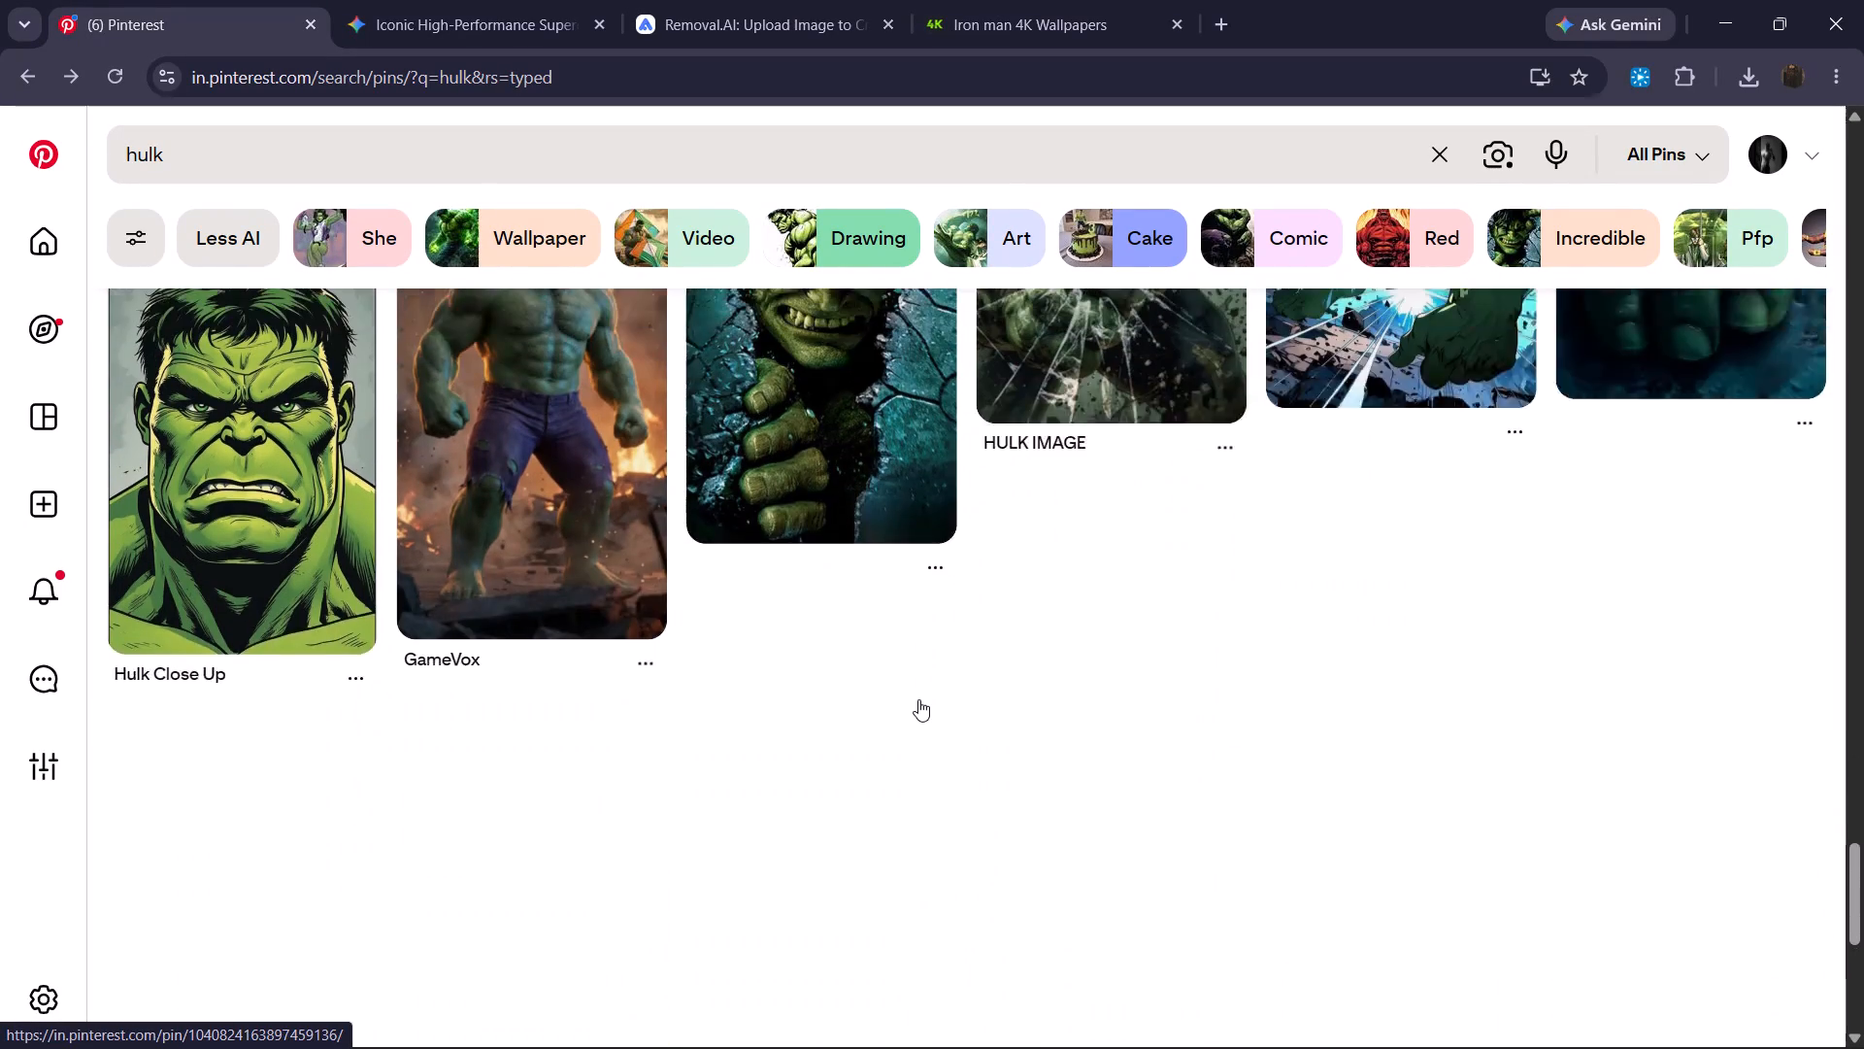
pyautogui.scroll(4, 918, 699)
pyautogui.hscroll(1, 918, 699)
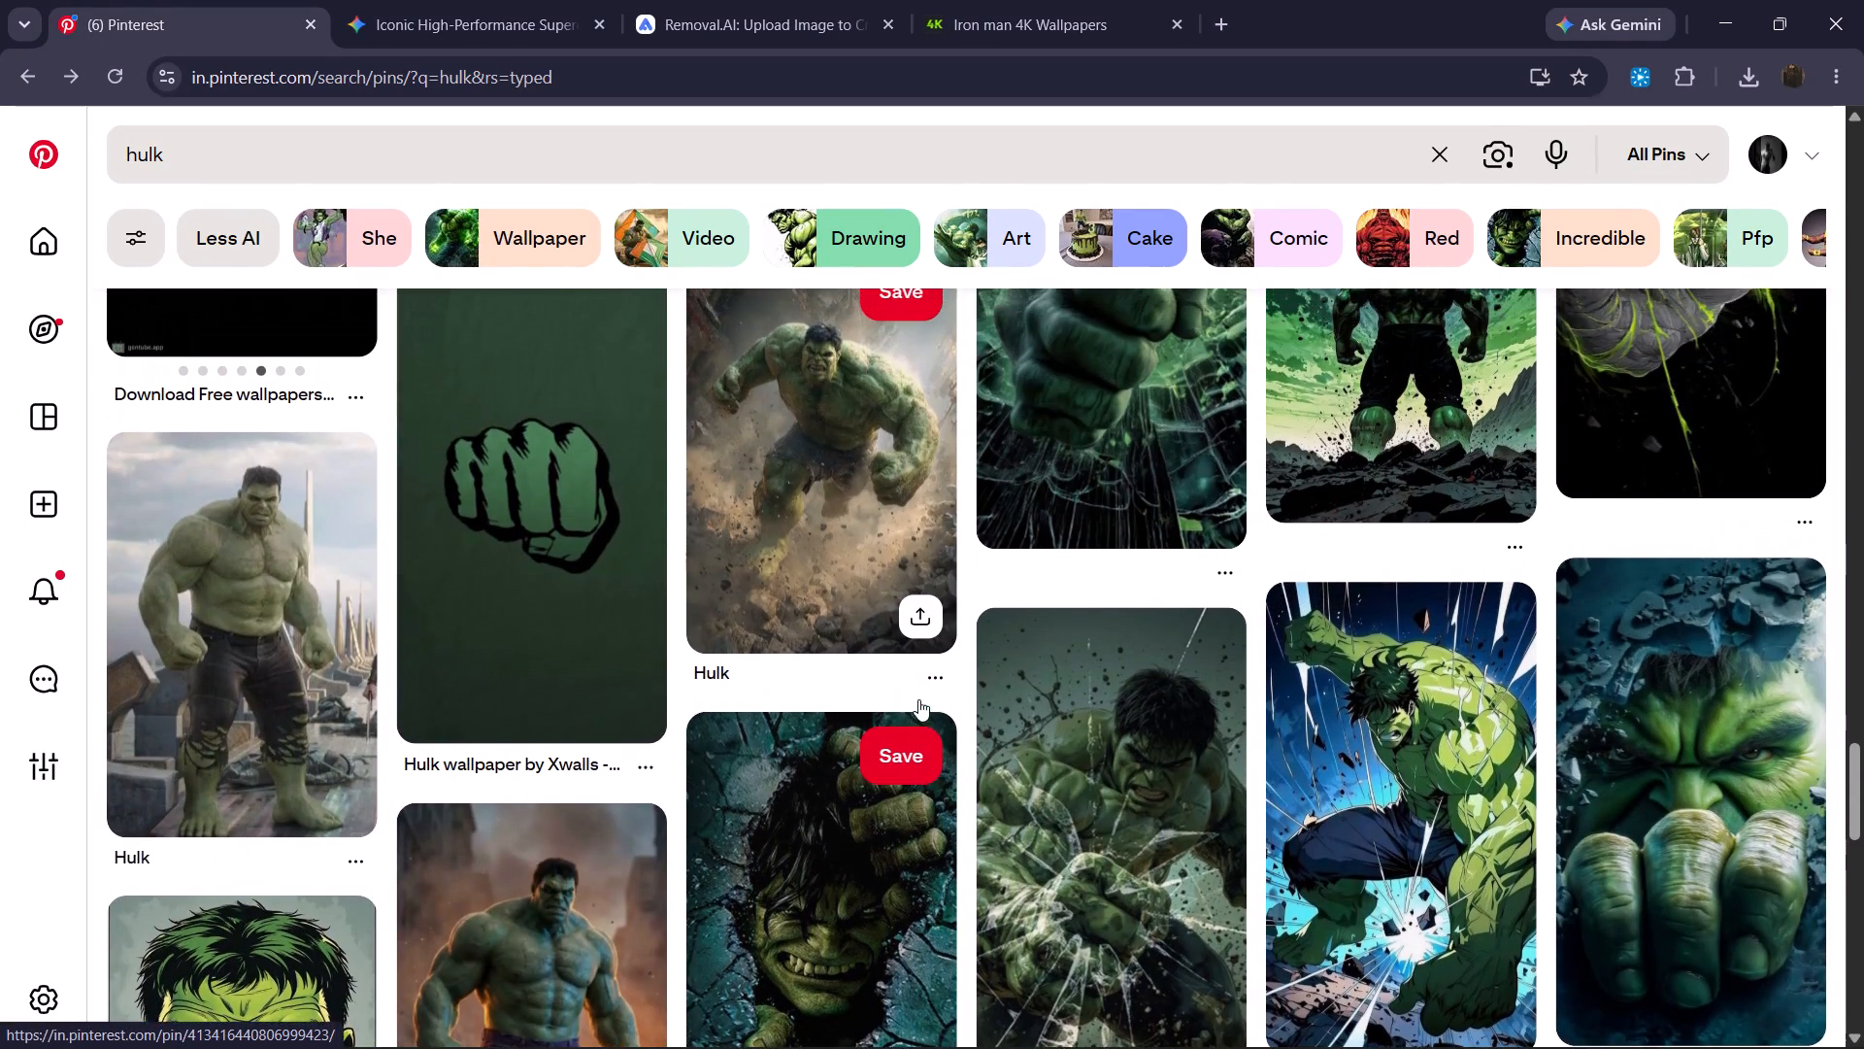
pyautogui.hscroll(1, 918, 699)
pyautogui.scroll(-2, 918, 699)
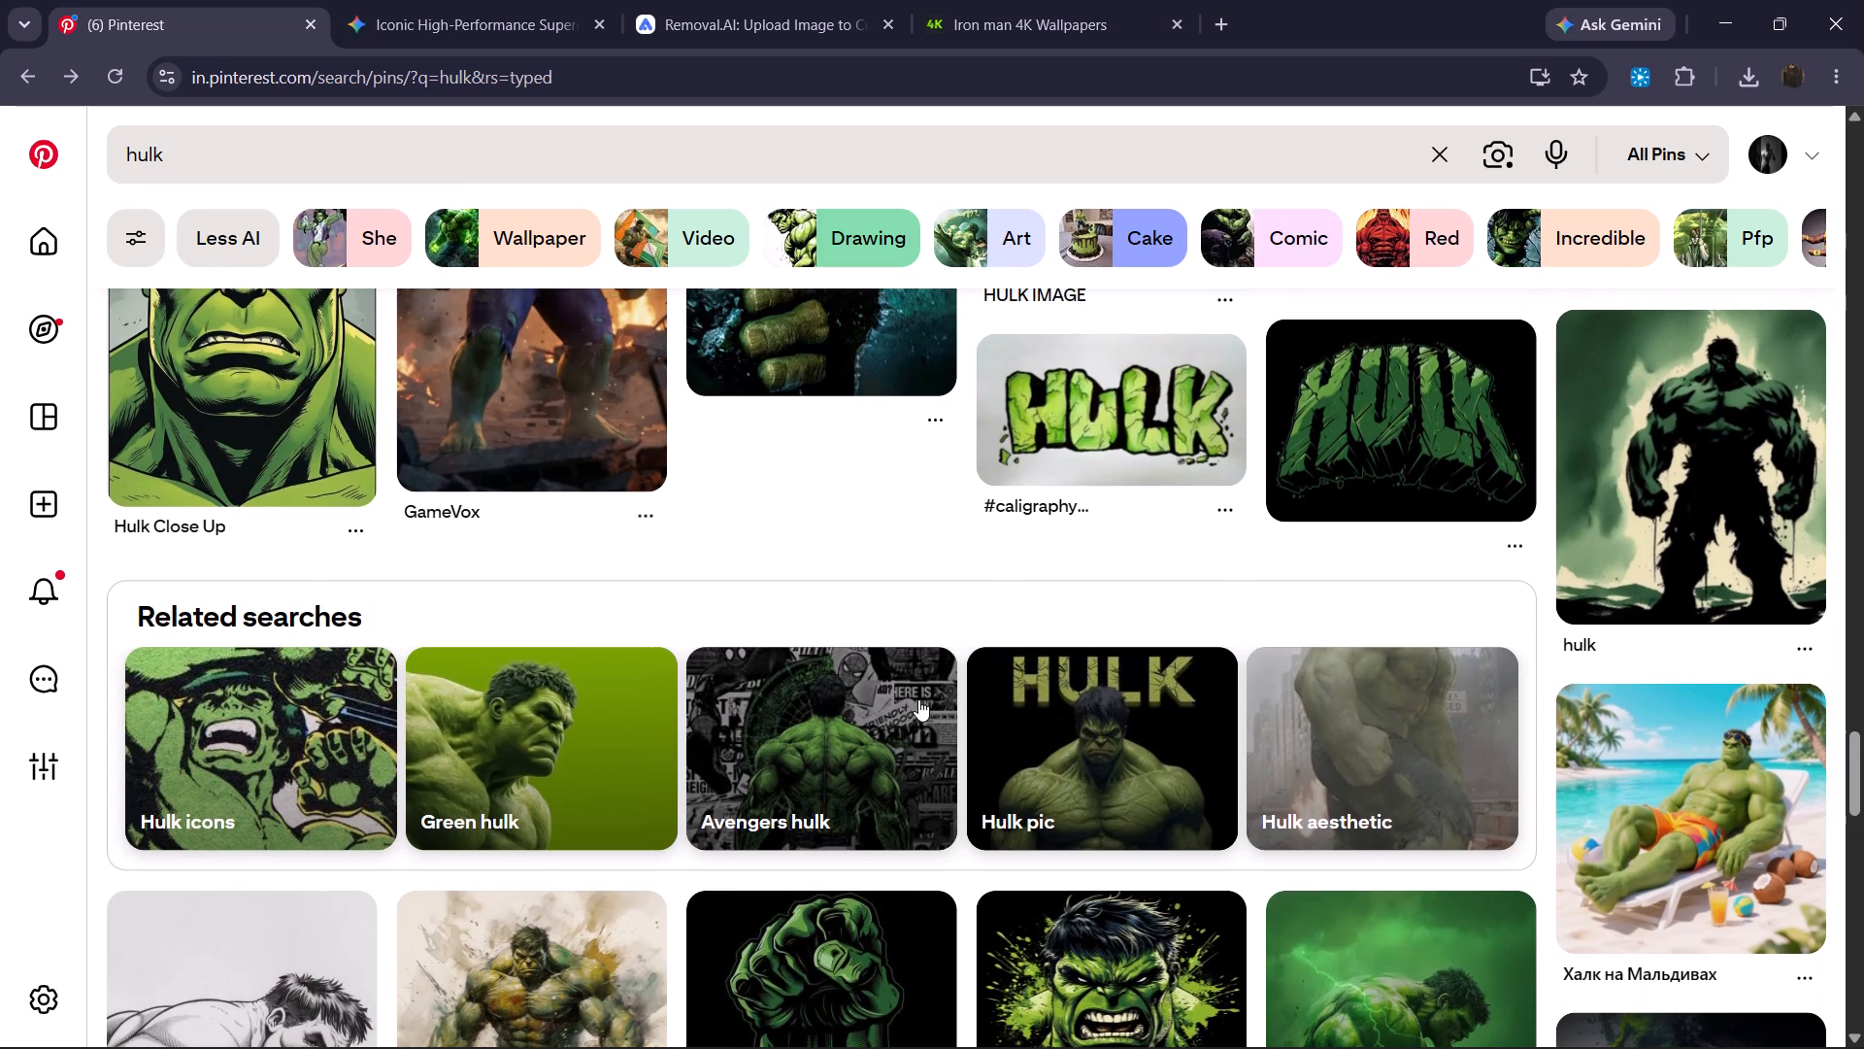
pyautogui.scroll(-4, 918, 699)
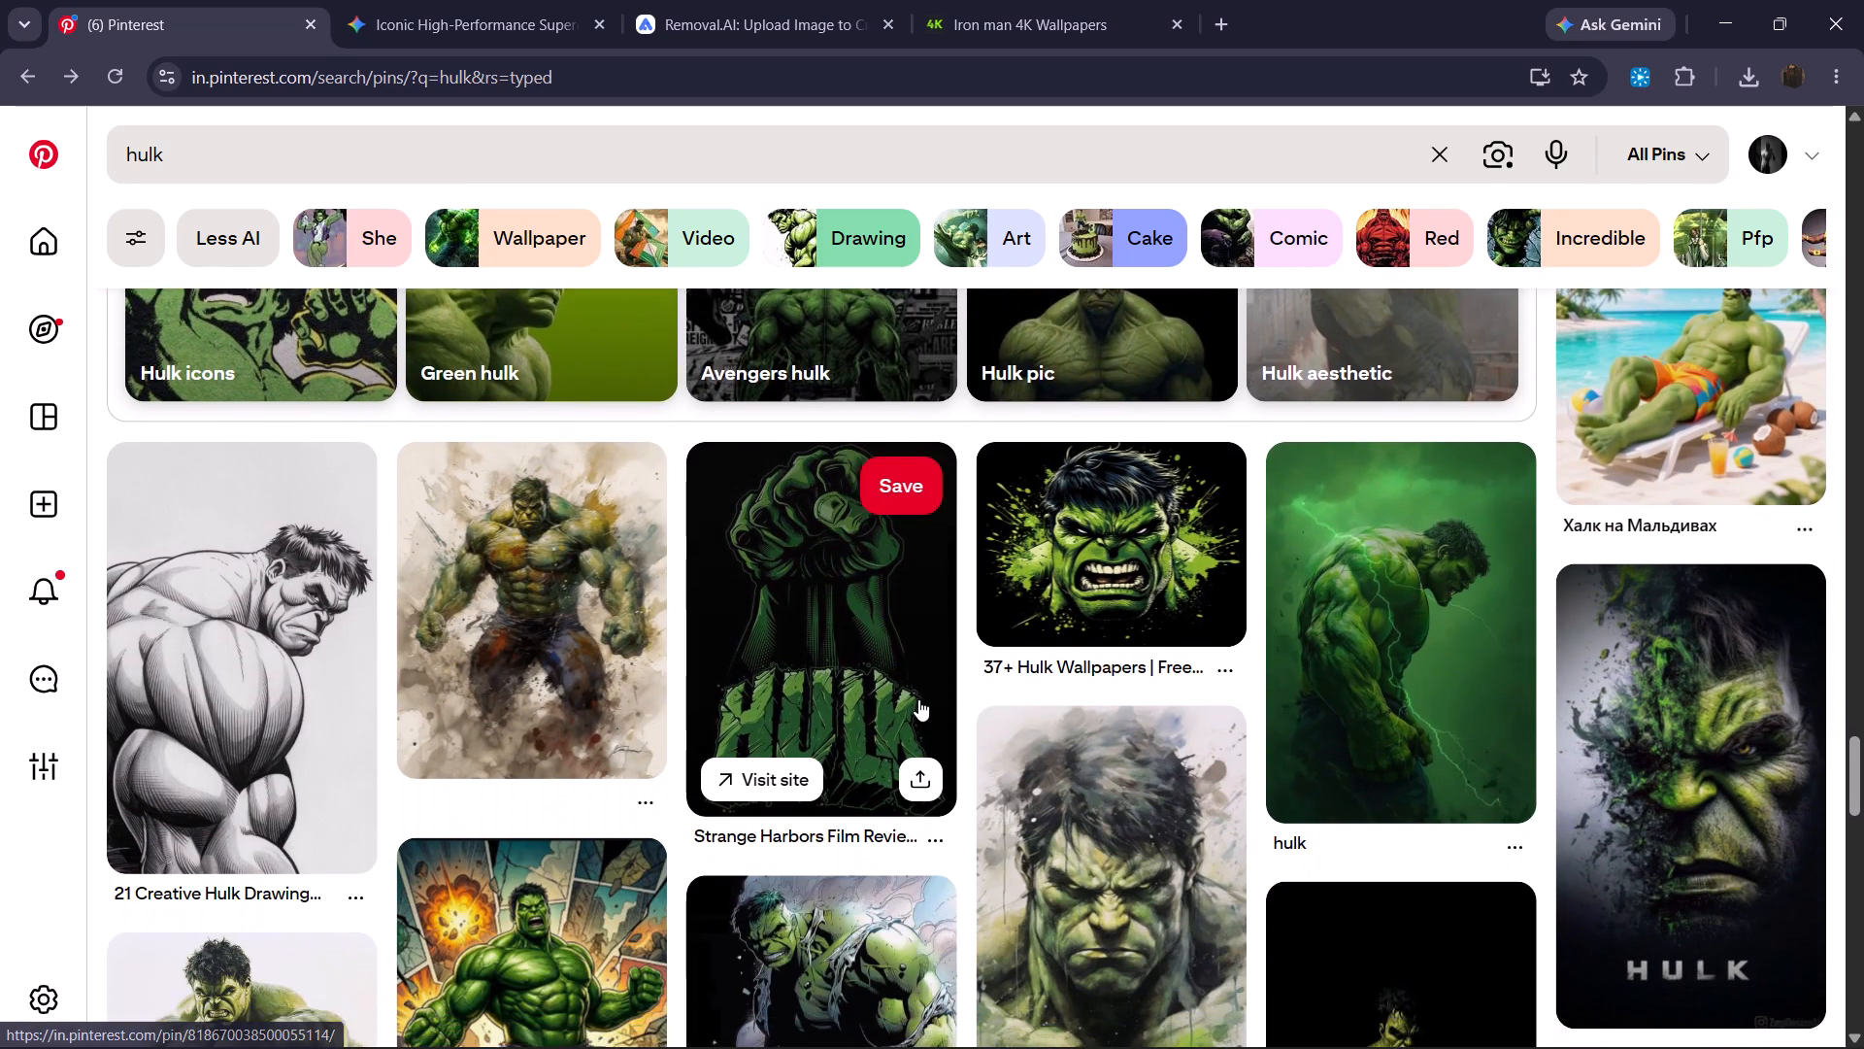
# Go back to the first "hulk" search results and examine the top pins again.
pyautogui.scroll(17, 918, 699)
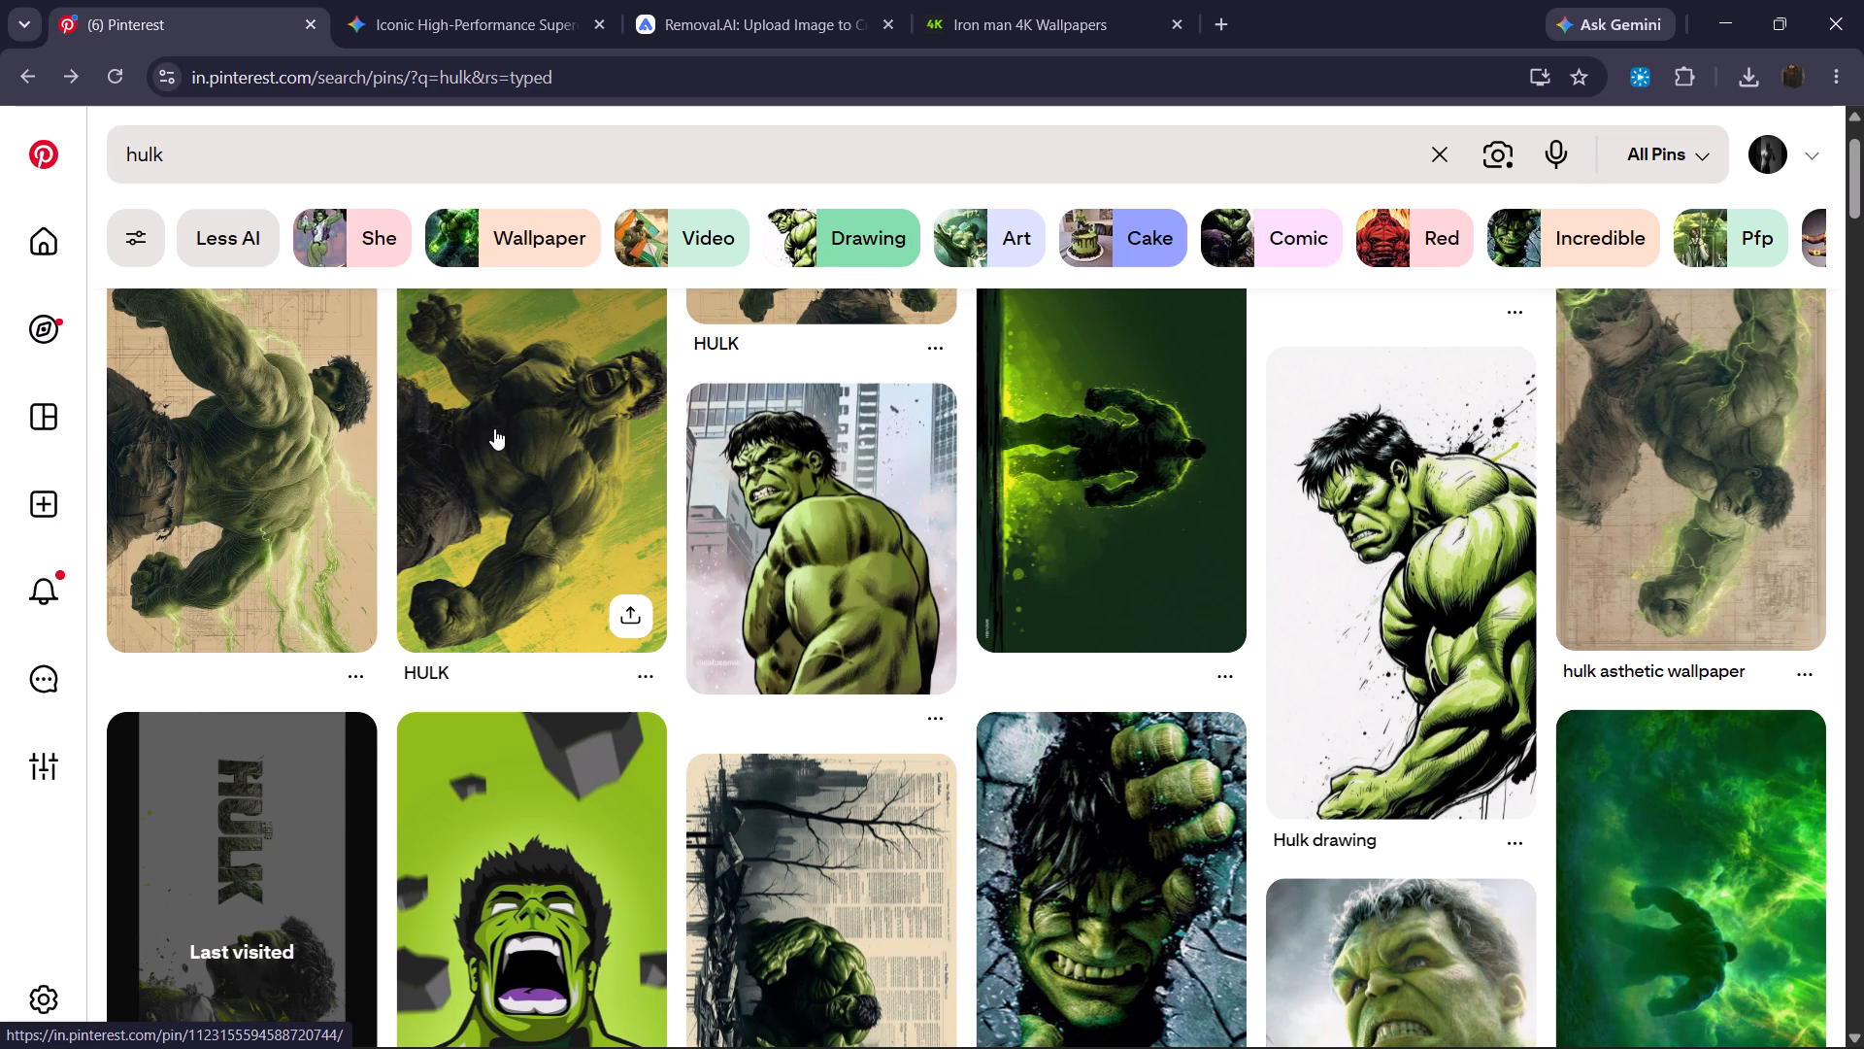
pyautogui.scroll(2, 494, 428)
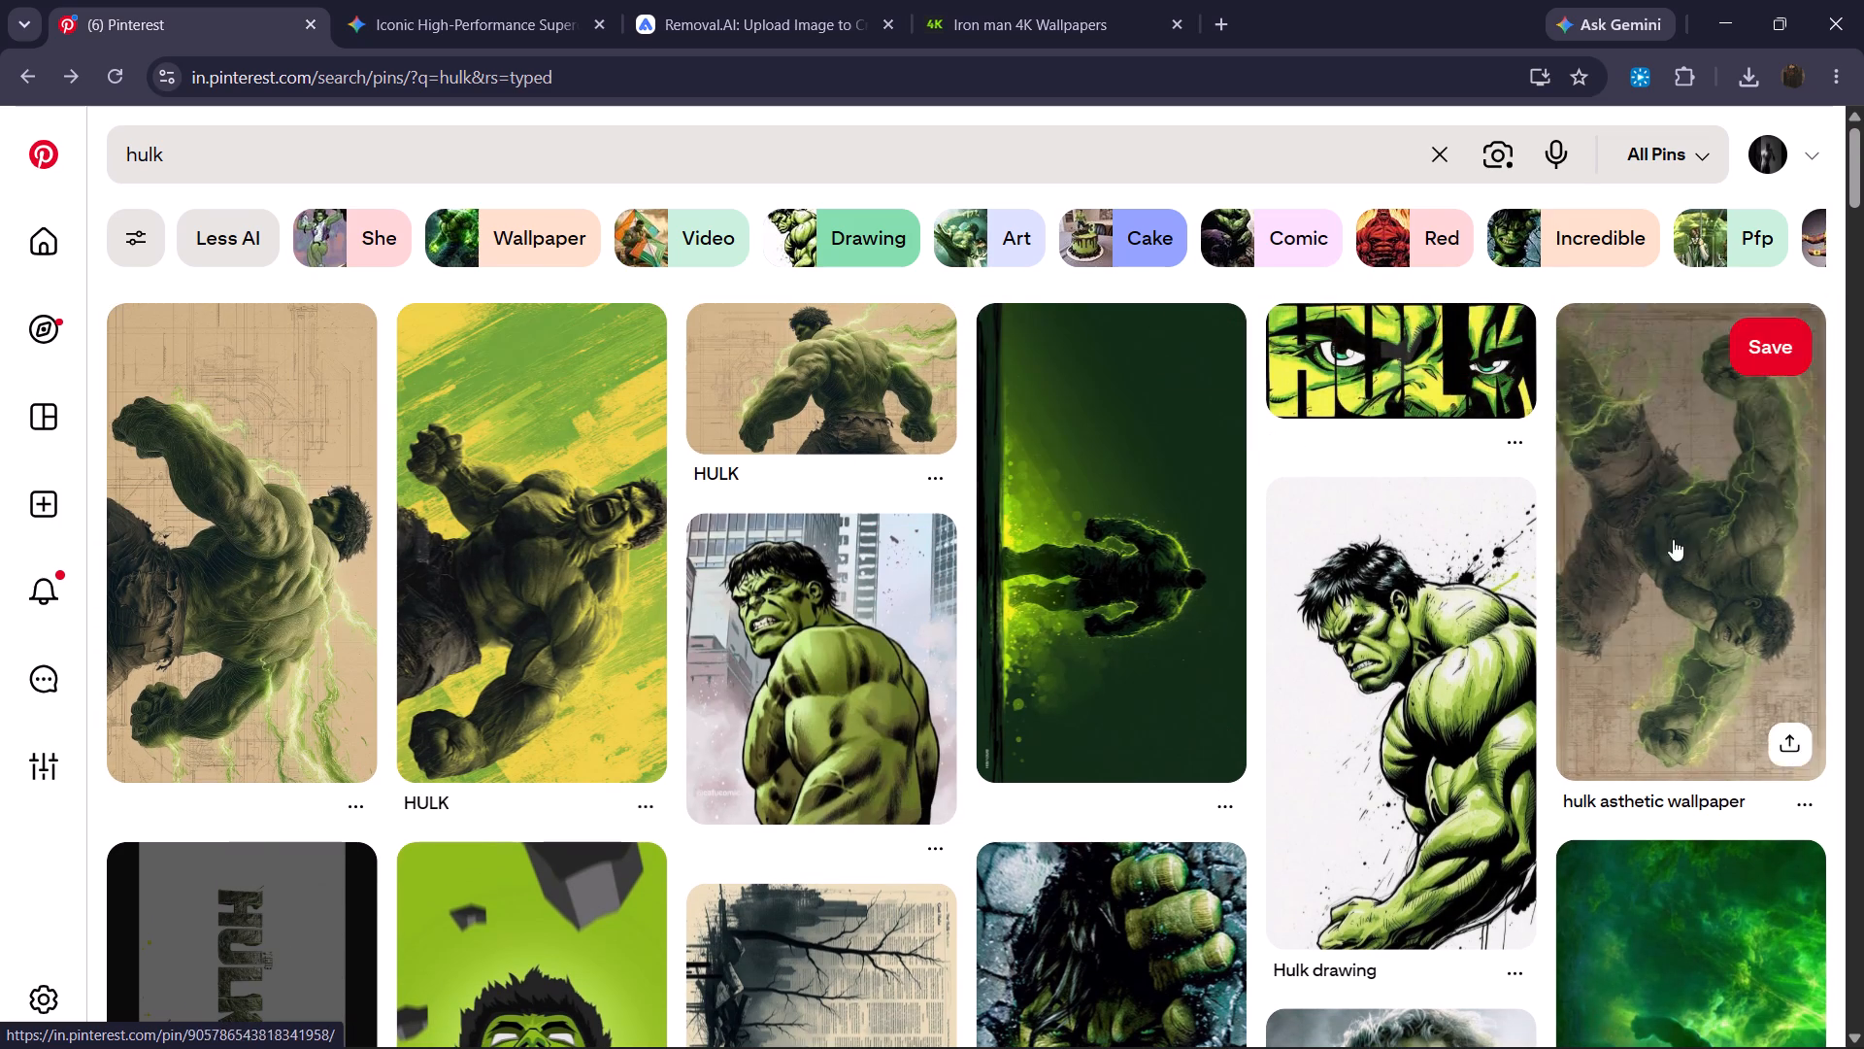
pyautogui.scroll(-3, 1221, 668)
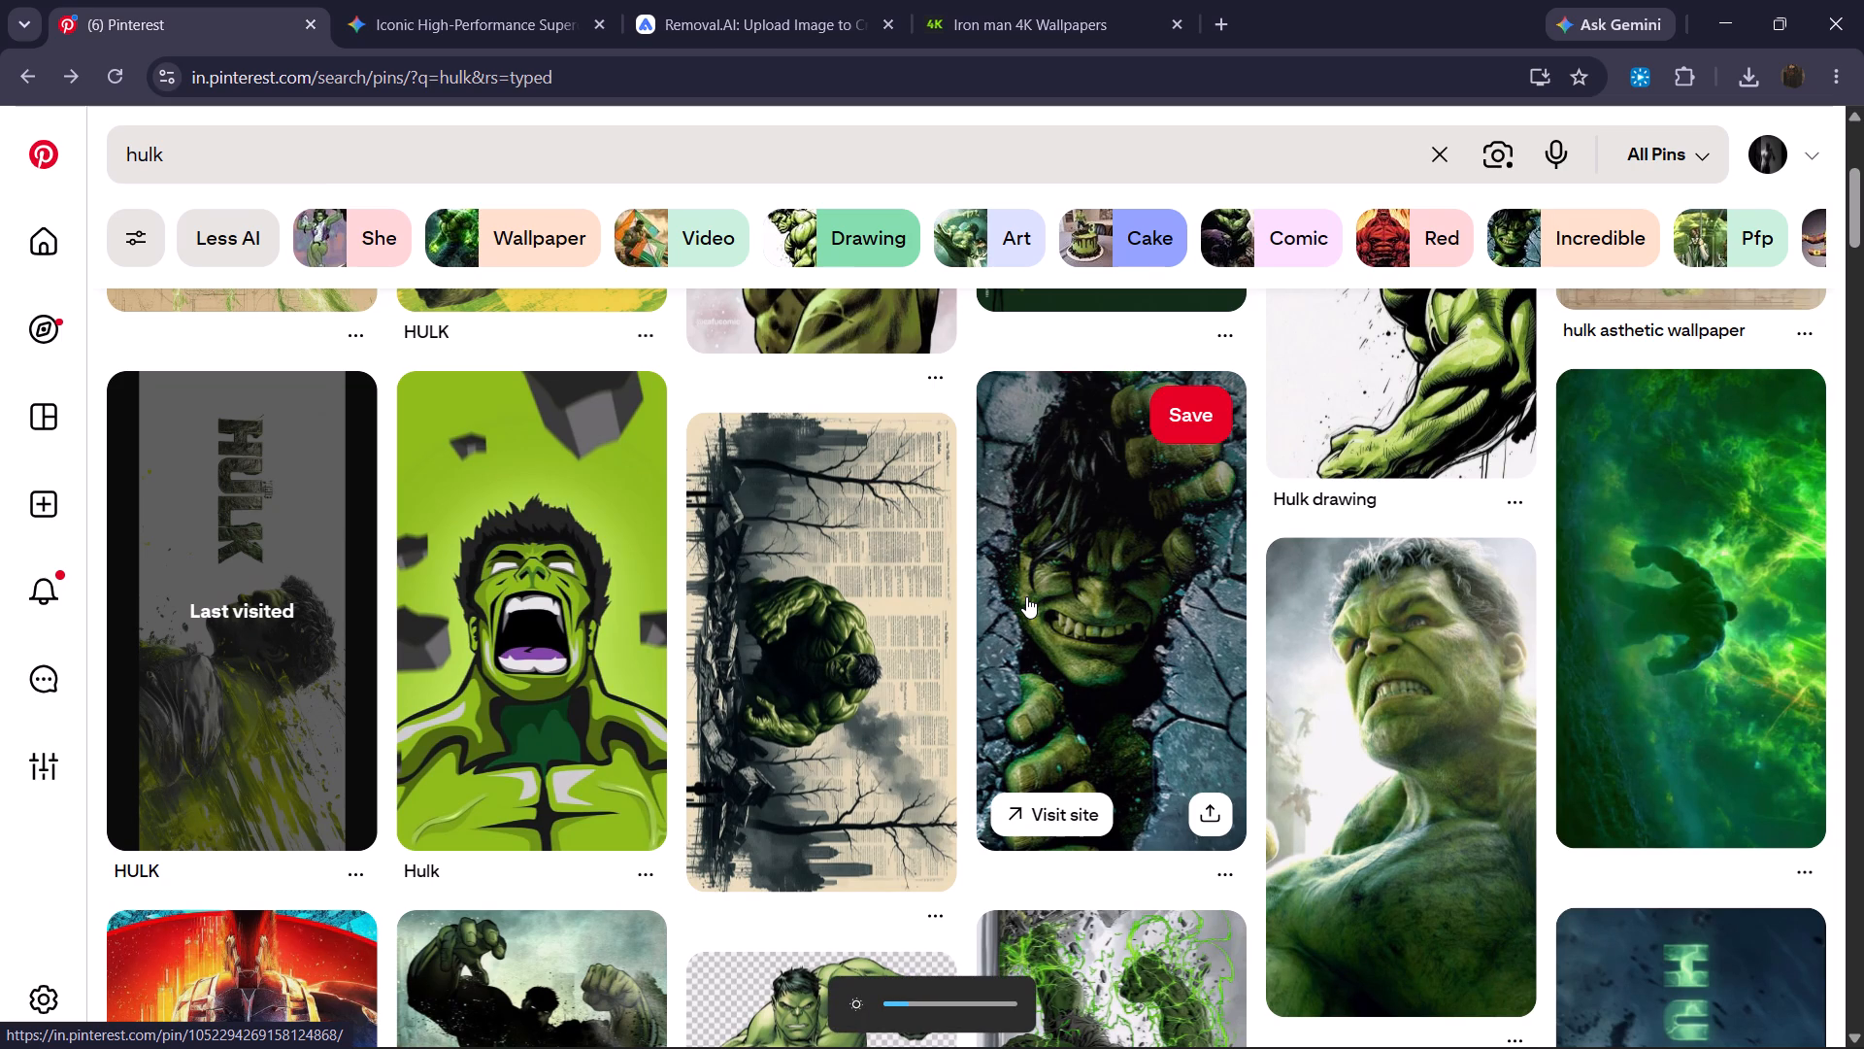
pyautogui.scroll(-5, 1026, 596)
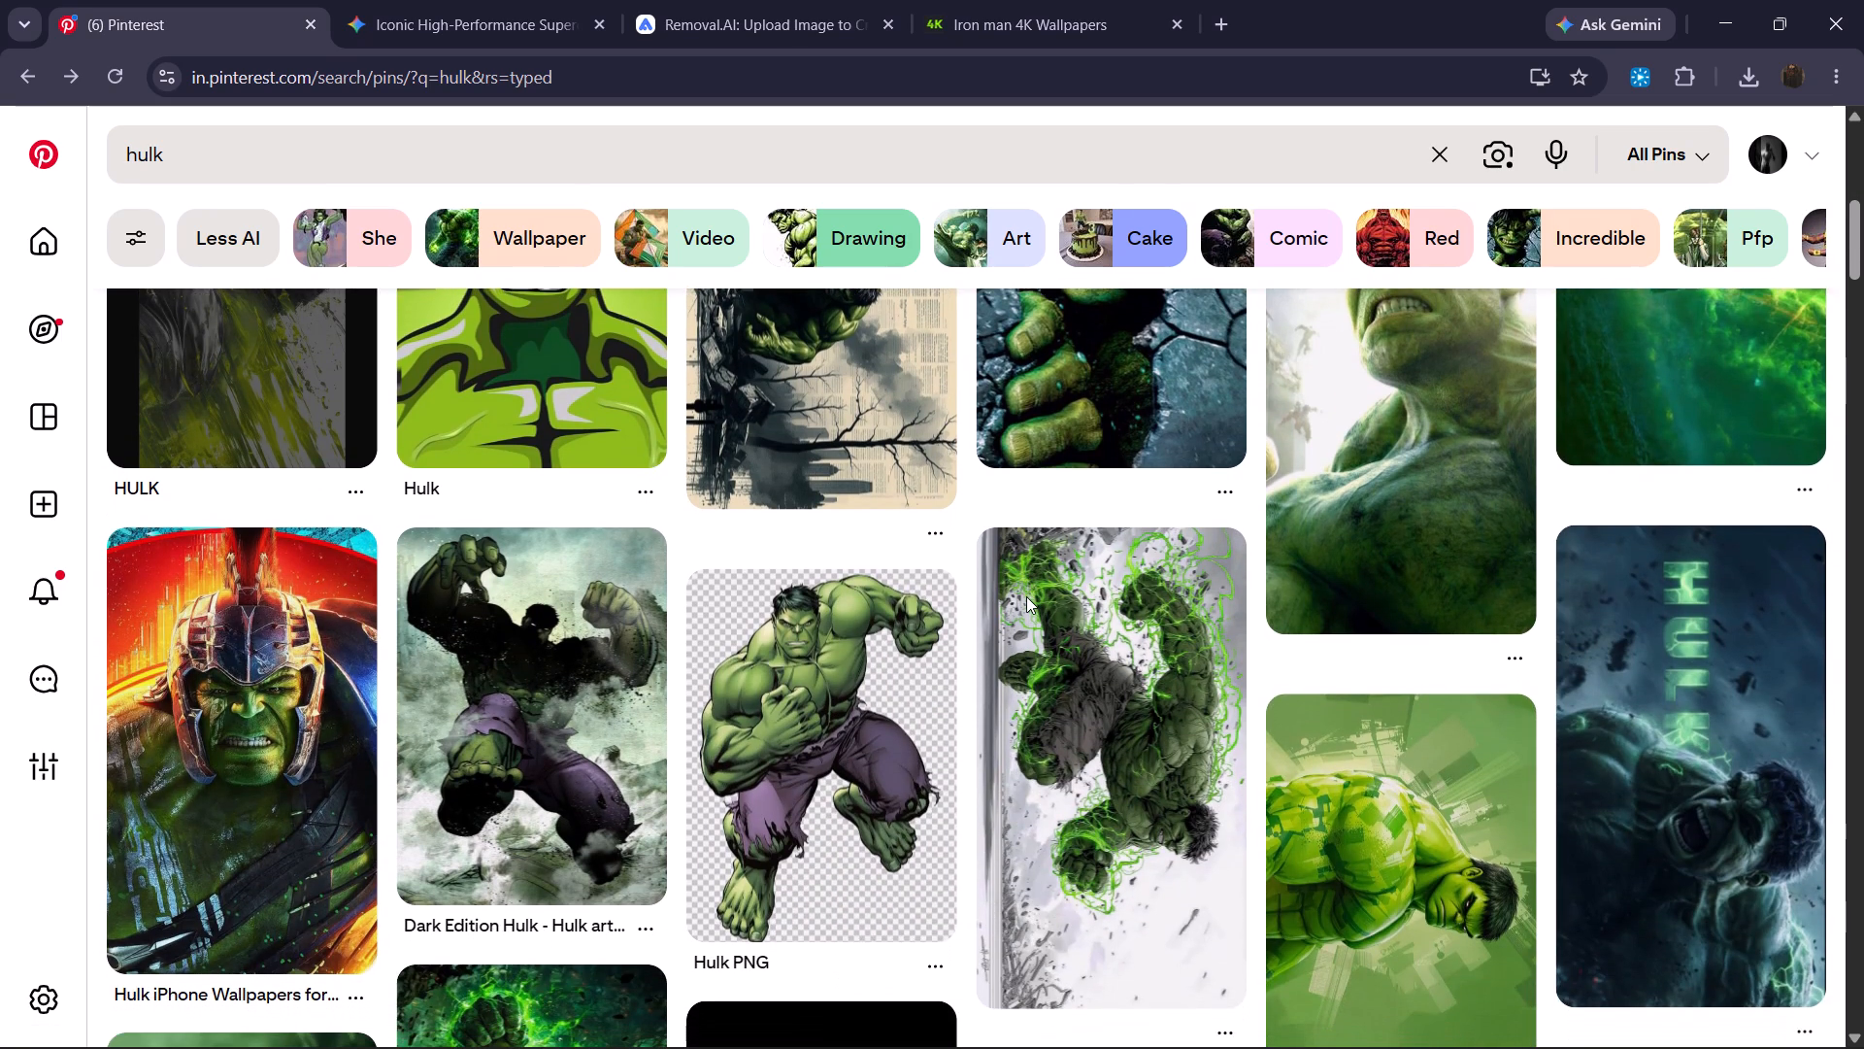
pyautogui.scroll(-1, 1026, 596)
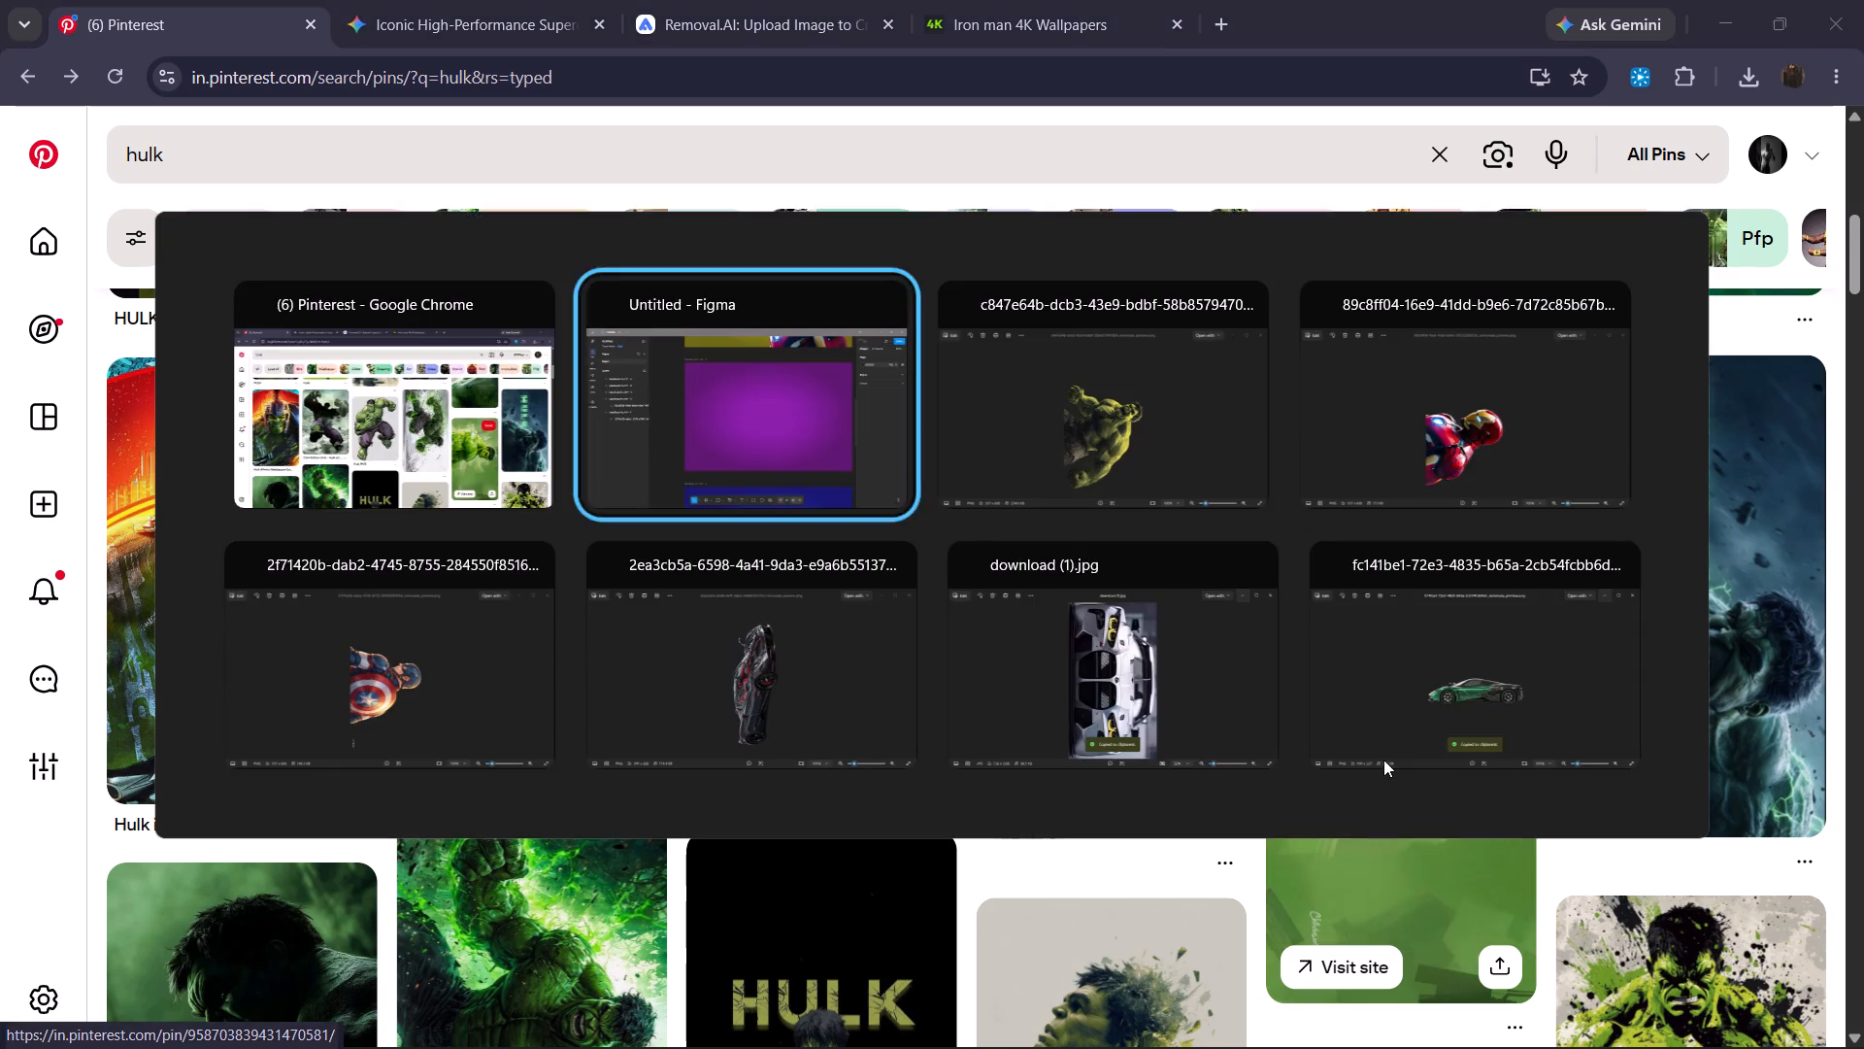
# Switch to the Photos window showing the background-removed roaring Hulk and copy the image.
pyautogui.scroll(11, 1195, 650)
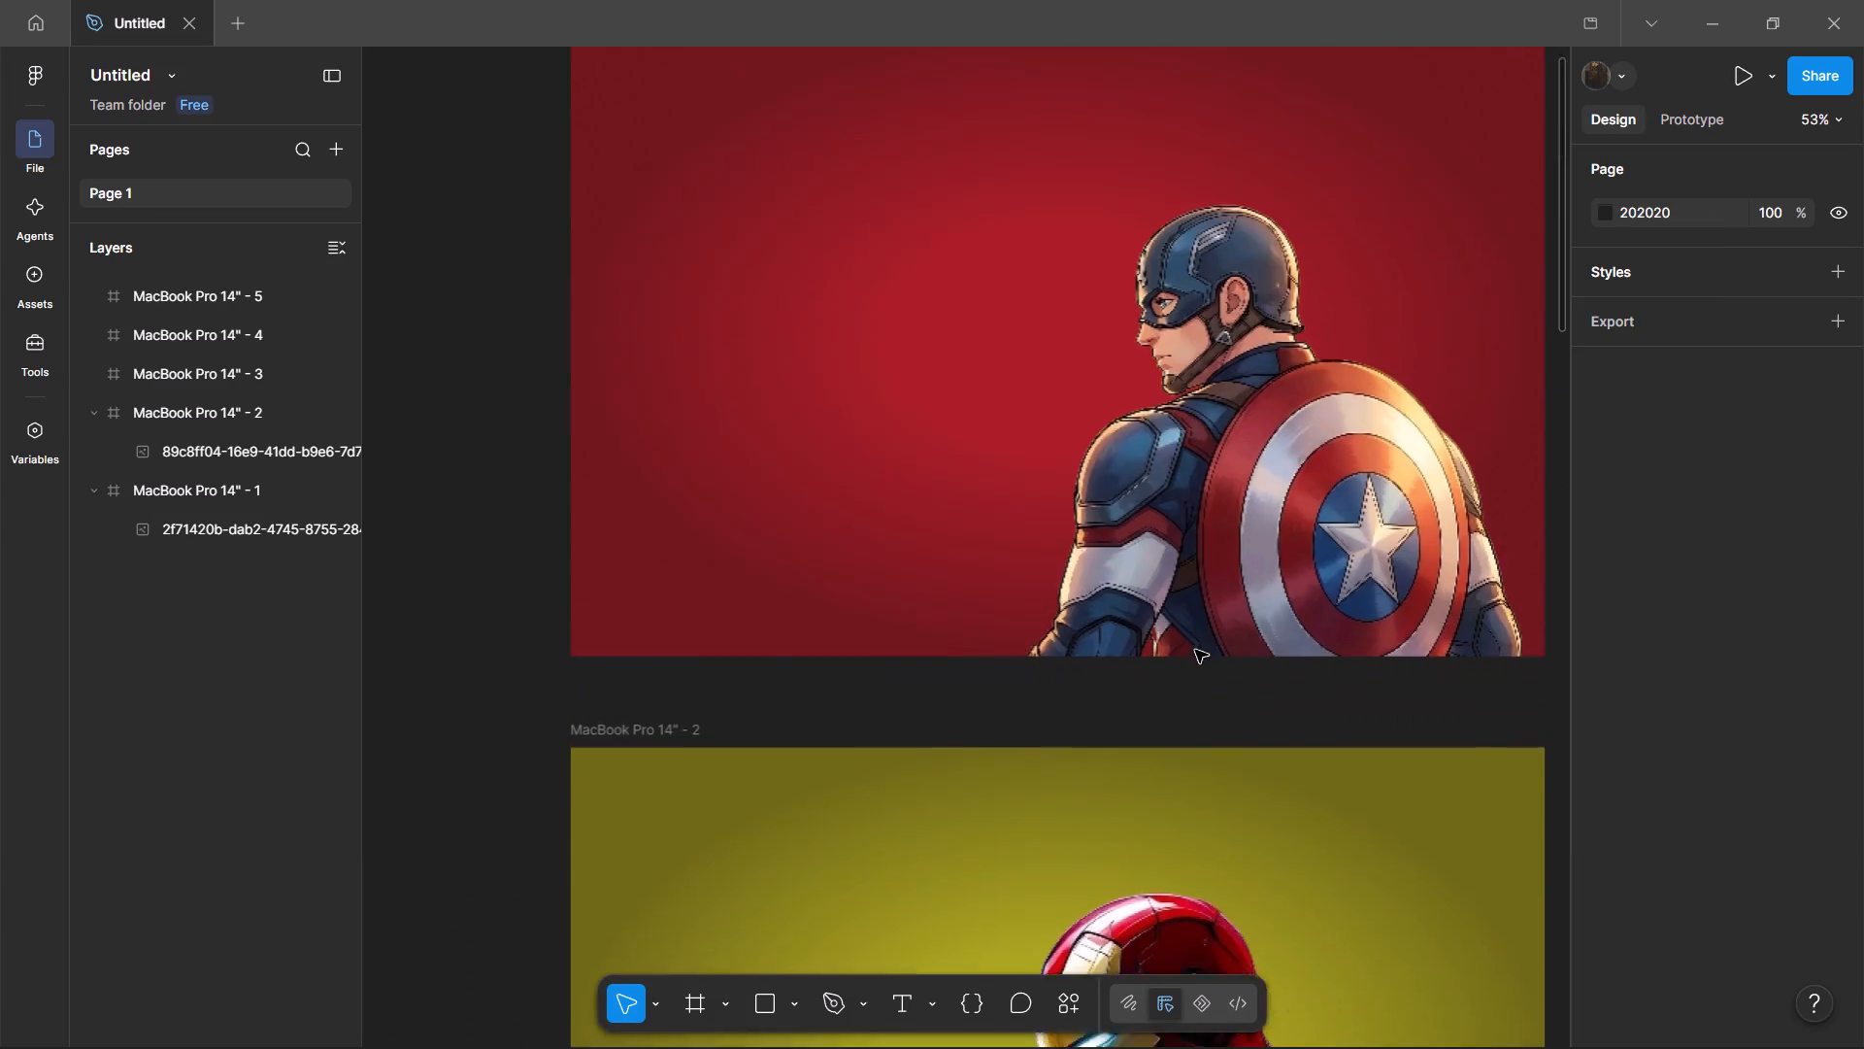
pyautogui.scroll(-11, 1195, 650)
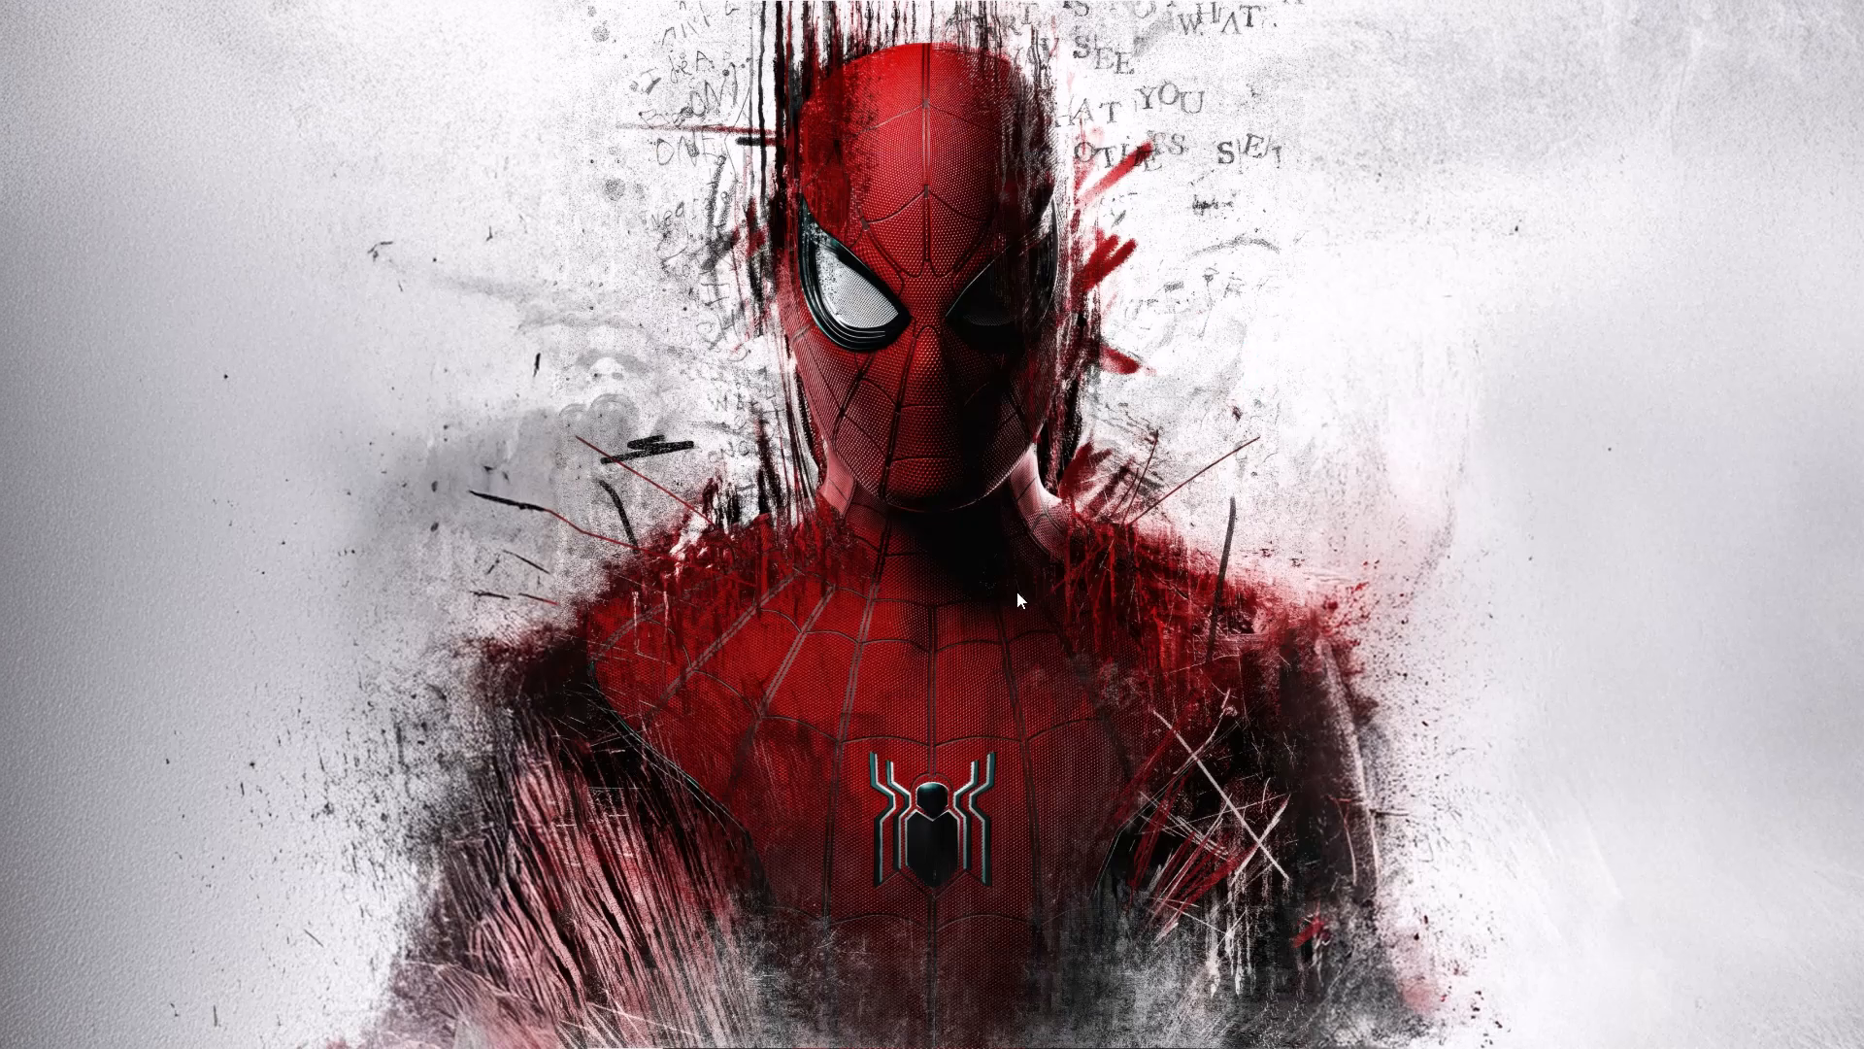
pyautogui.click(740, 280)
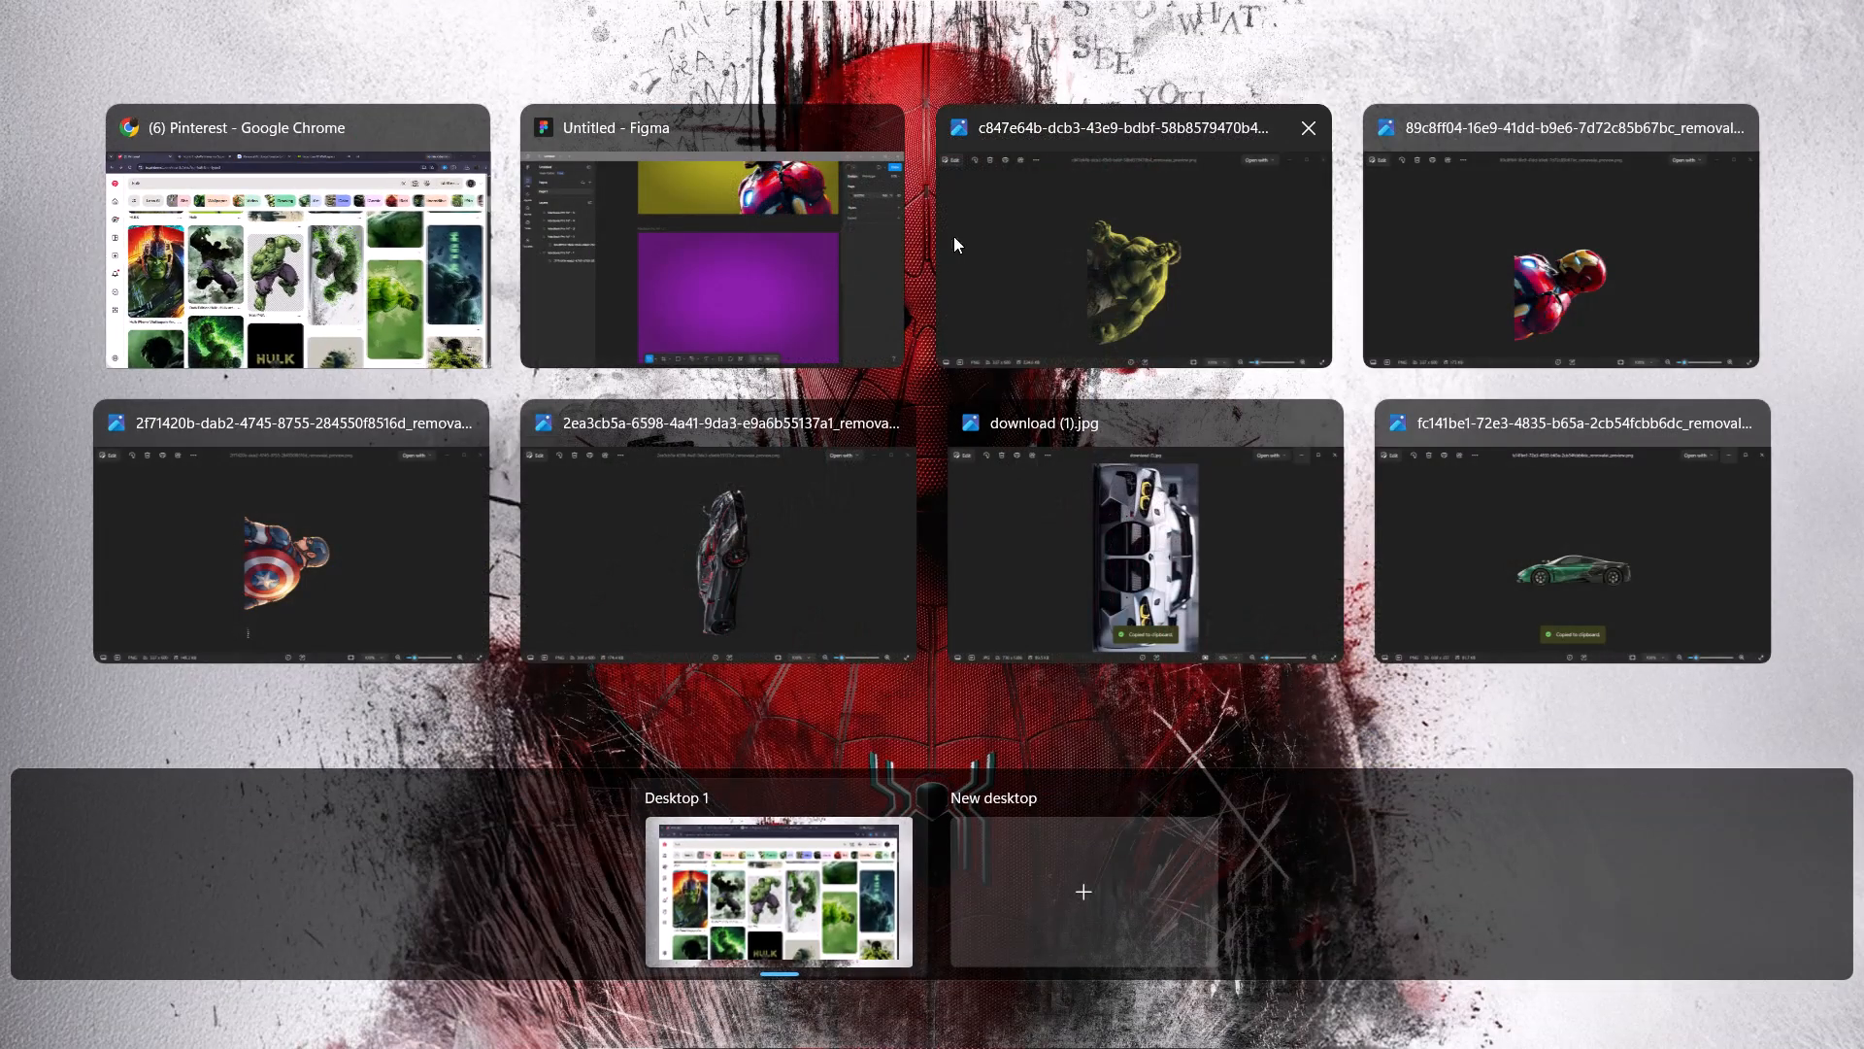
pyautogui.click(1082, 235)
pyautogui.click(1027, 491)
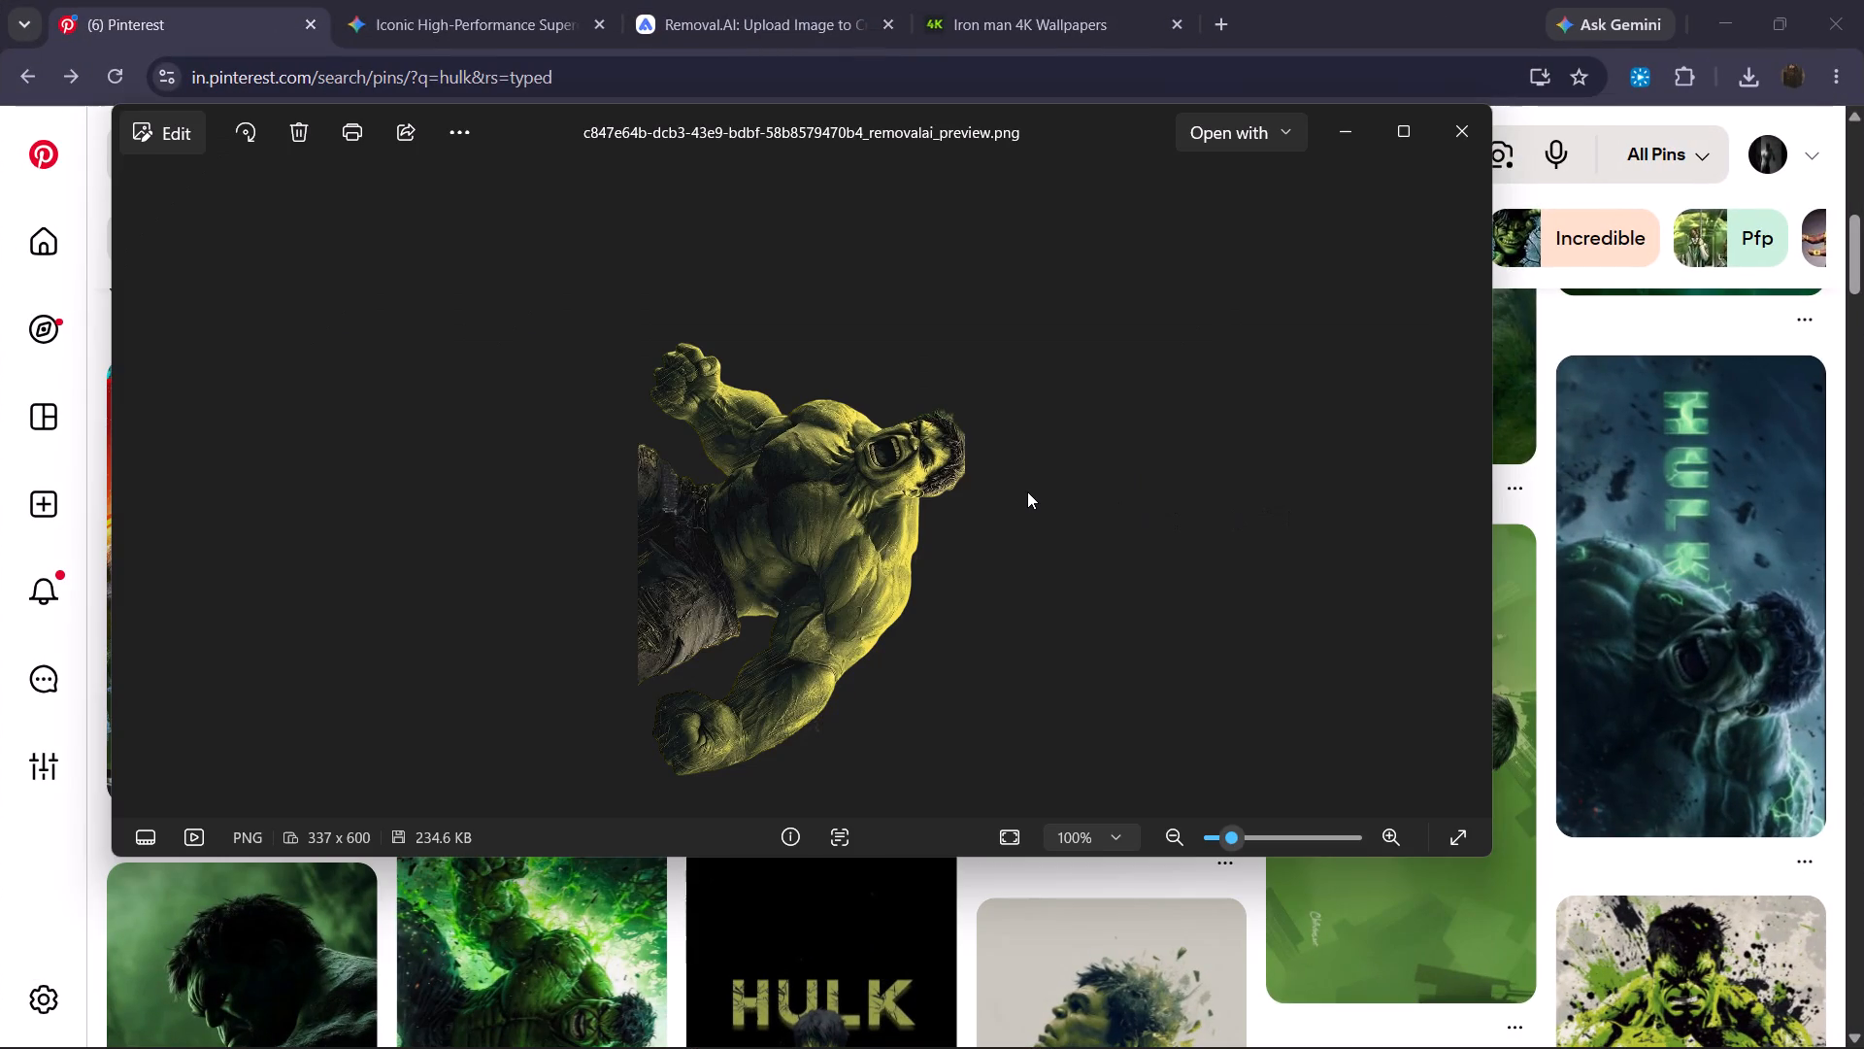
pyautogui.hotkey('ctrl', 'c')
pyautogui.click(1341, 129)
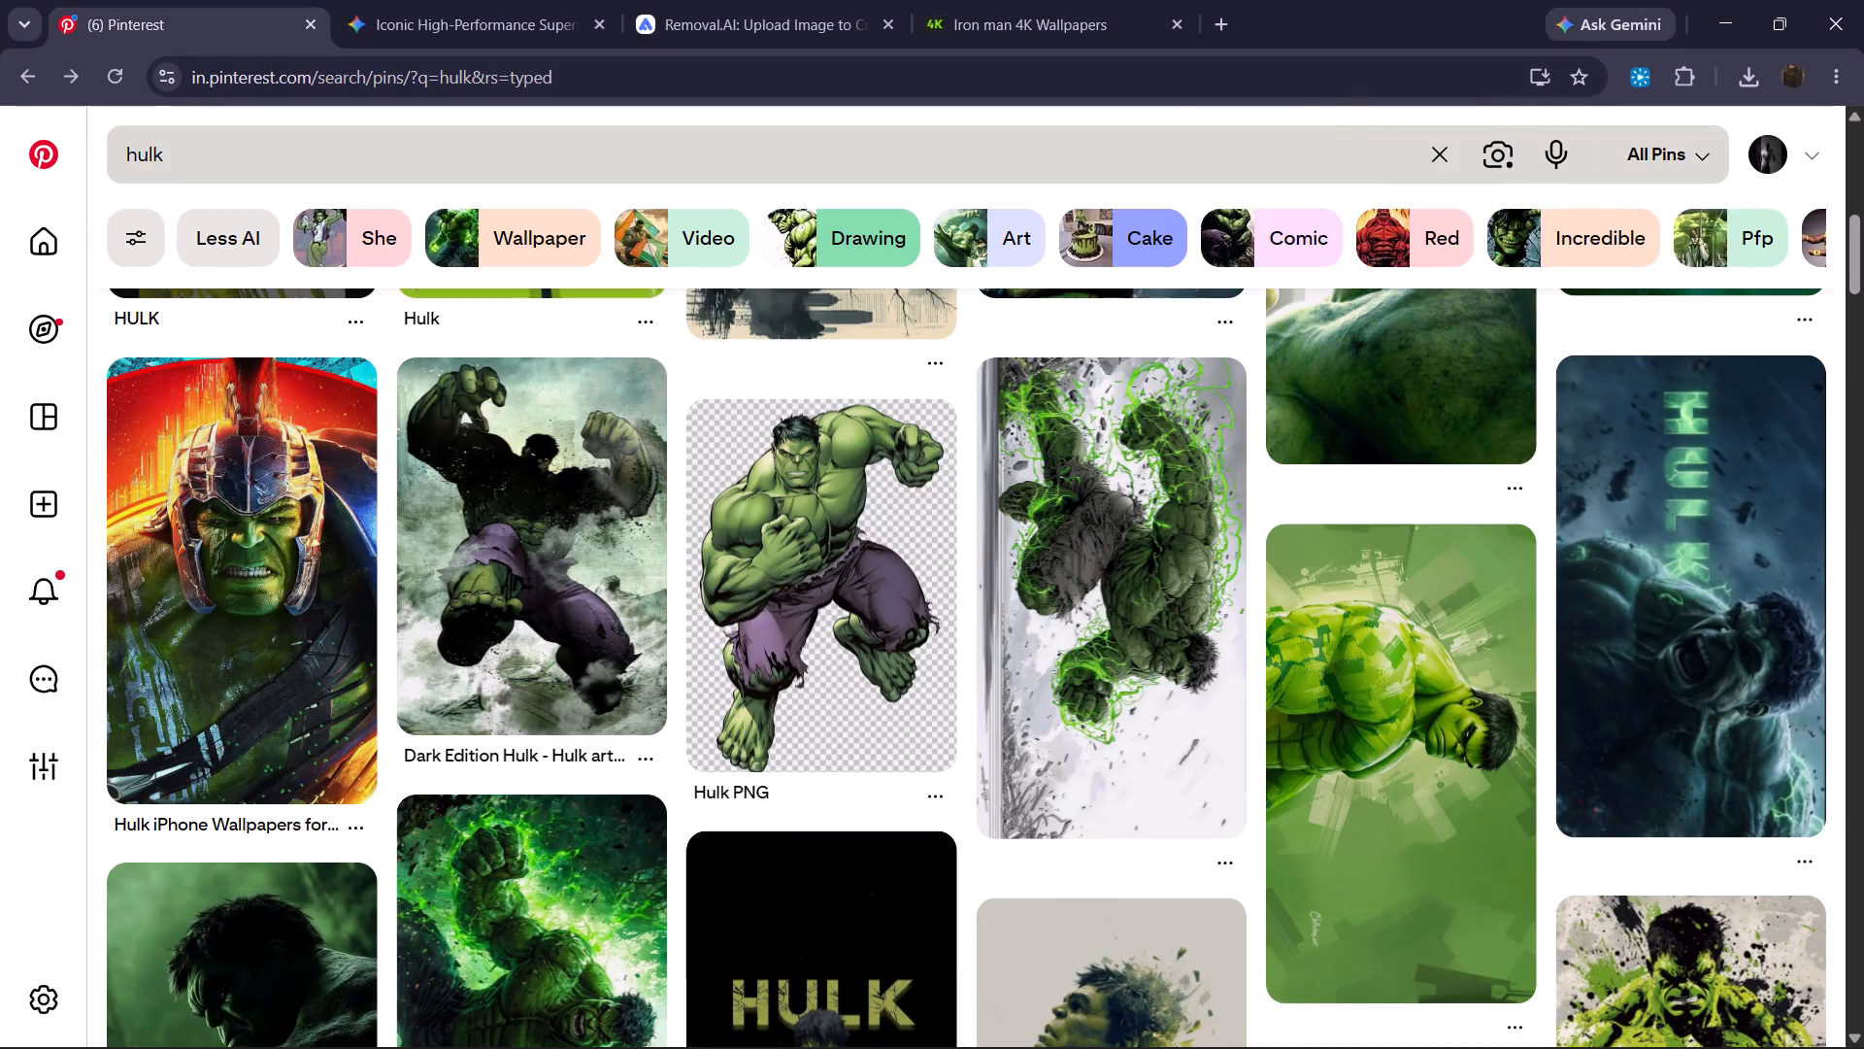
# Switch to Figma, paste the Hulk image over the purple MacBook Pro 14" - 3 frame, and rotate it 90°.
pyautogui.click(1111, 237)
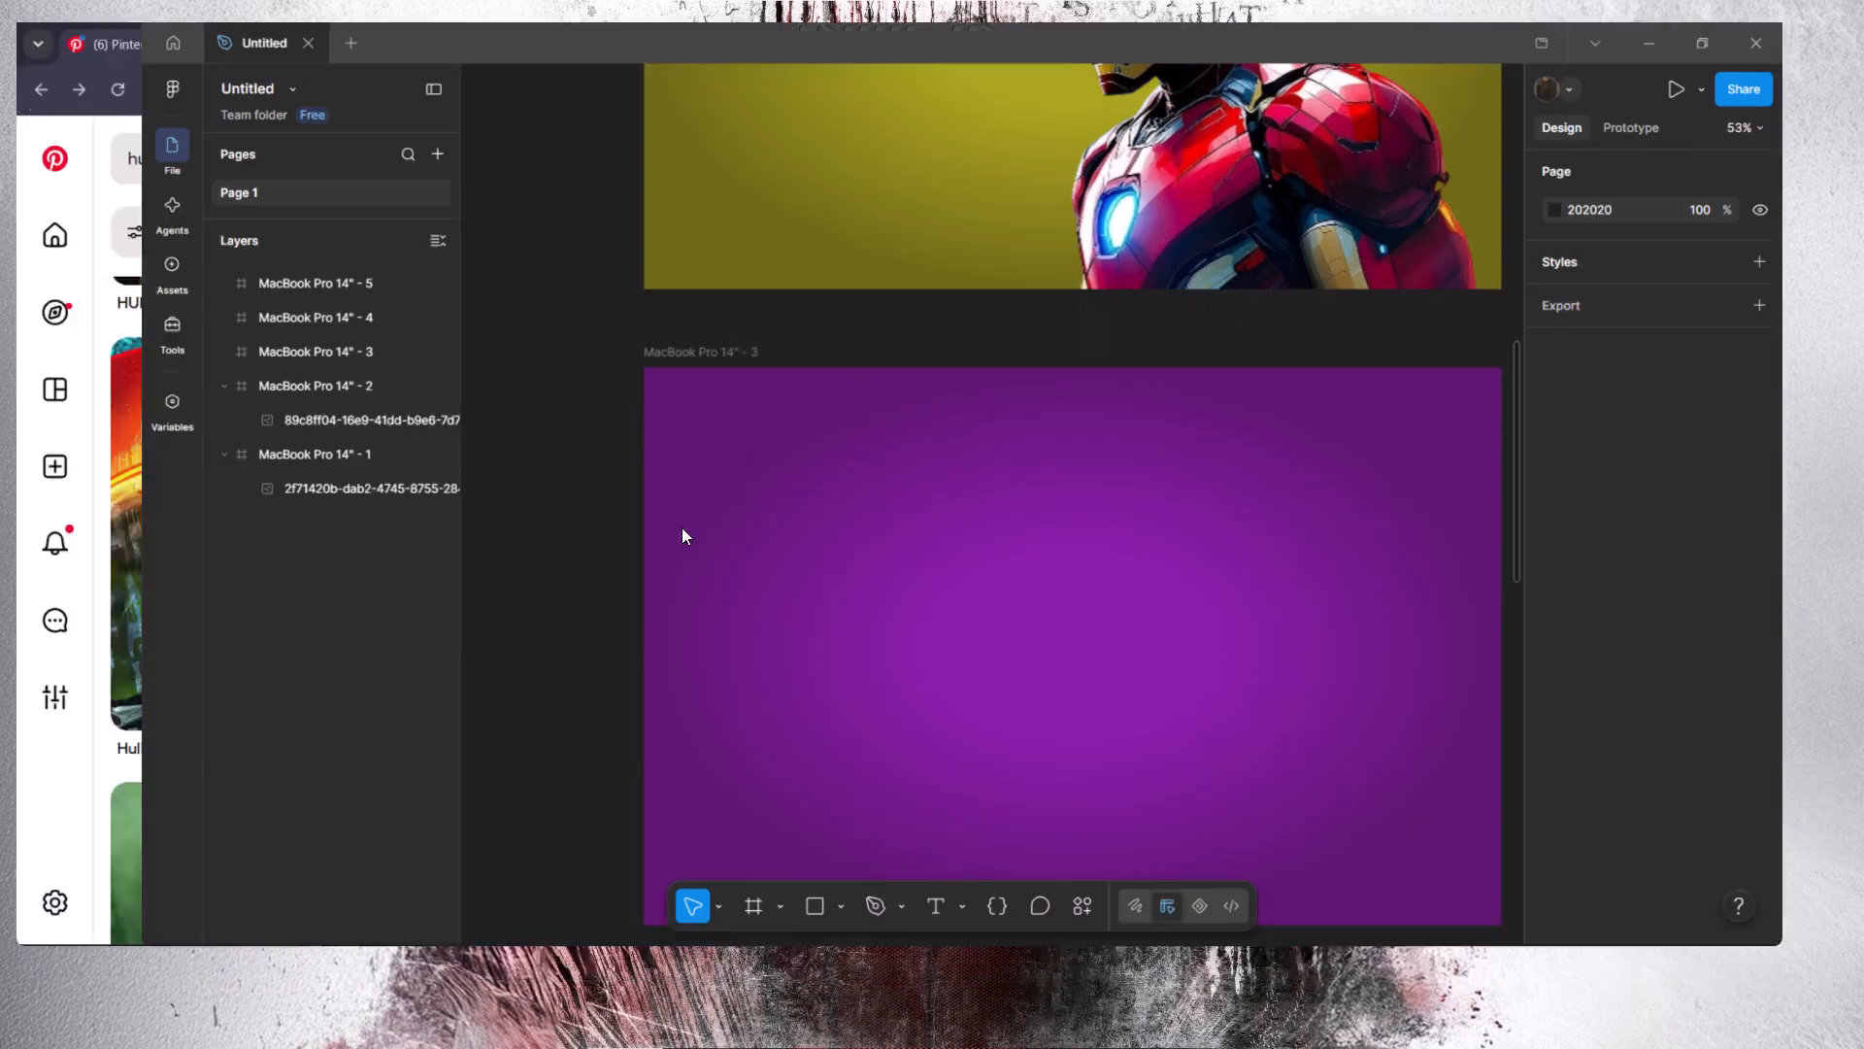
pyautogui.click(485, 633)
pyautogui.hotkey('ctrl', 'v')
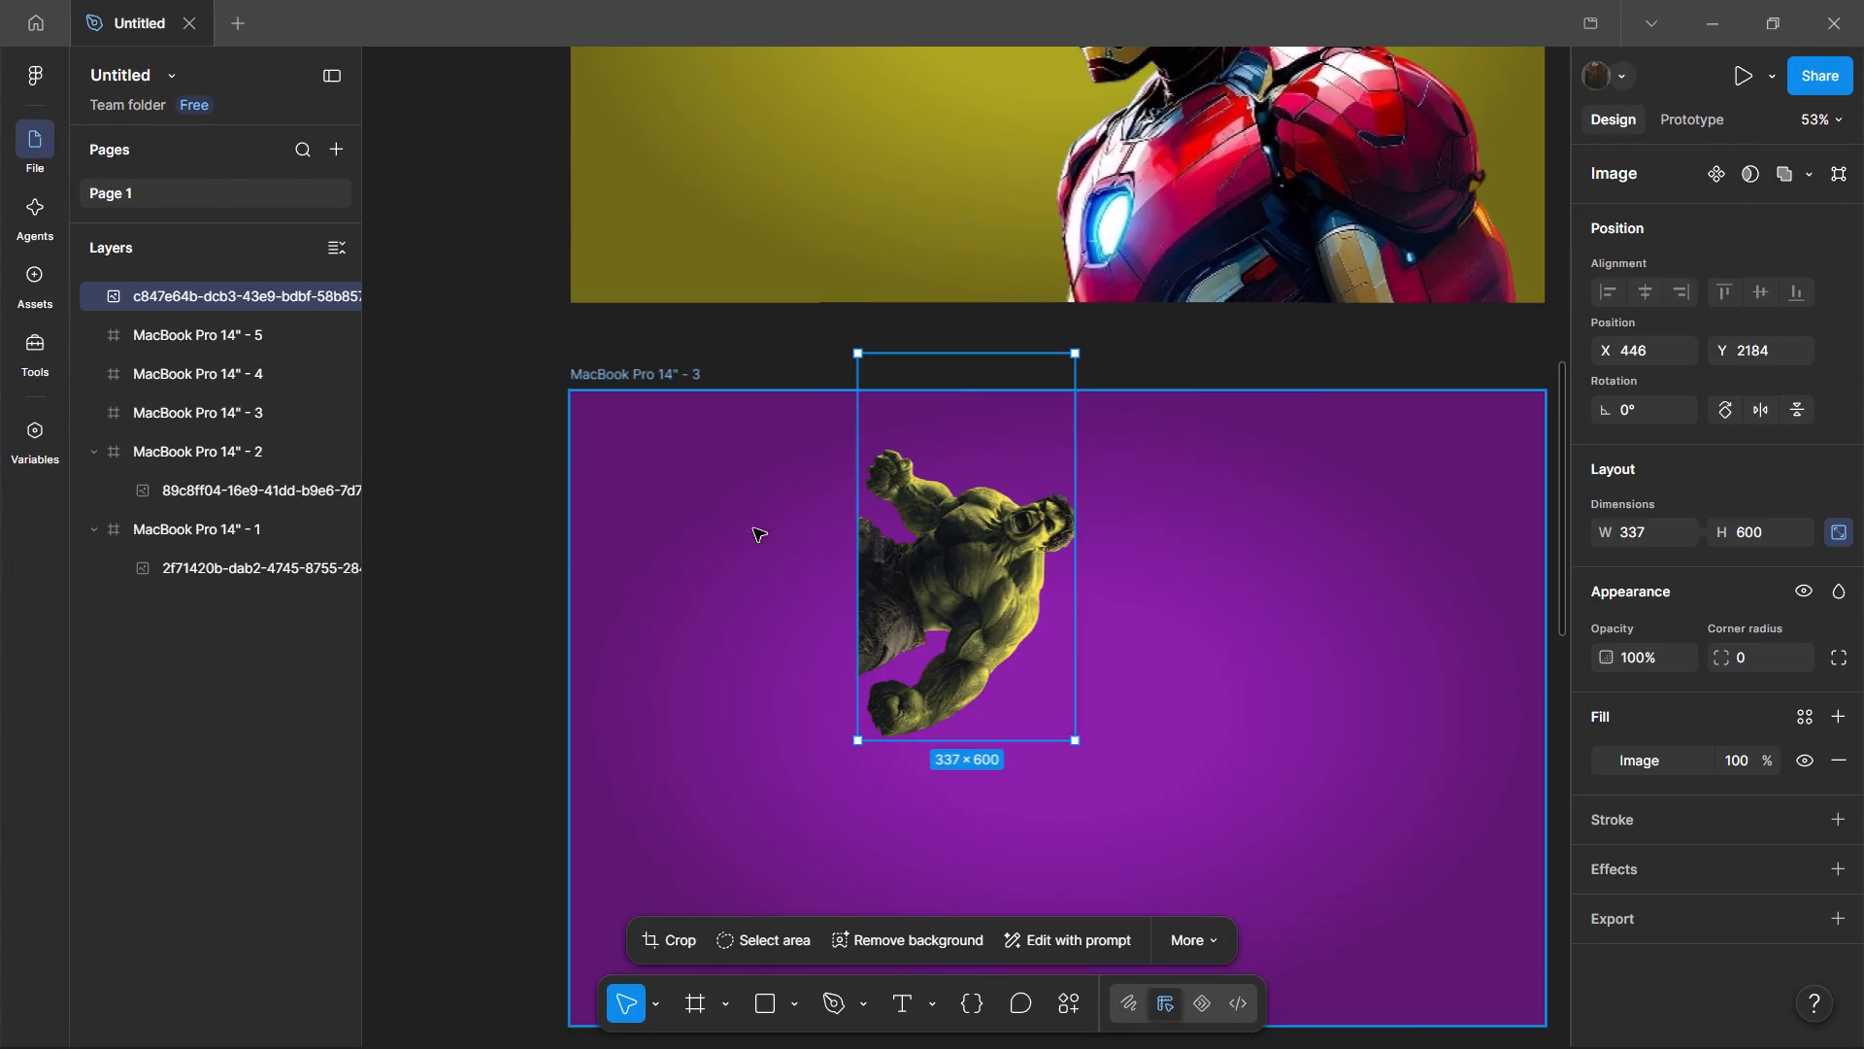
pyautogui.click(1633, 412)
pyautogui.write('90')
pyautogui.press('Return')
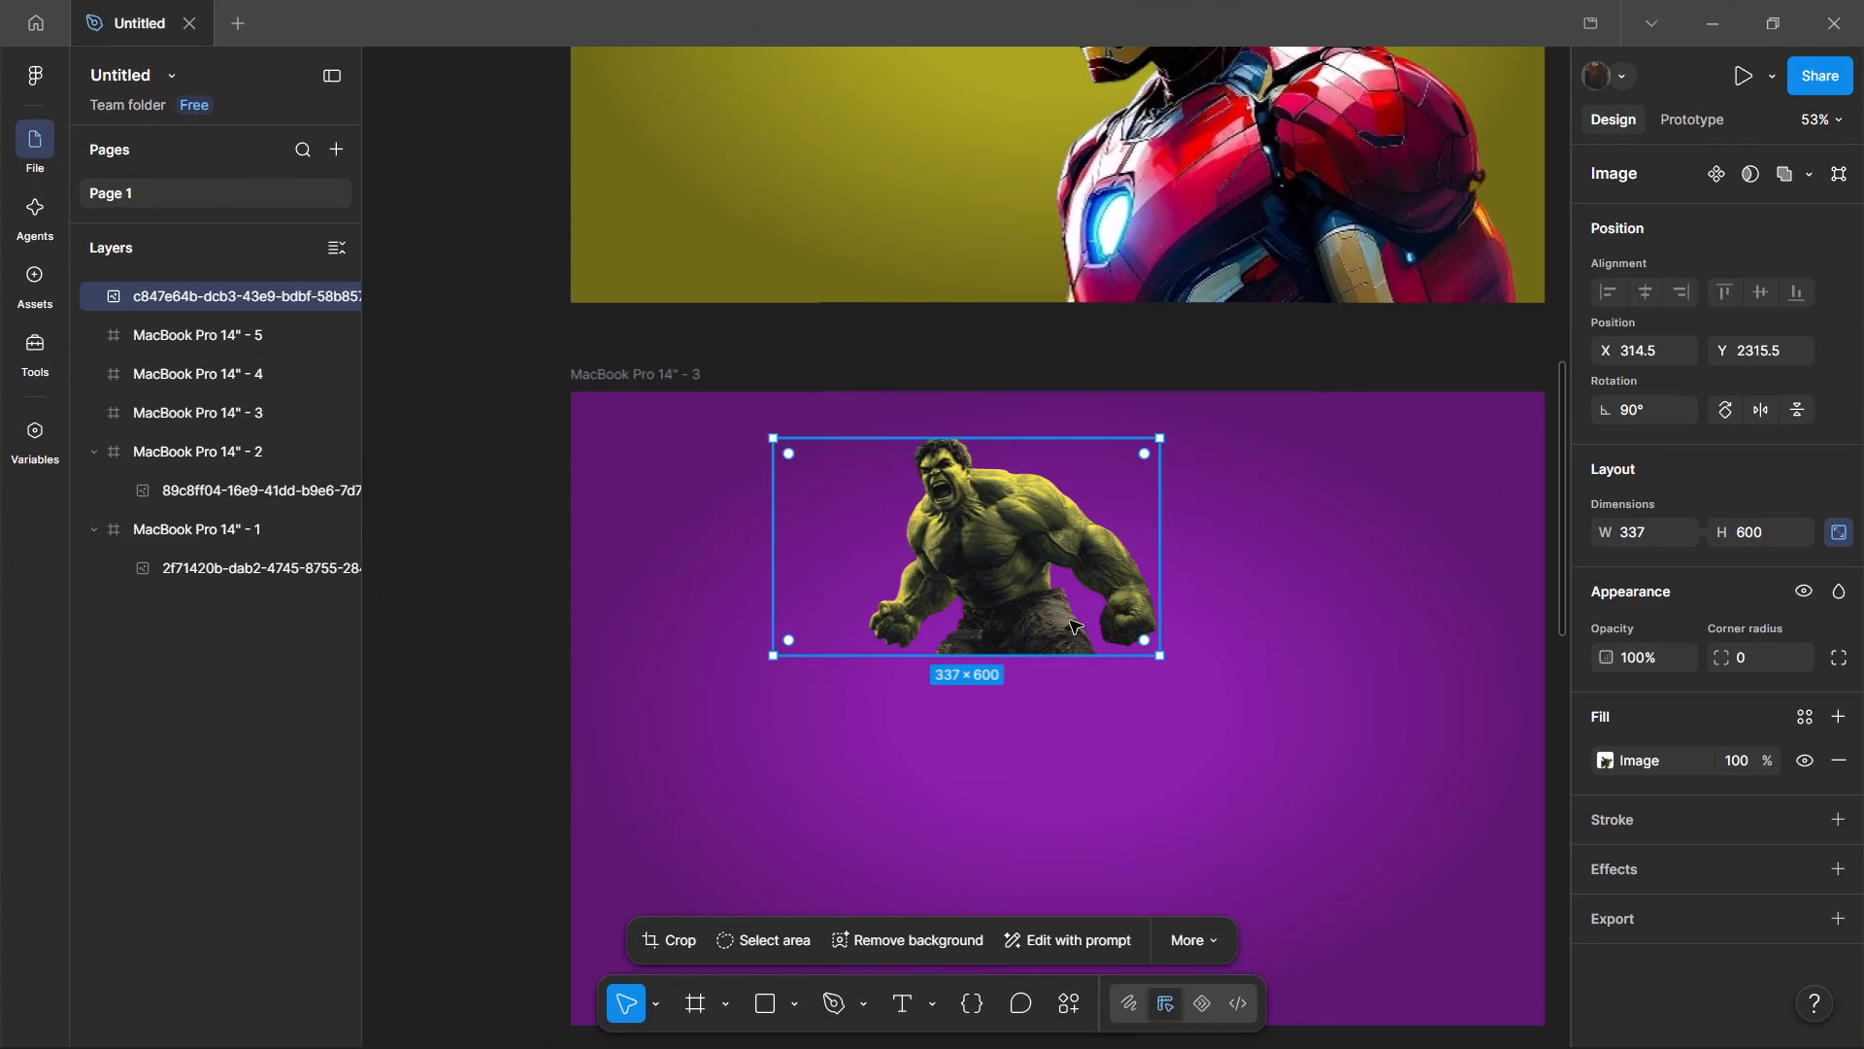
# Move the Hulk image down and right over the purple frame, to about X 629, Y 2607.
pyautogui.moveTo(1044, 571); pyautogui.dragTo(1432, 957)
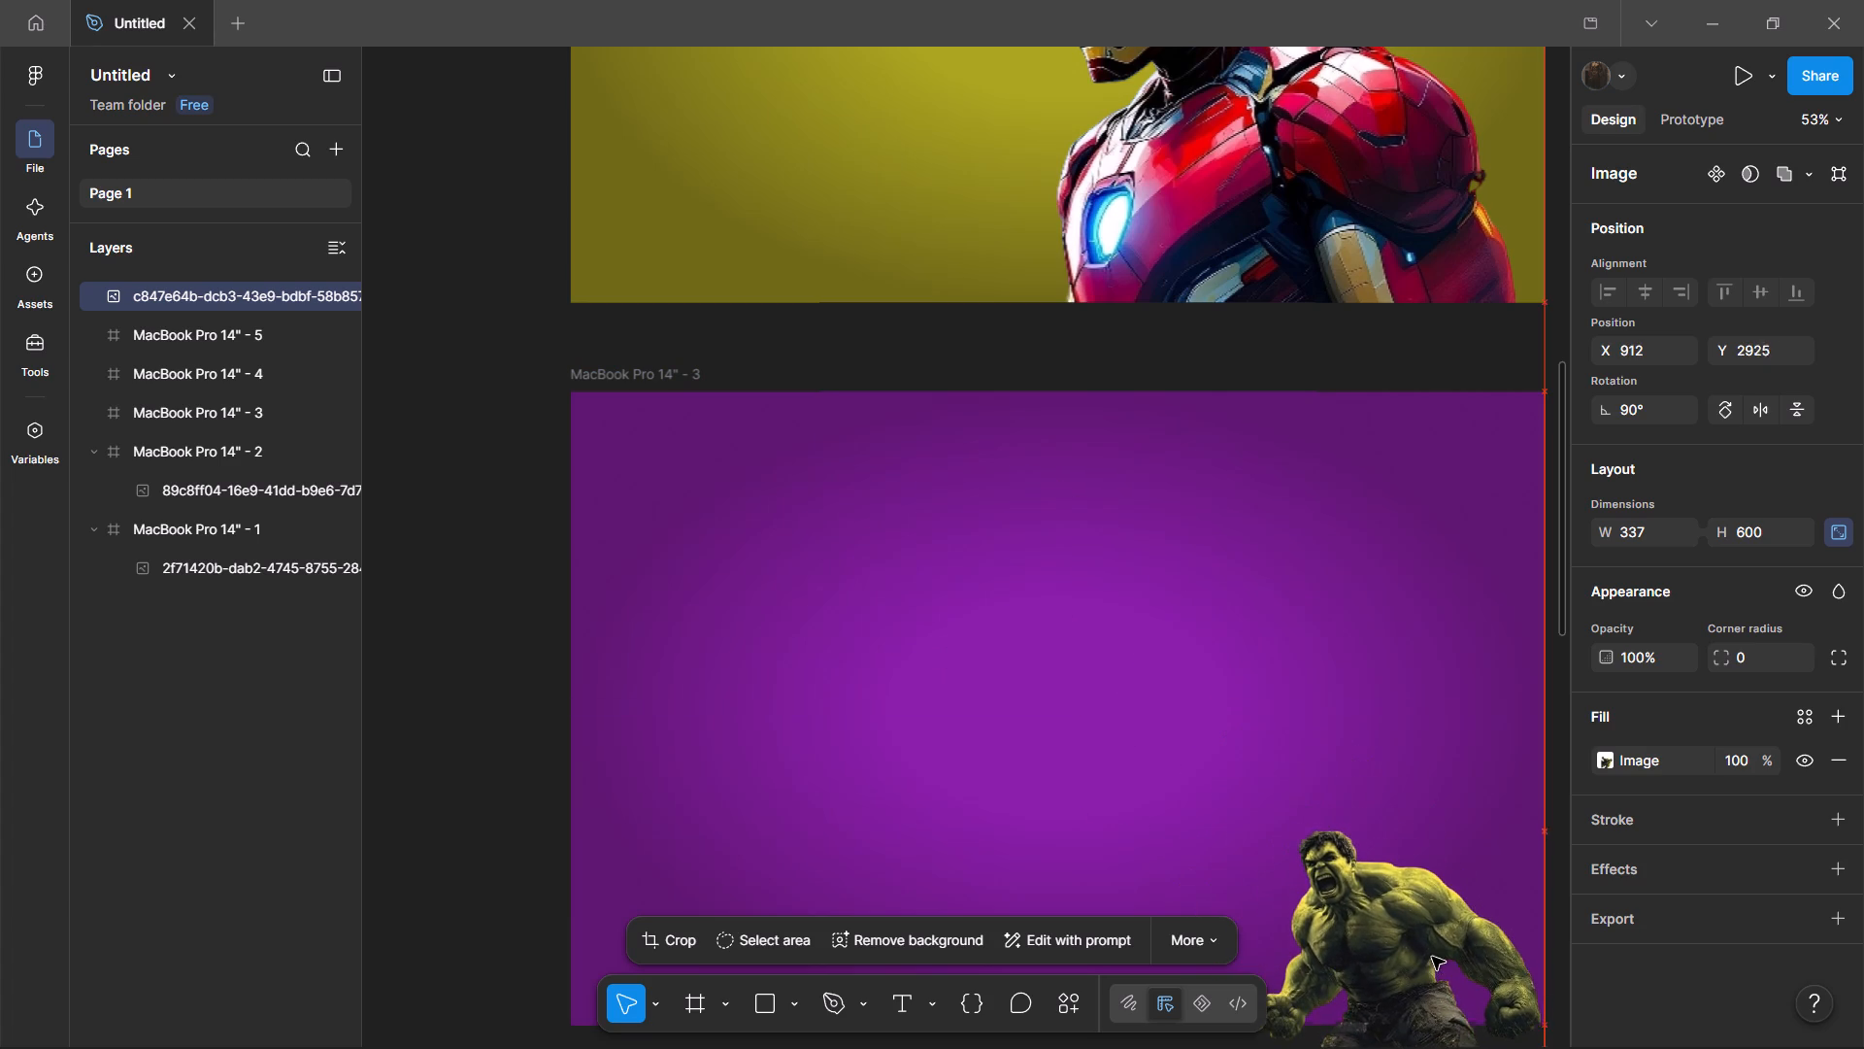
pyautogui.moveTo(1432, 957); pyautogui.dragTo(1247, 759)
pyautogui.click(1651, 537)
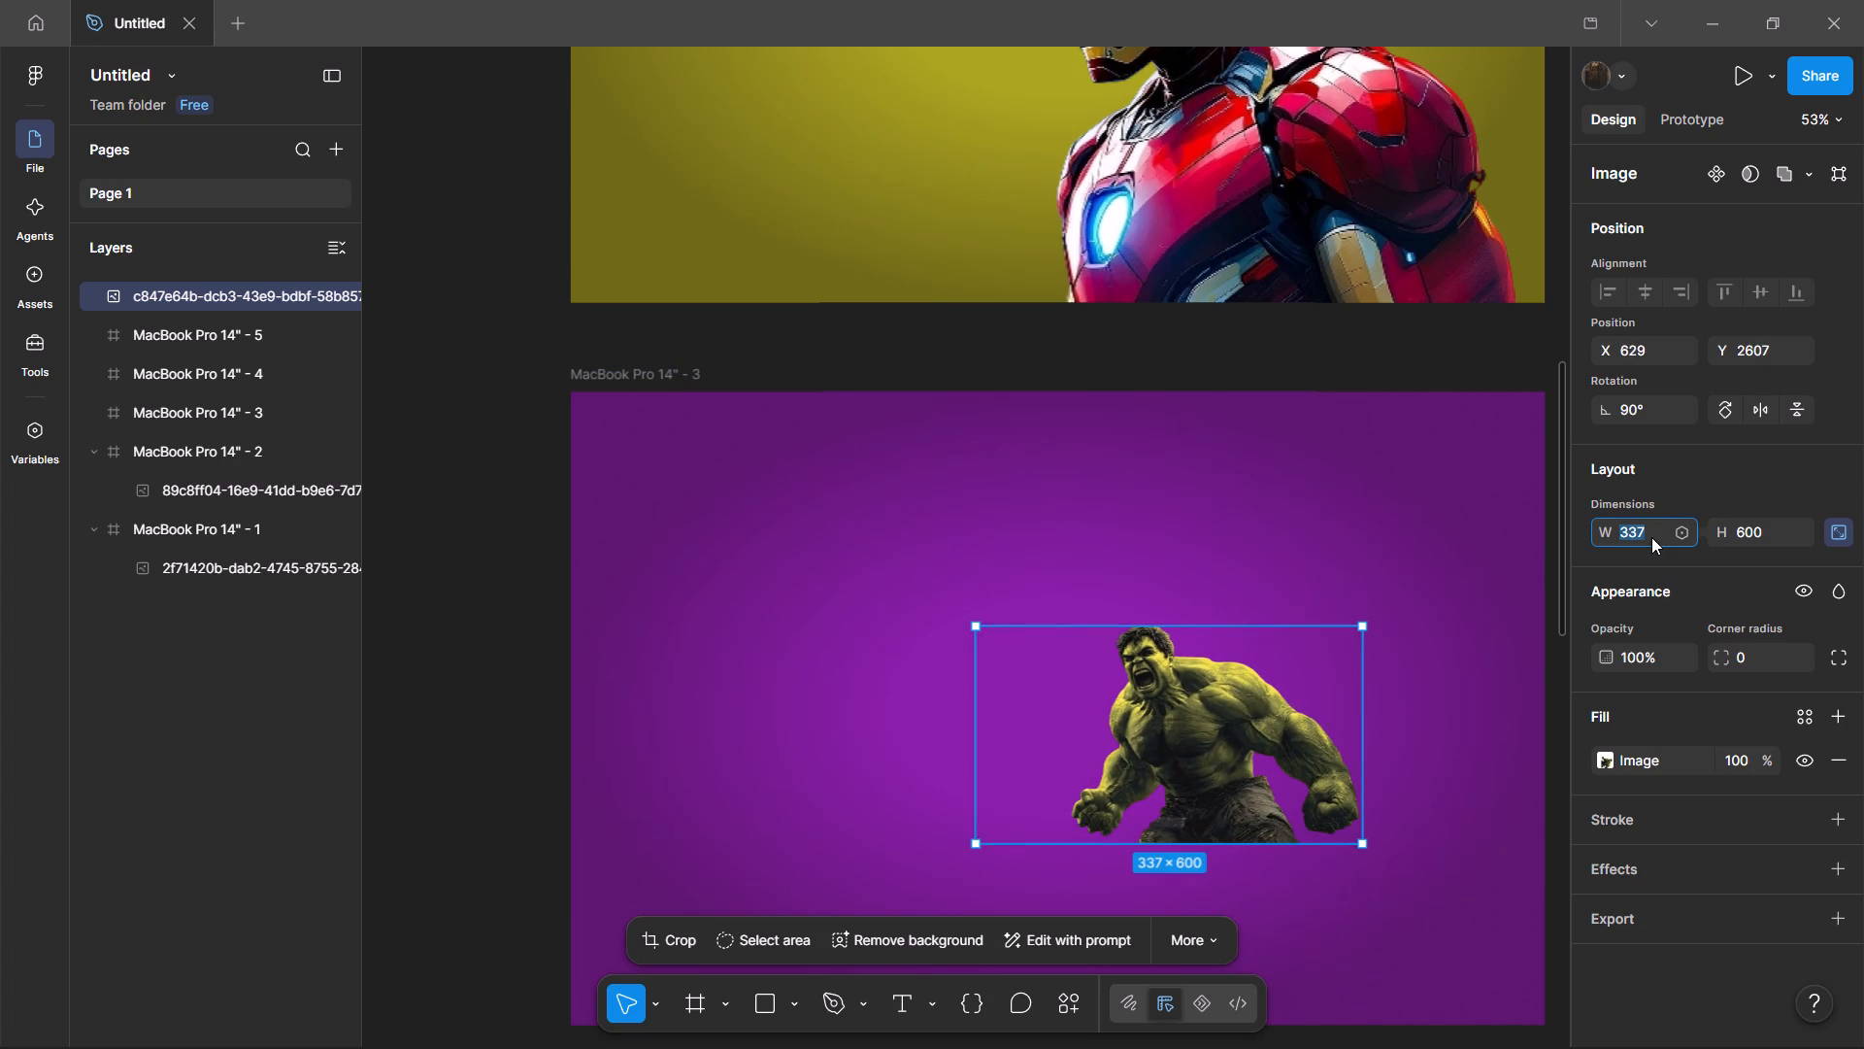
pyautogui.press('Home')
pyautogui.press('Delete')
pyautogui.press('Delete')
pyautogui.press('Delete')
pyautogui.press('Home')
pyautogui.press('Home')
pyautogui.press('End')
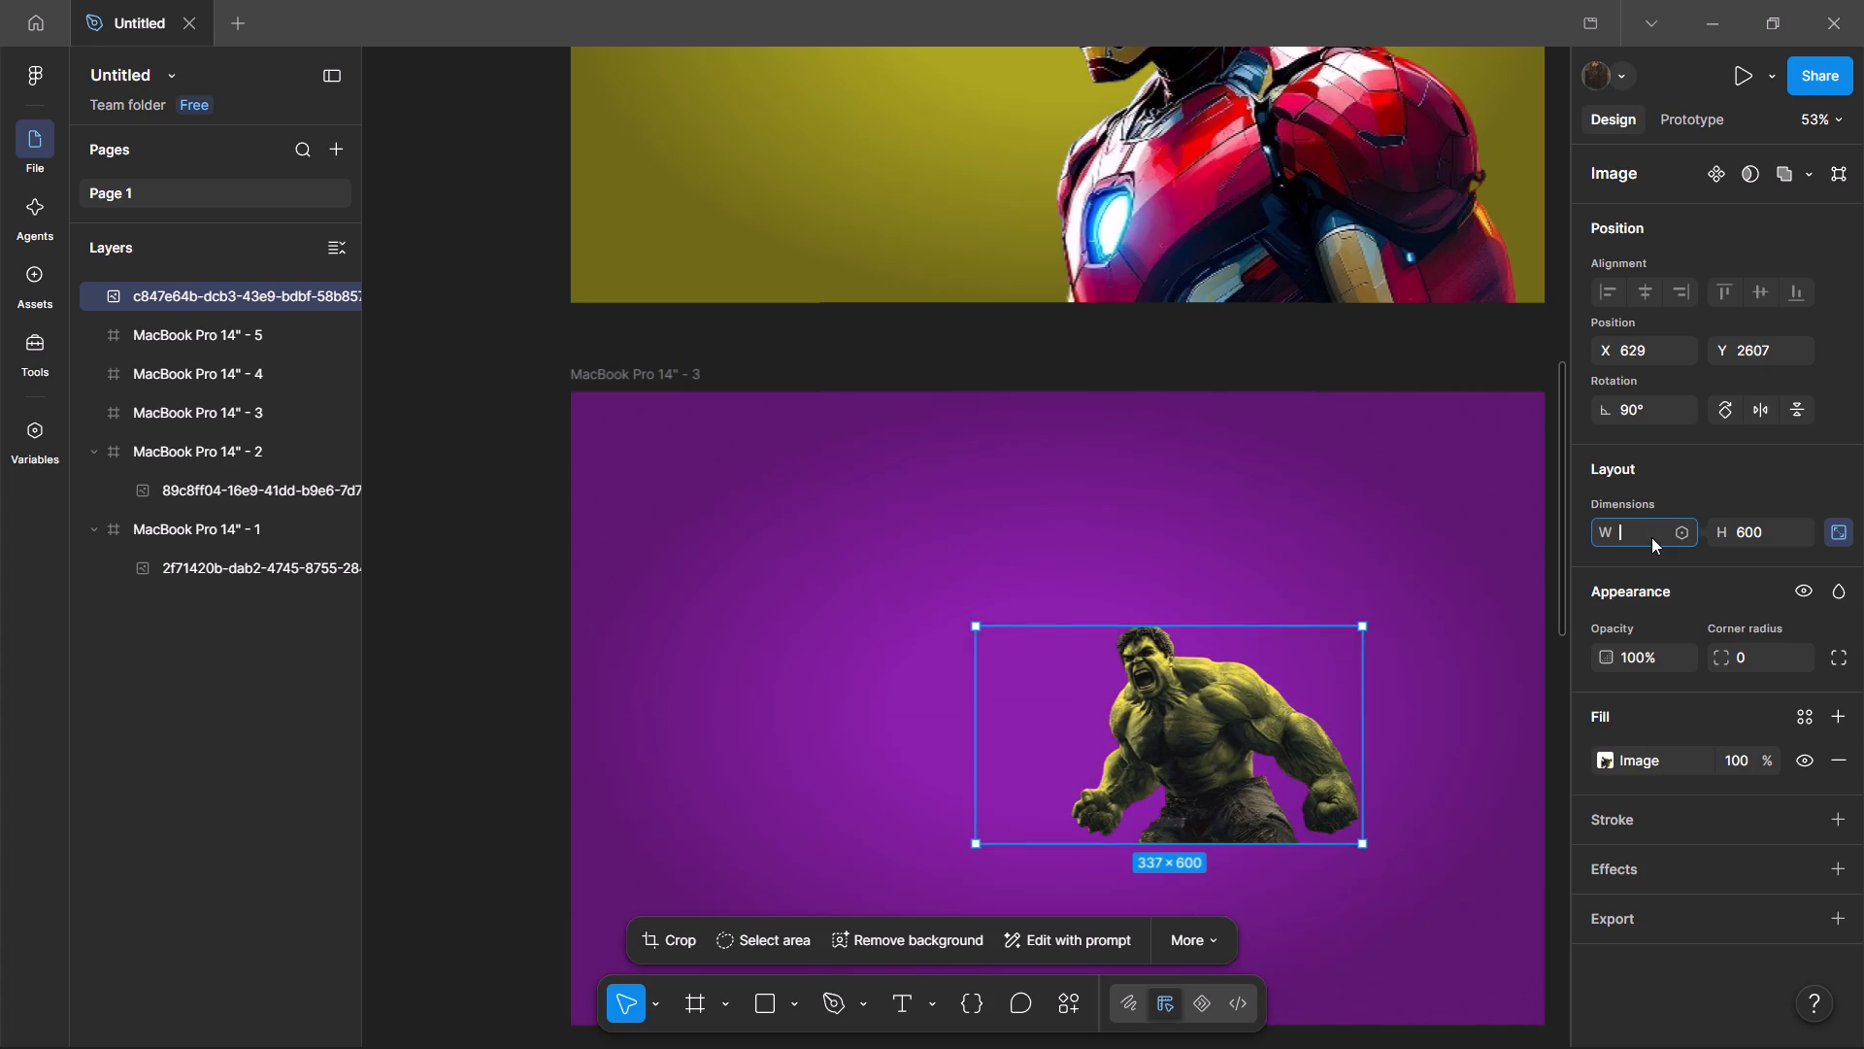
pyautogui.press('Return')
# Set the Hulk image's width to 771, keeping its proportions locked.
pyautogui.click(1648, 537)
pyautogui.press('Home')
pyautogui.press('Home')
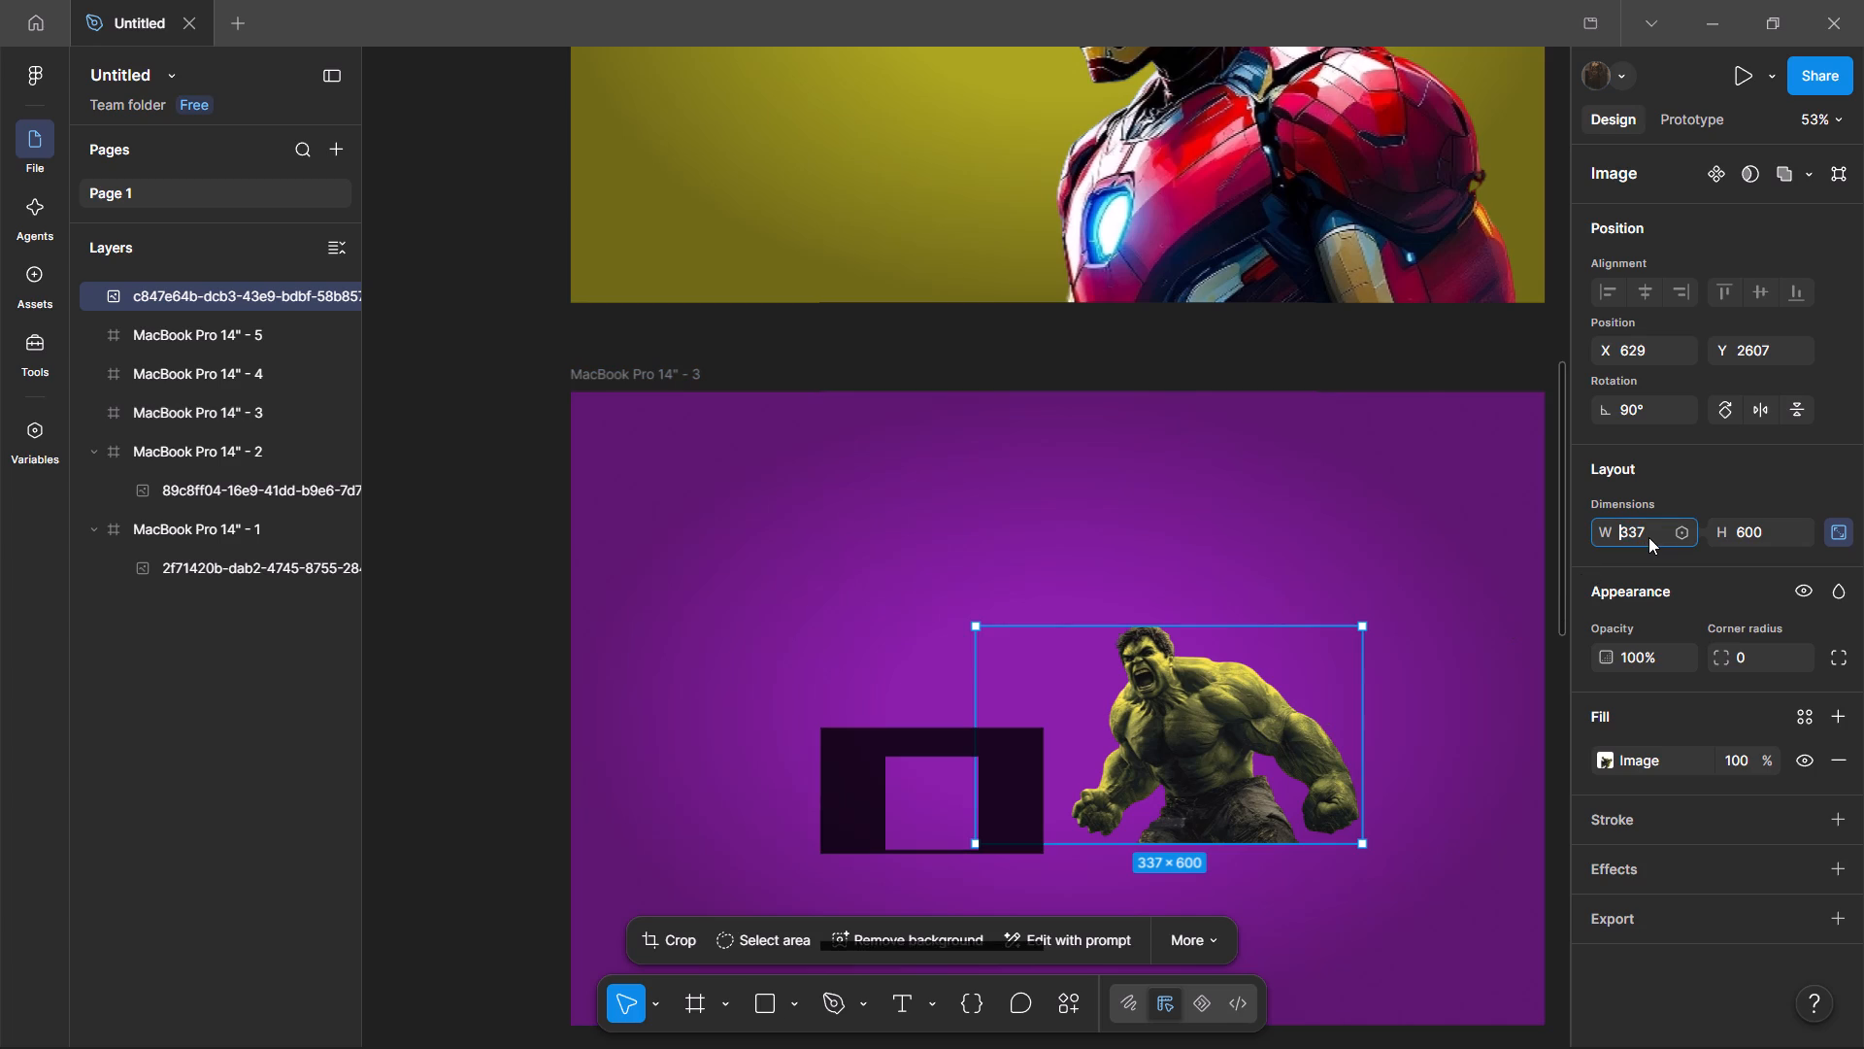
pyautogui.click(1648, 537)
pyautogui.press('BackSpace')
pyautogui.press('BackSpace')
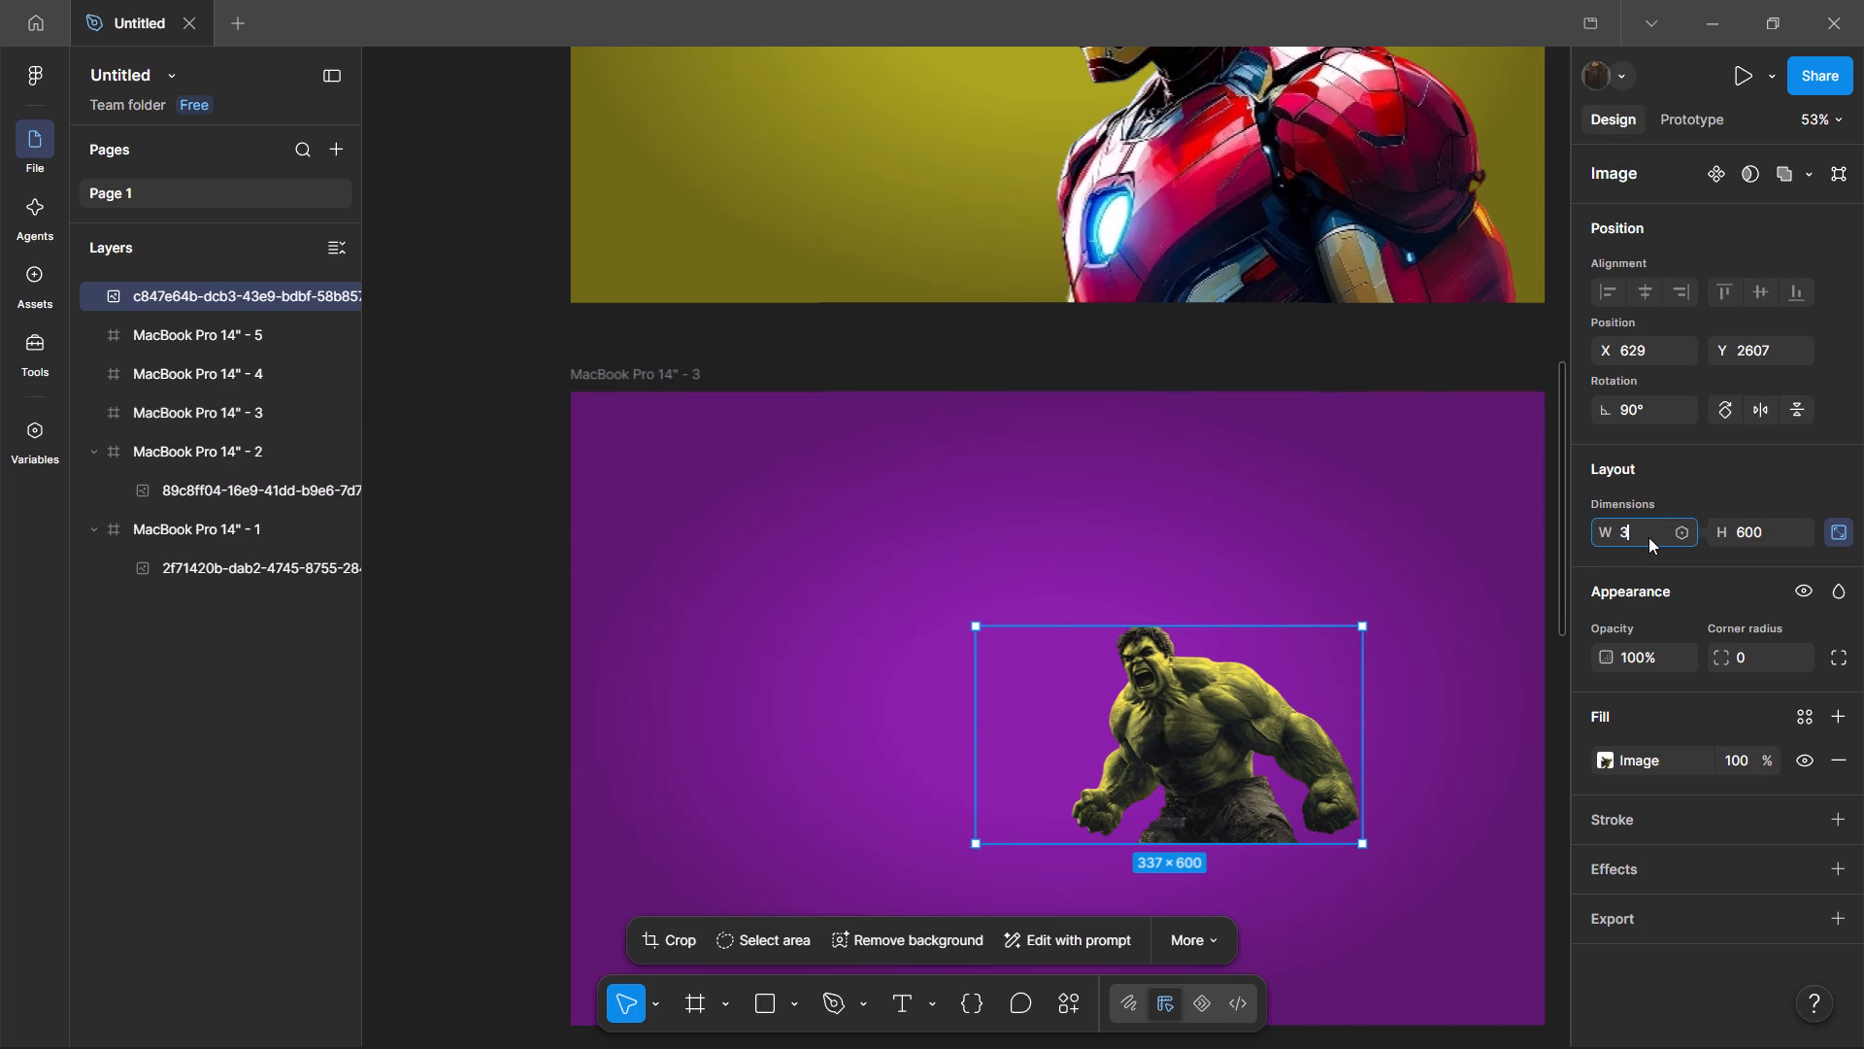
pyautogui.press('BackSpace')
pyautogui.write('771')
pyautogui.press('Return')
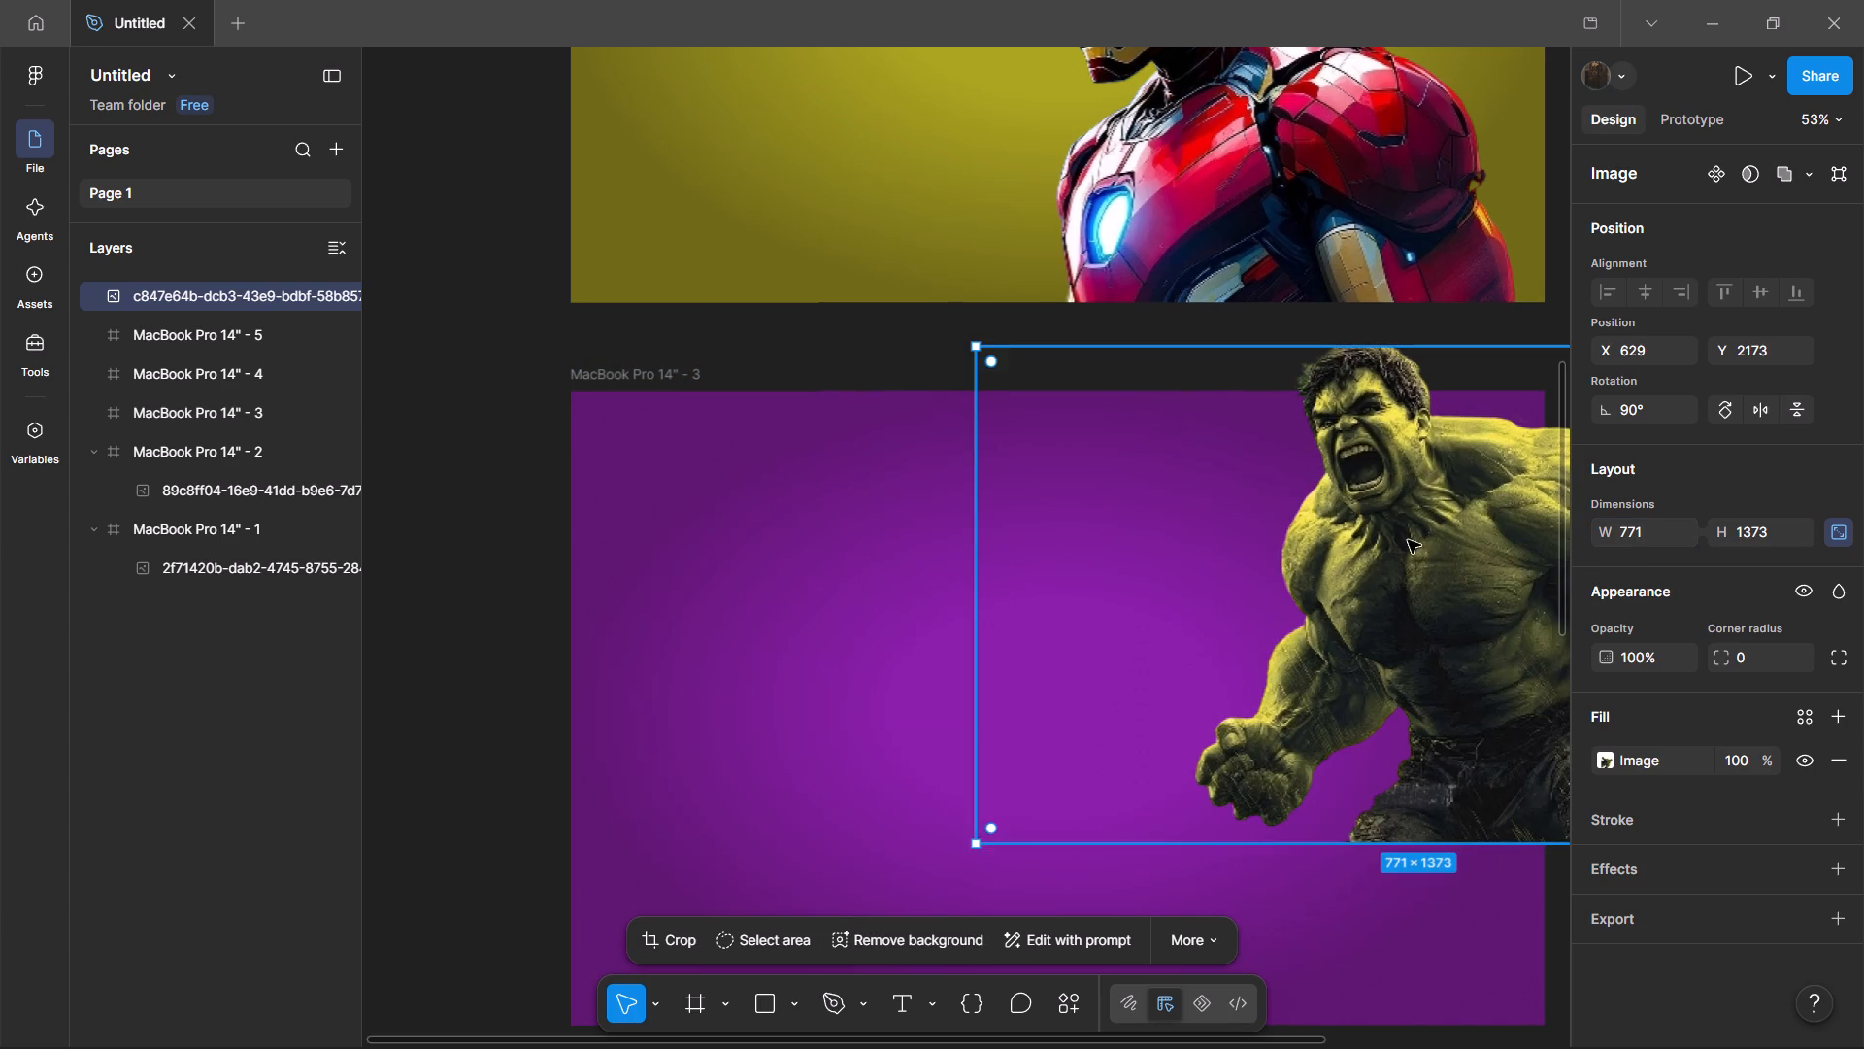
# Move the Hulk image down and across to the lower part of the purple frame, to about X 306, Y 2454.
pyautogui.moveTo(1401, 553); pyautogui.dragTo(1217, 760)
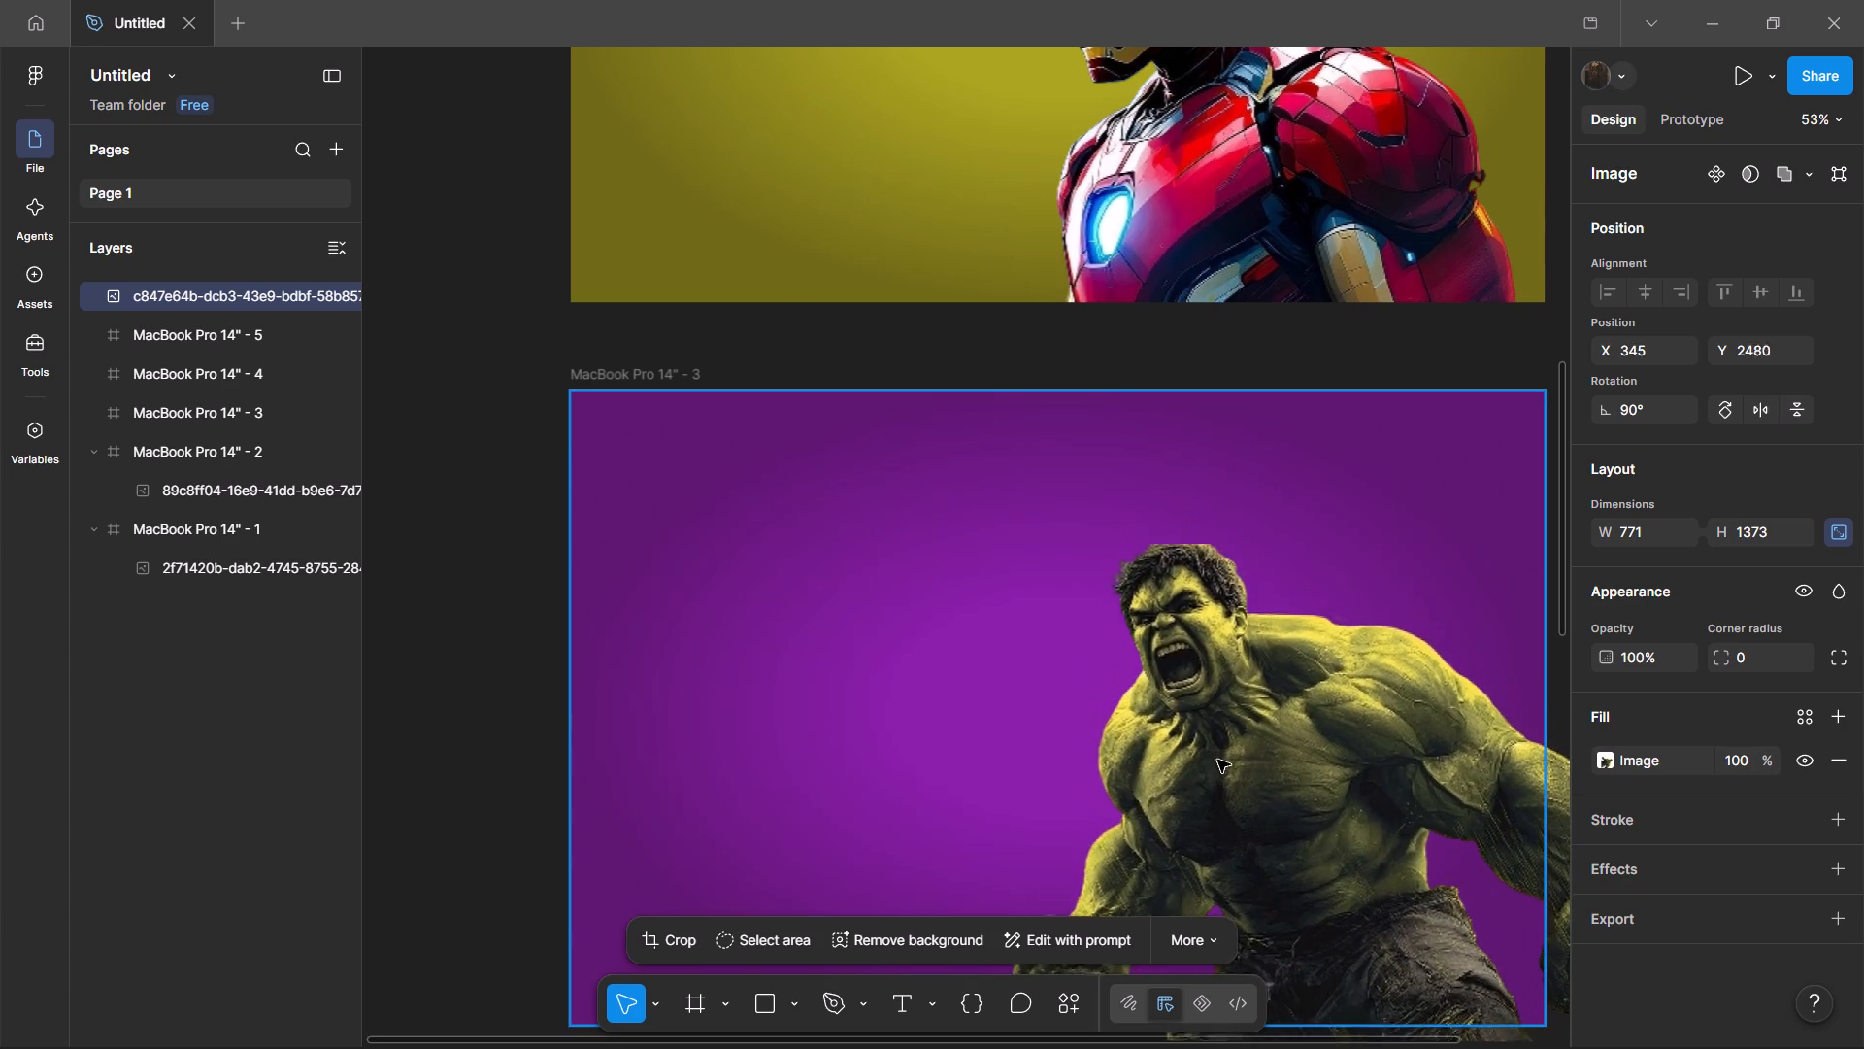
pyautogui.moveTo(1217, 760); pyautogui.dragTo(1208, 734)
pyautogui.moveTo(1208, 734); pyautogui.dragTo(1183, 733)
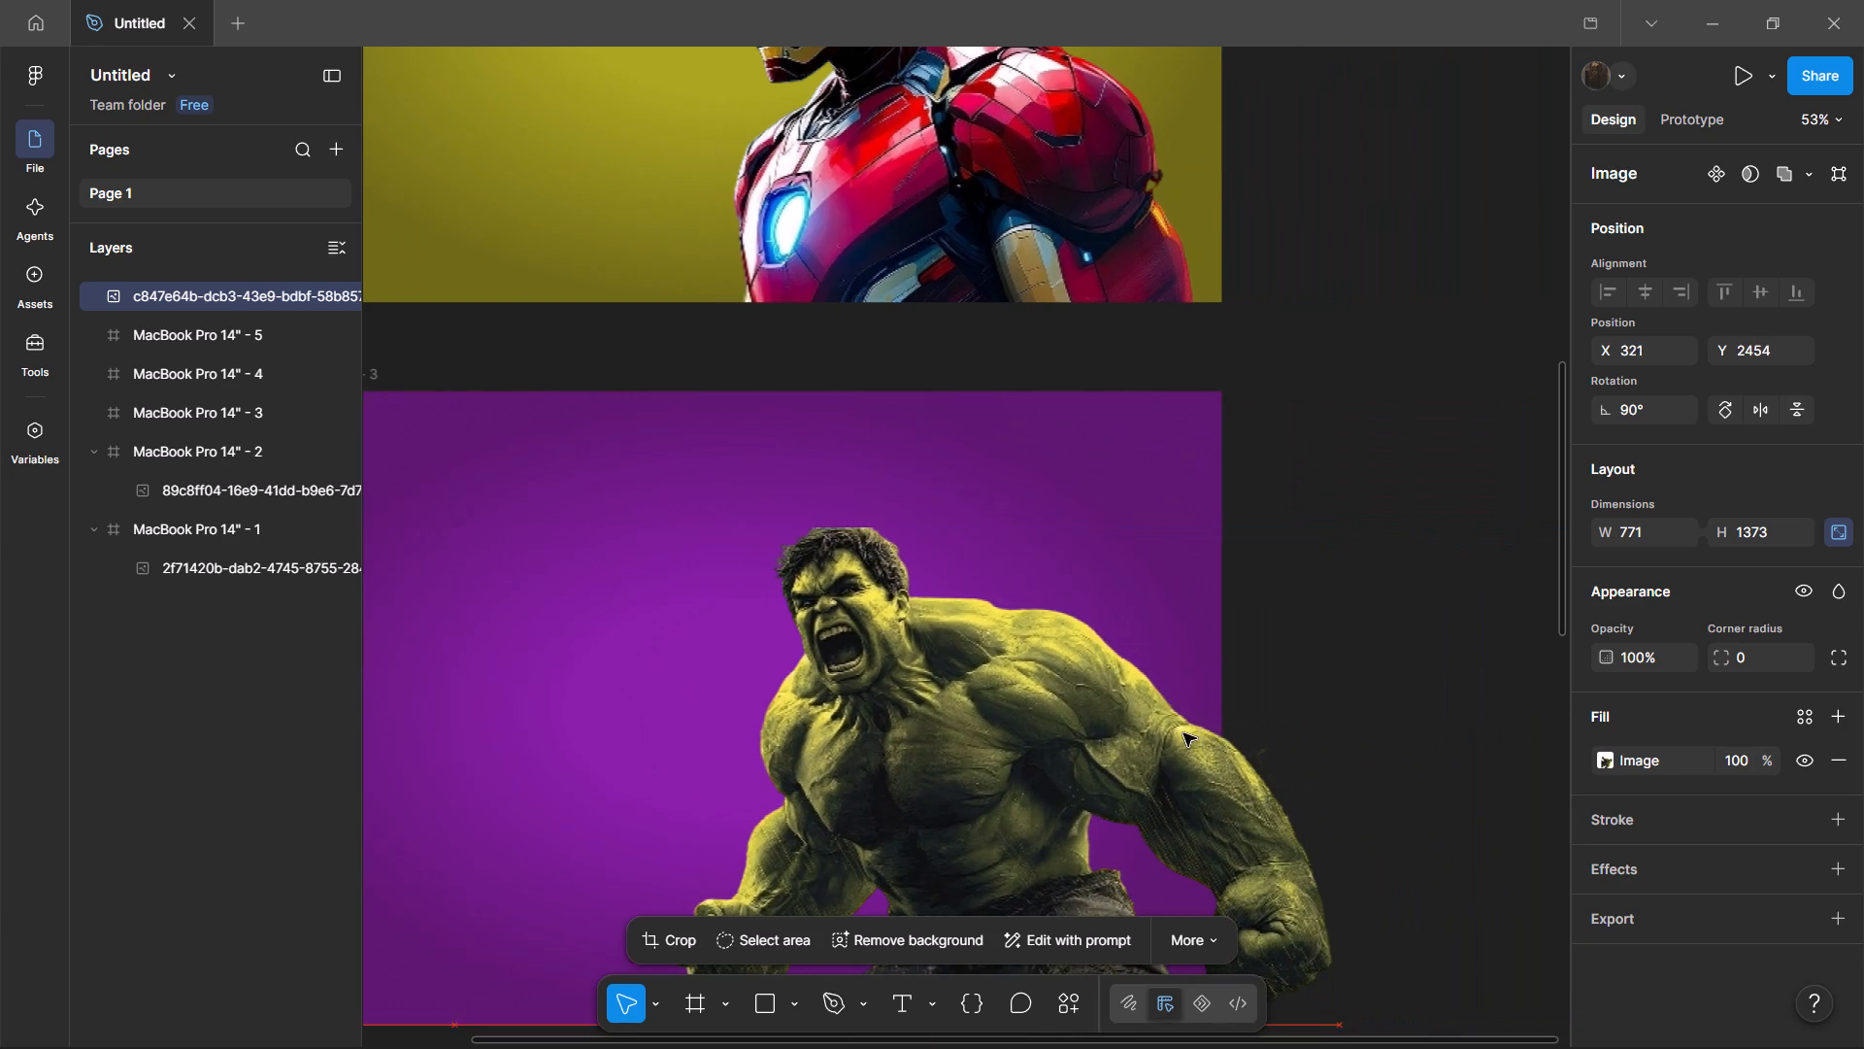
pyautogui.moveTo(1183, 733); pyautogui.dragTo(1192, 733)
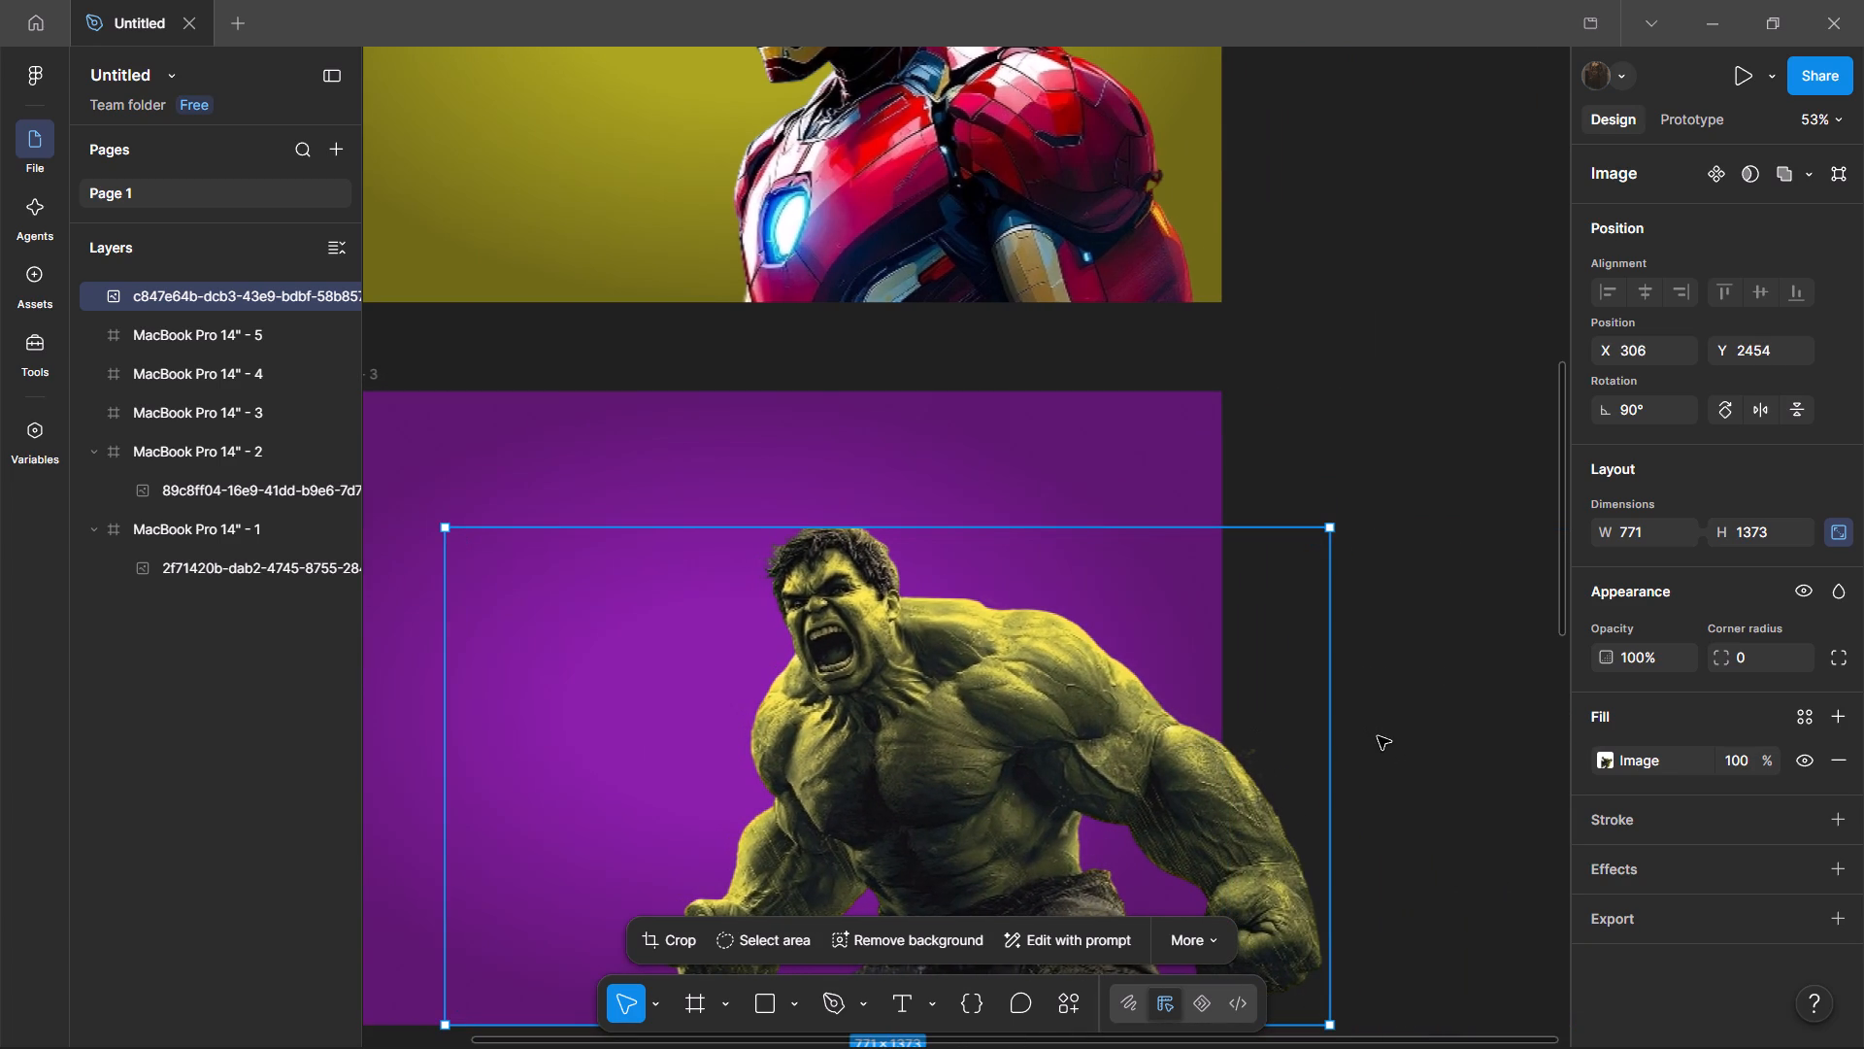
# Crop the Hulk image's overhanging arm side to the purple frame's edge, making the image about 771 × 1206.
pyautogui.click(672, 946)
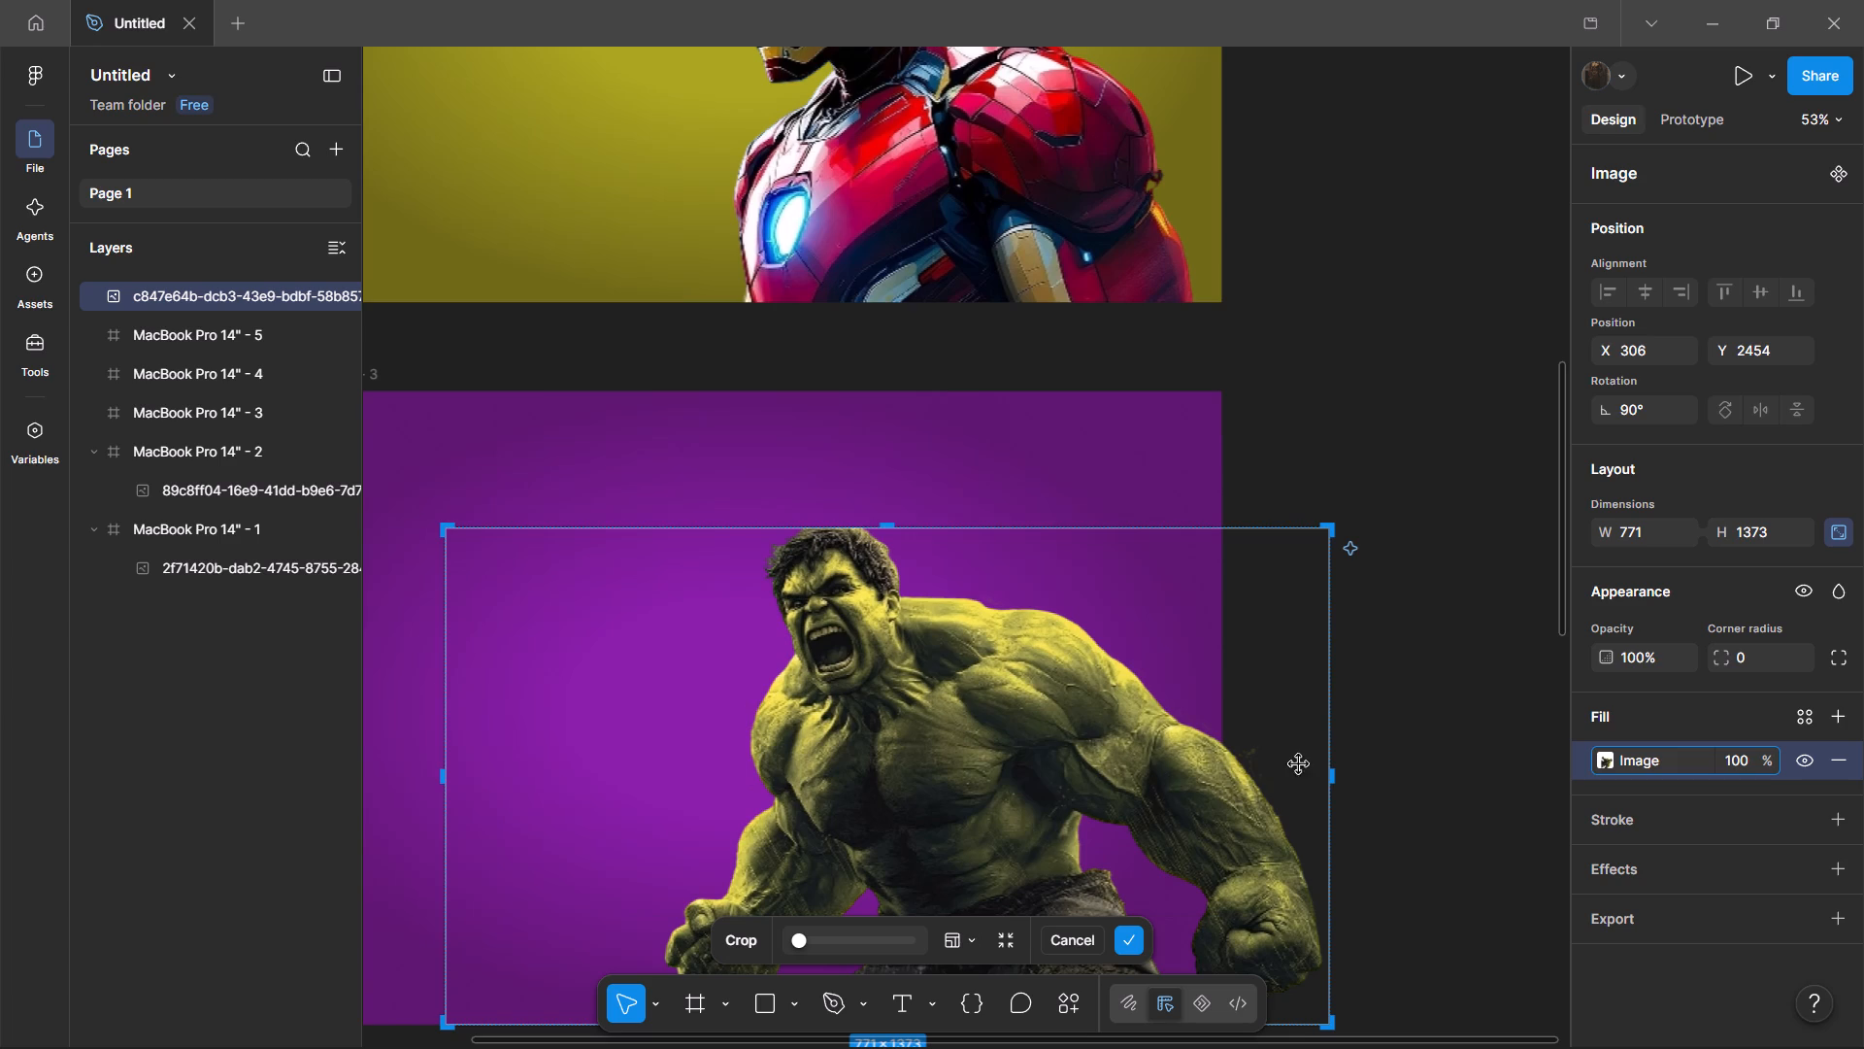
pyautogui.moveTo(1329, 776); pyautogui.dragTo(1228, 777)
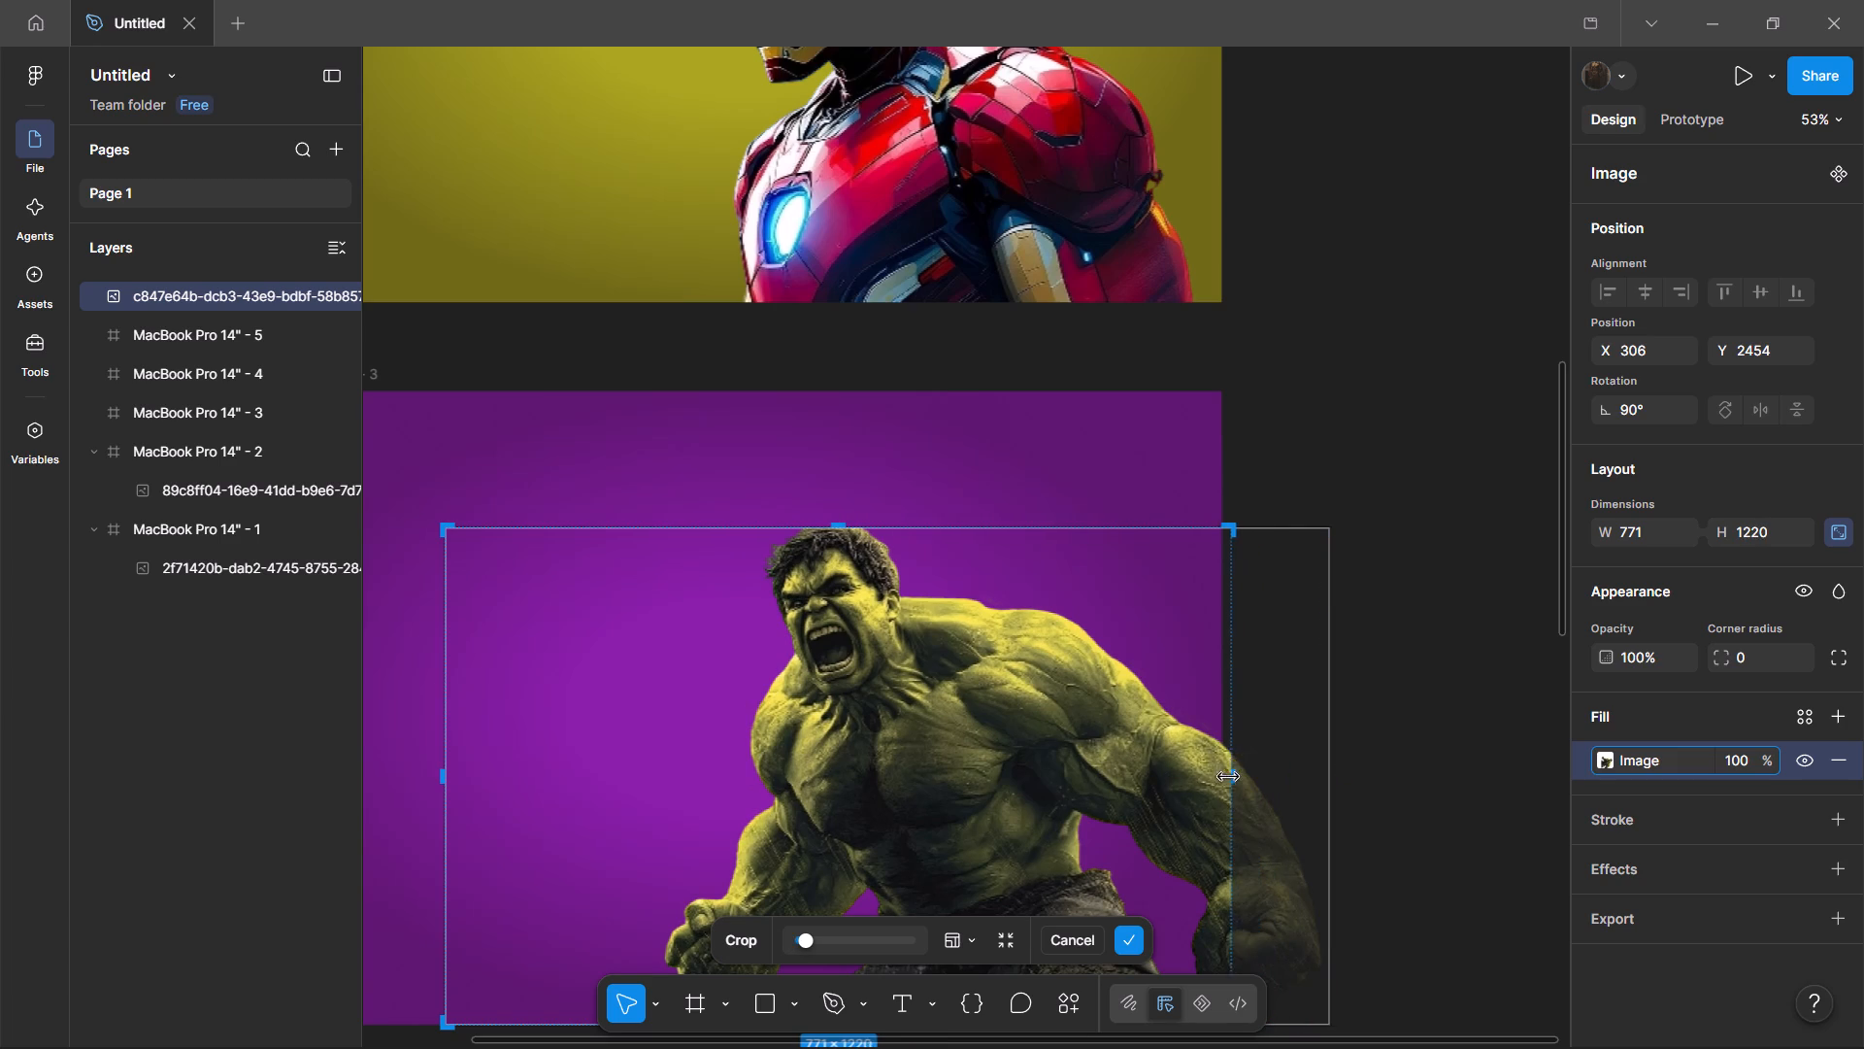
pyautogui.moveTo(1228, 777); pyautogui.dragTo(1220, 775)
pyautogui.click(1440, 580)
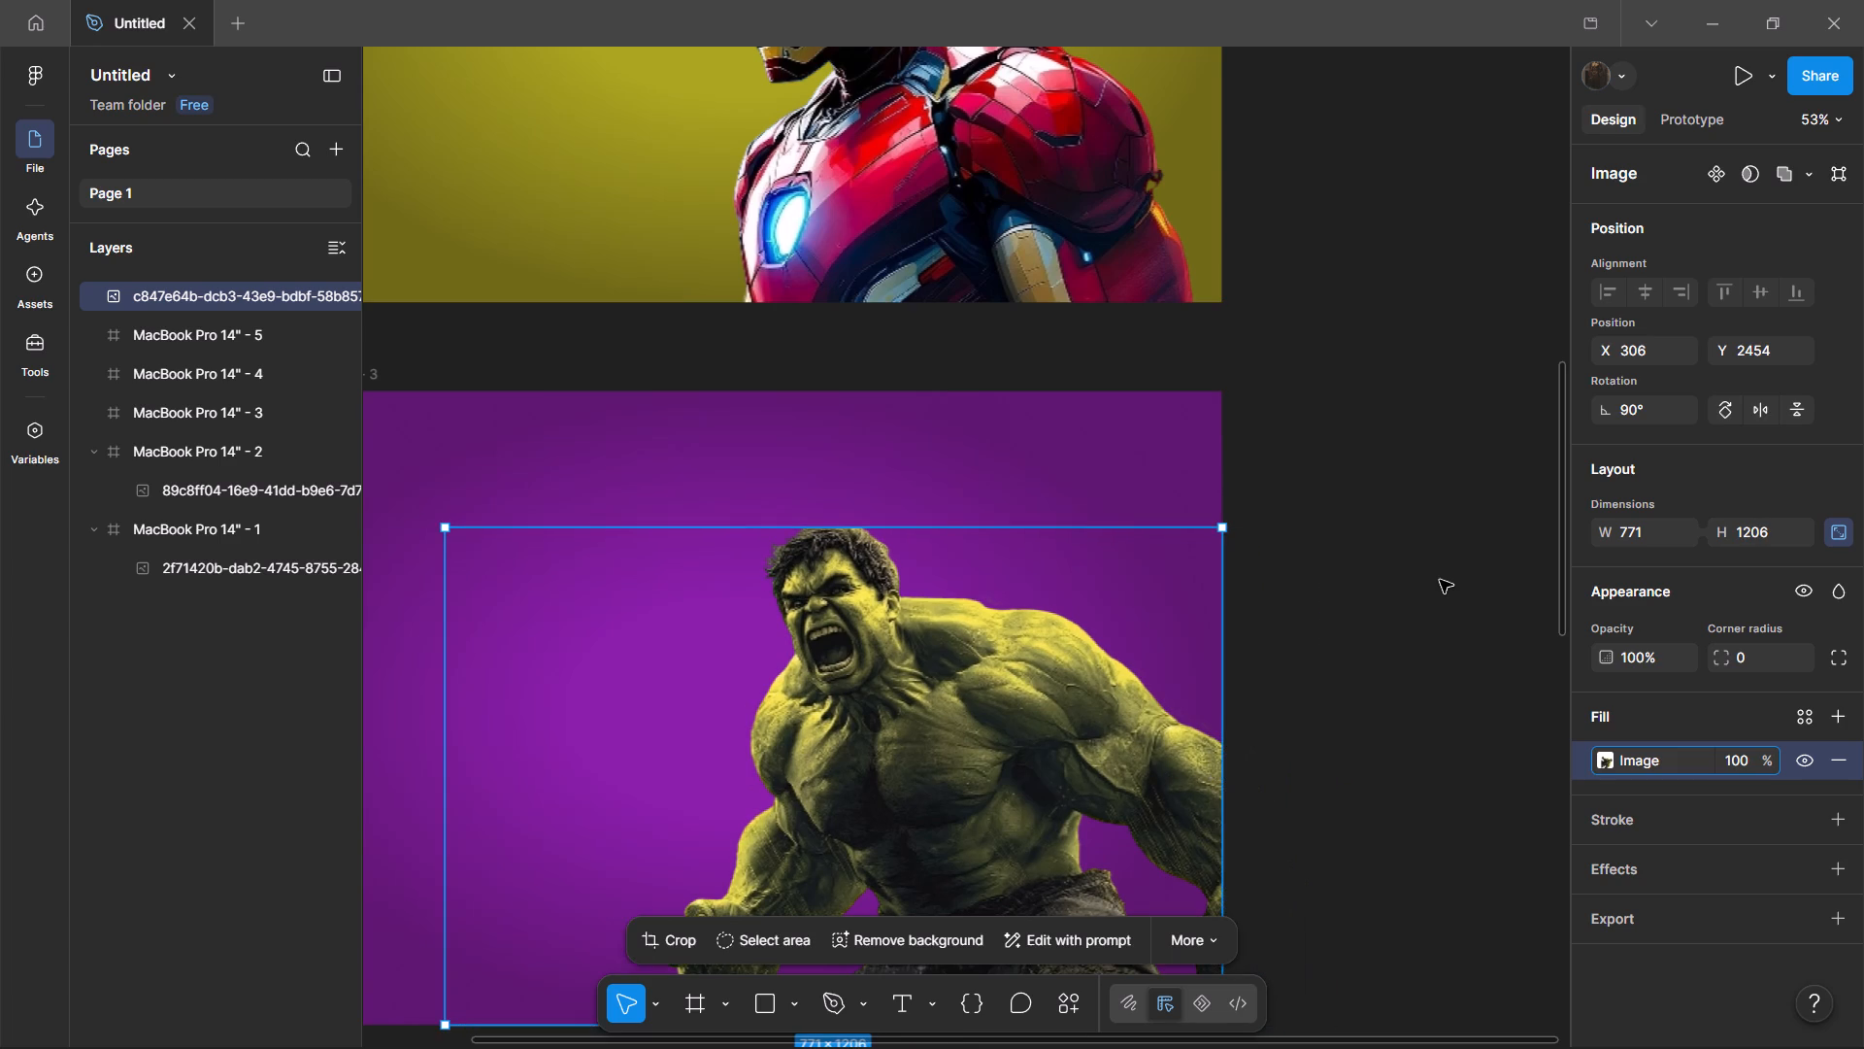
# Recolour the 35% stop of the MacBook Pro 14" - 3 frame's radial gradient to green, about 54AA1E.
pyautogui.click(808, 429)
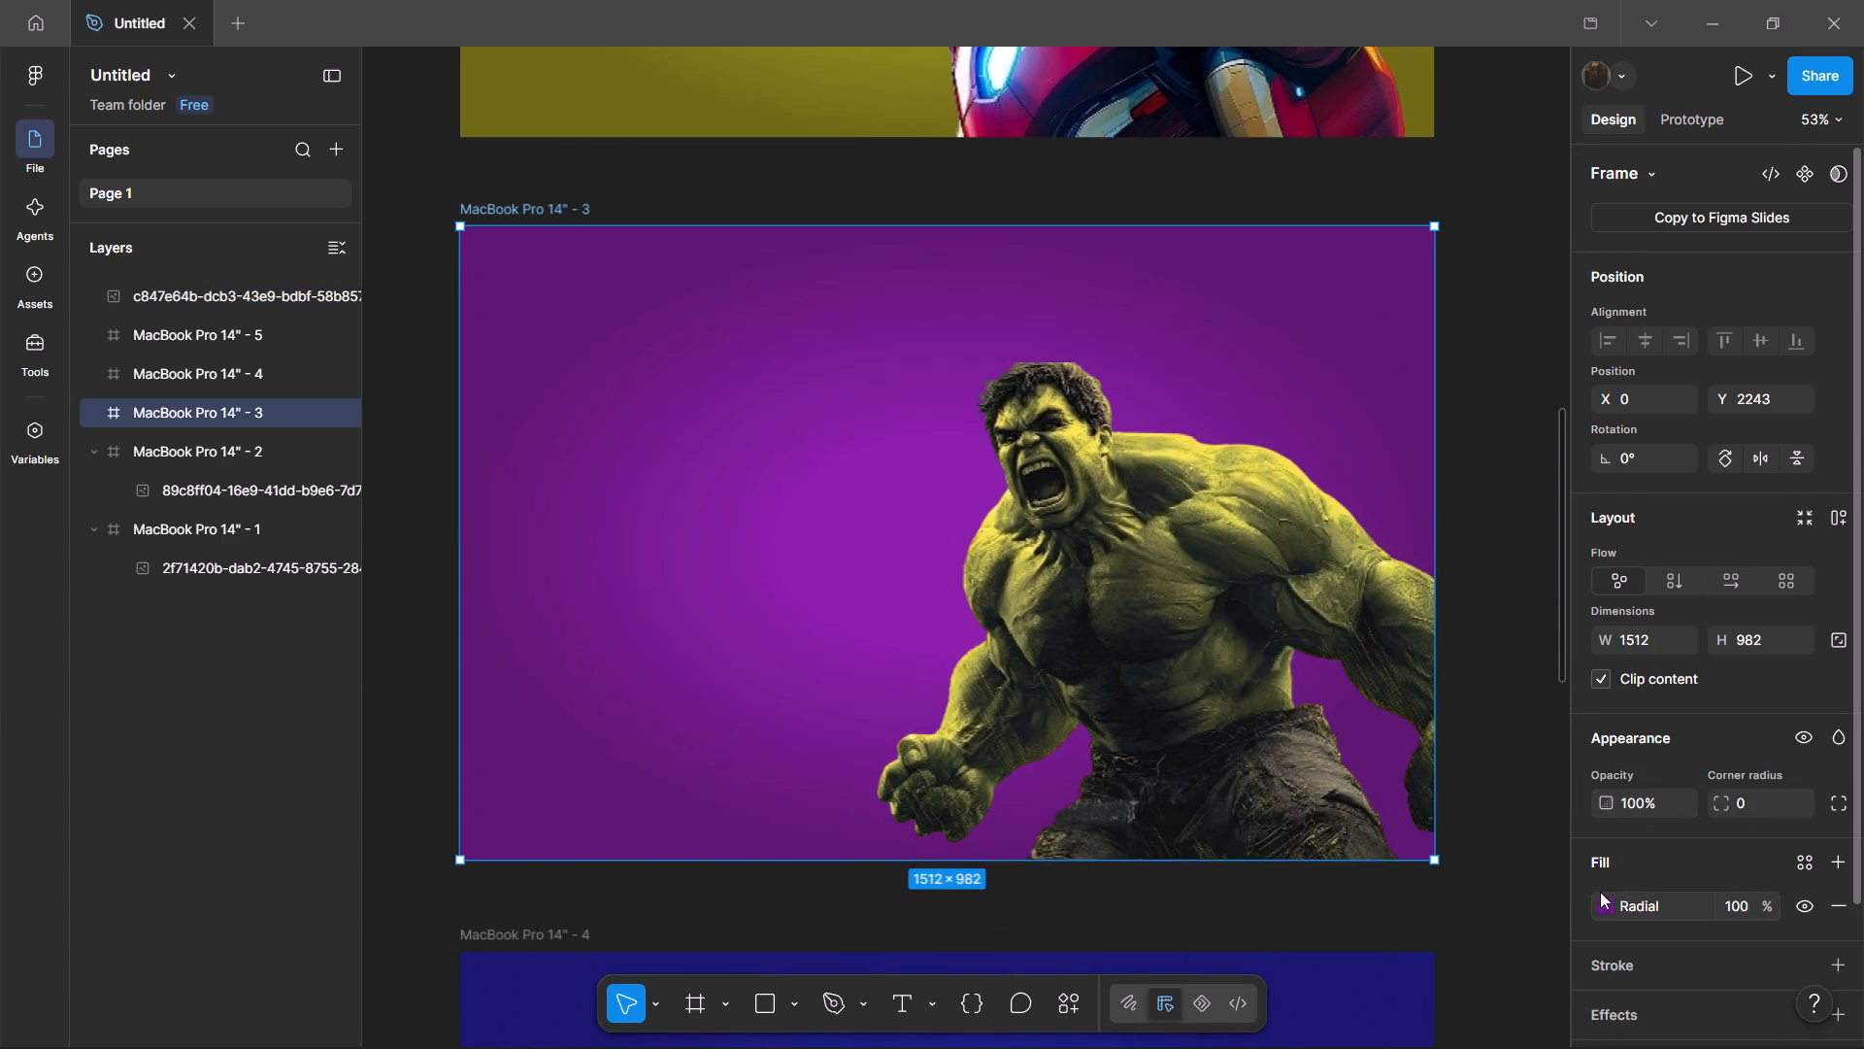
pyautogui.click(1602, 912)
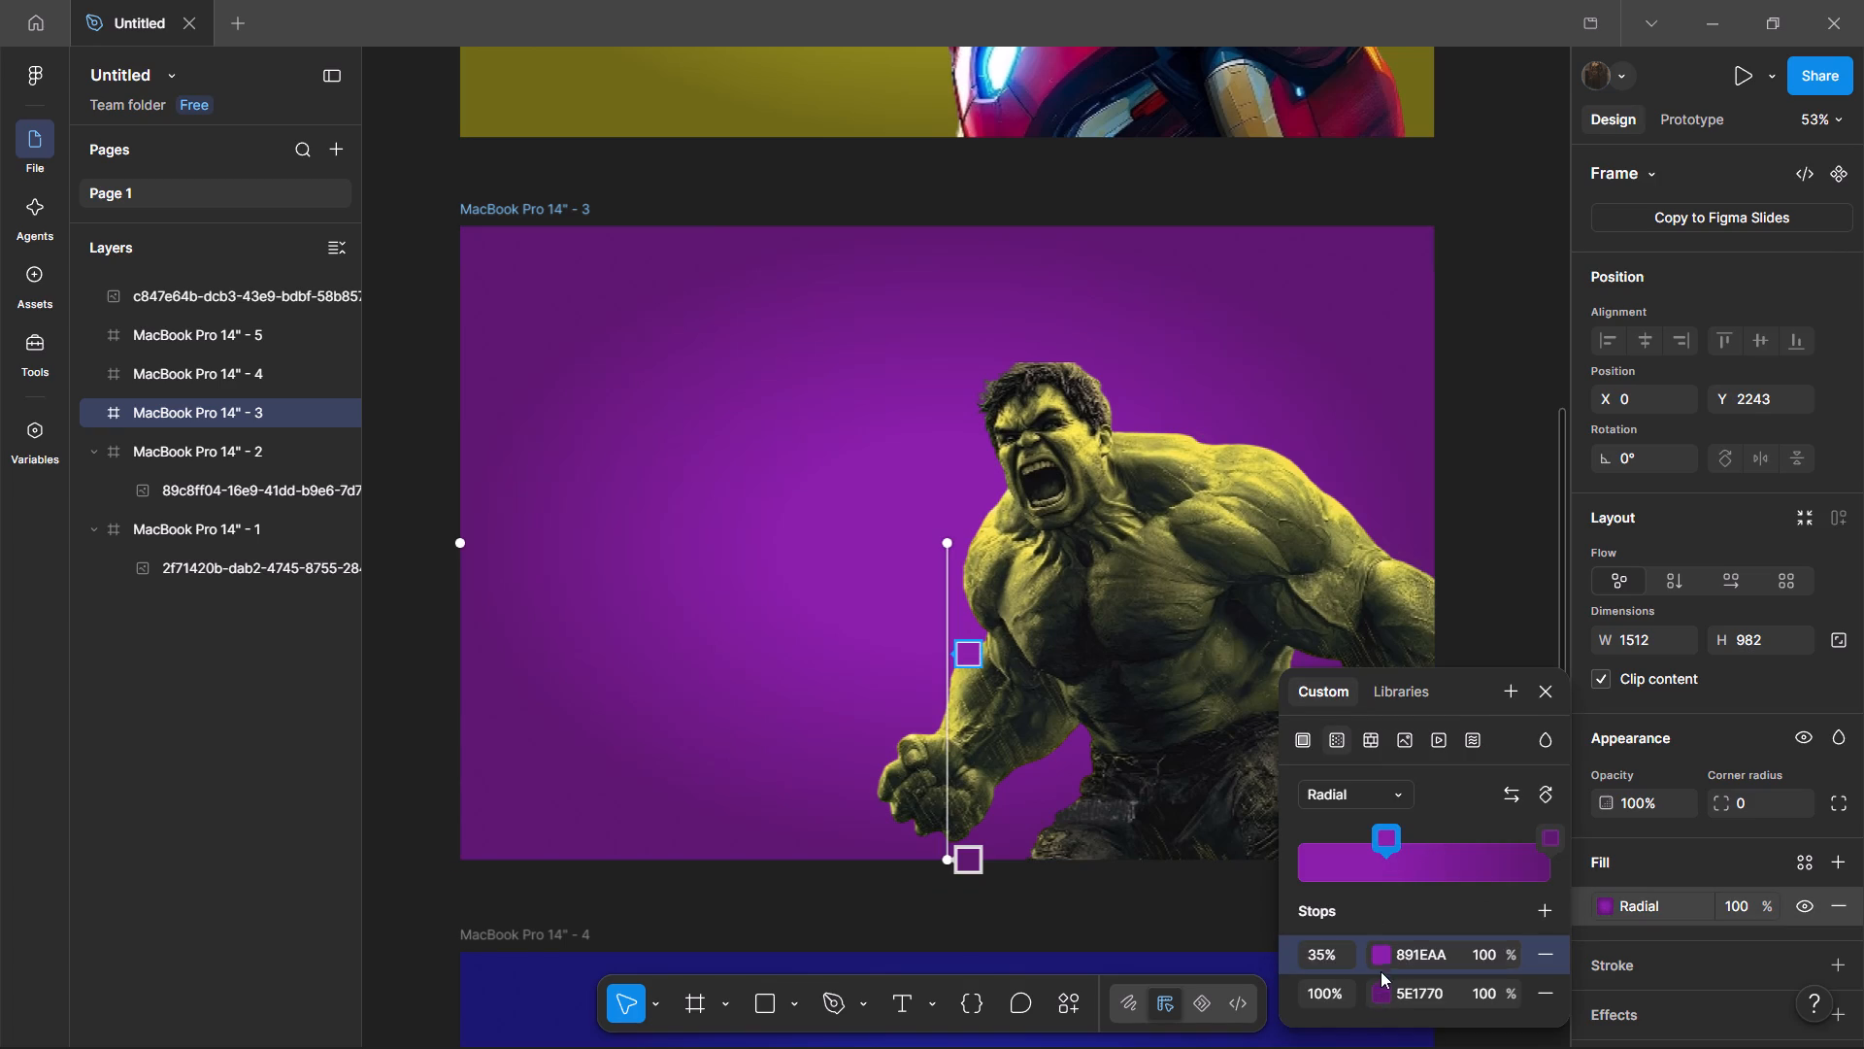
pyautogui.click(1381, 956)
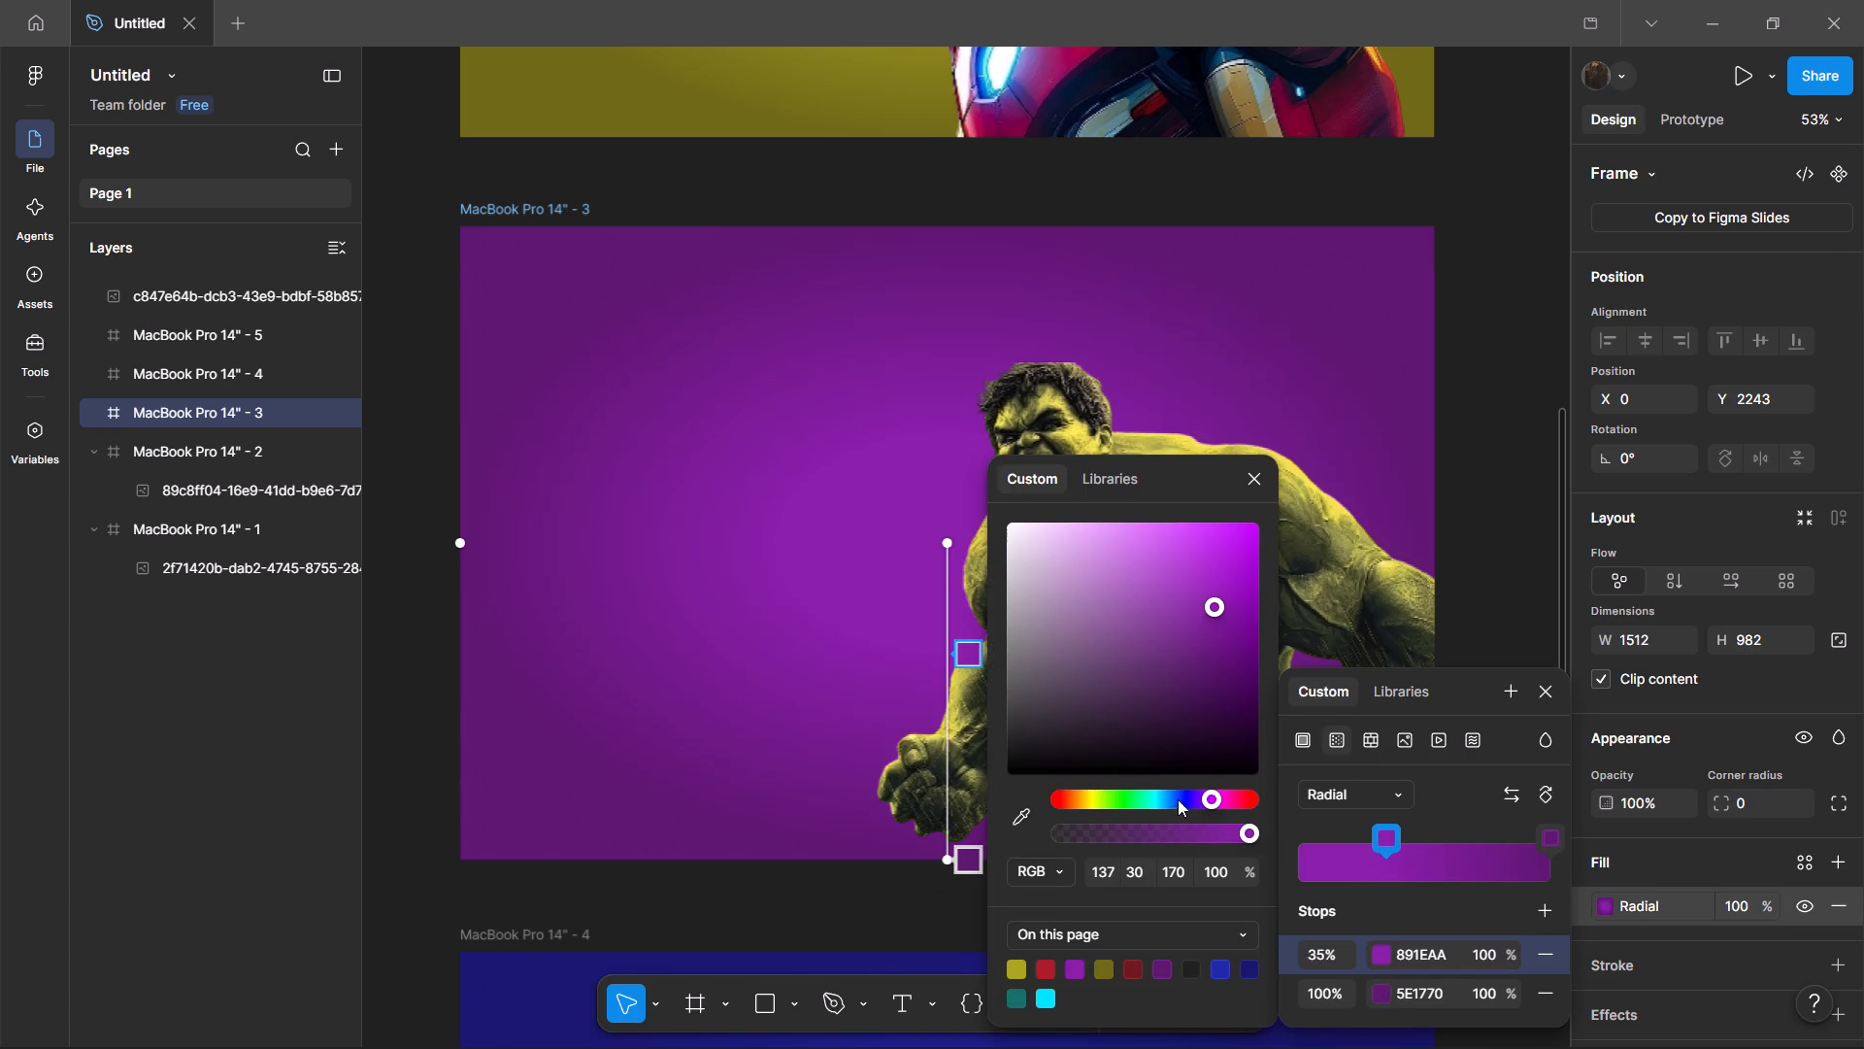
pyautogui.moveTo(1206, 791); pyautogui.dragTo(1126, 799)
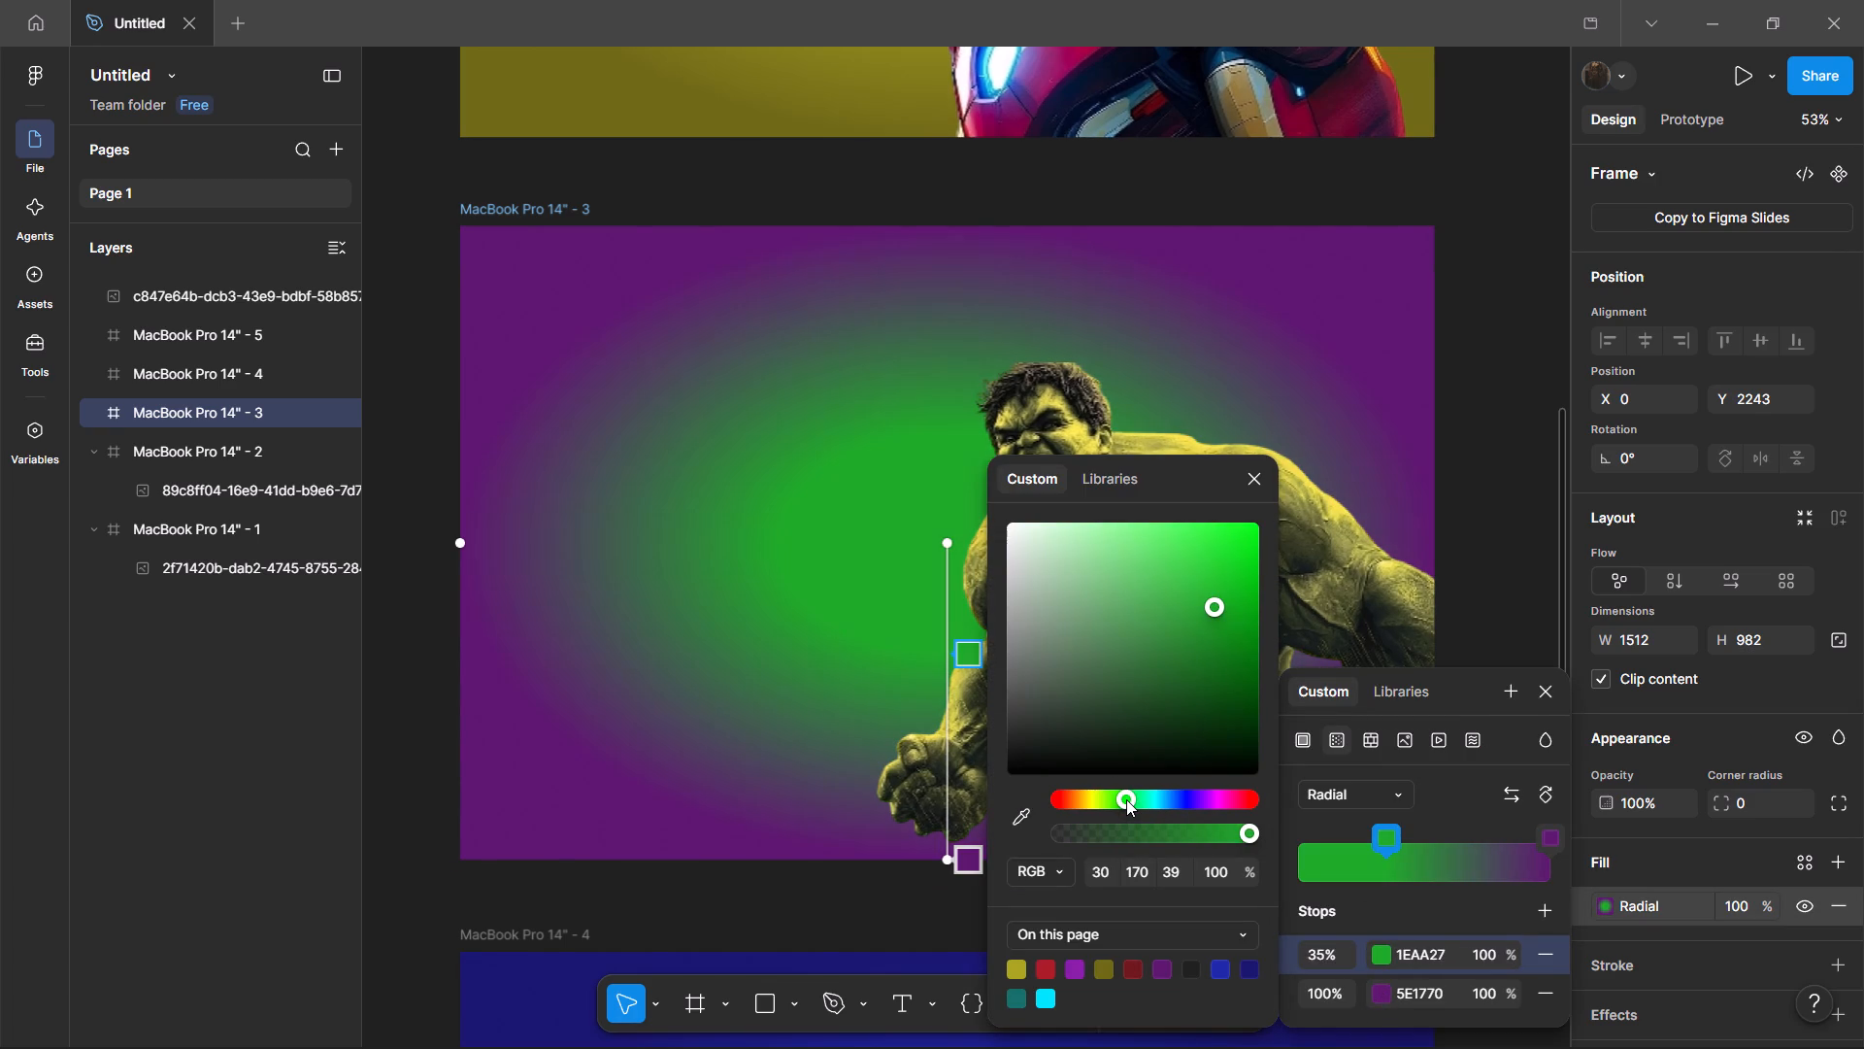
pyautogui.moveTo(1126, 799); pyautogui.dragTo(1120, 797)
pyautogui.moveTo(1120, 797); pyautogui.dragTo(1112, 796)
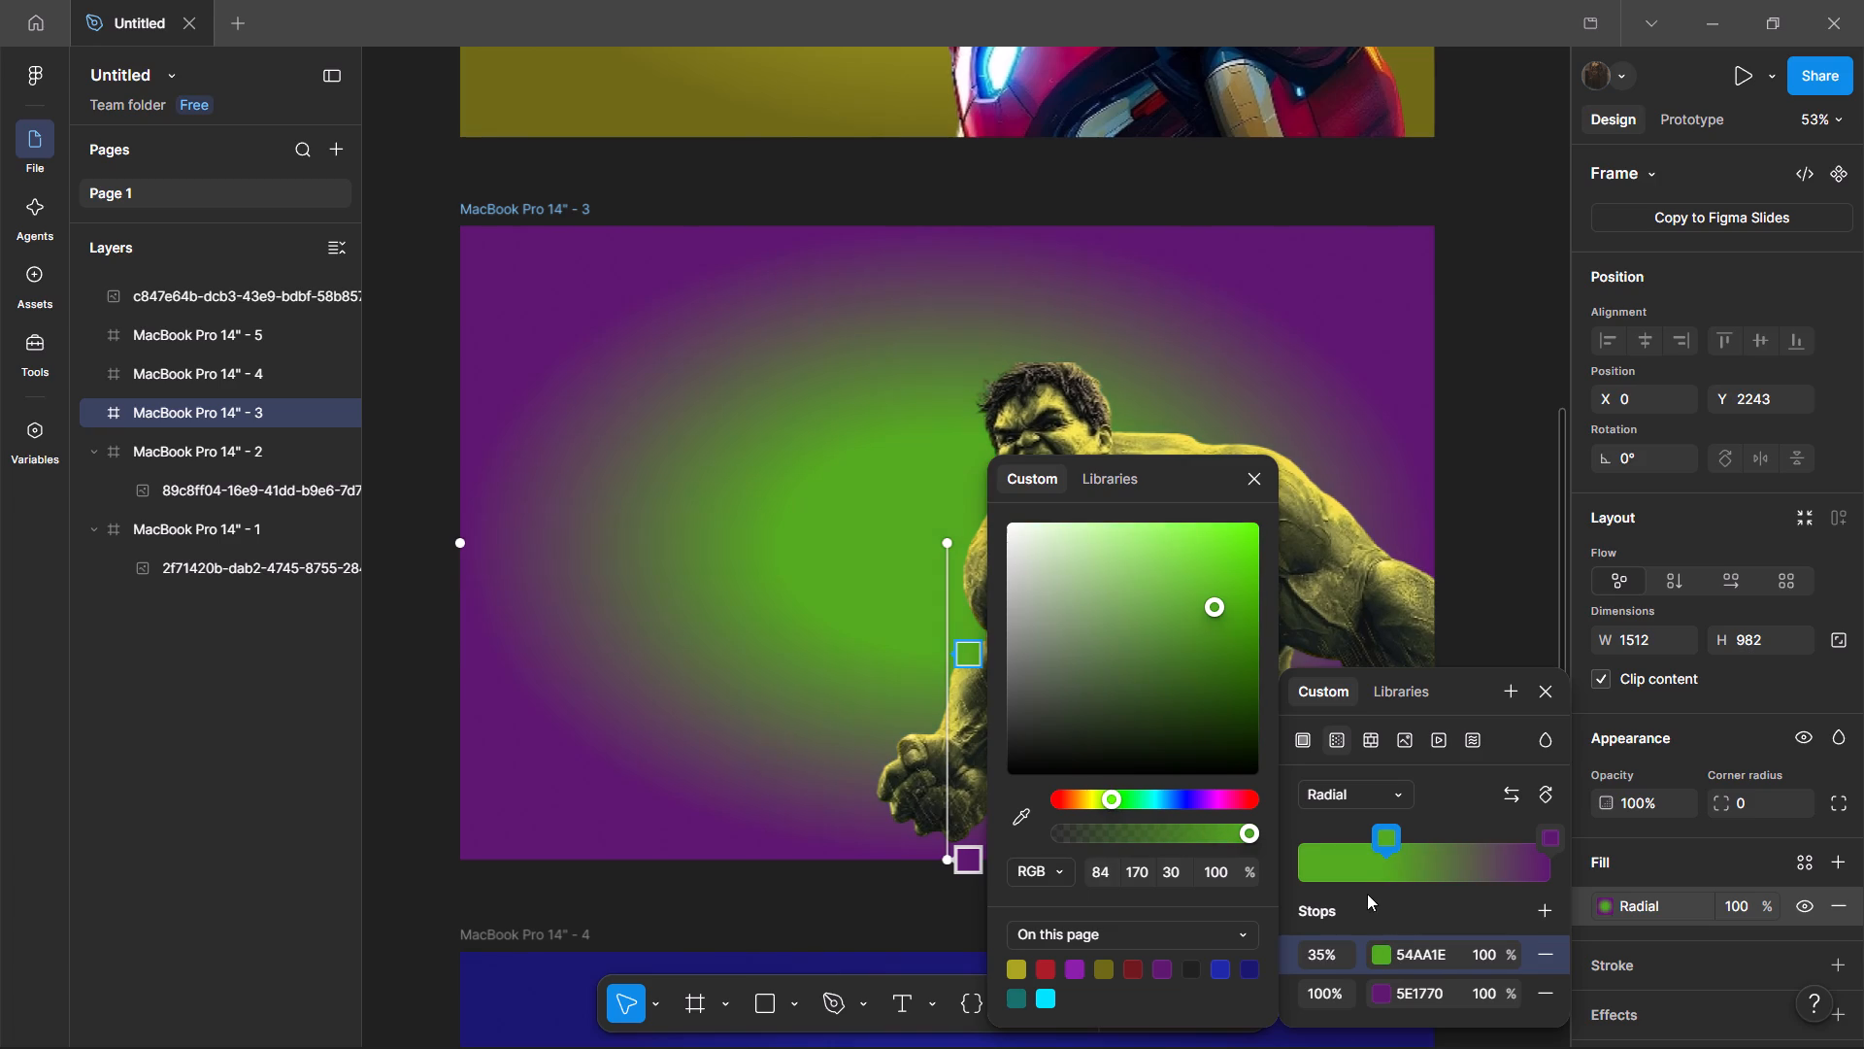
# Recolour the 100% stop of the same radial gradient to dark green, about 187017, and close the colour settings.
pyautogui.click(1380, 988)
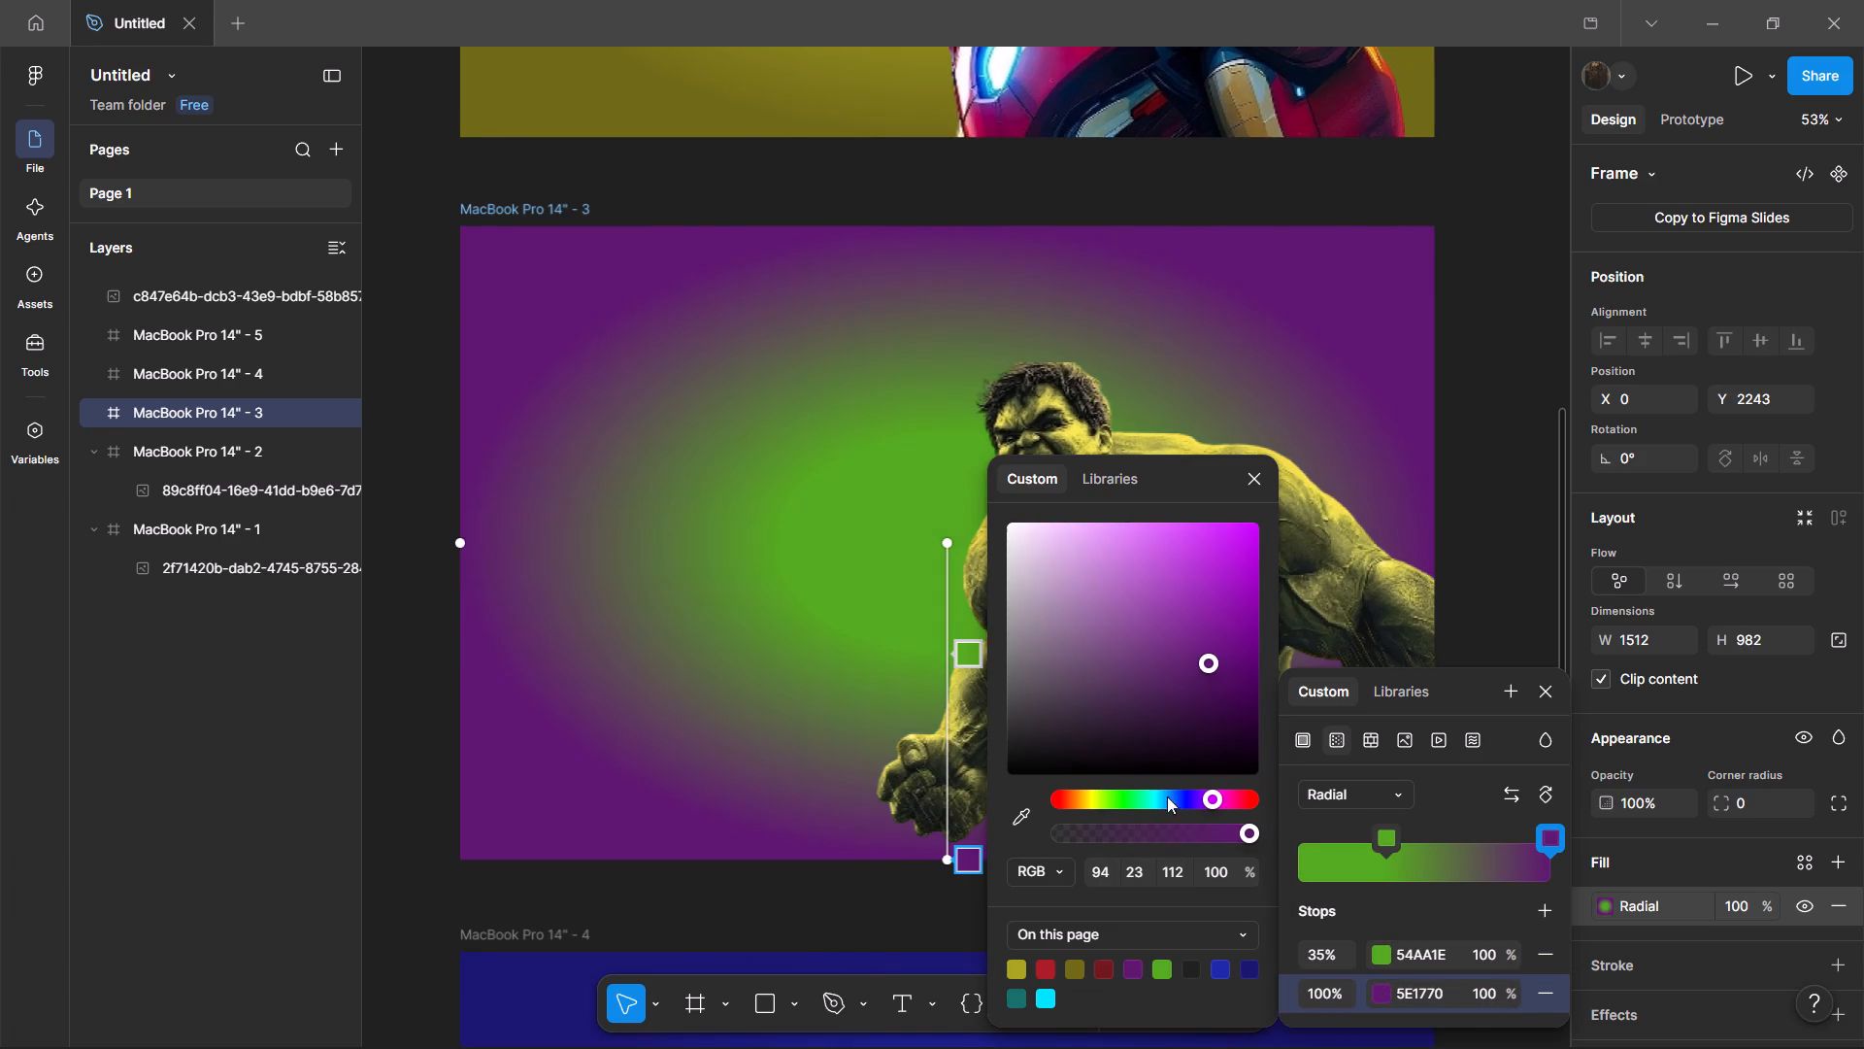
pyautogui.moveTo(1214, 795); pyautogui.dragTo(1115, 796)
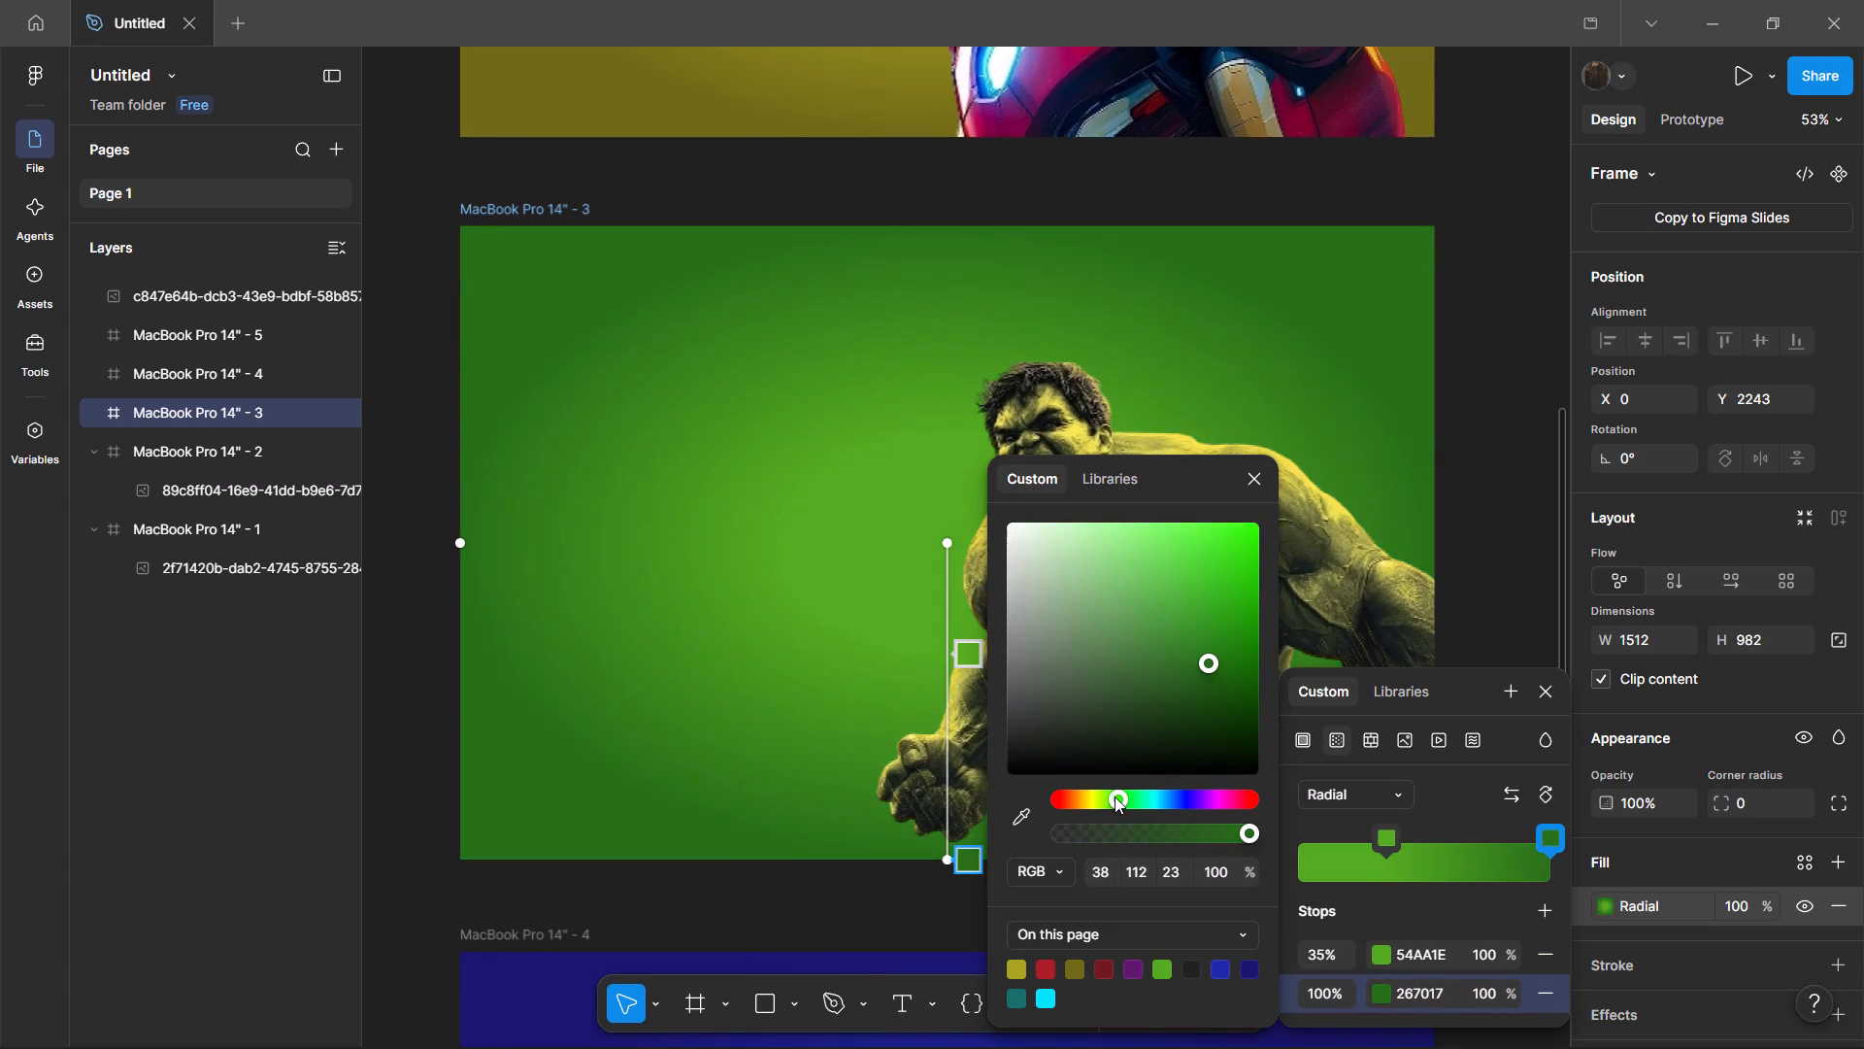
pyautogui.moveTo(1115, 796); pyautogui.dragTo(1123, 788)
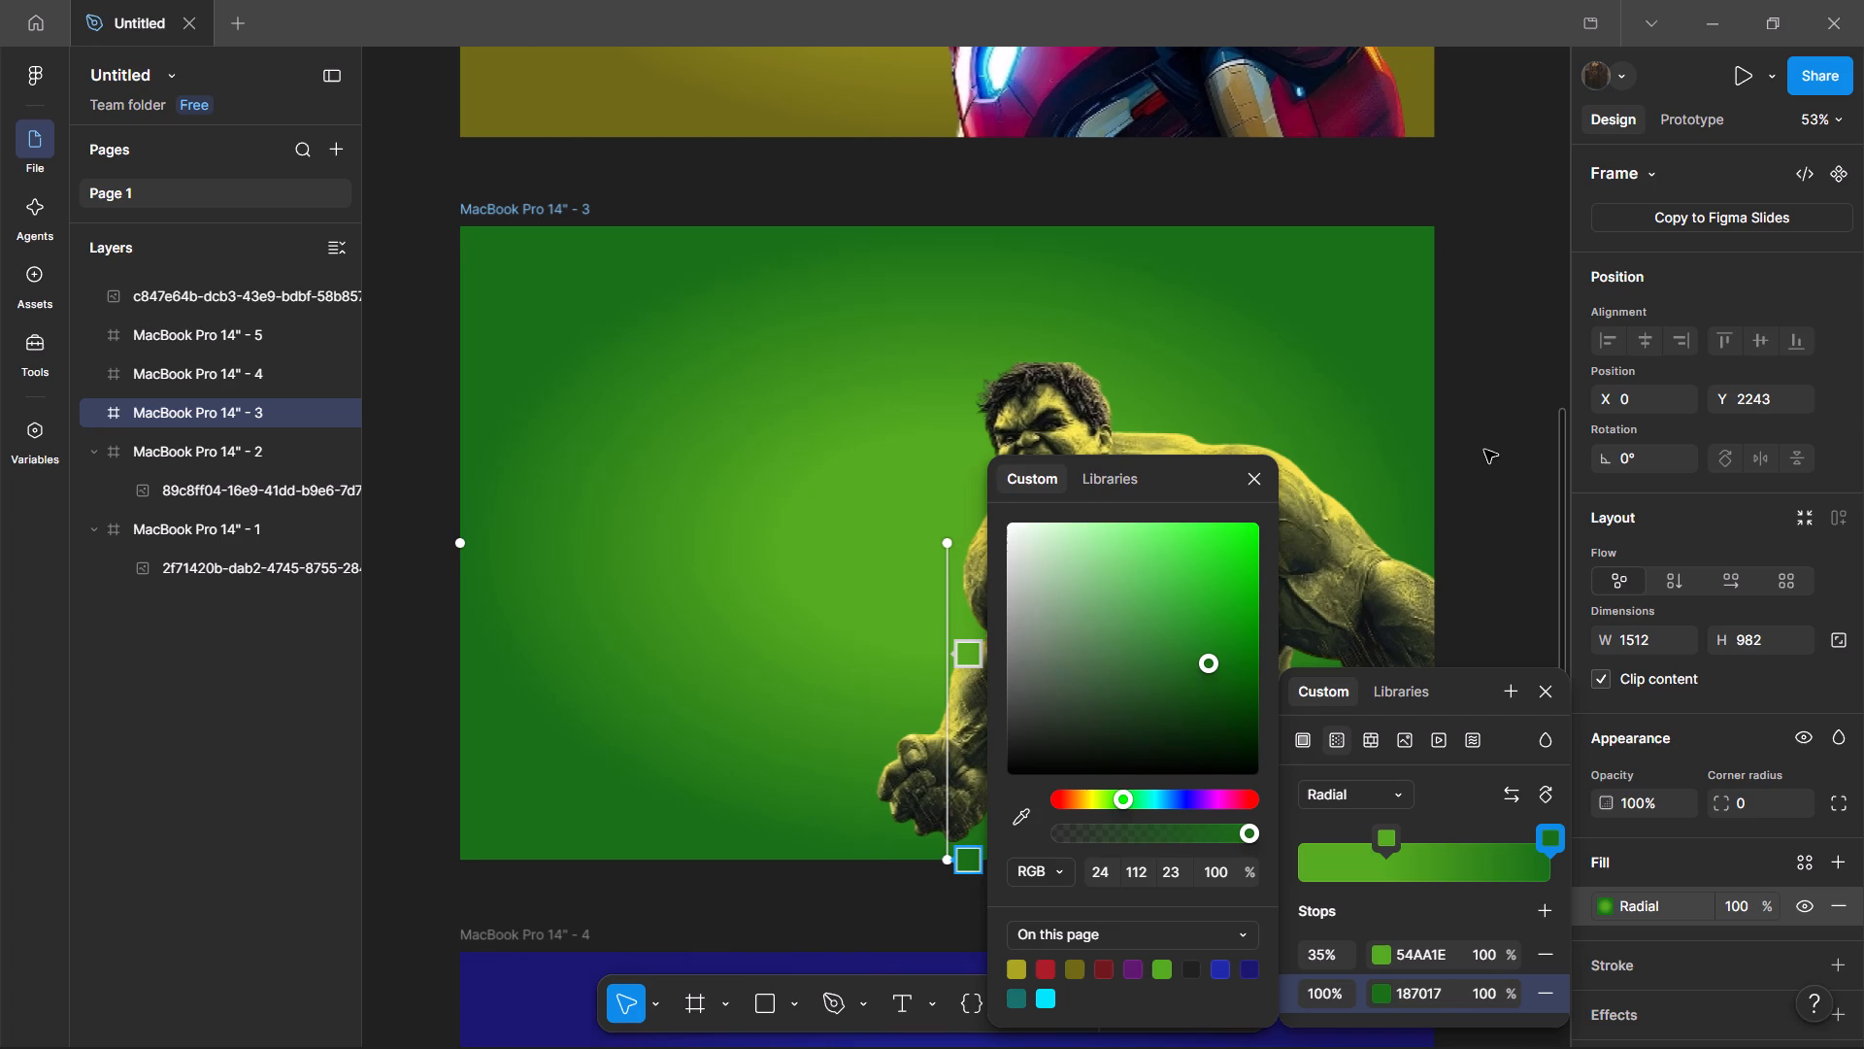
pyautogui.click(1484, 450)
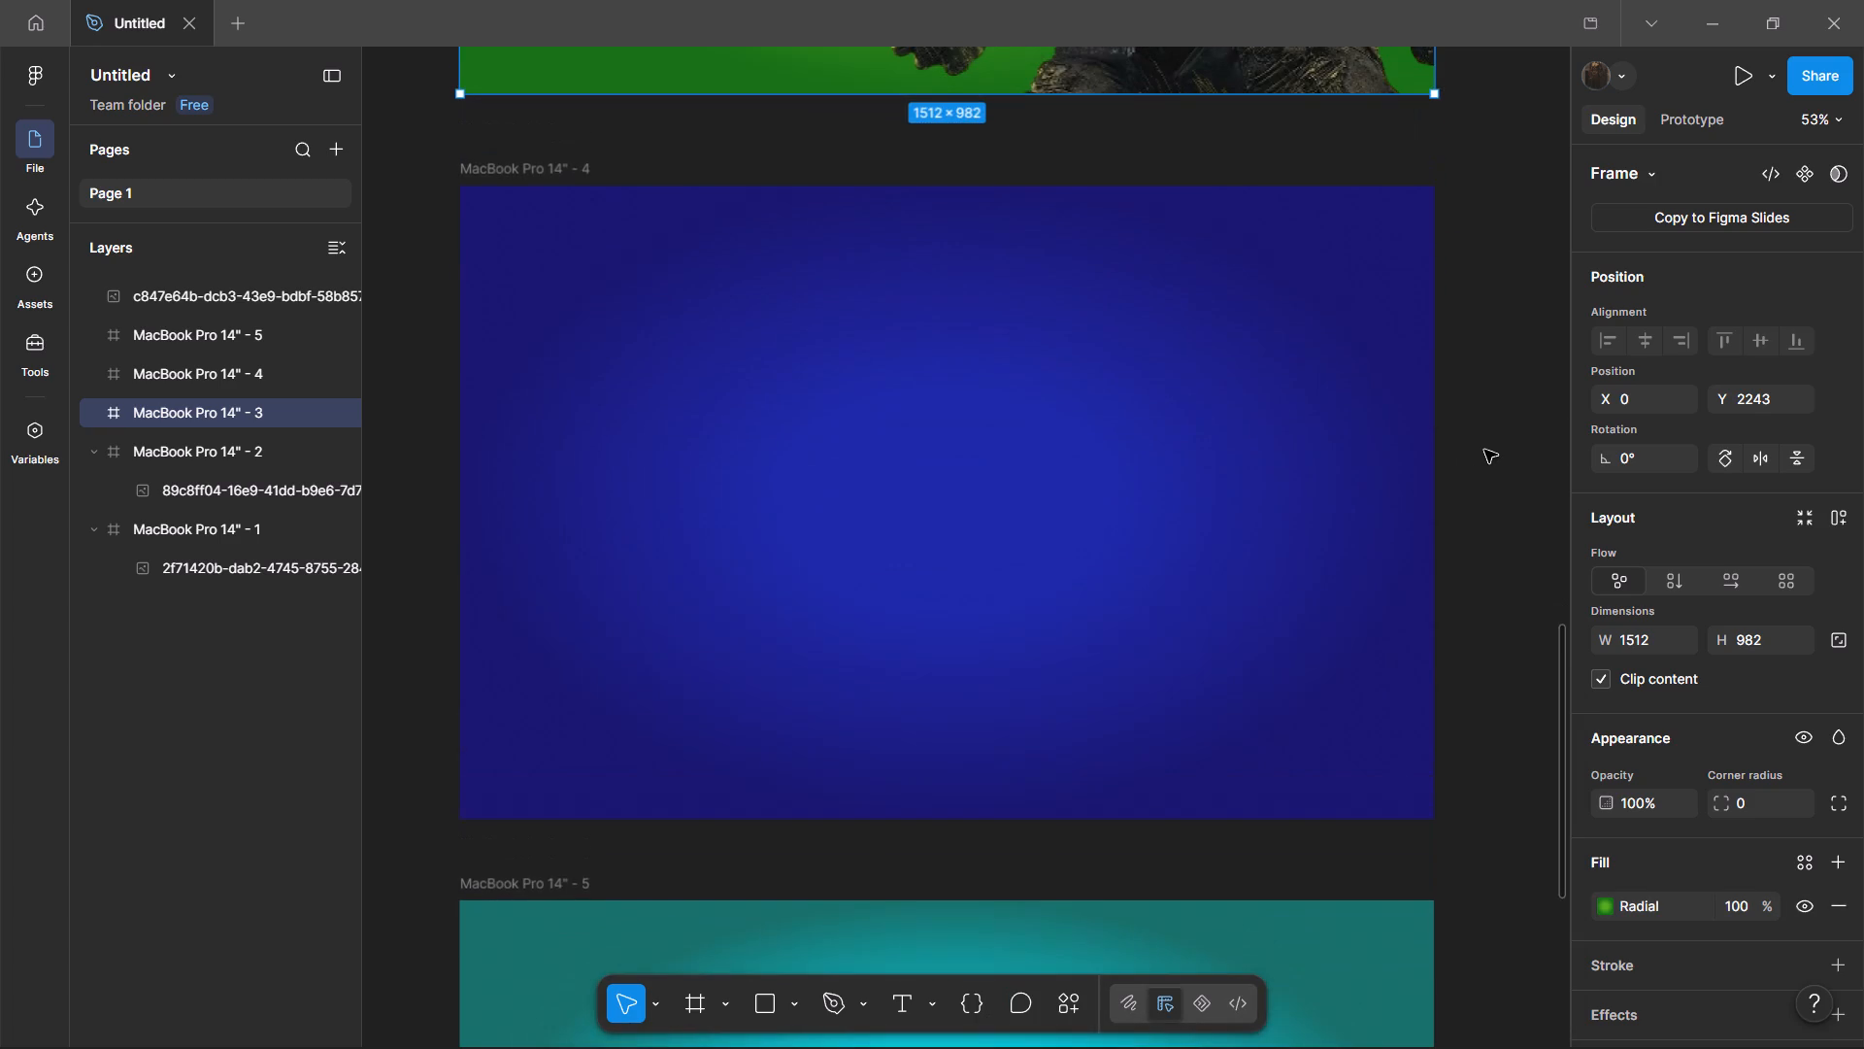
# Switch to Chrome and search Pinterest for "spiderman".
pyautogui.scroll(2, 1277, 1048)
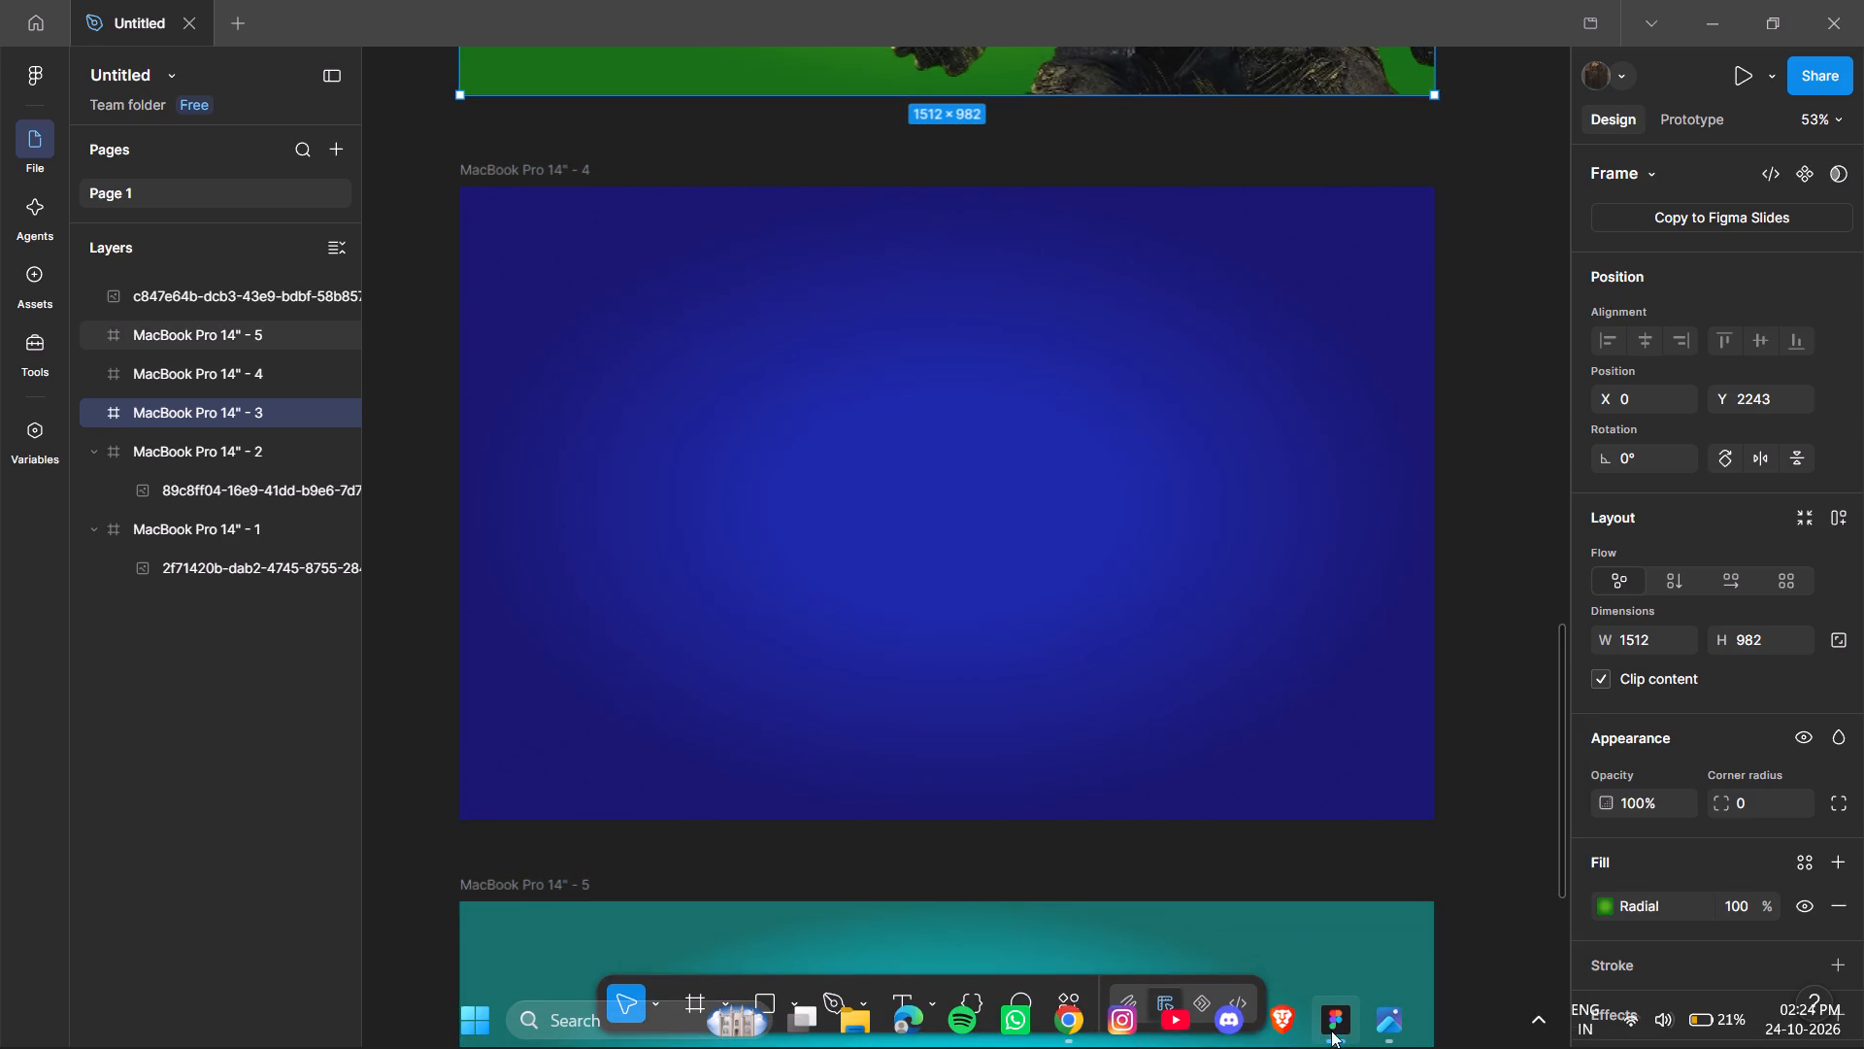
pyautogui.click(1066, 1024)
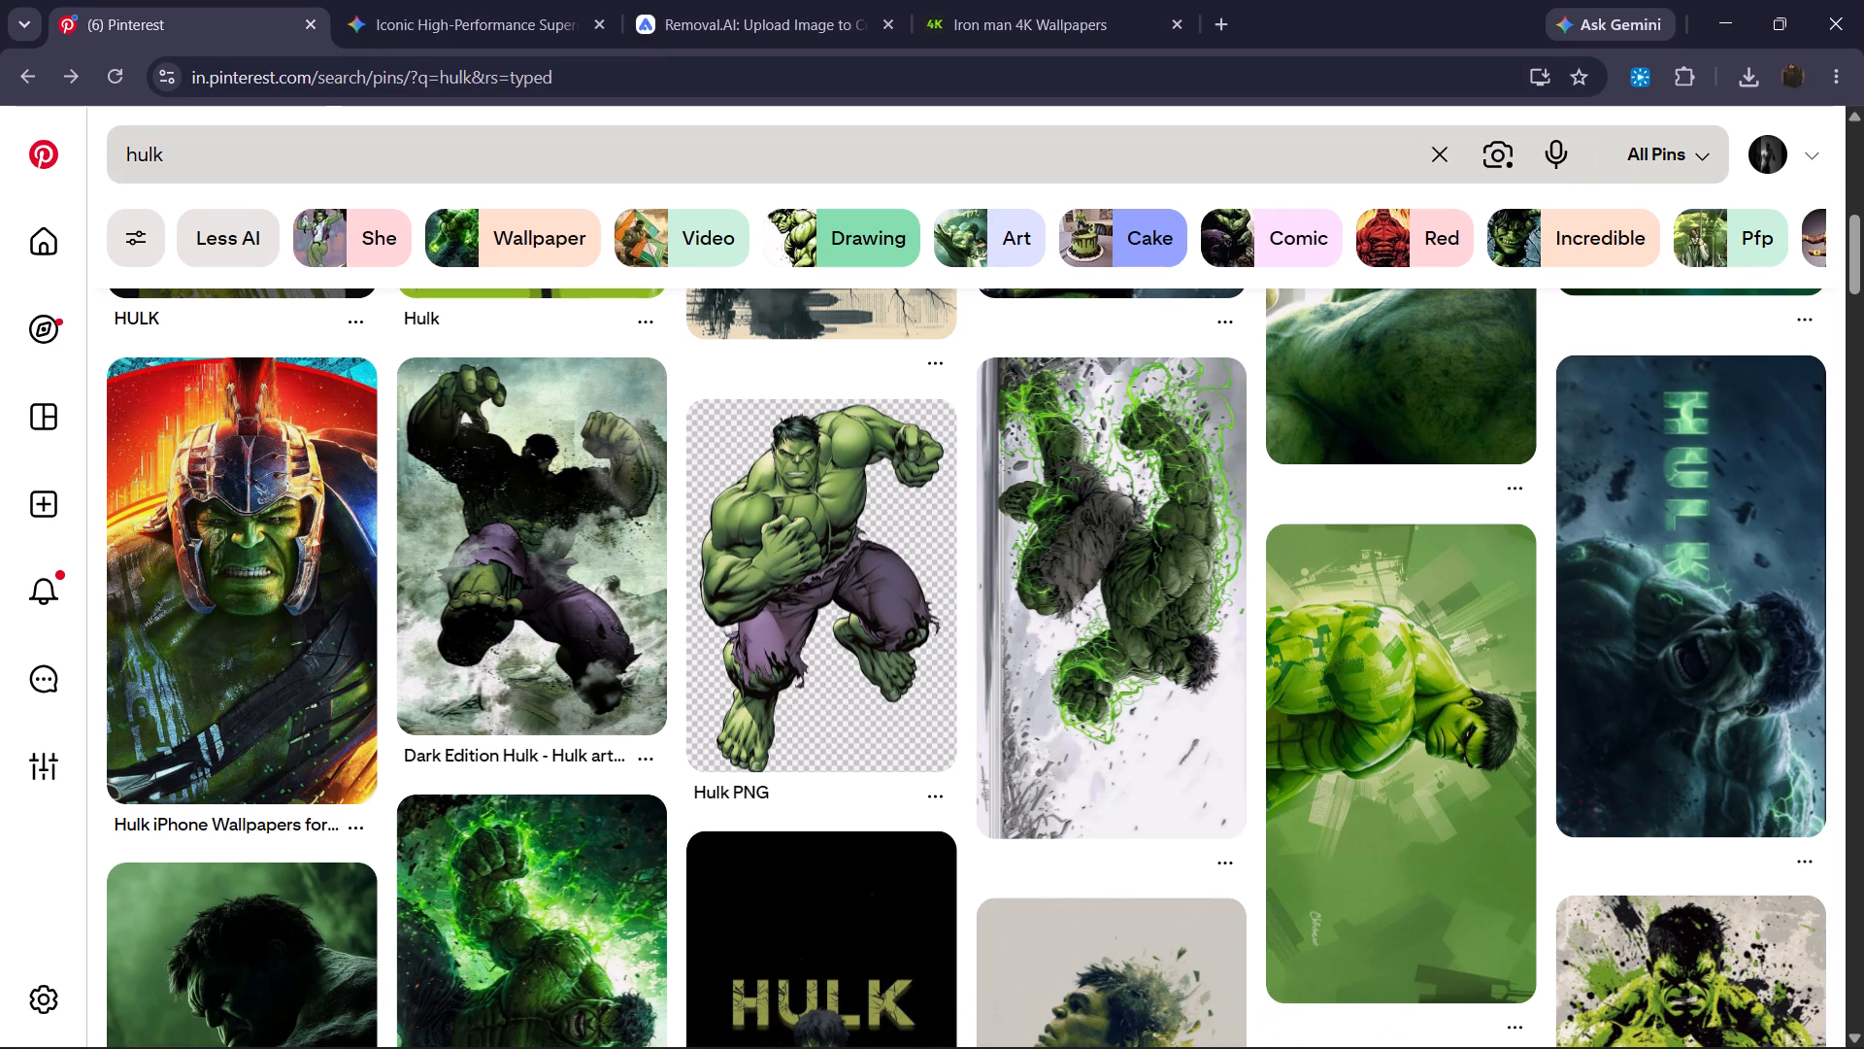
pyautogui.moveTo(267, 156); pyautogui.dragTo(114, 138)
pyautogui.write('spiderman')
pyautogui.press('Return')
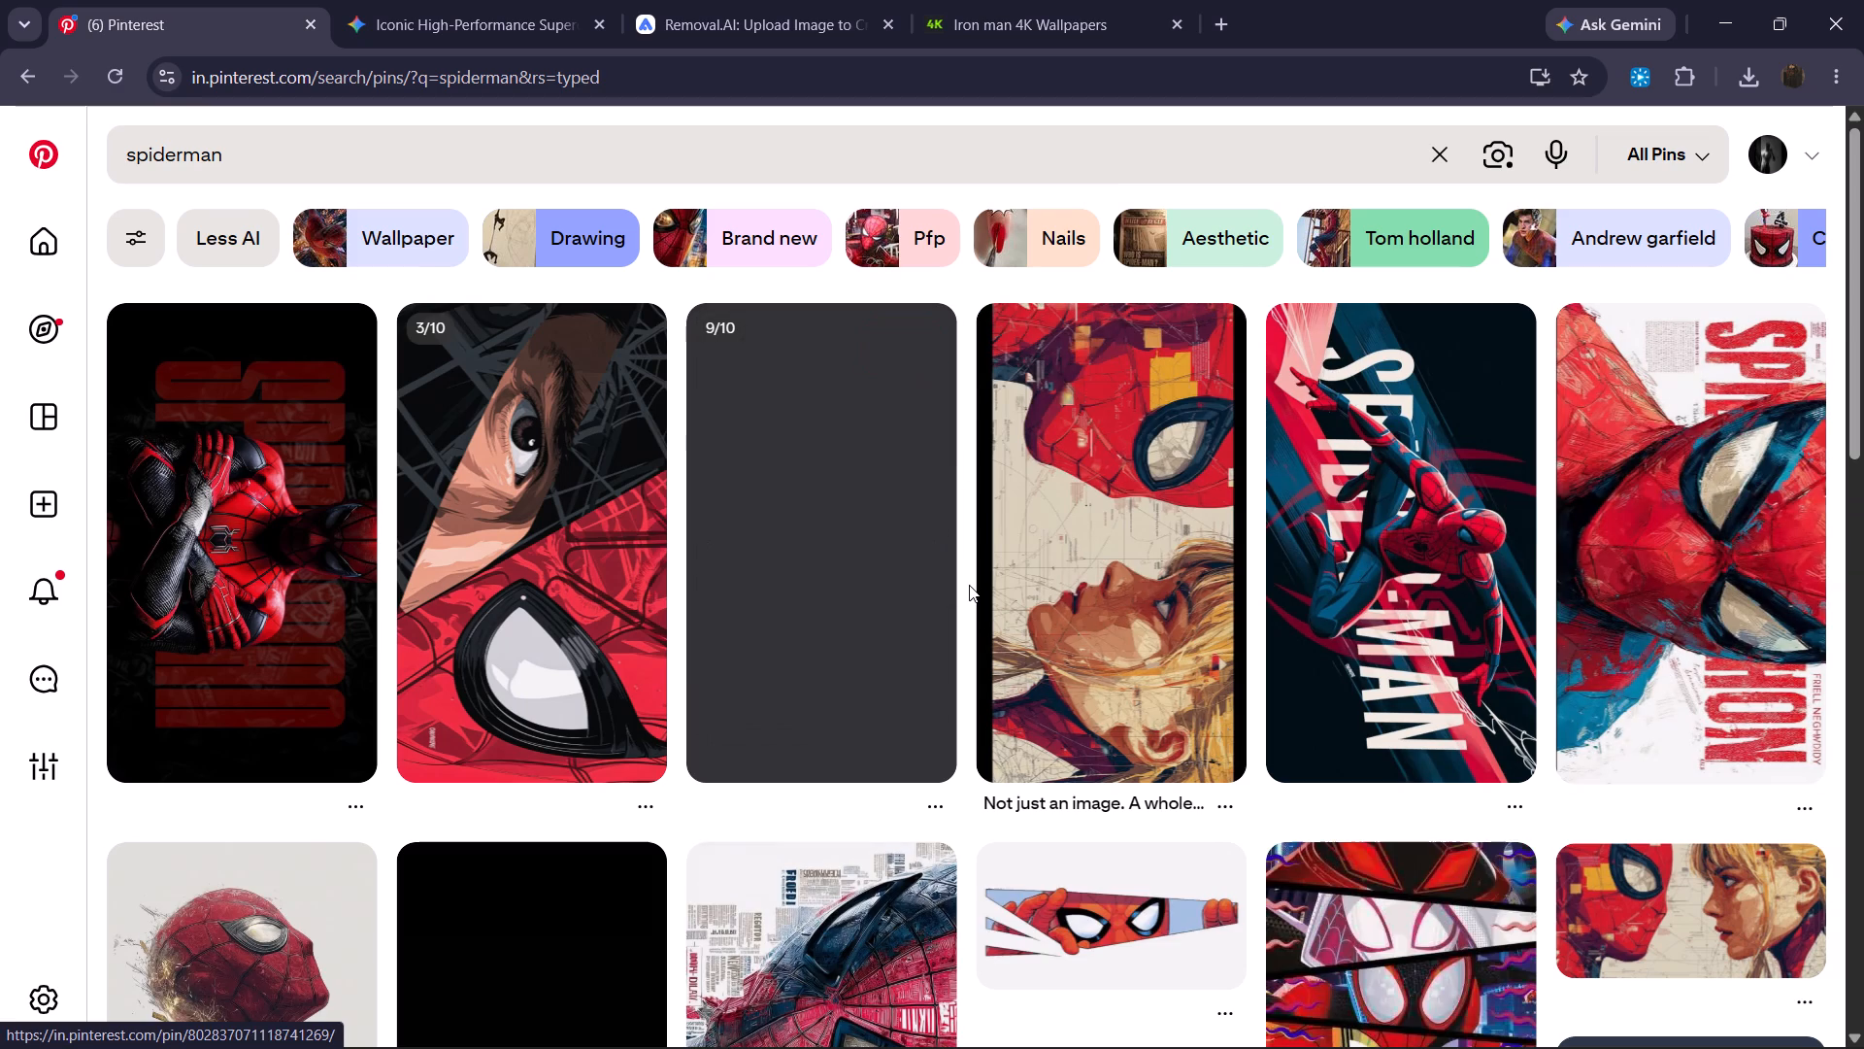
# Find the sideways Spider-Man pin with the red-and-blue painted background, open it and copy its image.
pyautogui.scroll(-6, 969, 585)
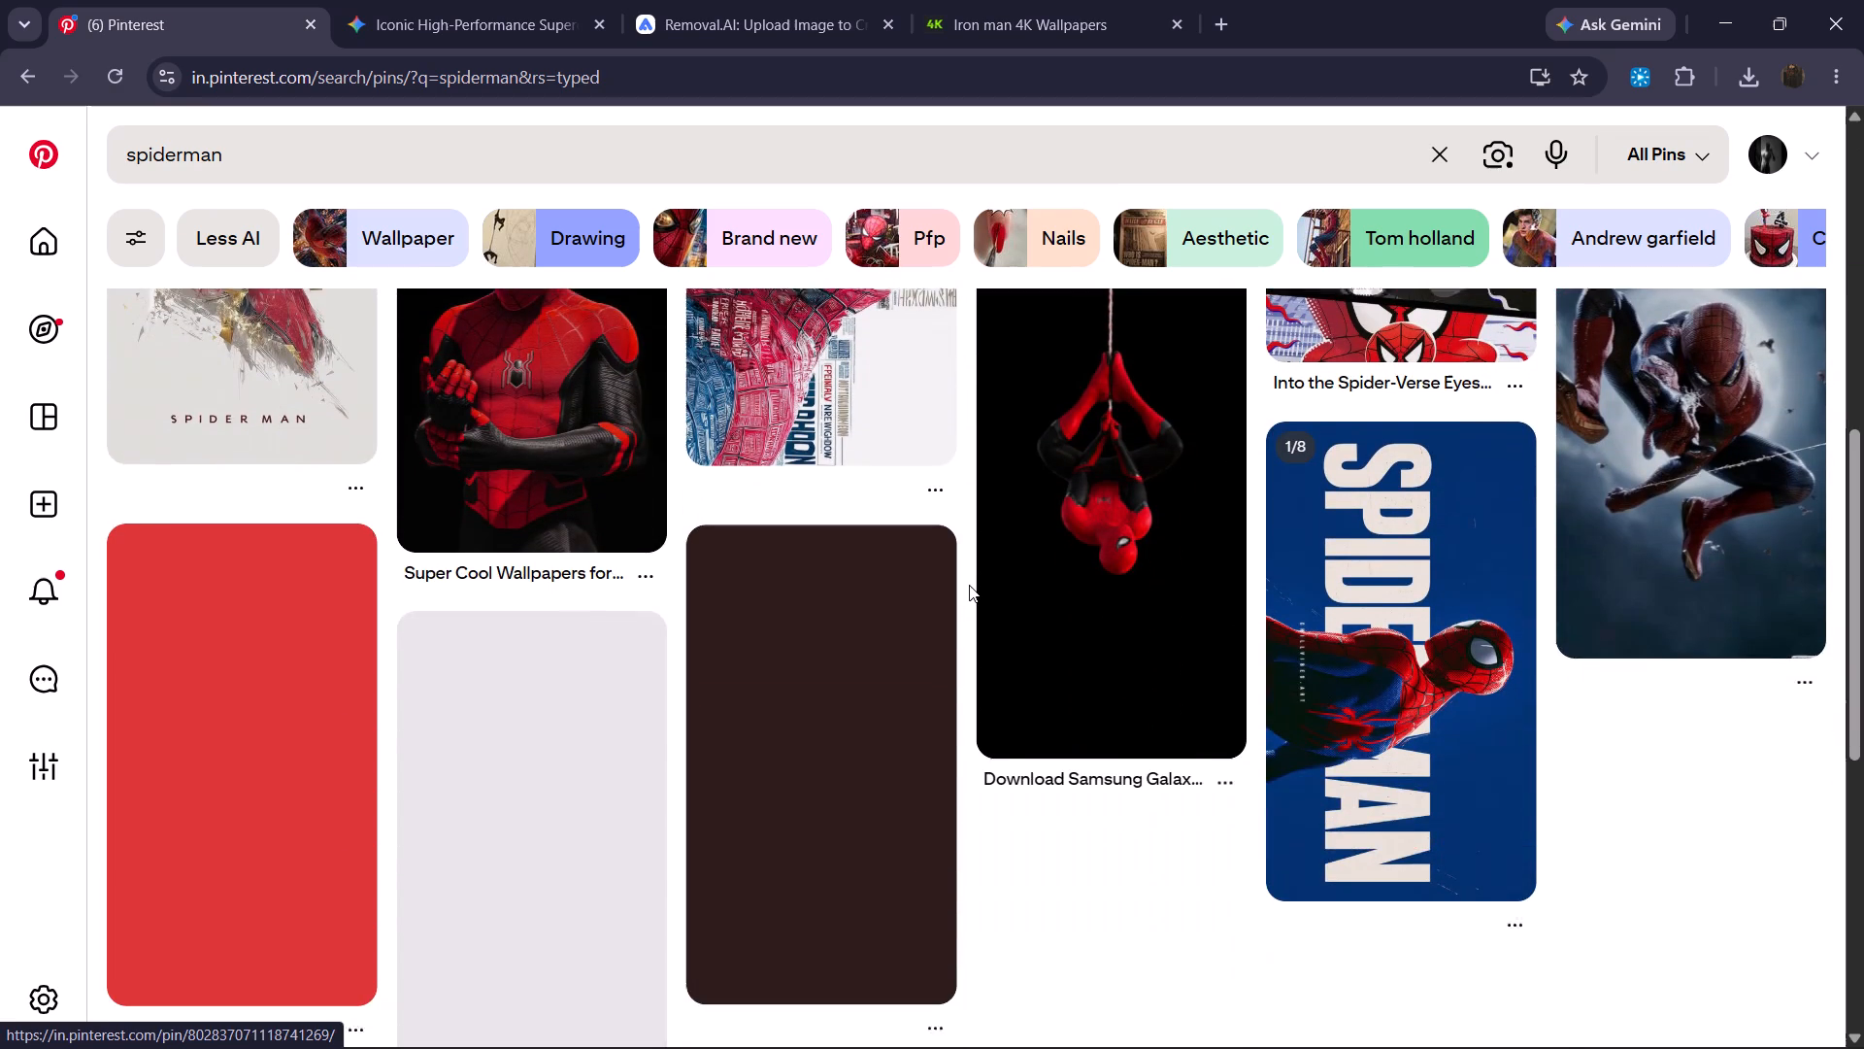
pyautogui.scroll(-1, 969, 585)
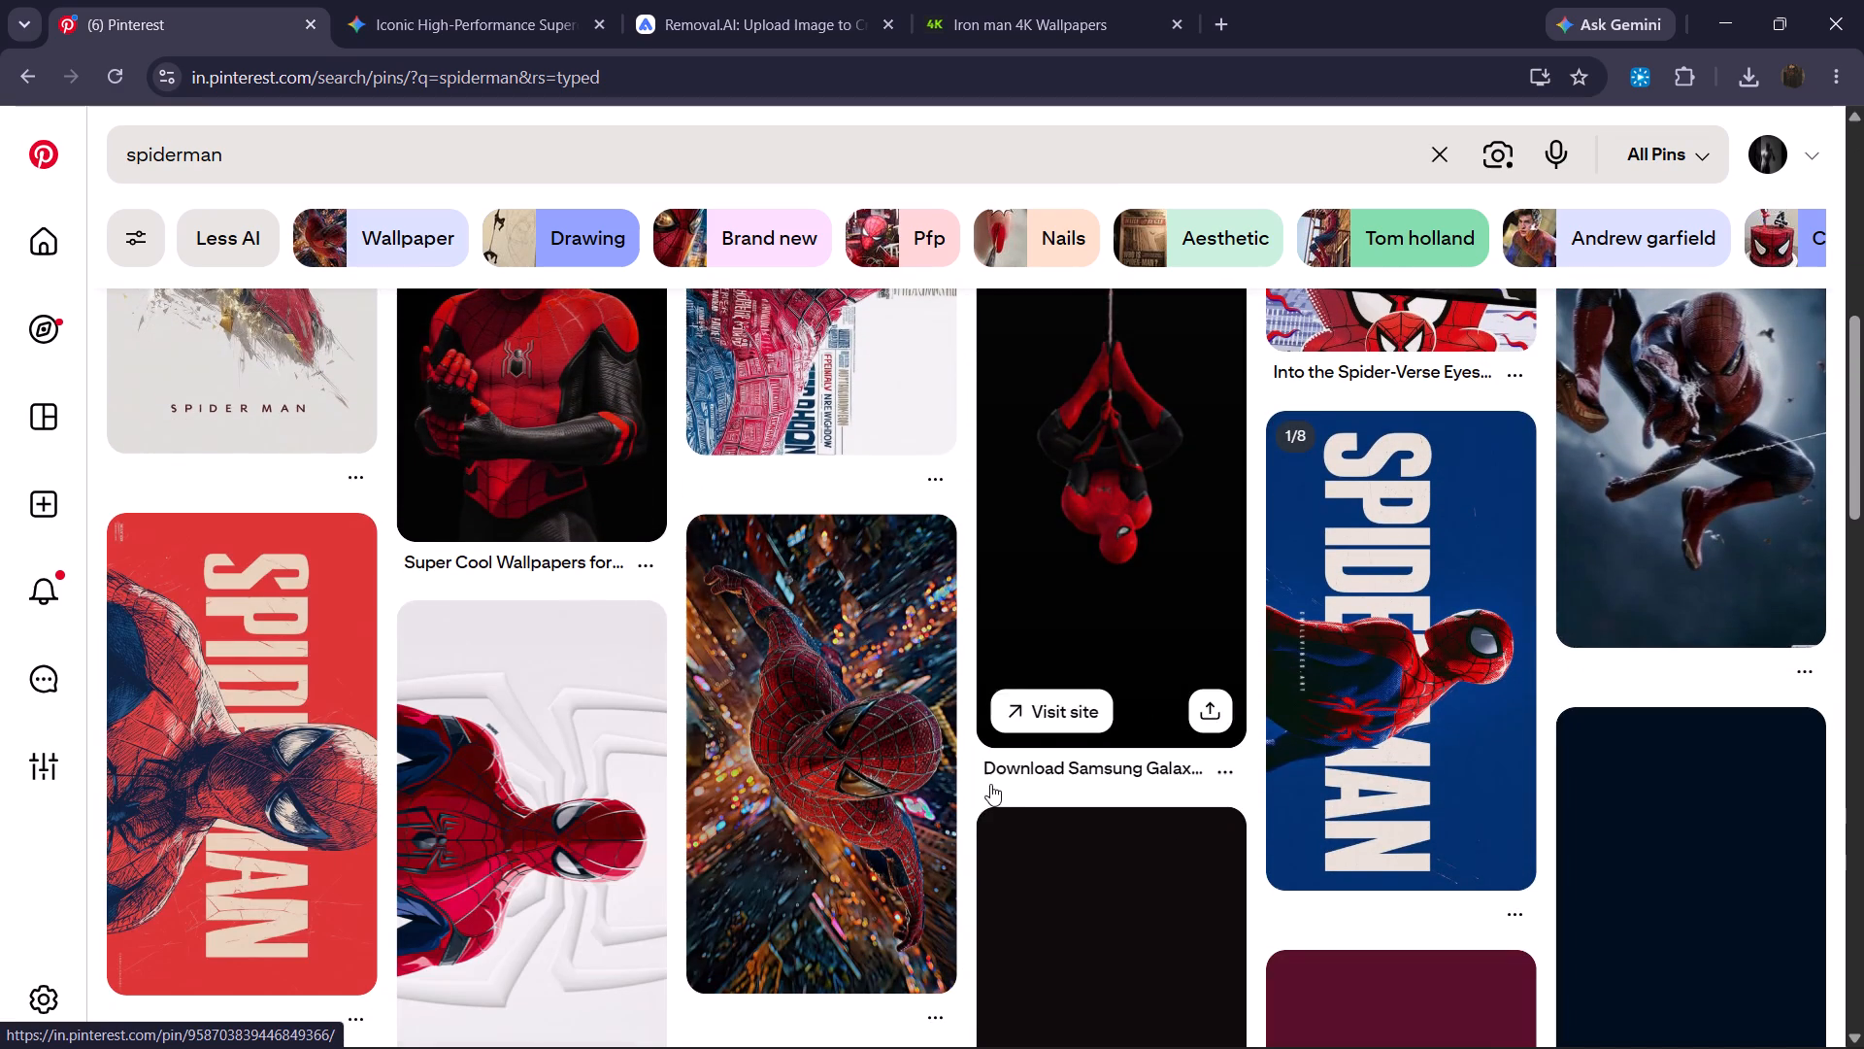
pyautogui.scroll(-5, 990, 784)
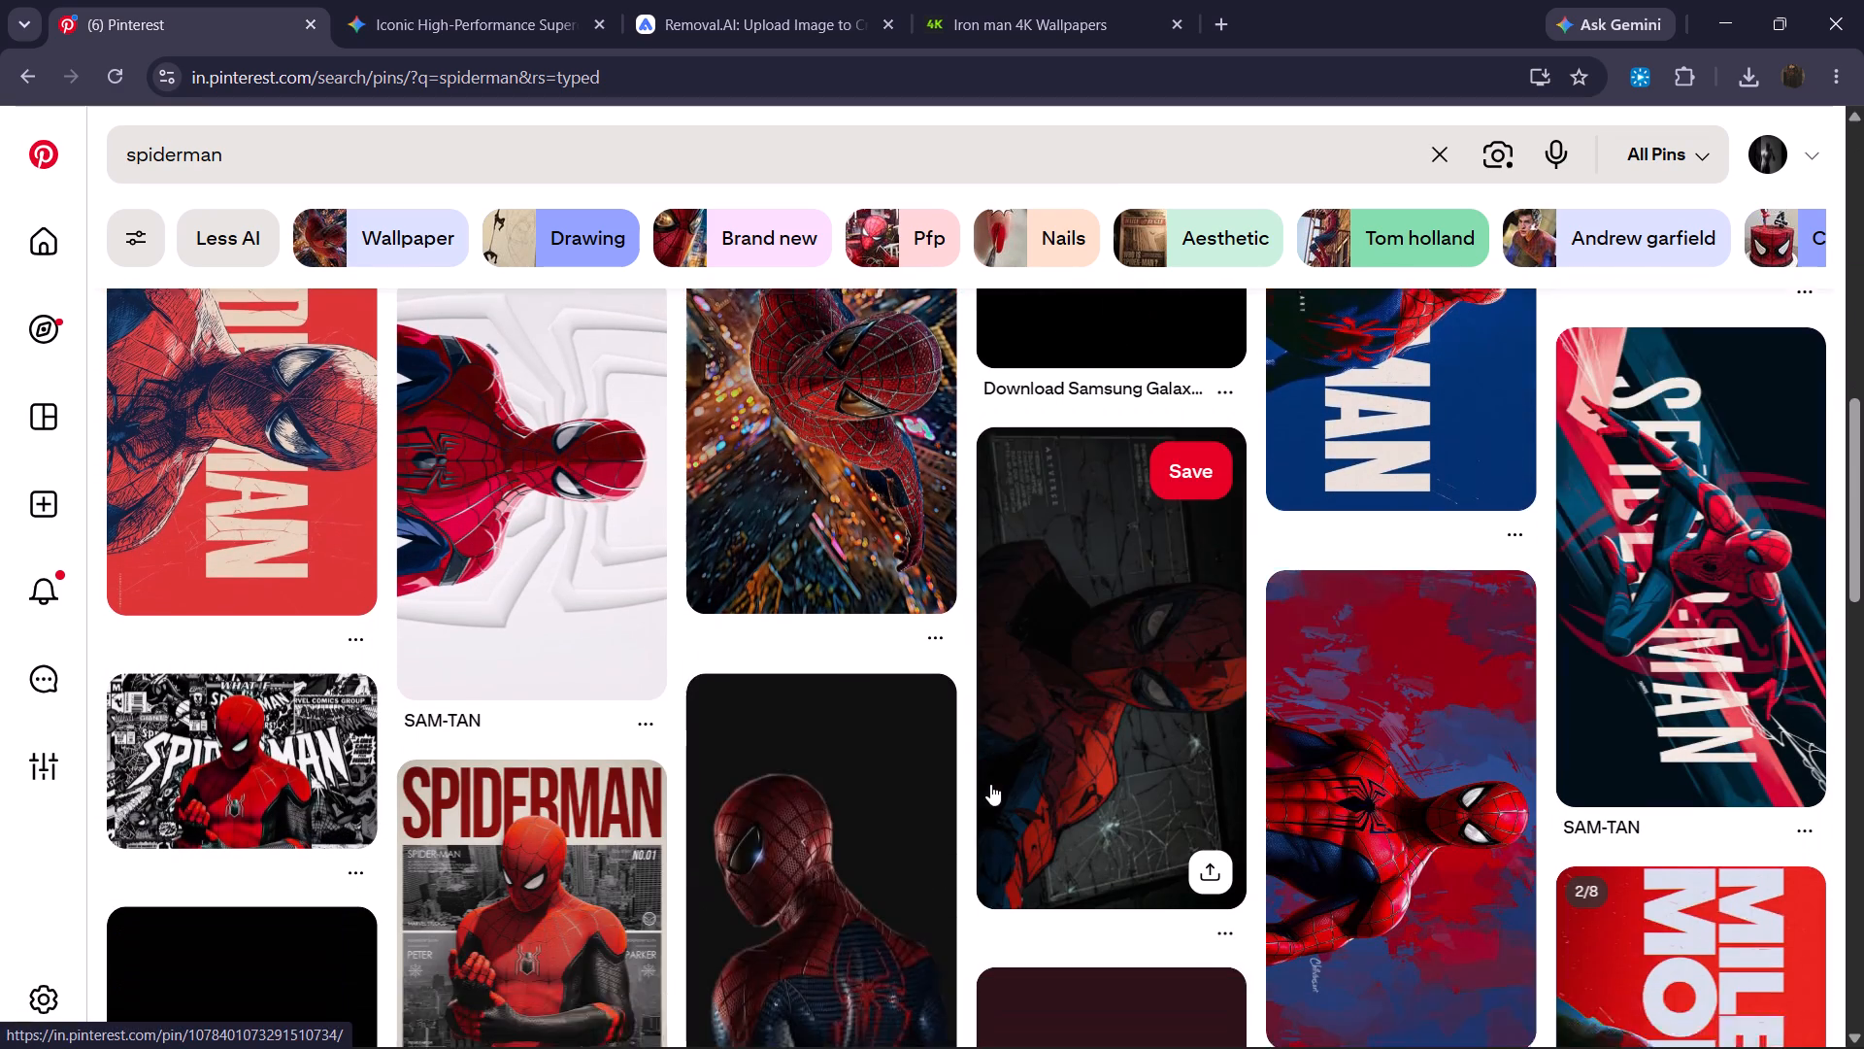
pyautogui.scroll(-1, 990, 784)
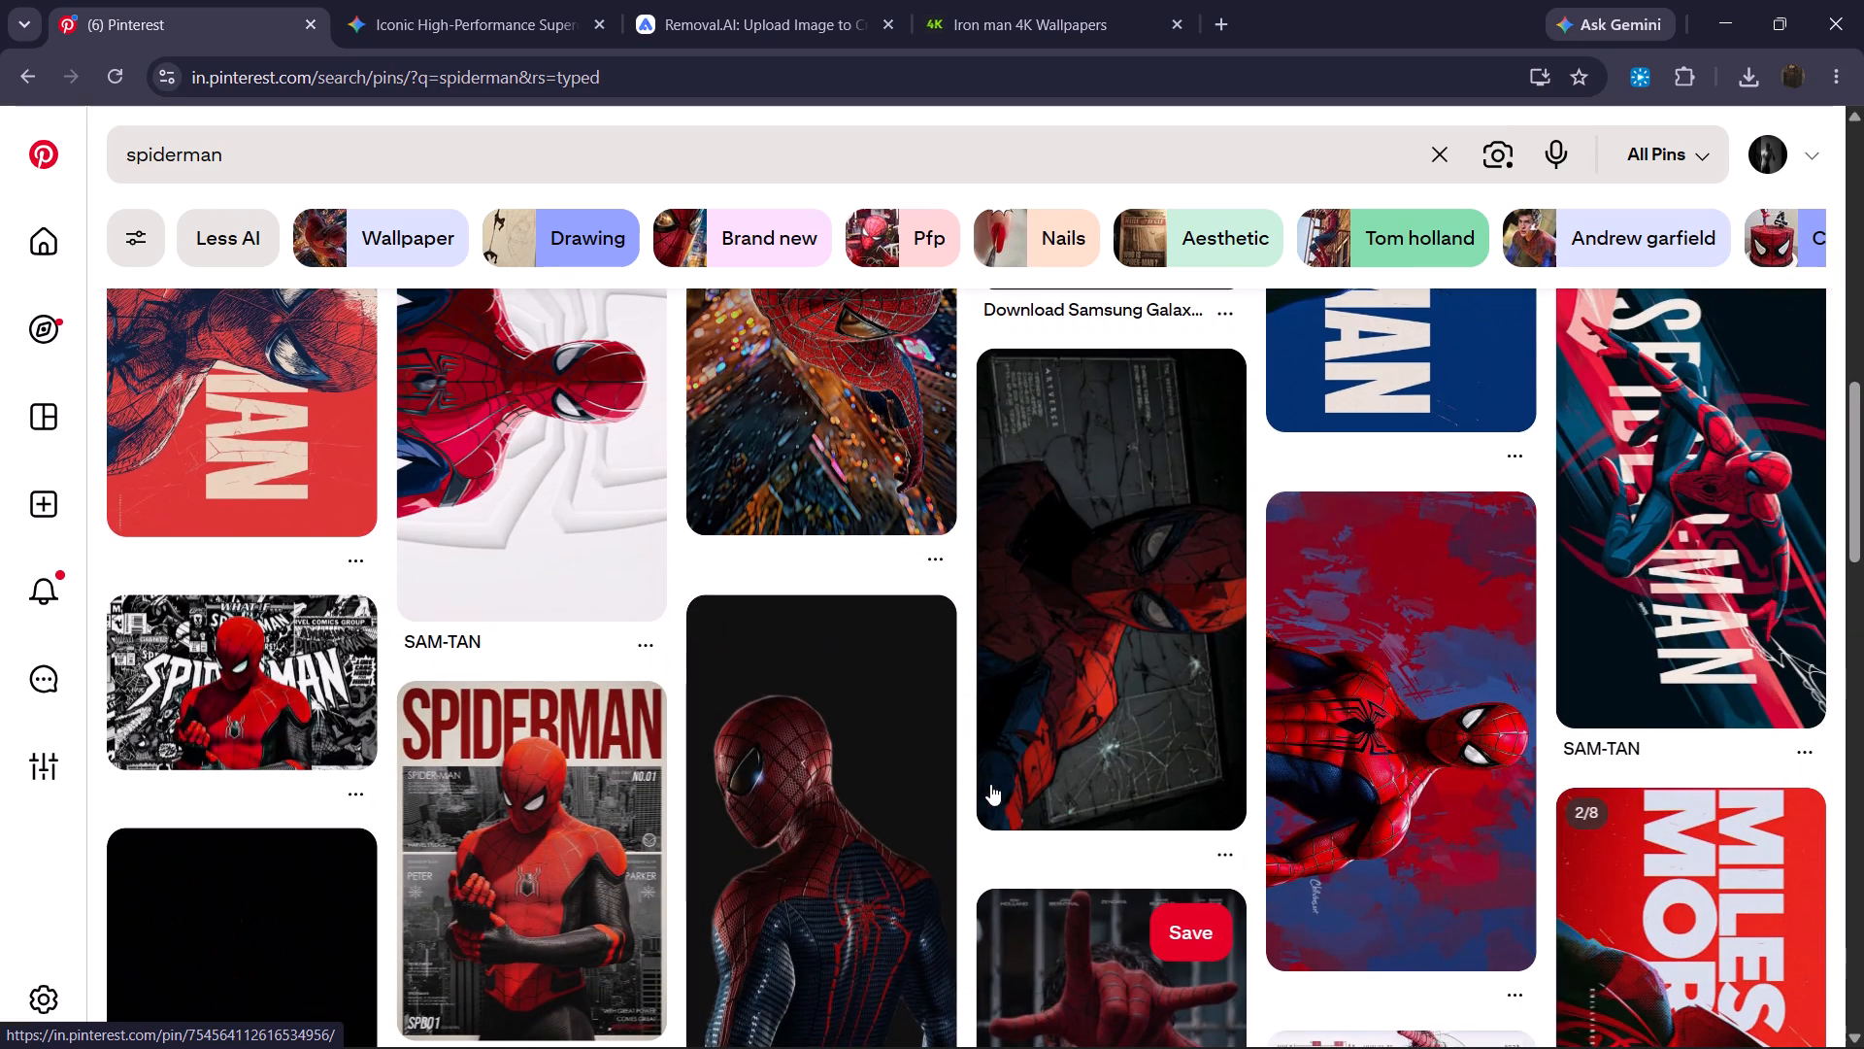
pyautogui.click(1387, 836)
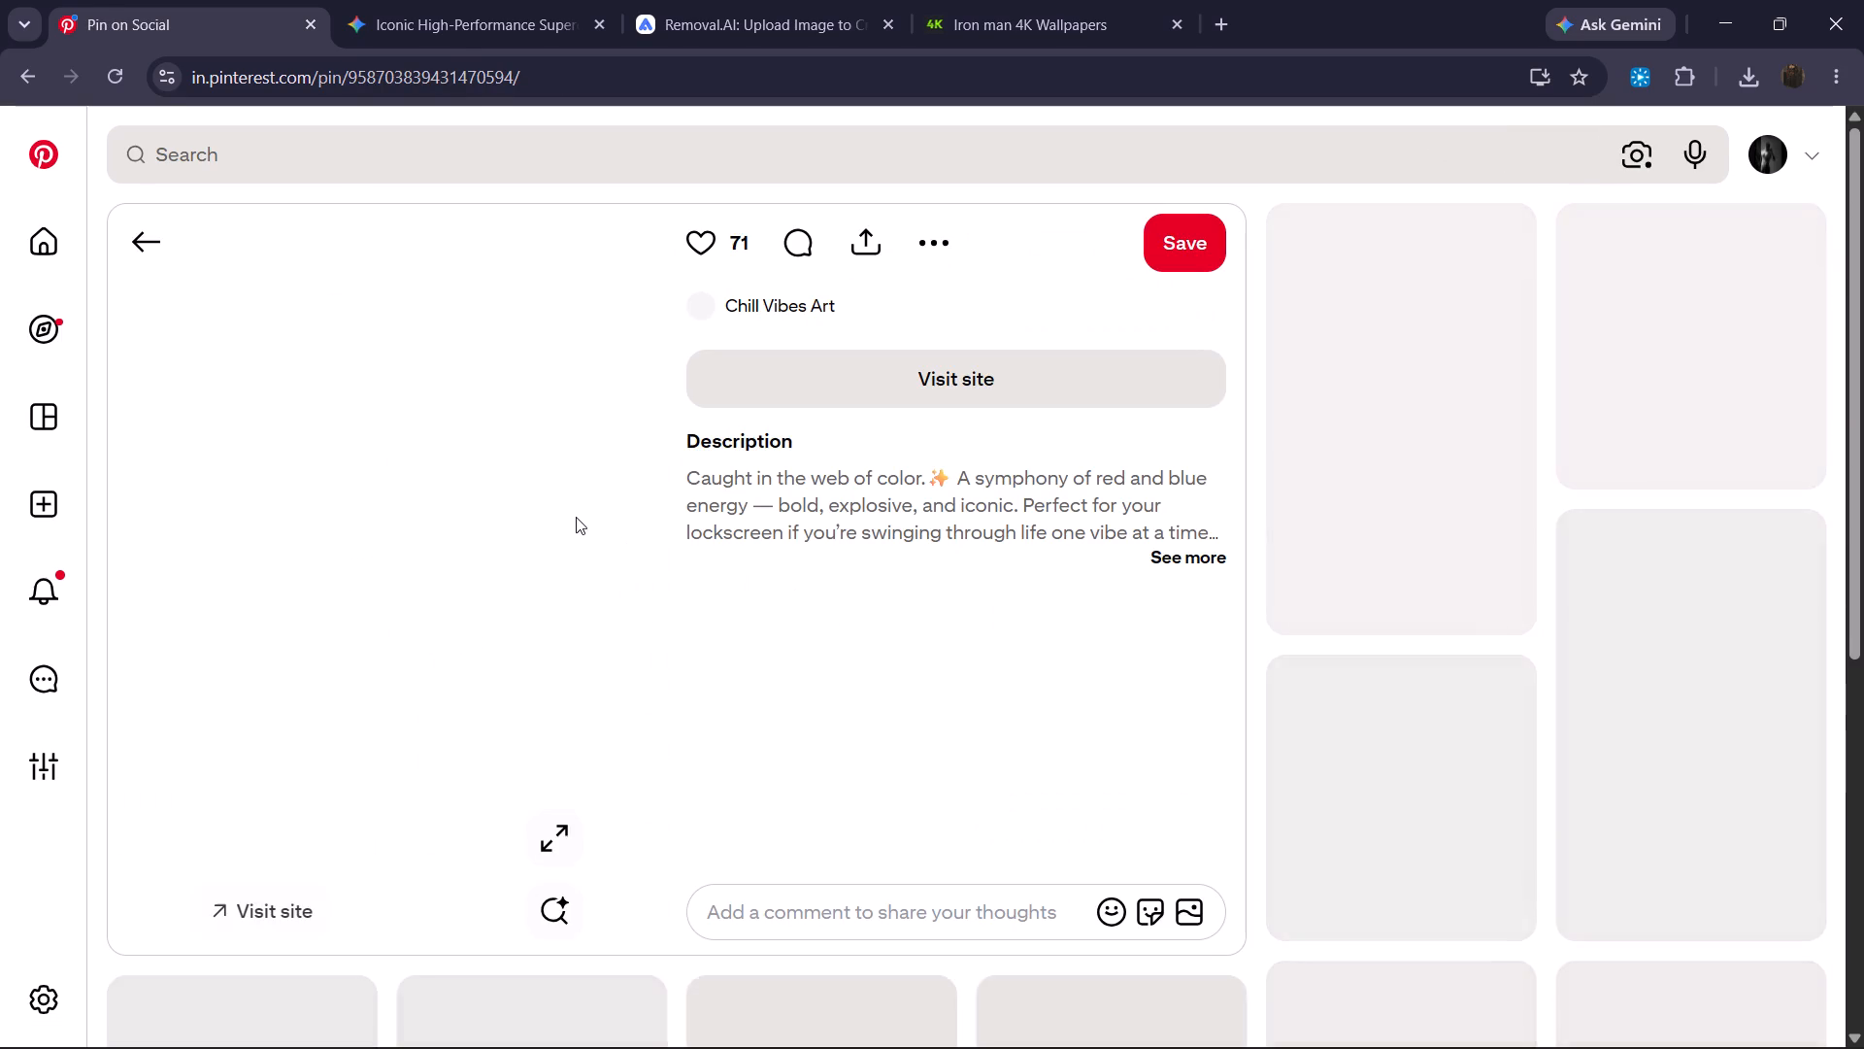
pyautogui.rightClick(430, 519)
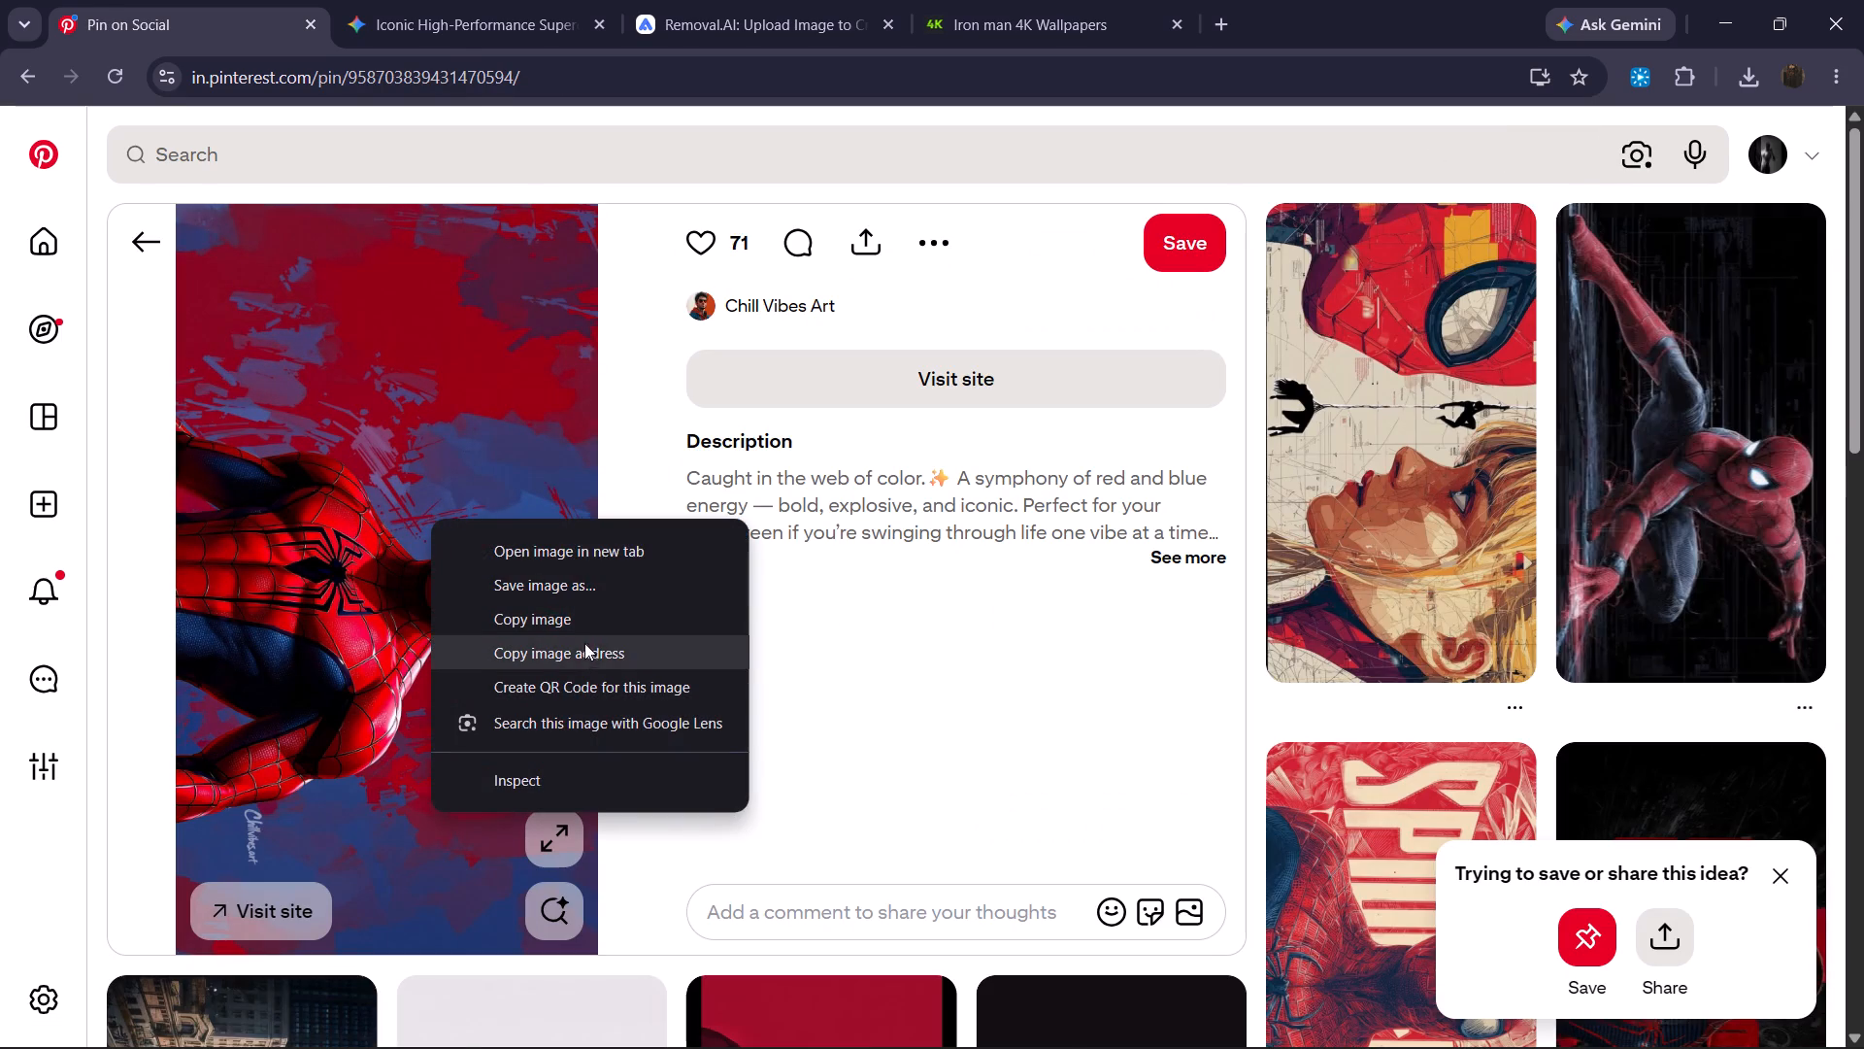
pyautogui.click(587, 617)
# Switch to the Removal.AI page and paste the copied Spider-Man image for background removal.
pyautogui.click(782, 25)
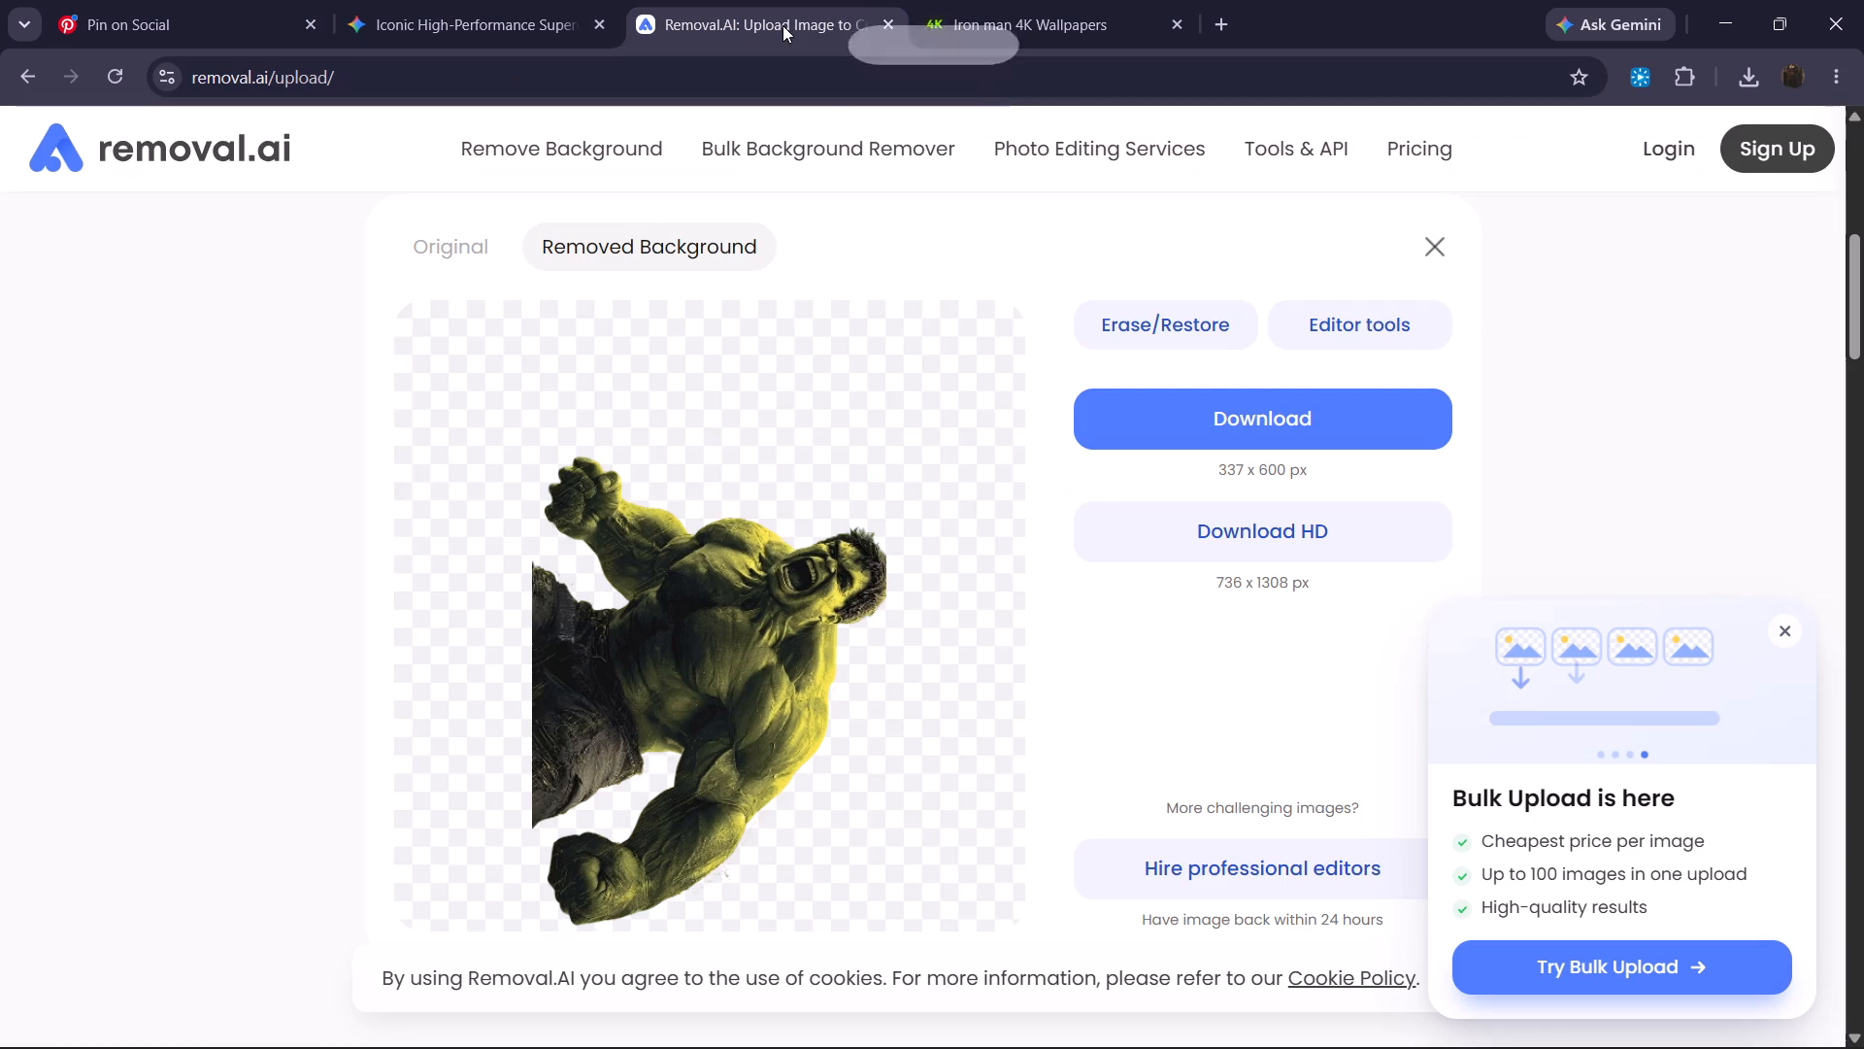
pyautogui.scroll(3, 826, 463)
pyautogui.click(1166, 322)
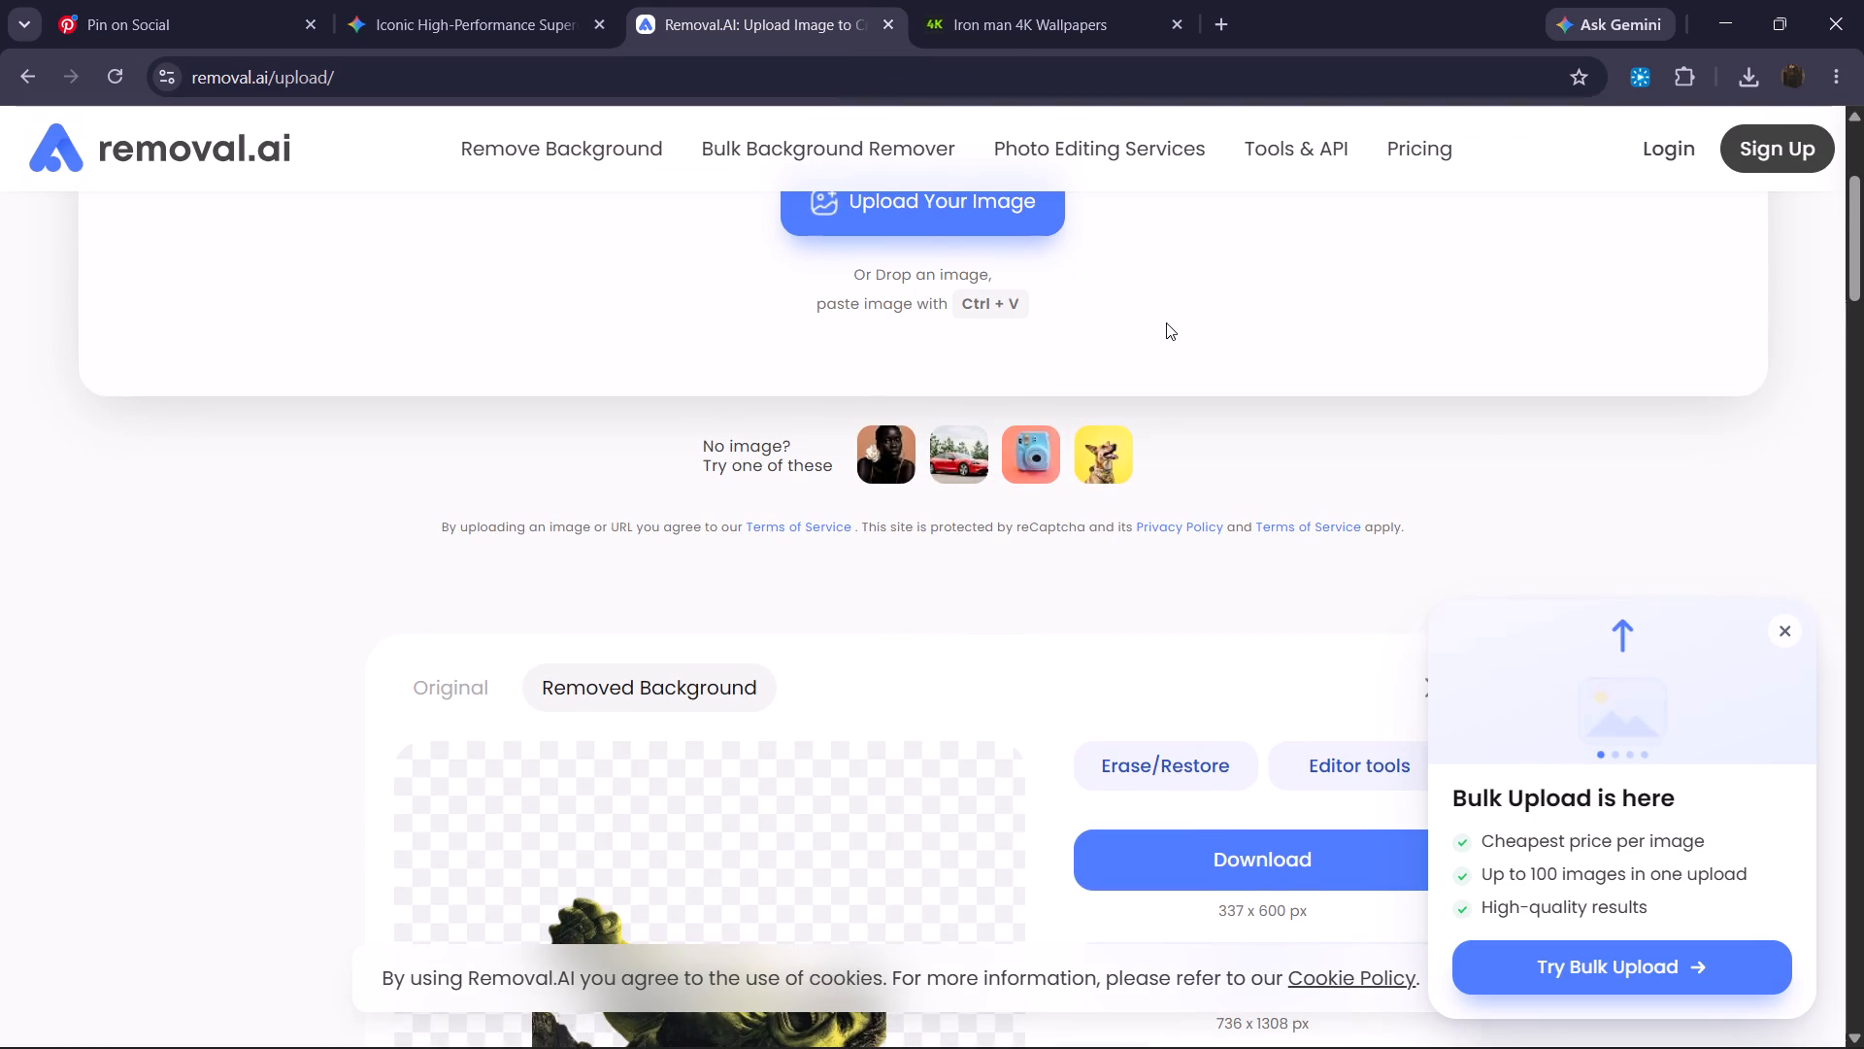
pyautogui.hotkey('ctrl', 'v')
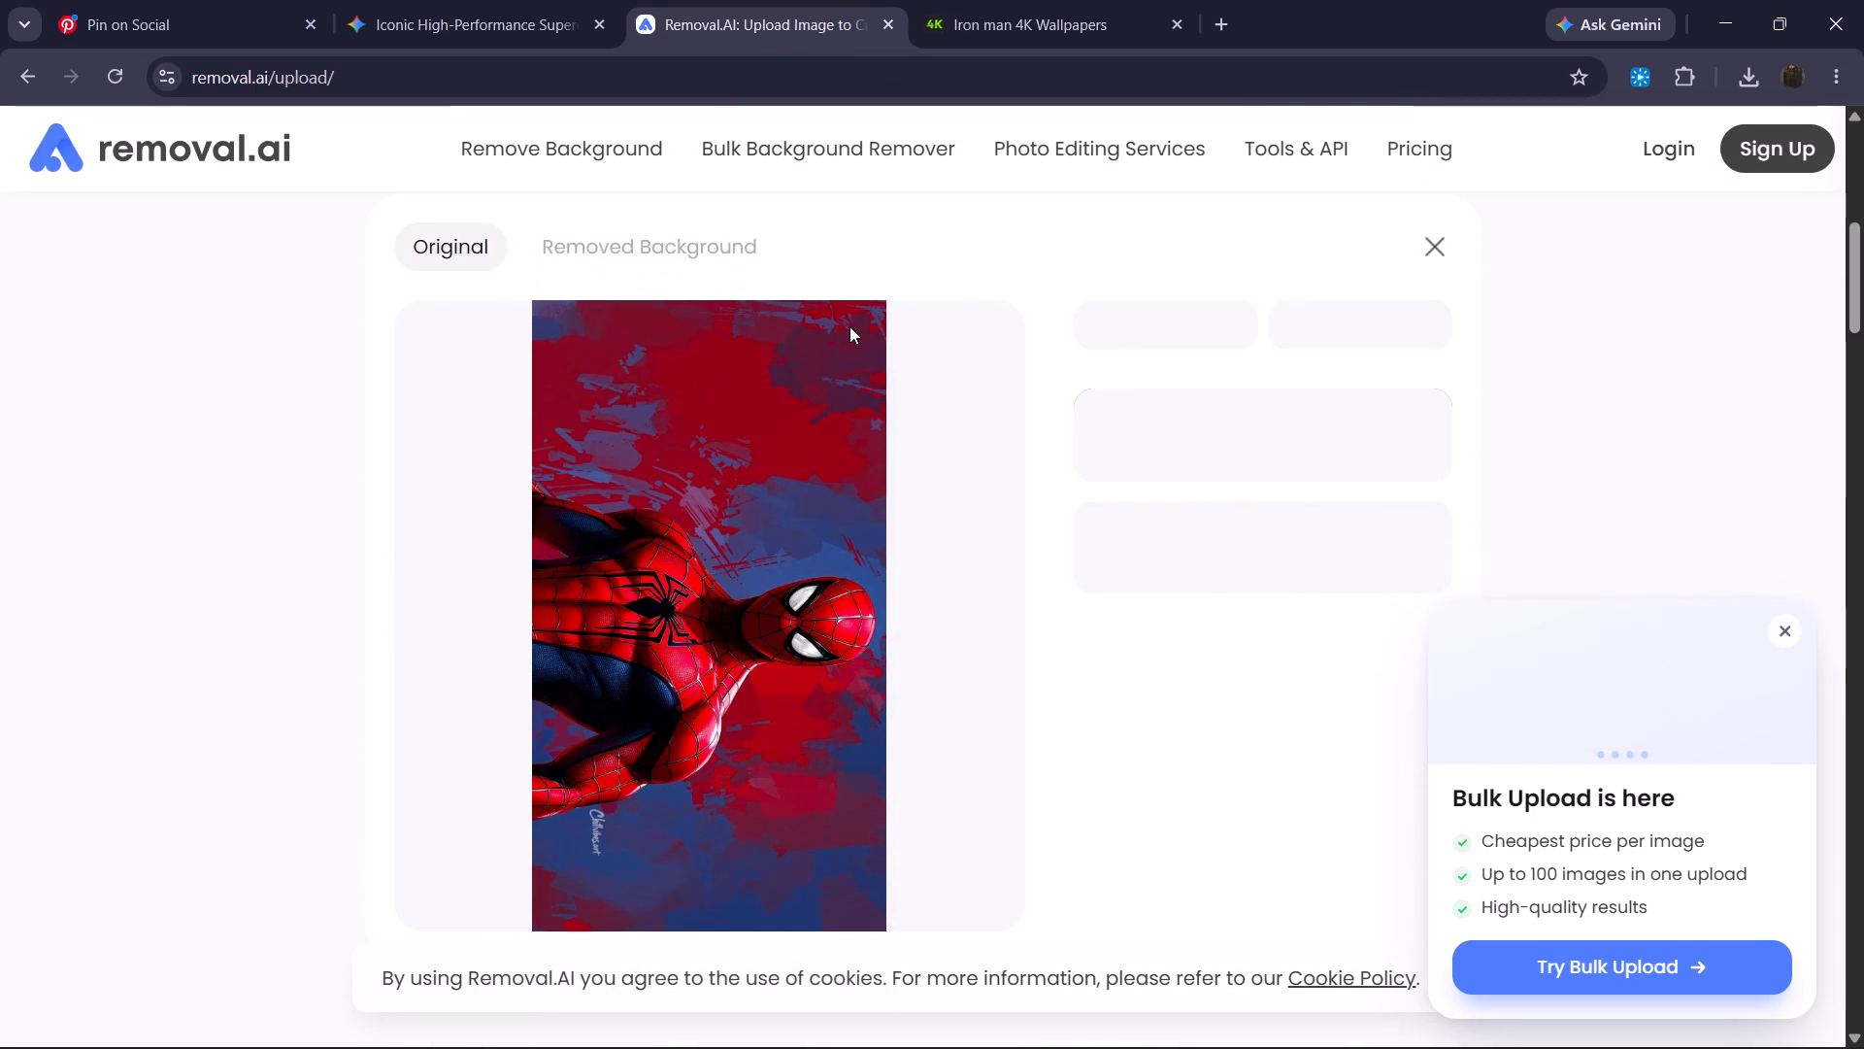
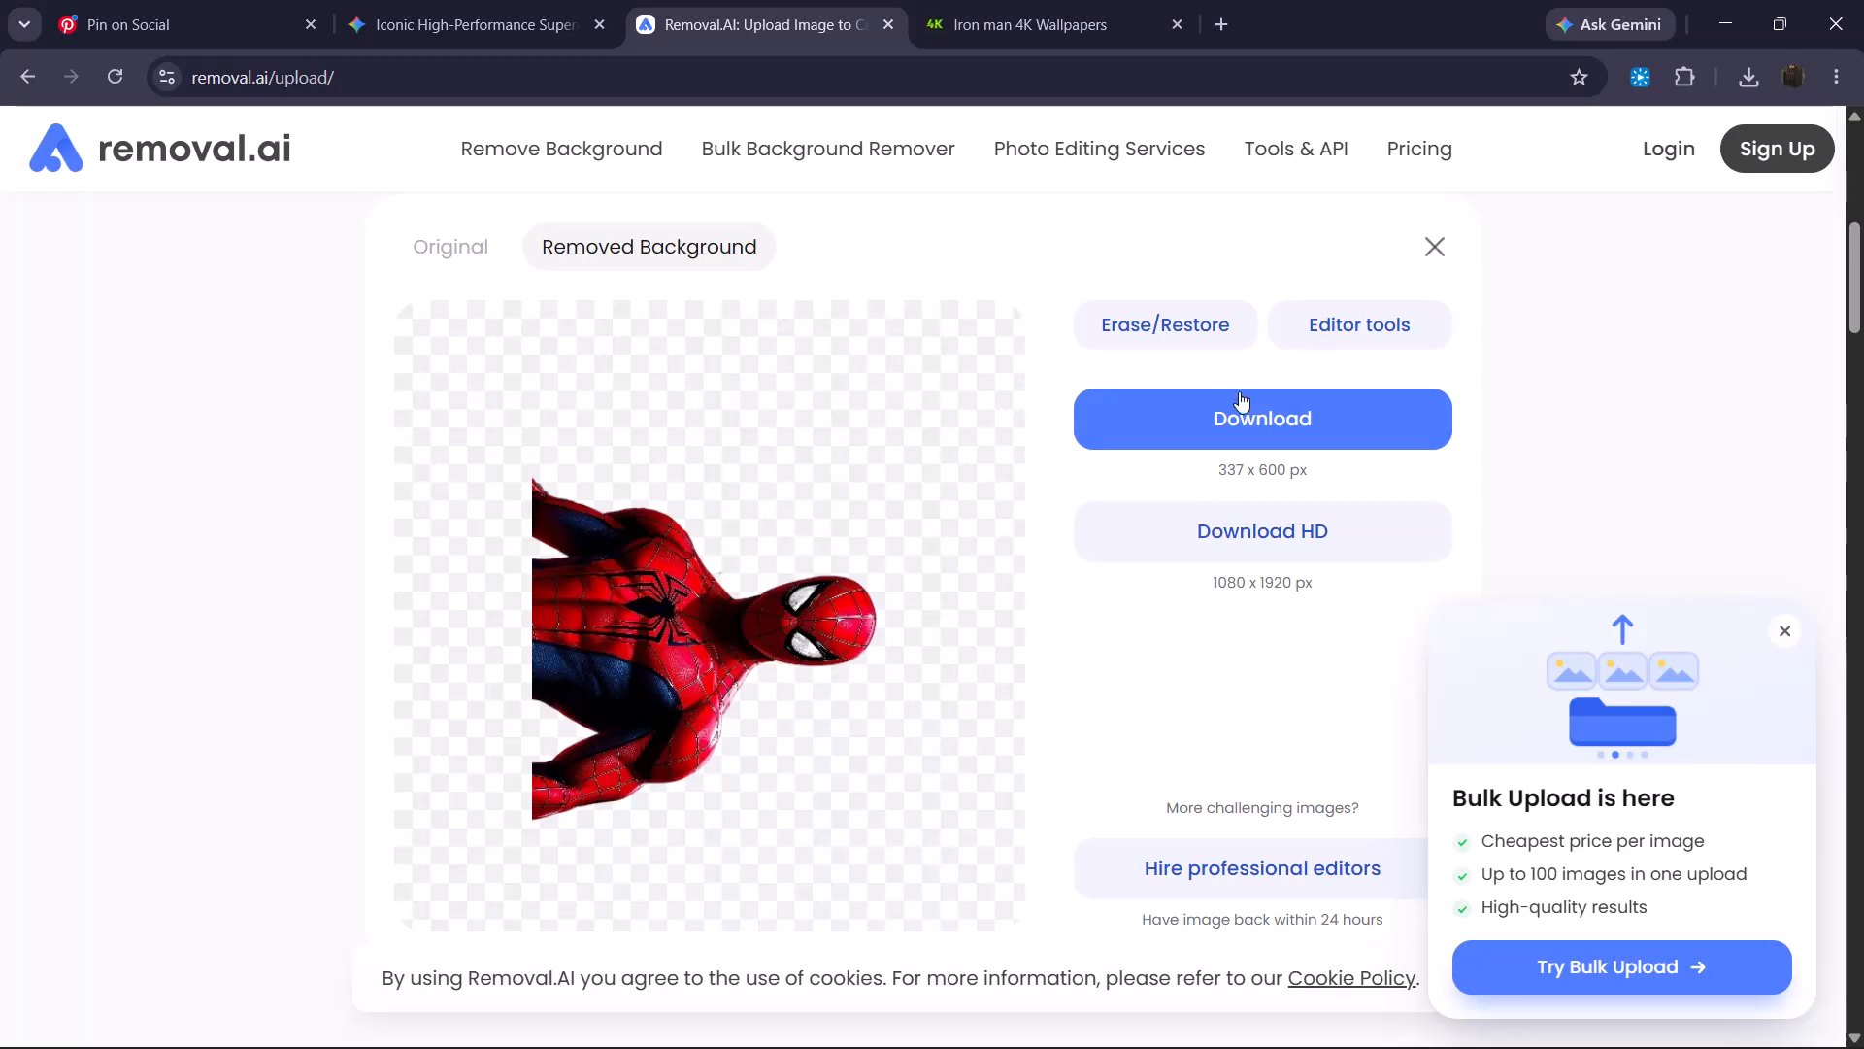
# Download the background-removed Spider-Man image, open the downloaded file and copy the image.
pyautogui.click(1251, 399)
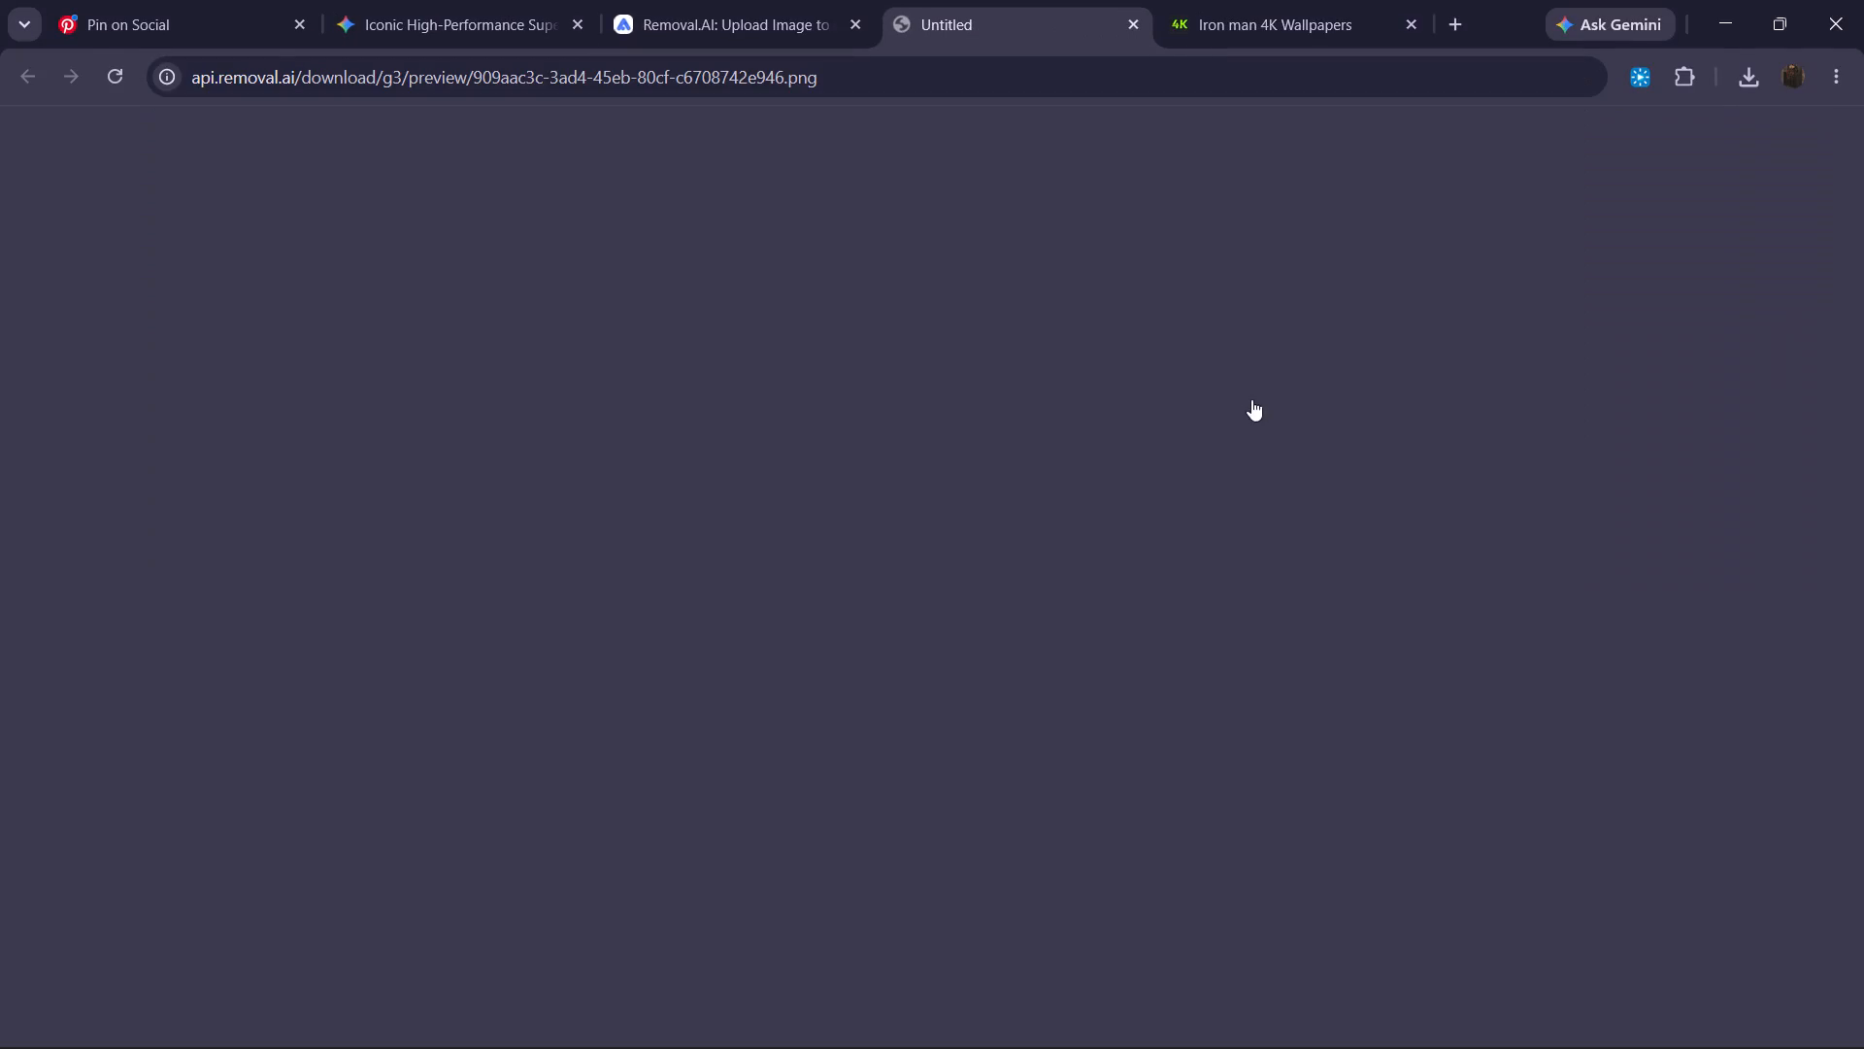
pyautogui.click(1582, 137)
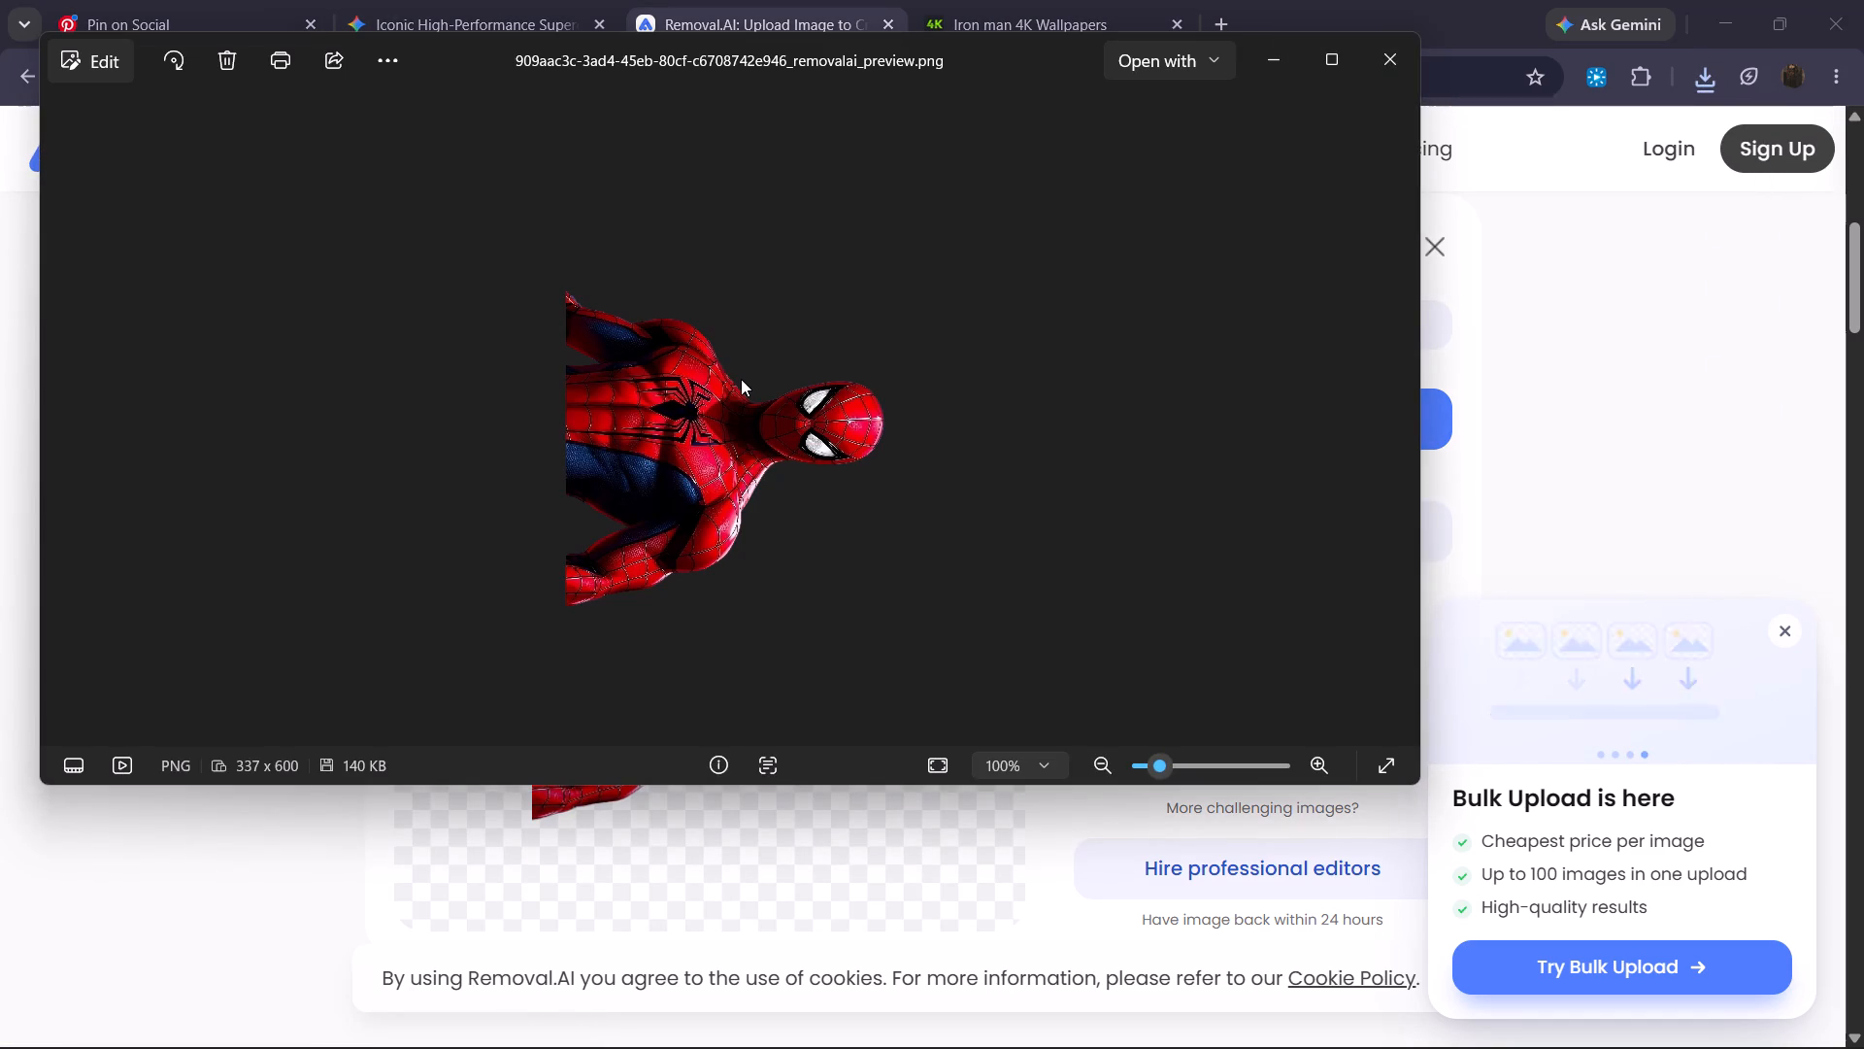
pyautogui.hotkey('ctrl', 'c')
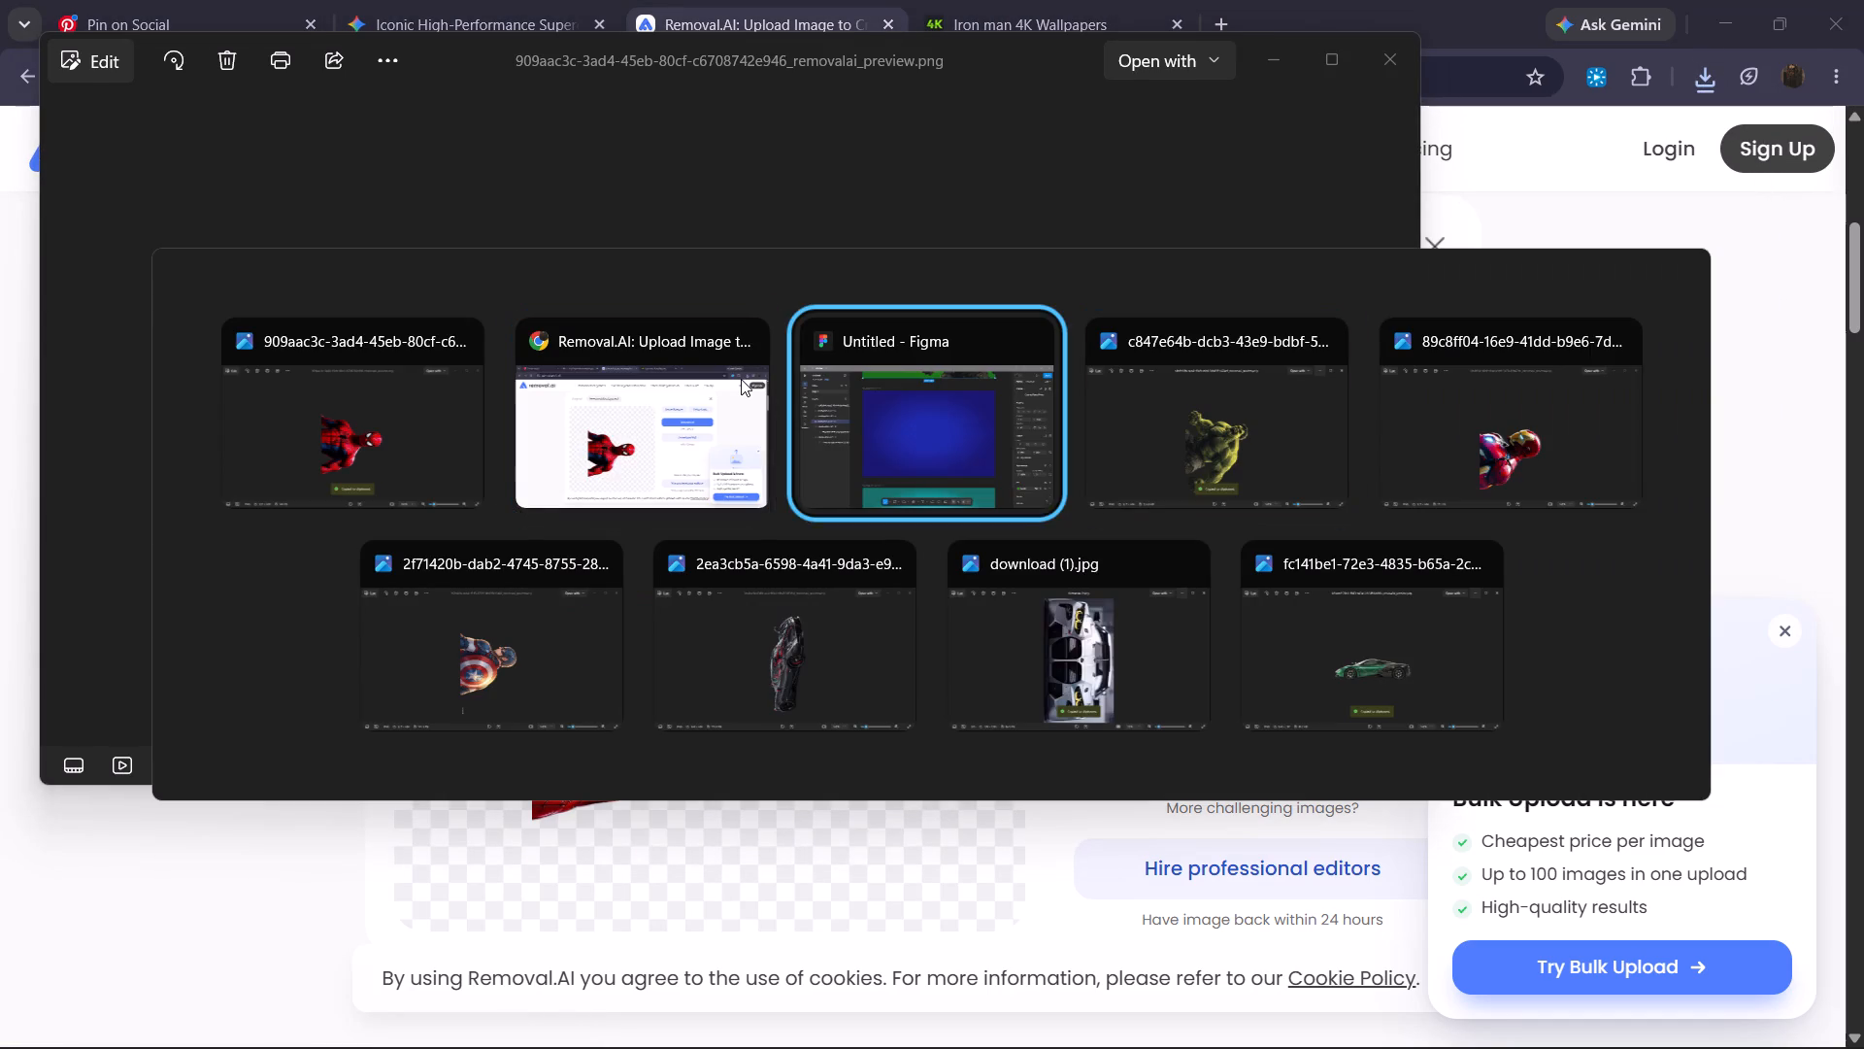
# Switch to Figma, paste Spider-Man into the blue MacBook Pro 14" - 4 frame and rotate the image to 90°.
pyautogui.click(377, 521)
pyautogui.hotkey('ctrl', 'v')
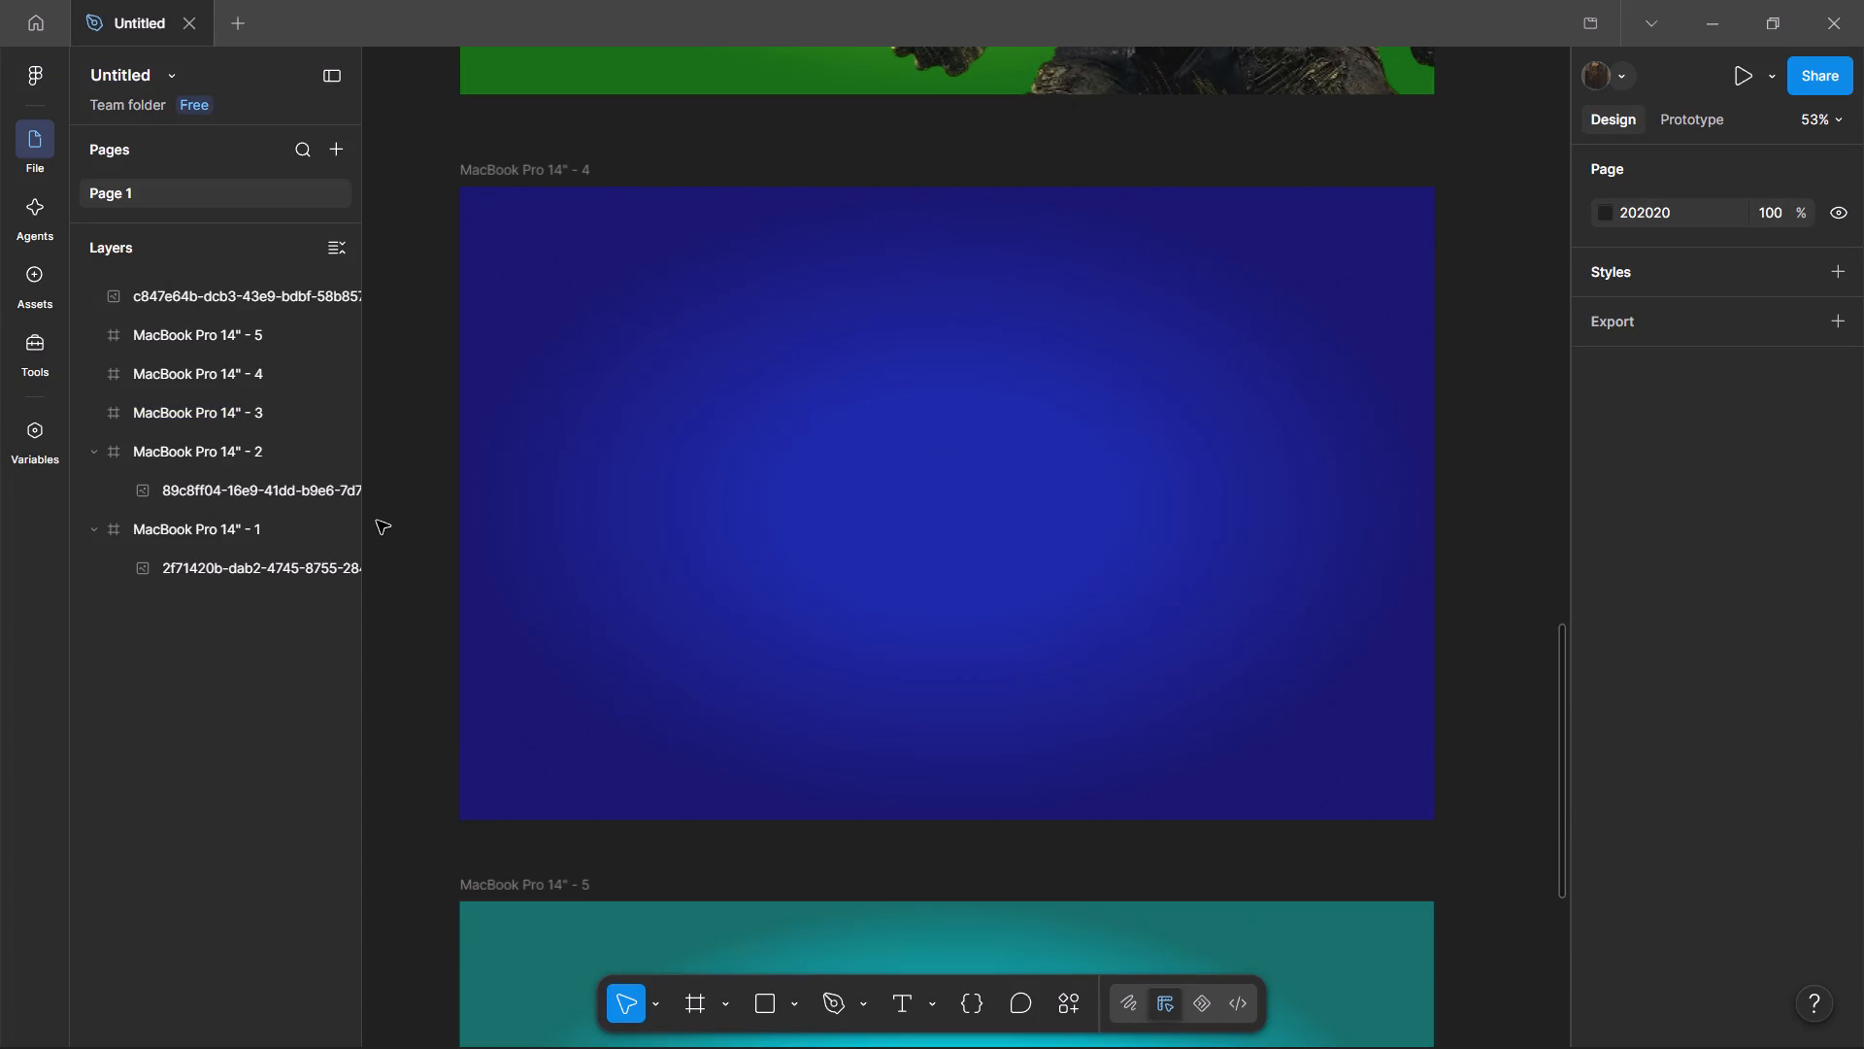
pyautogui.click(1657, 407)
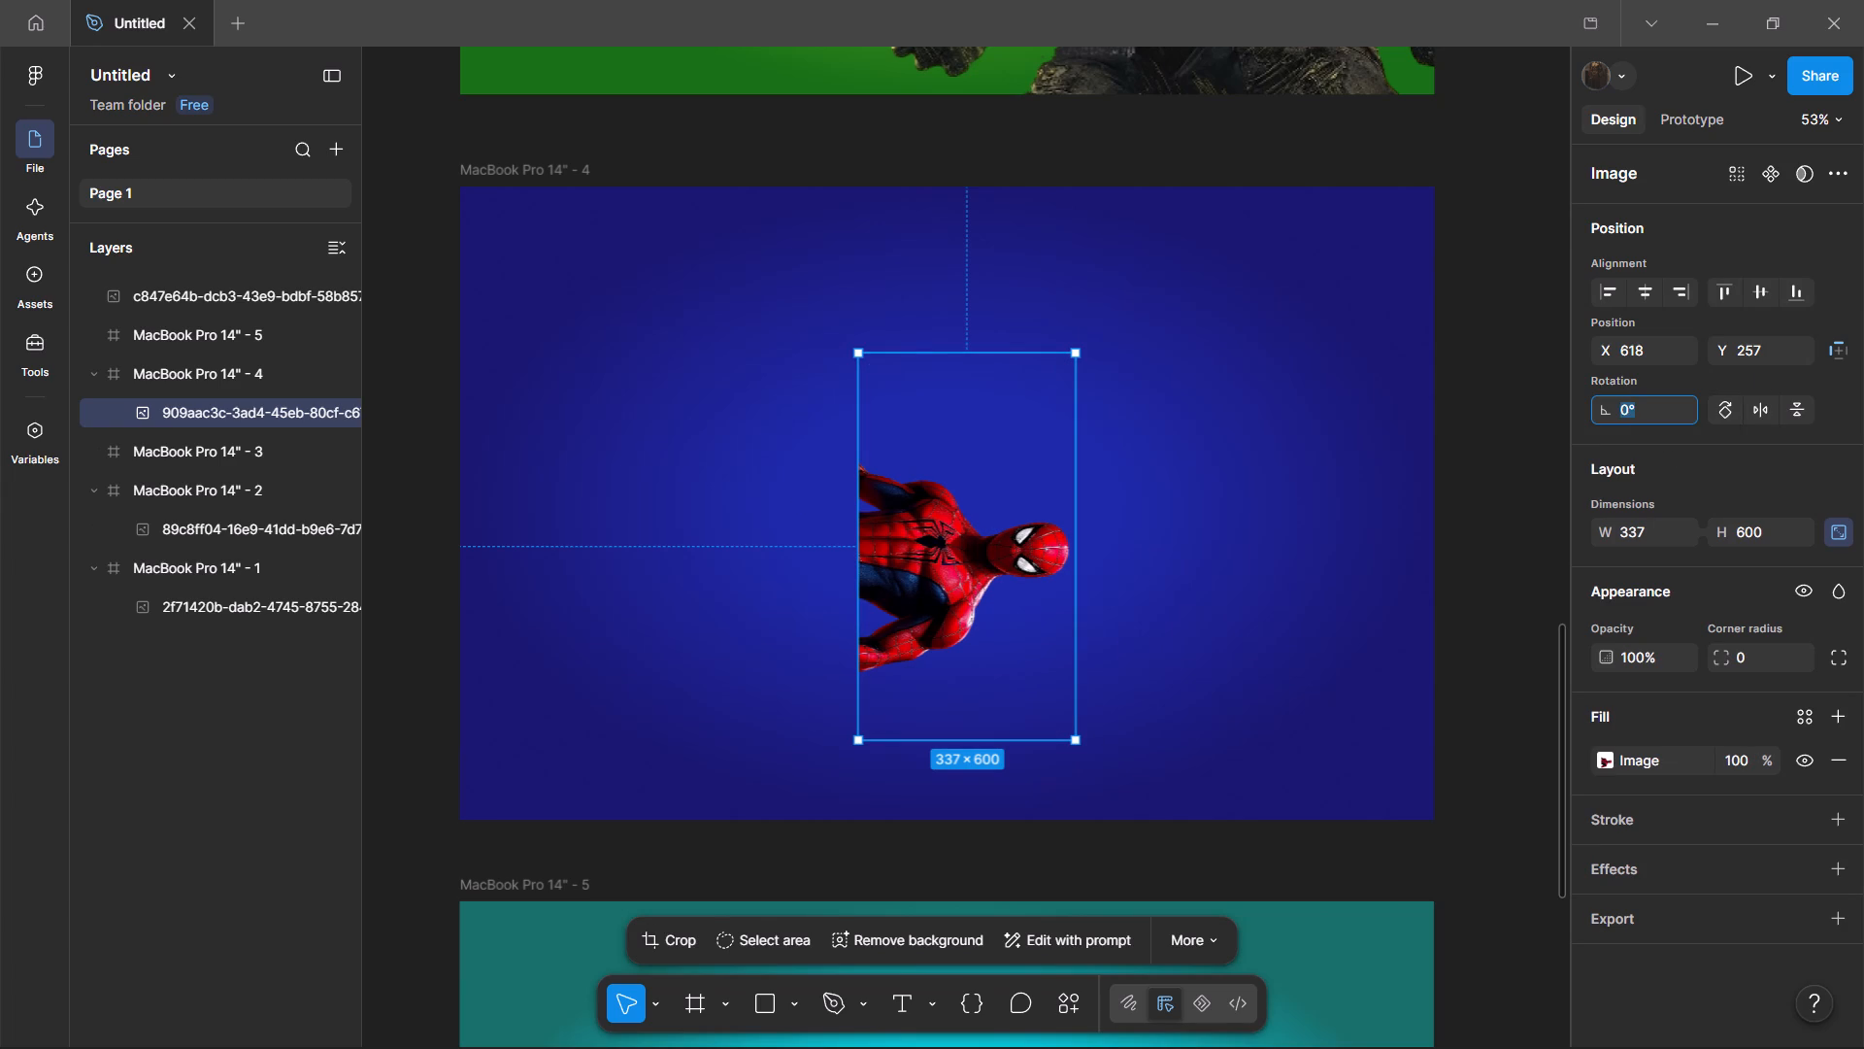
pyautogui.write('90')
pyautogui.press('Return')
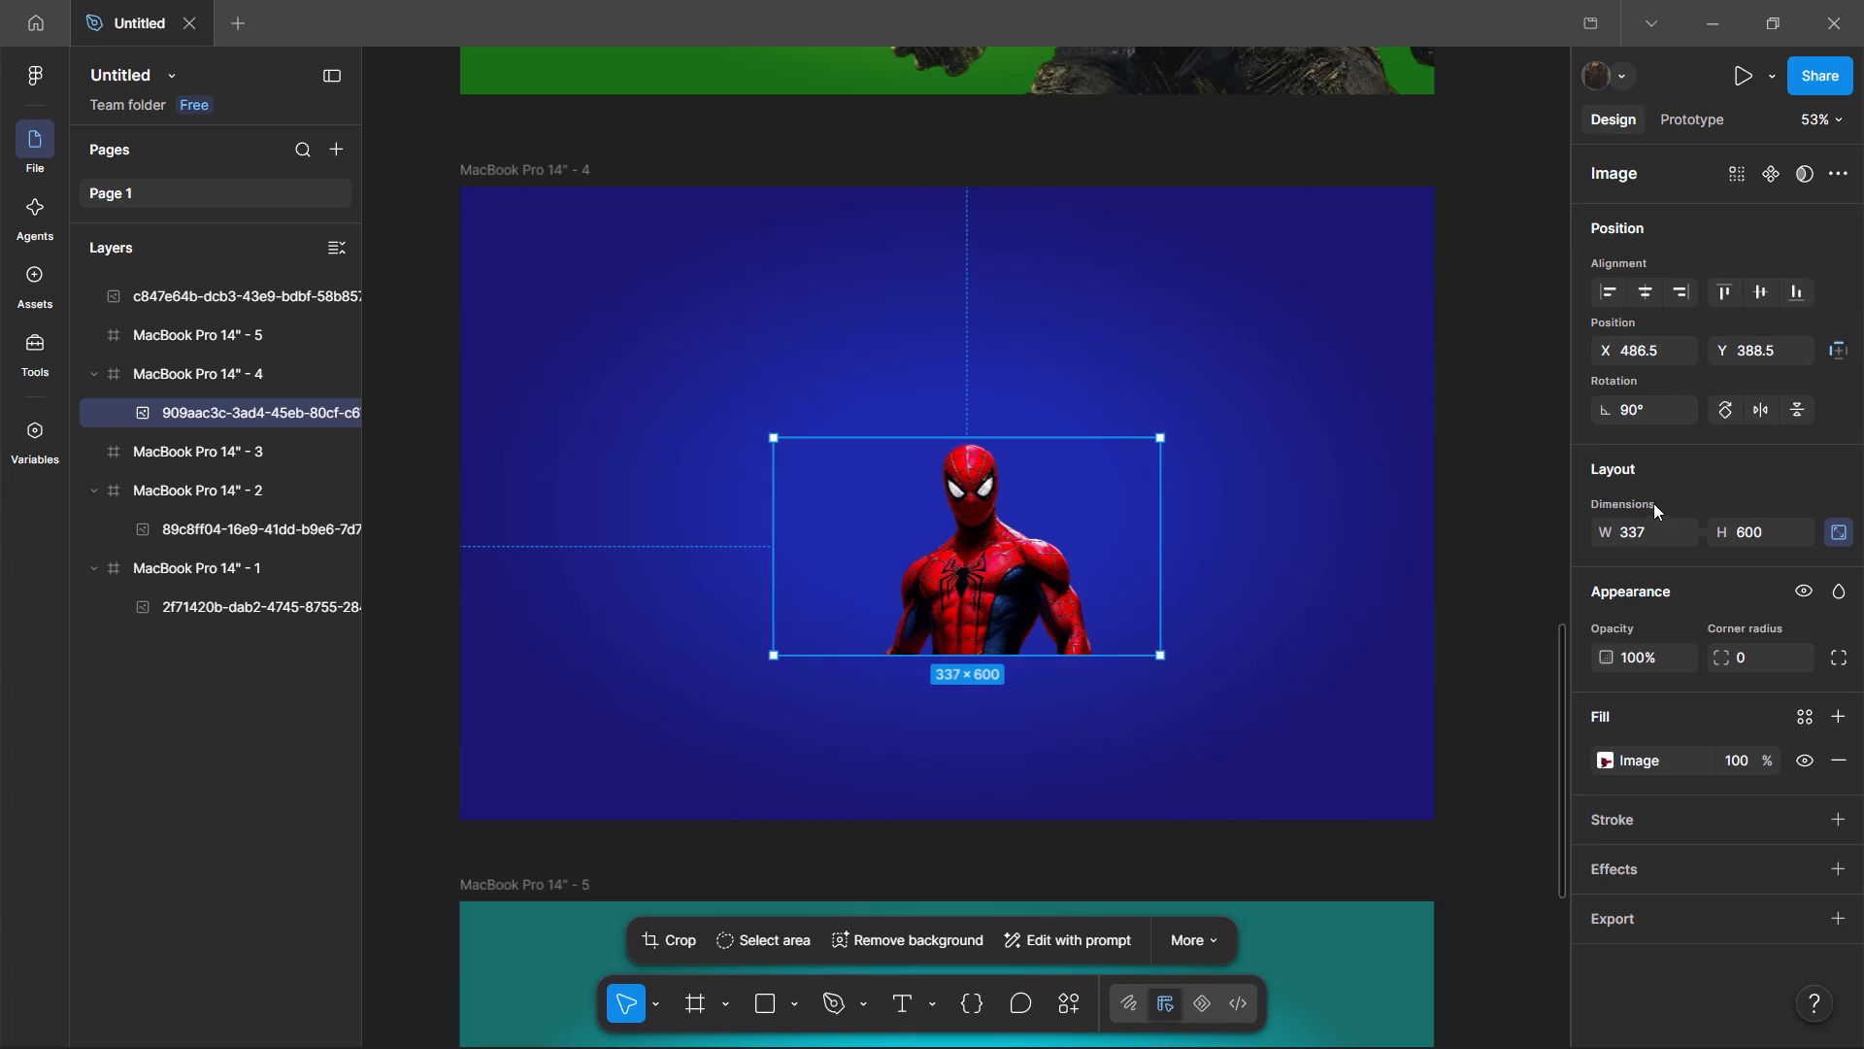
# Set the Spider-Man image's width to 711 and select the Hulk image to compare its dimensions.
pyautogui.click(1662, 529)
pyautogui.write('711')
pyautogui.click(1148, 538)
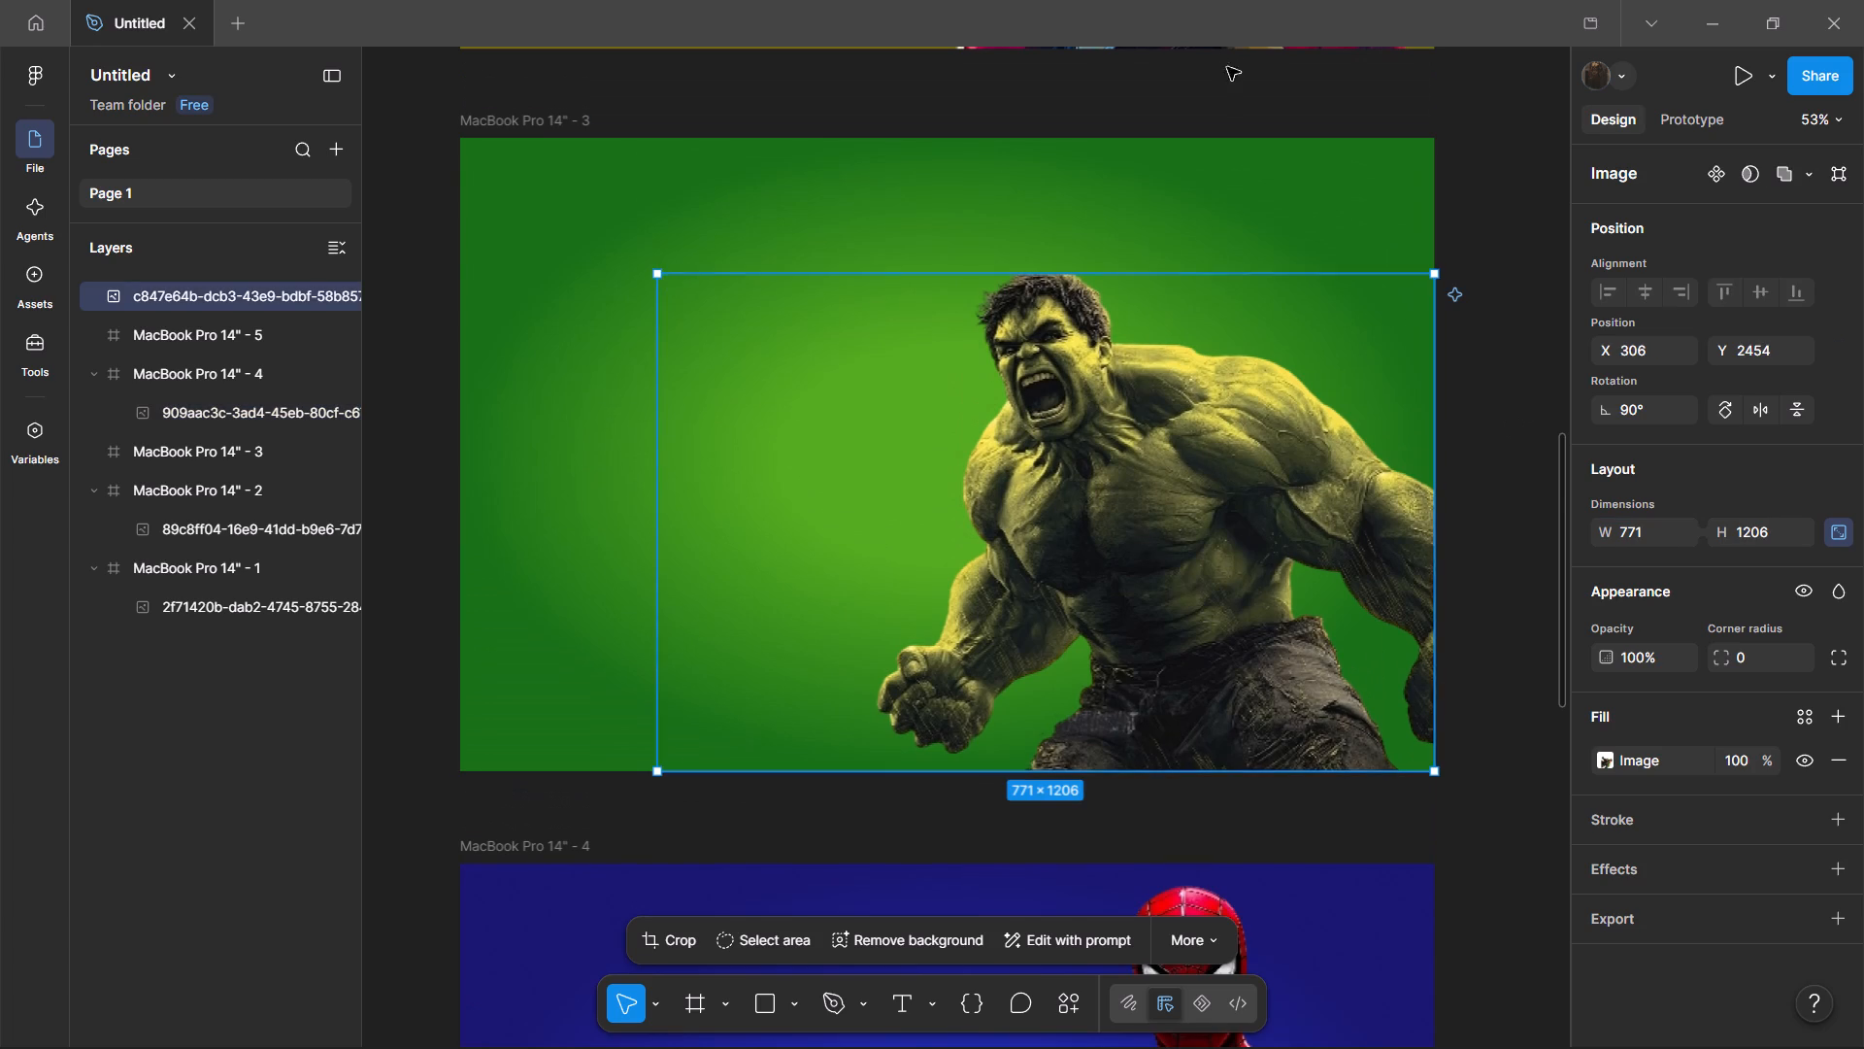
# Reselect the Spider-Man image in the blue frame and set its width to 771, keeping its proportions.
pyautogui.click(1186, 739)
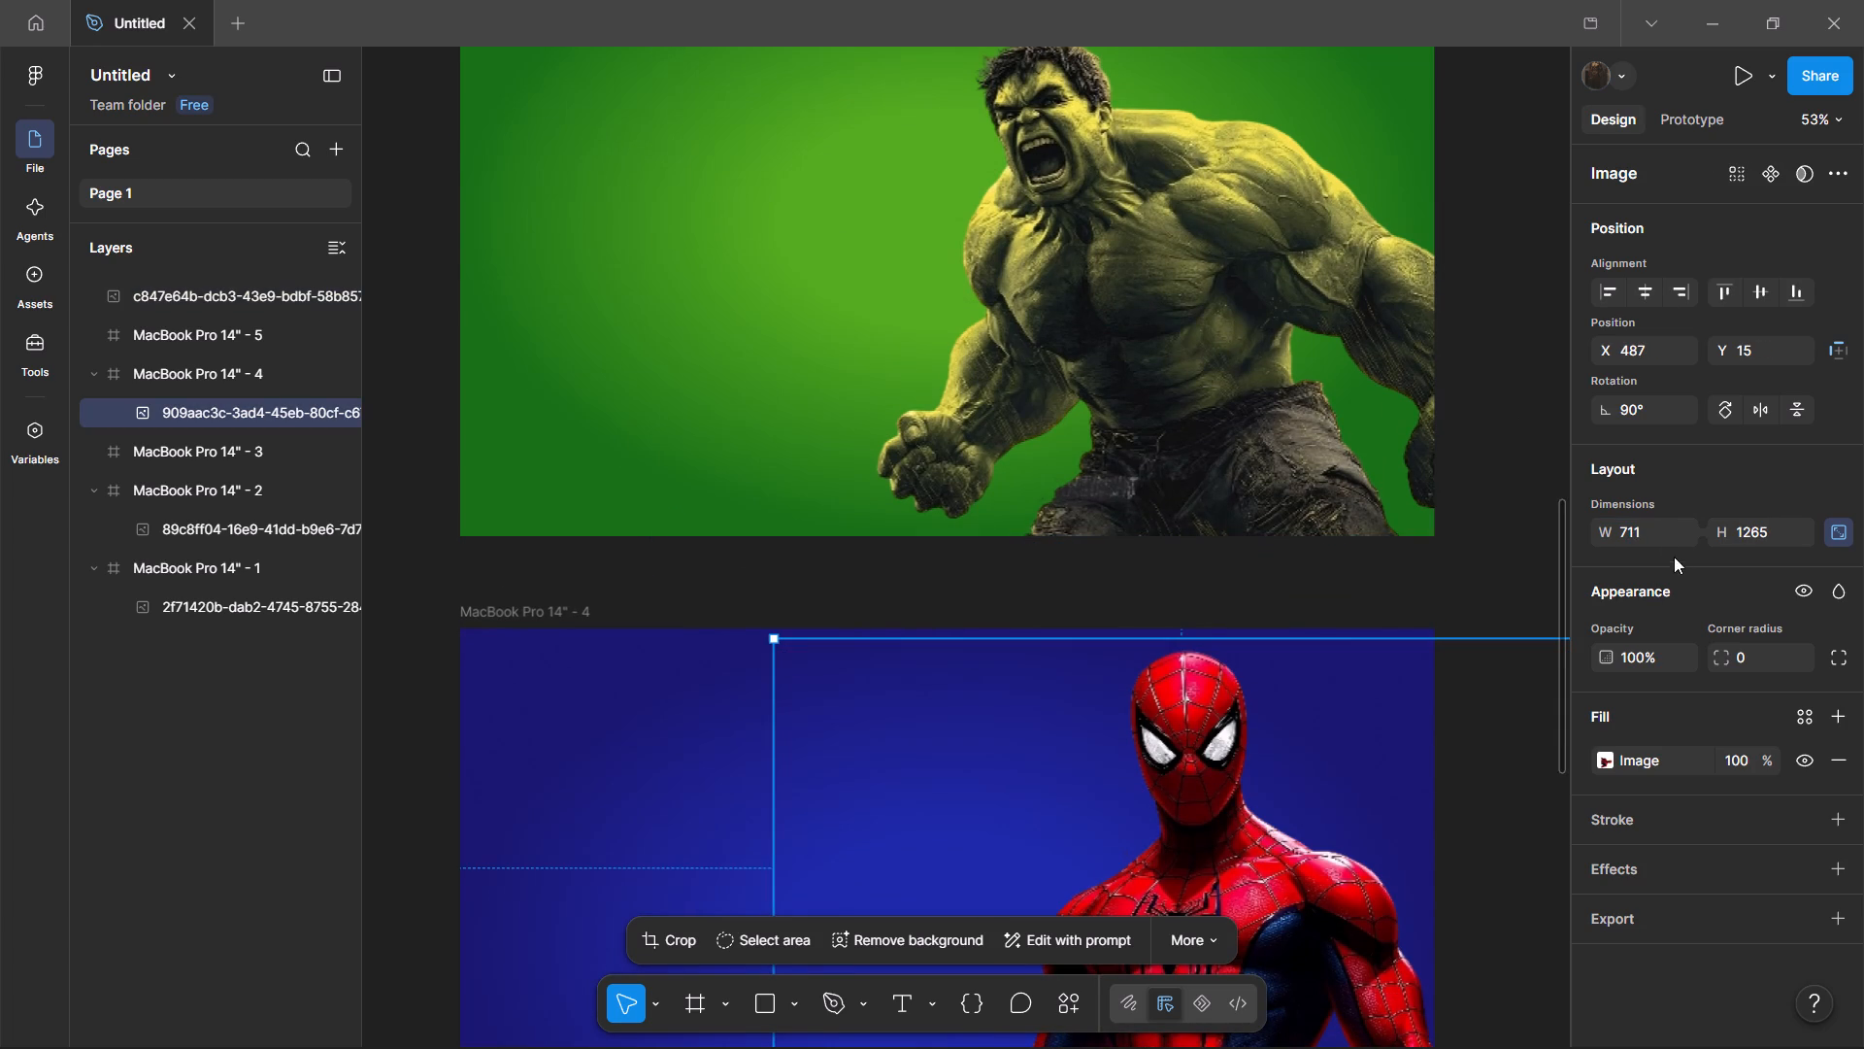
pyautogui.click(1660, 527)
pyautogui.write('771')
pyautogui.press('Return')
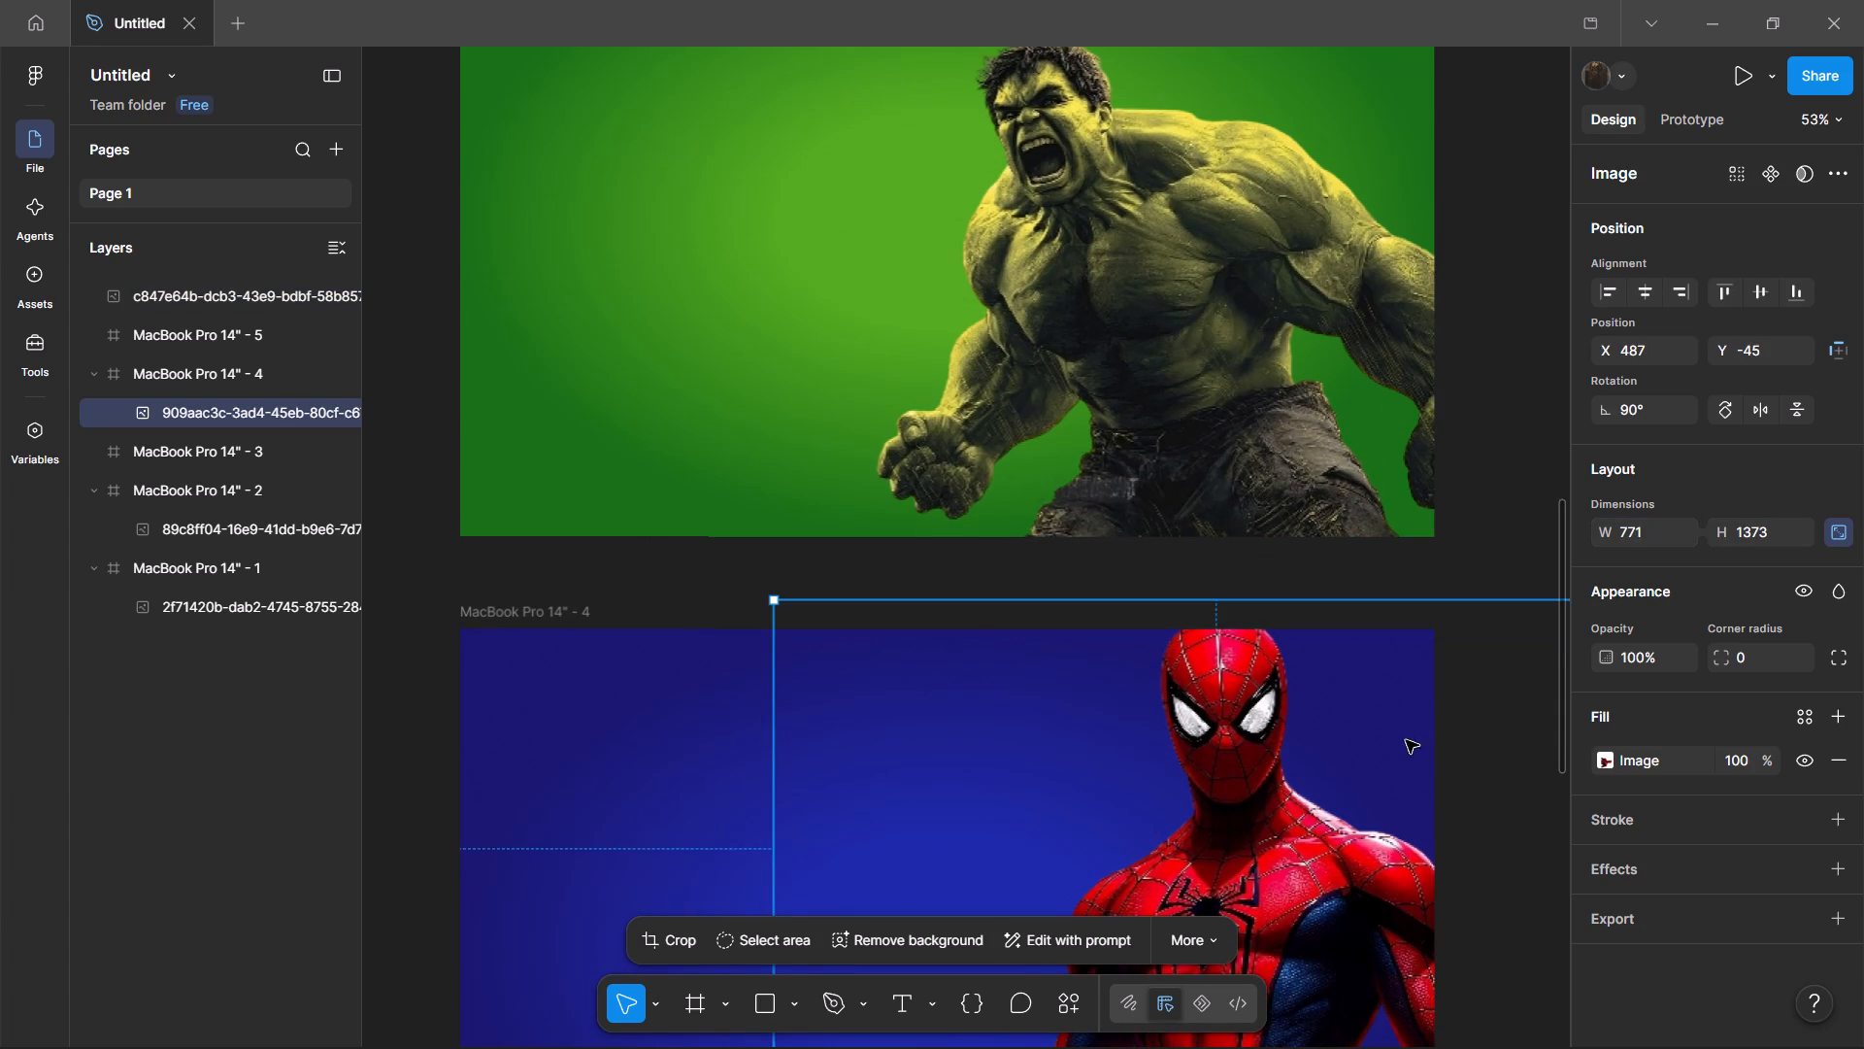
# Move Spider-Man down and left within the blue frame, and crop the empty right margin so the image is about 771 × 1143.
pyautogui.moveTo(1195, 630); pyautogui.dragTo(1041, 844)
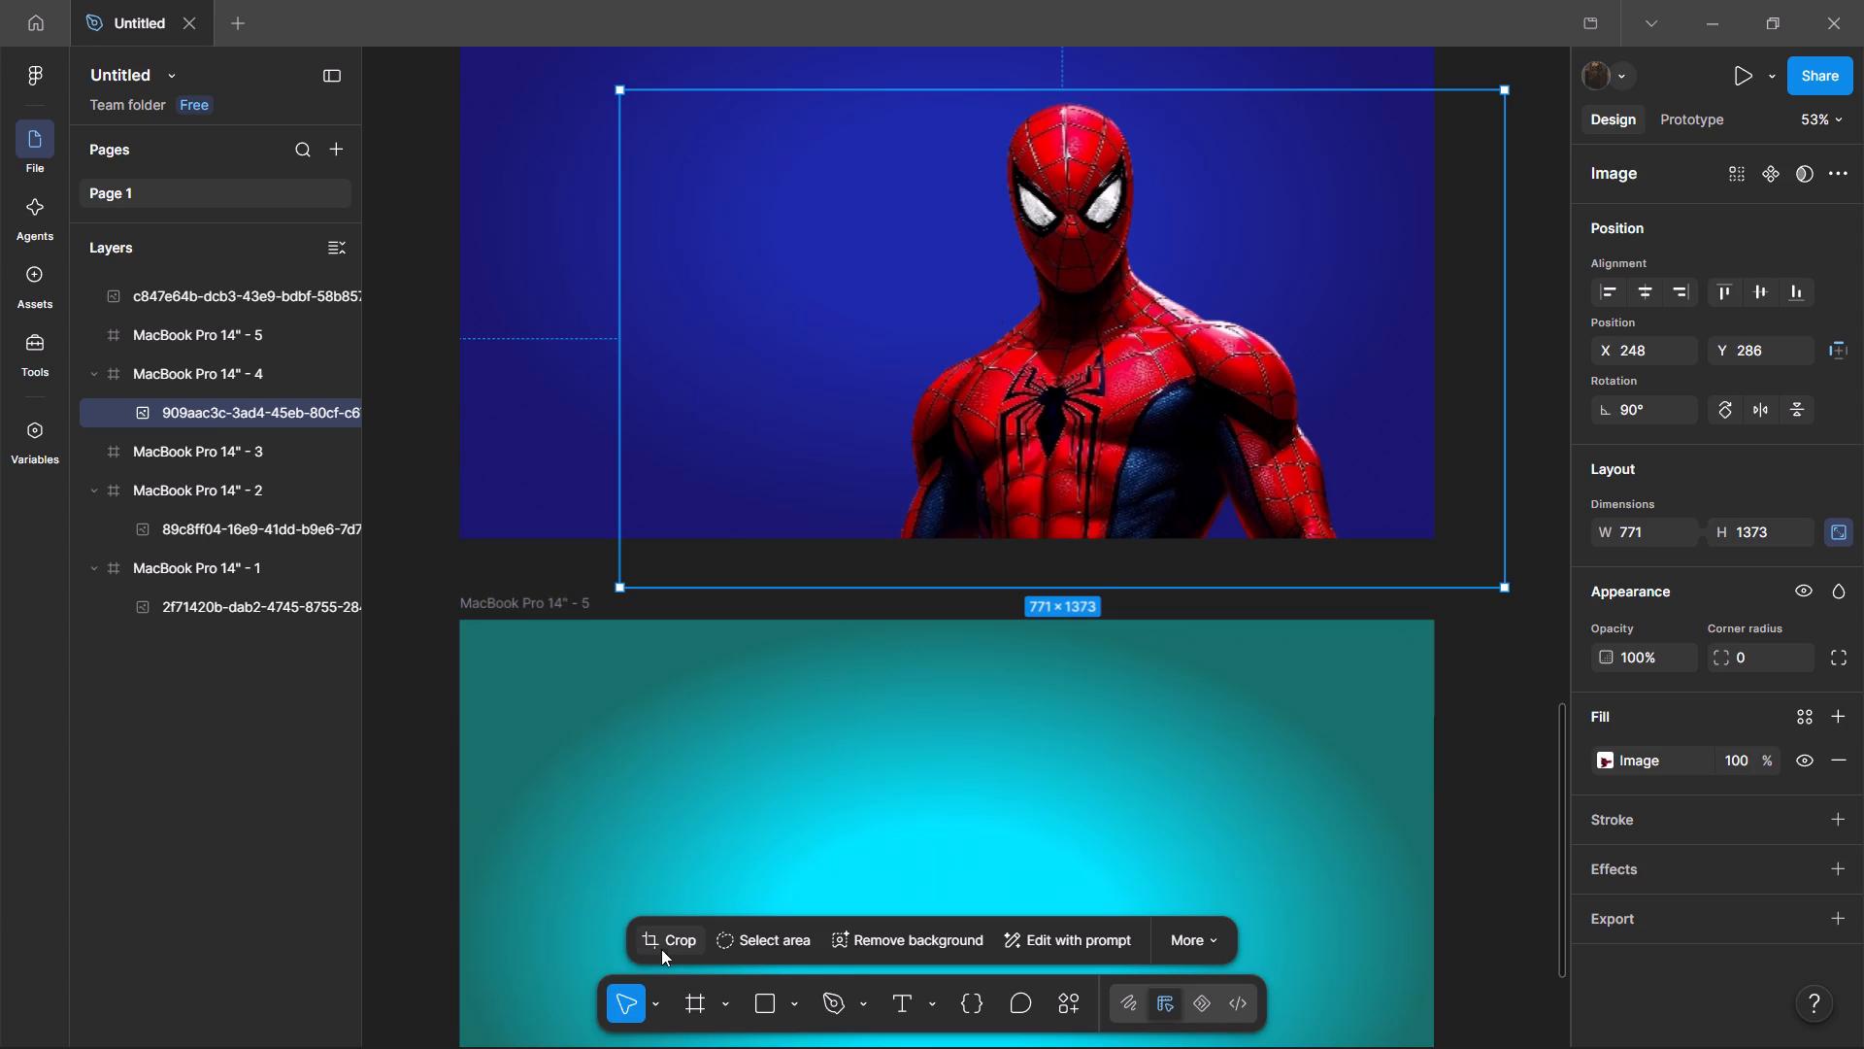
pyautogui.click(661, 938)
pyautogui.moveTo(1507, 340); pyautogui.dragTo(1474, 337)
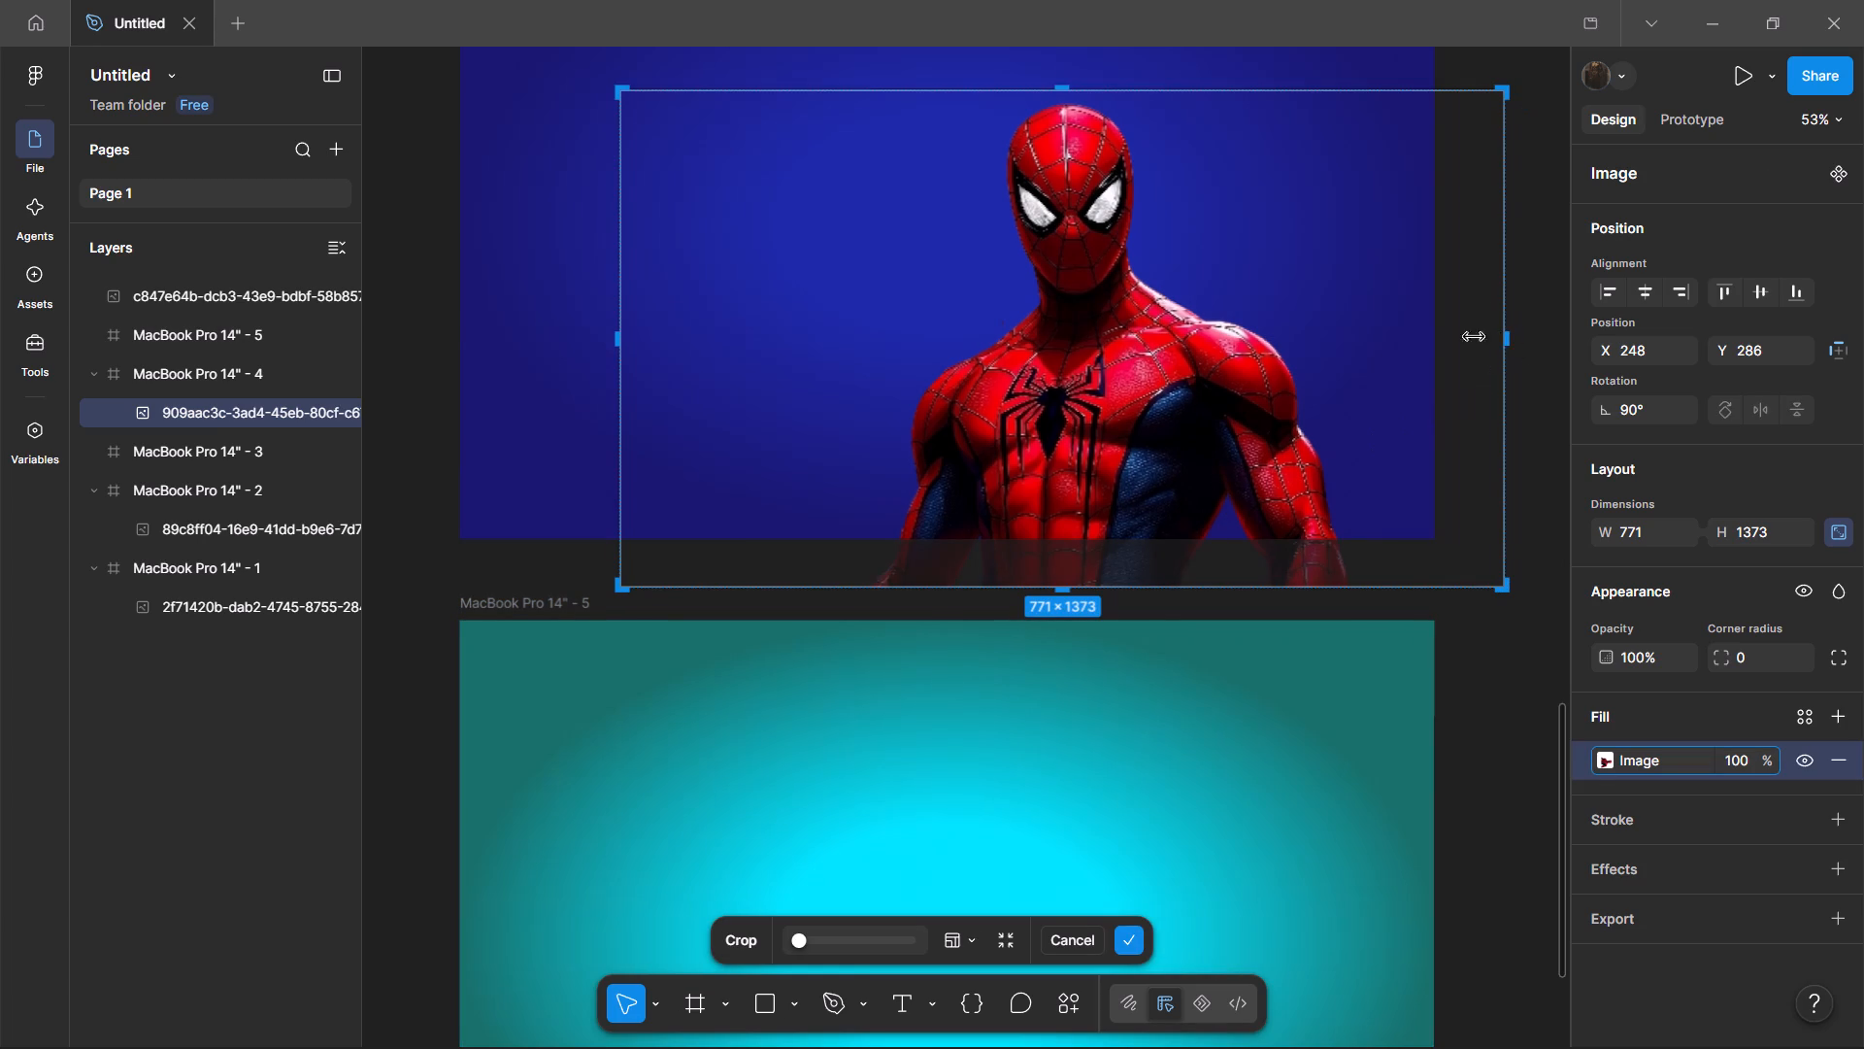
pyautogui.moveTo(1474, 337); pyautogui.dragTo(1357, 342)
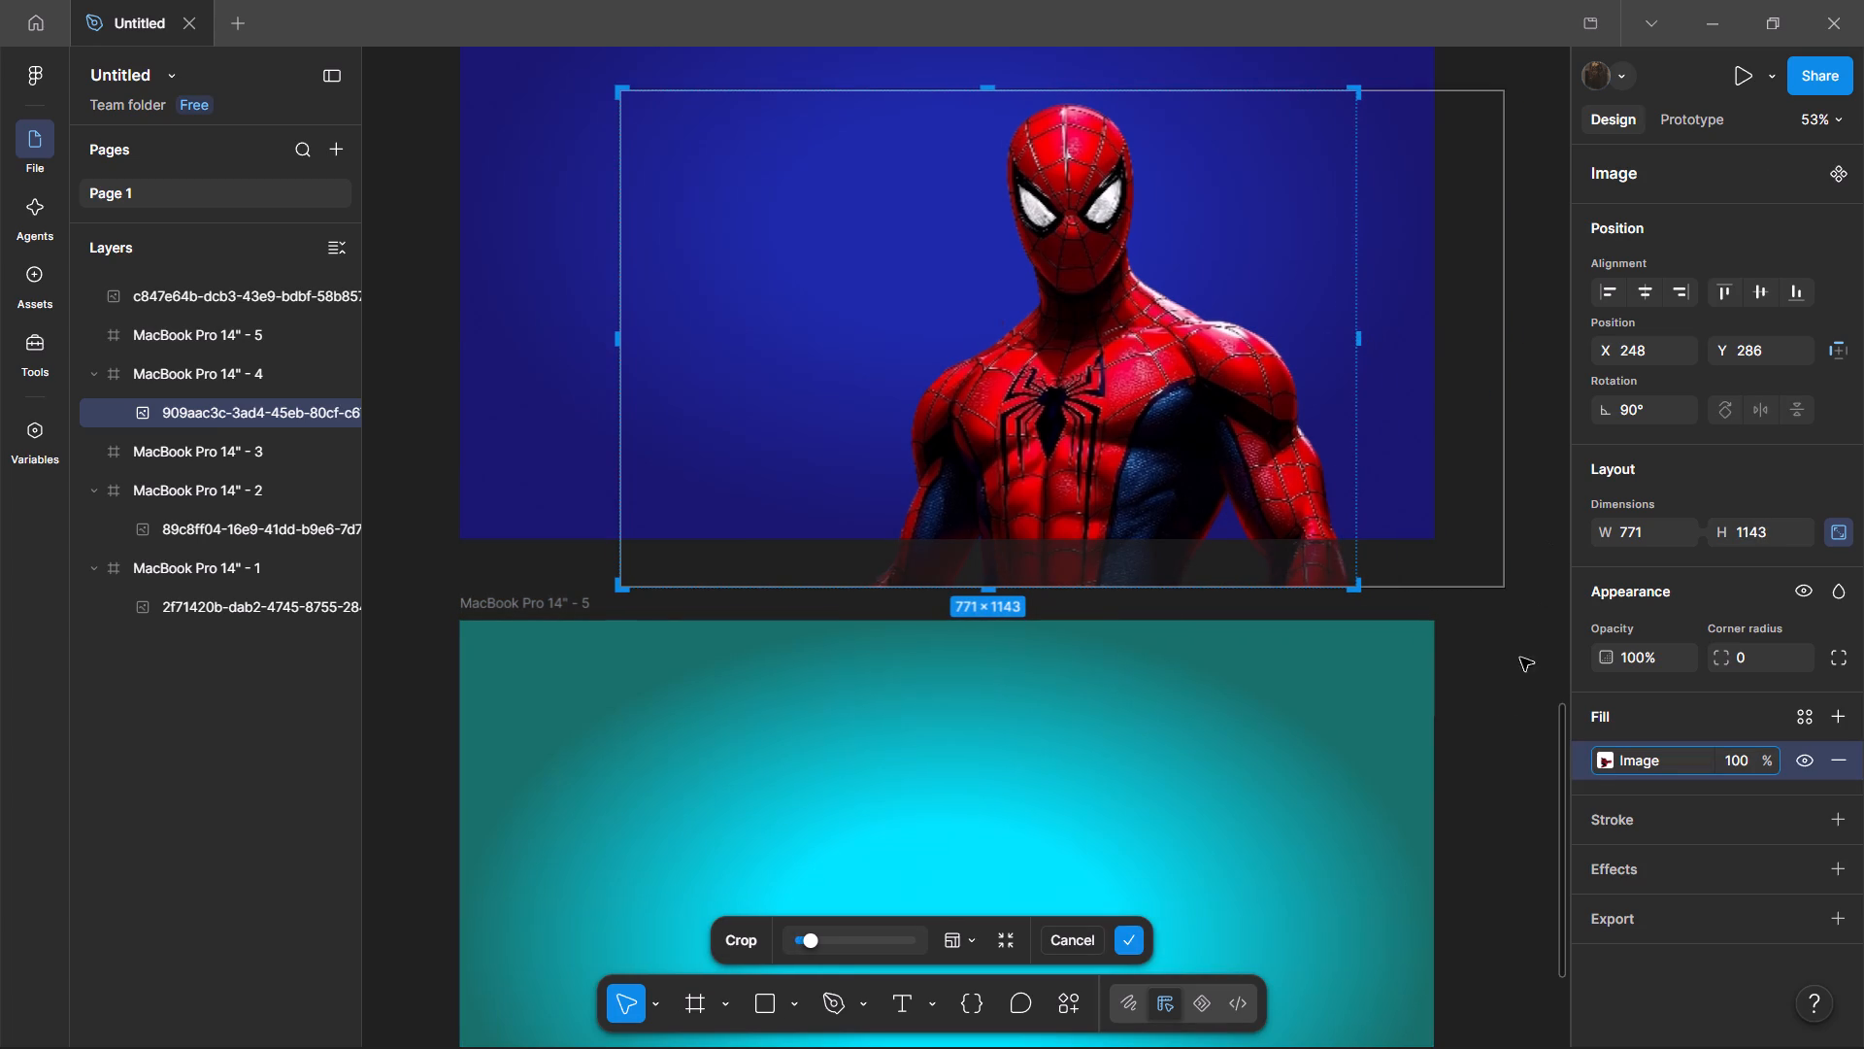
pyautogui.click(1523, 729)
# Align the cropped Spider-Man image with the blue frame's bottom-right corner, at X 369, Y 211, and deselect it.
pyautogui.moveTo(1182, 385); pyautogui.dragTo(1232, 334)
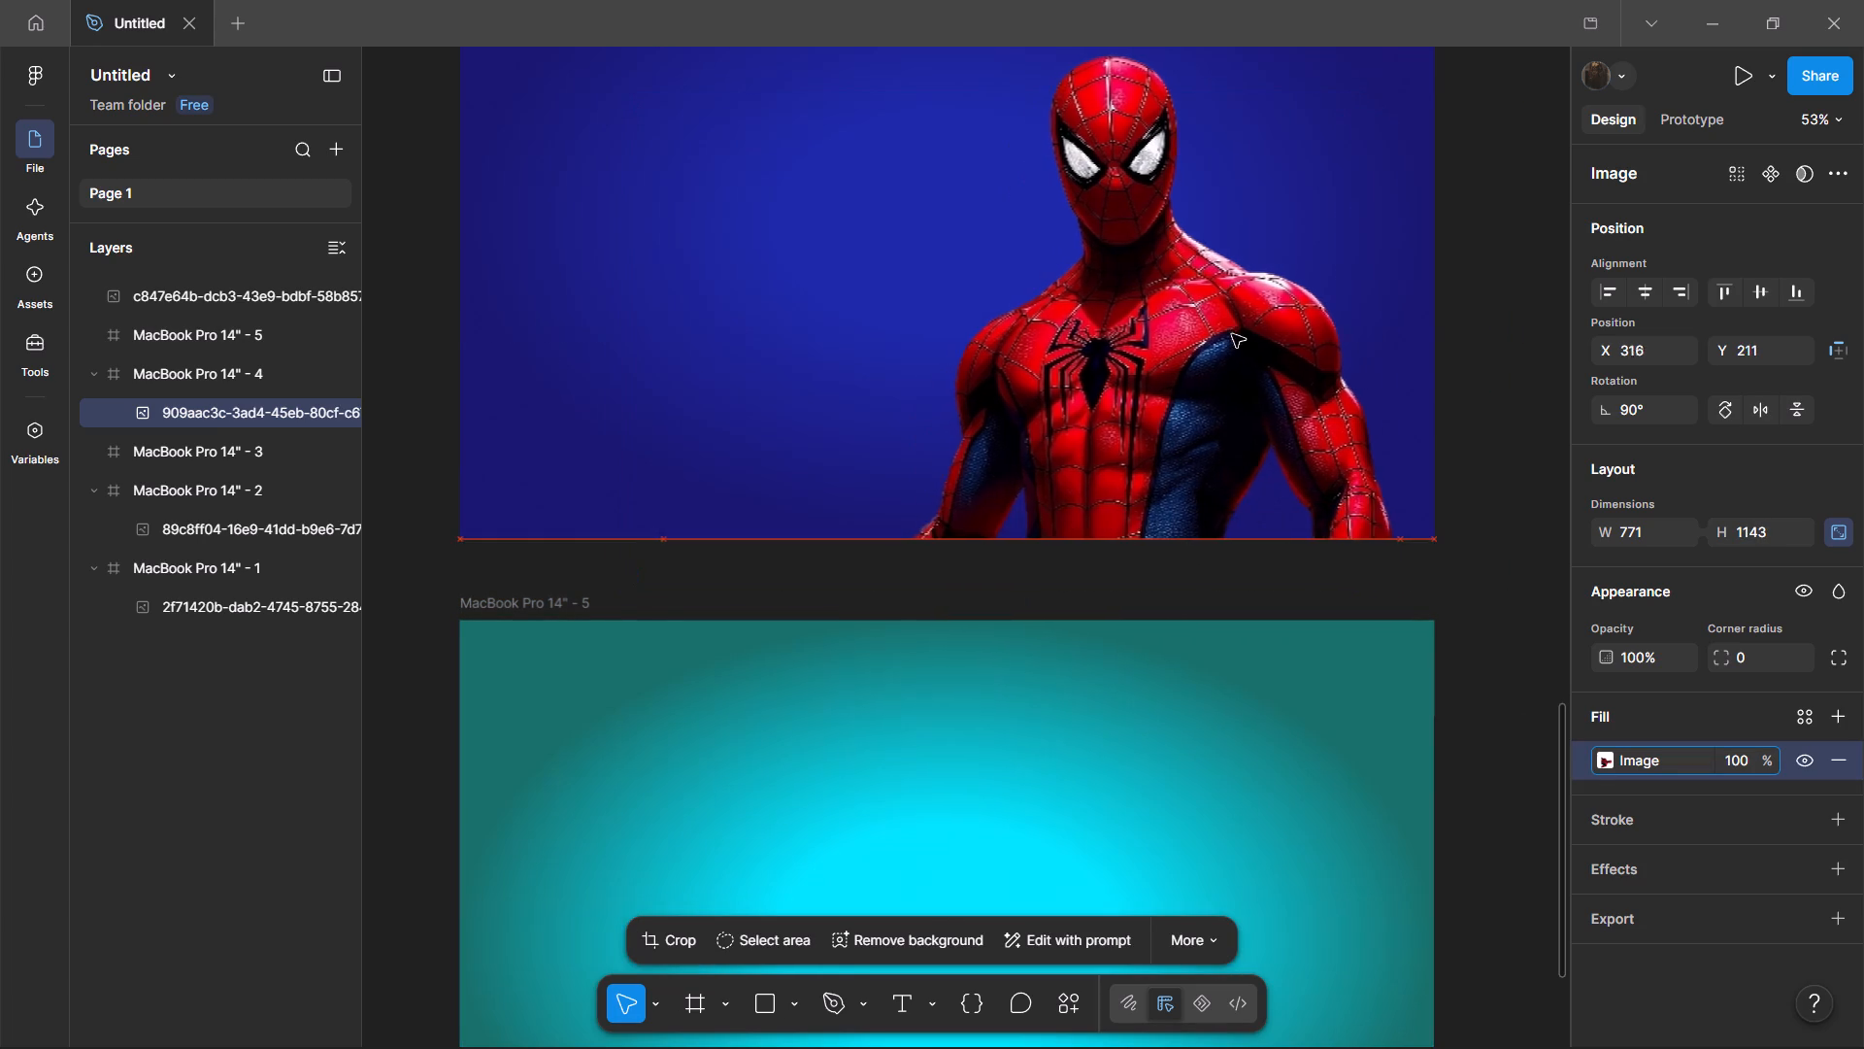
pyautogui.moveTo(1232, 334); pyautogui.dragTo(1255, 339)
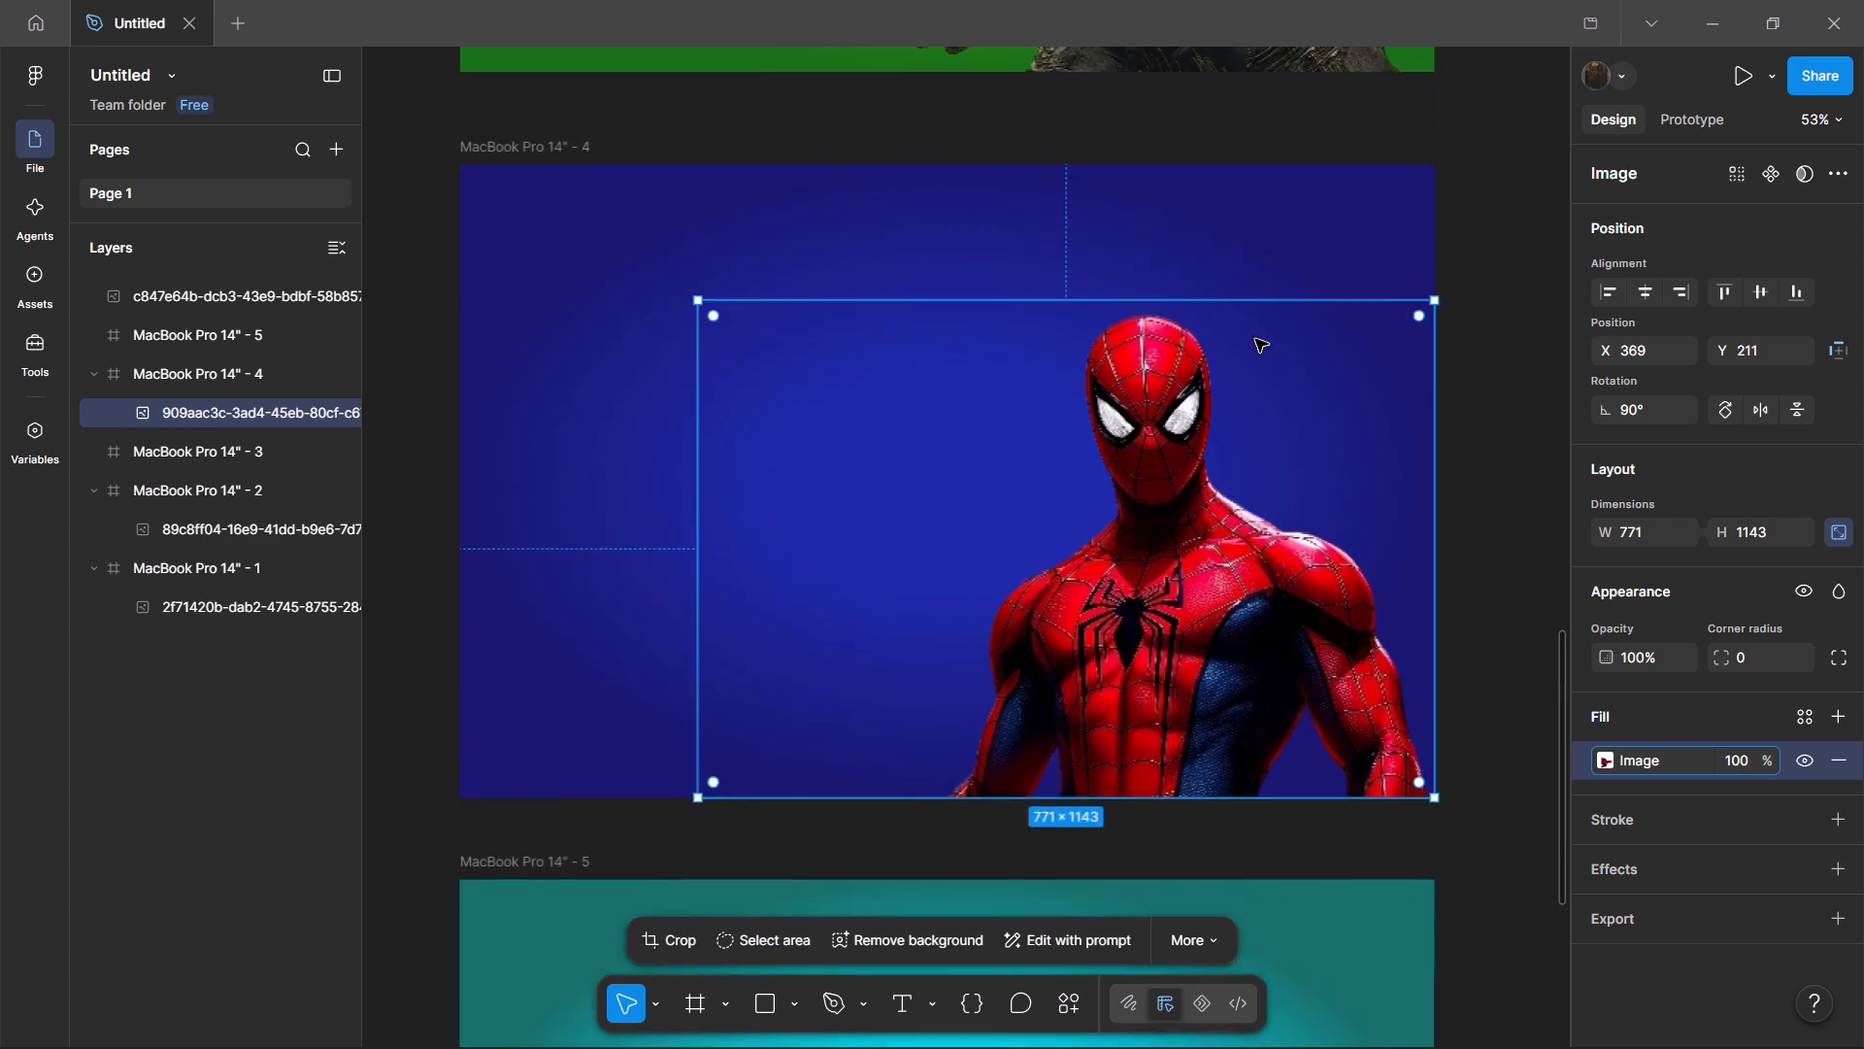
pyautogui.click(1508, 451)
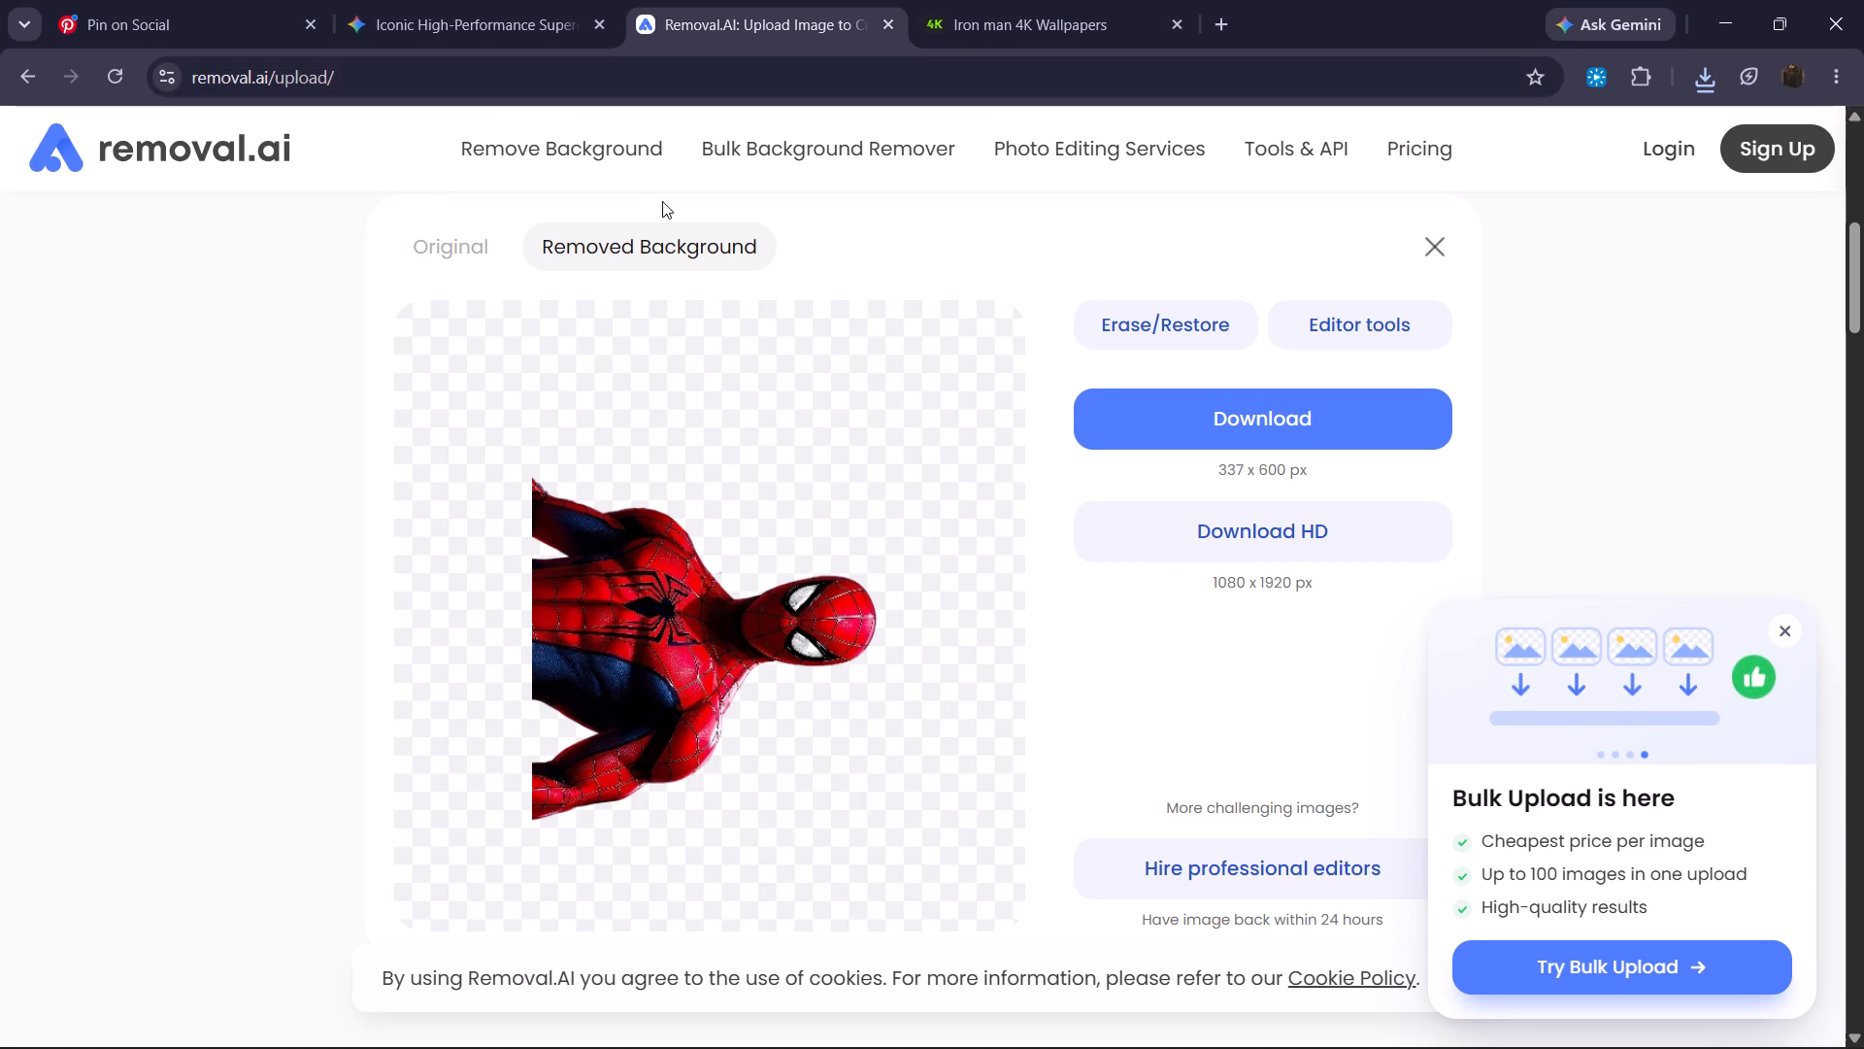
# Switch to Chrome and search Pinterest for "thor".
pyautogui.click(173, 44)
pyautogui.click(369, 168)
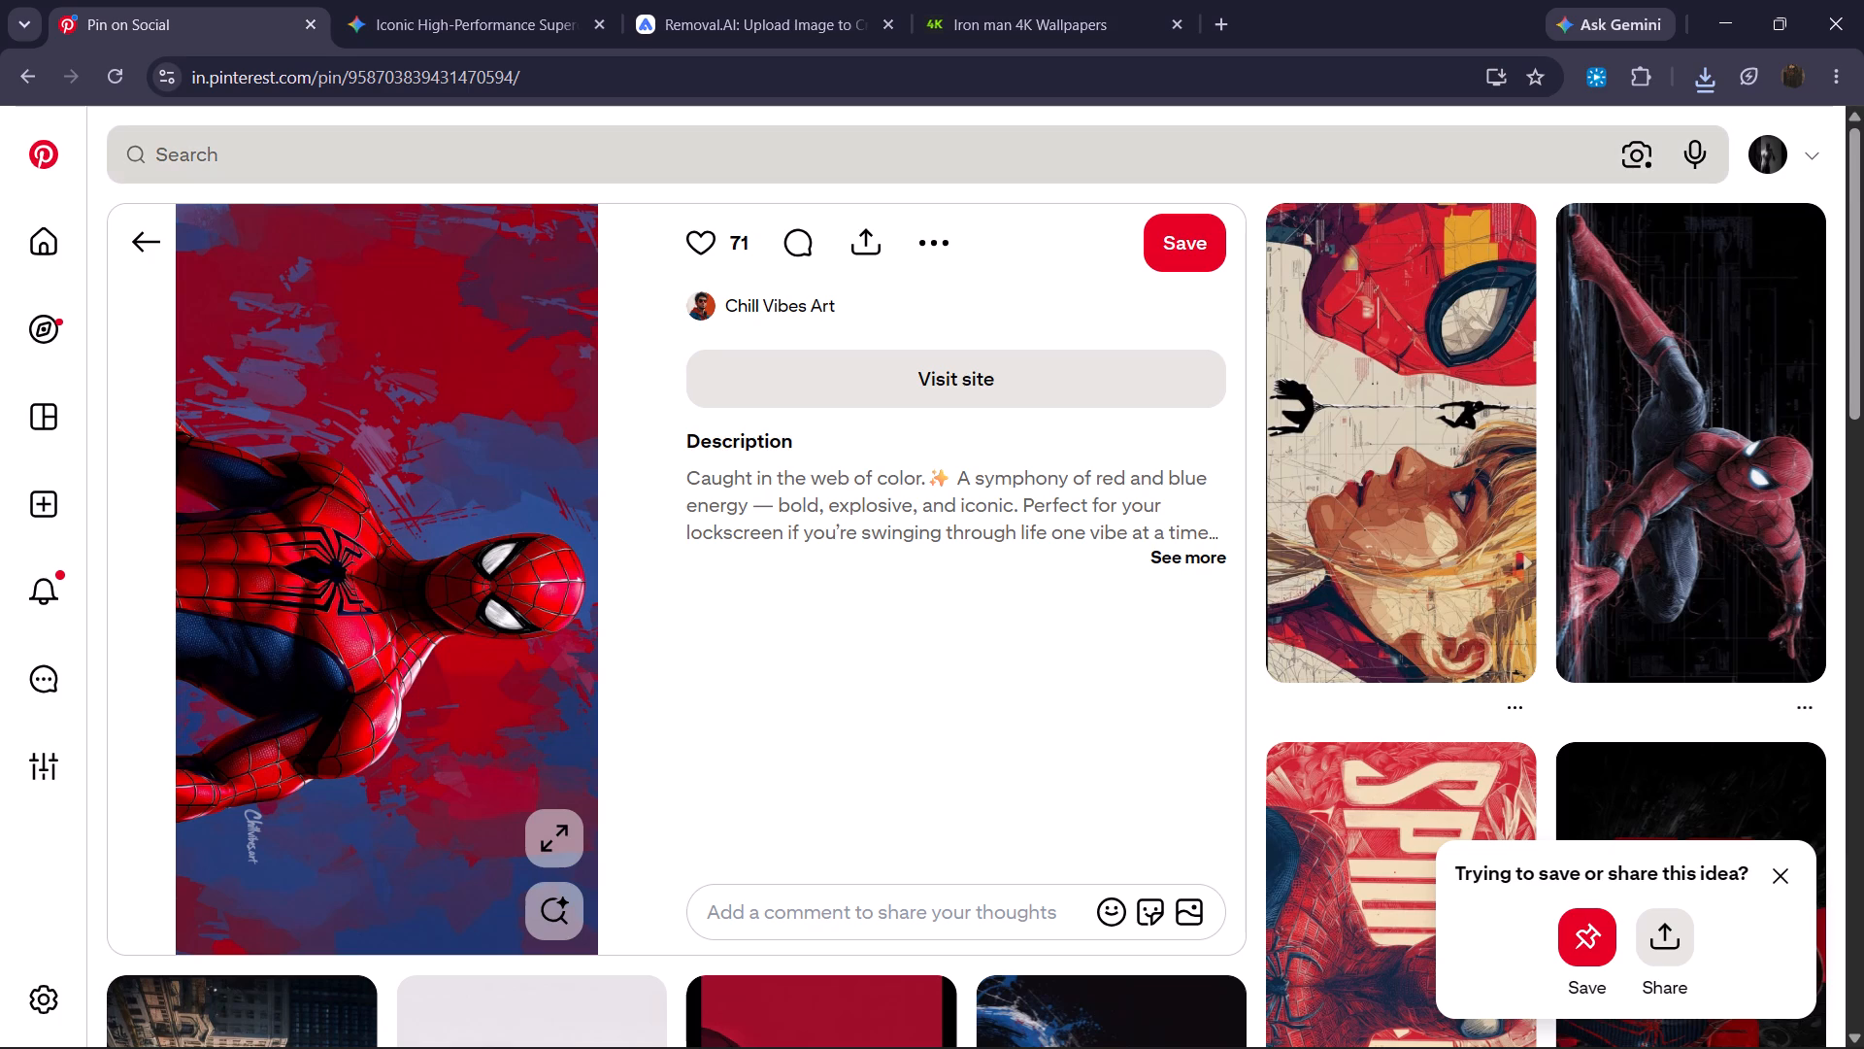
pyautogui.write('thii')
pyautogui.press('BackSpace')
pyautogui.press('BackSpace')
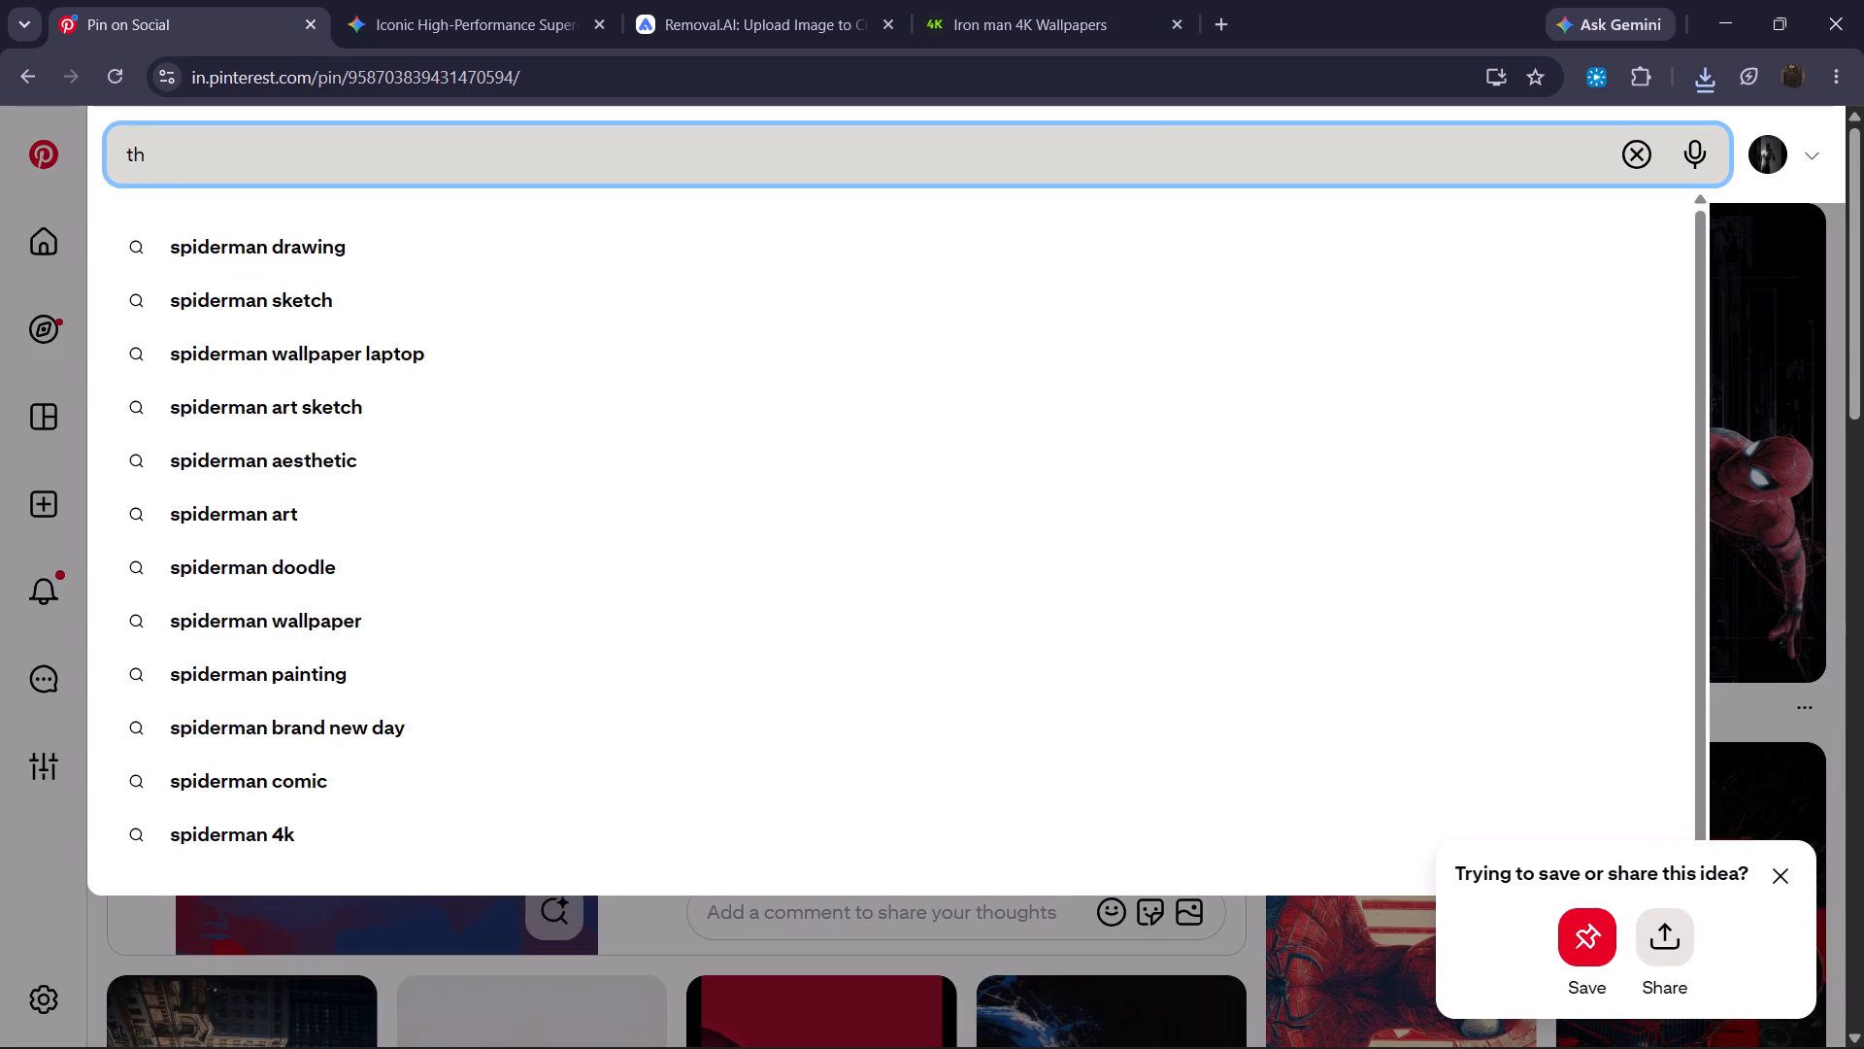
pyautogui.write('or')
pyautogui.press('Return')
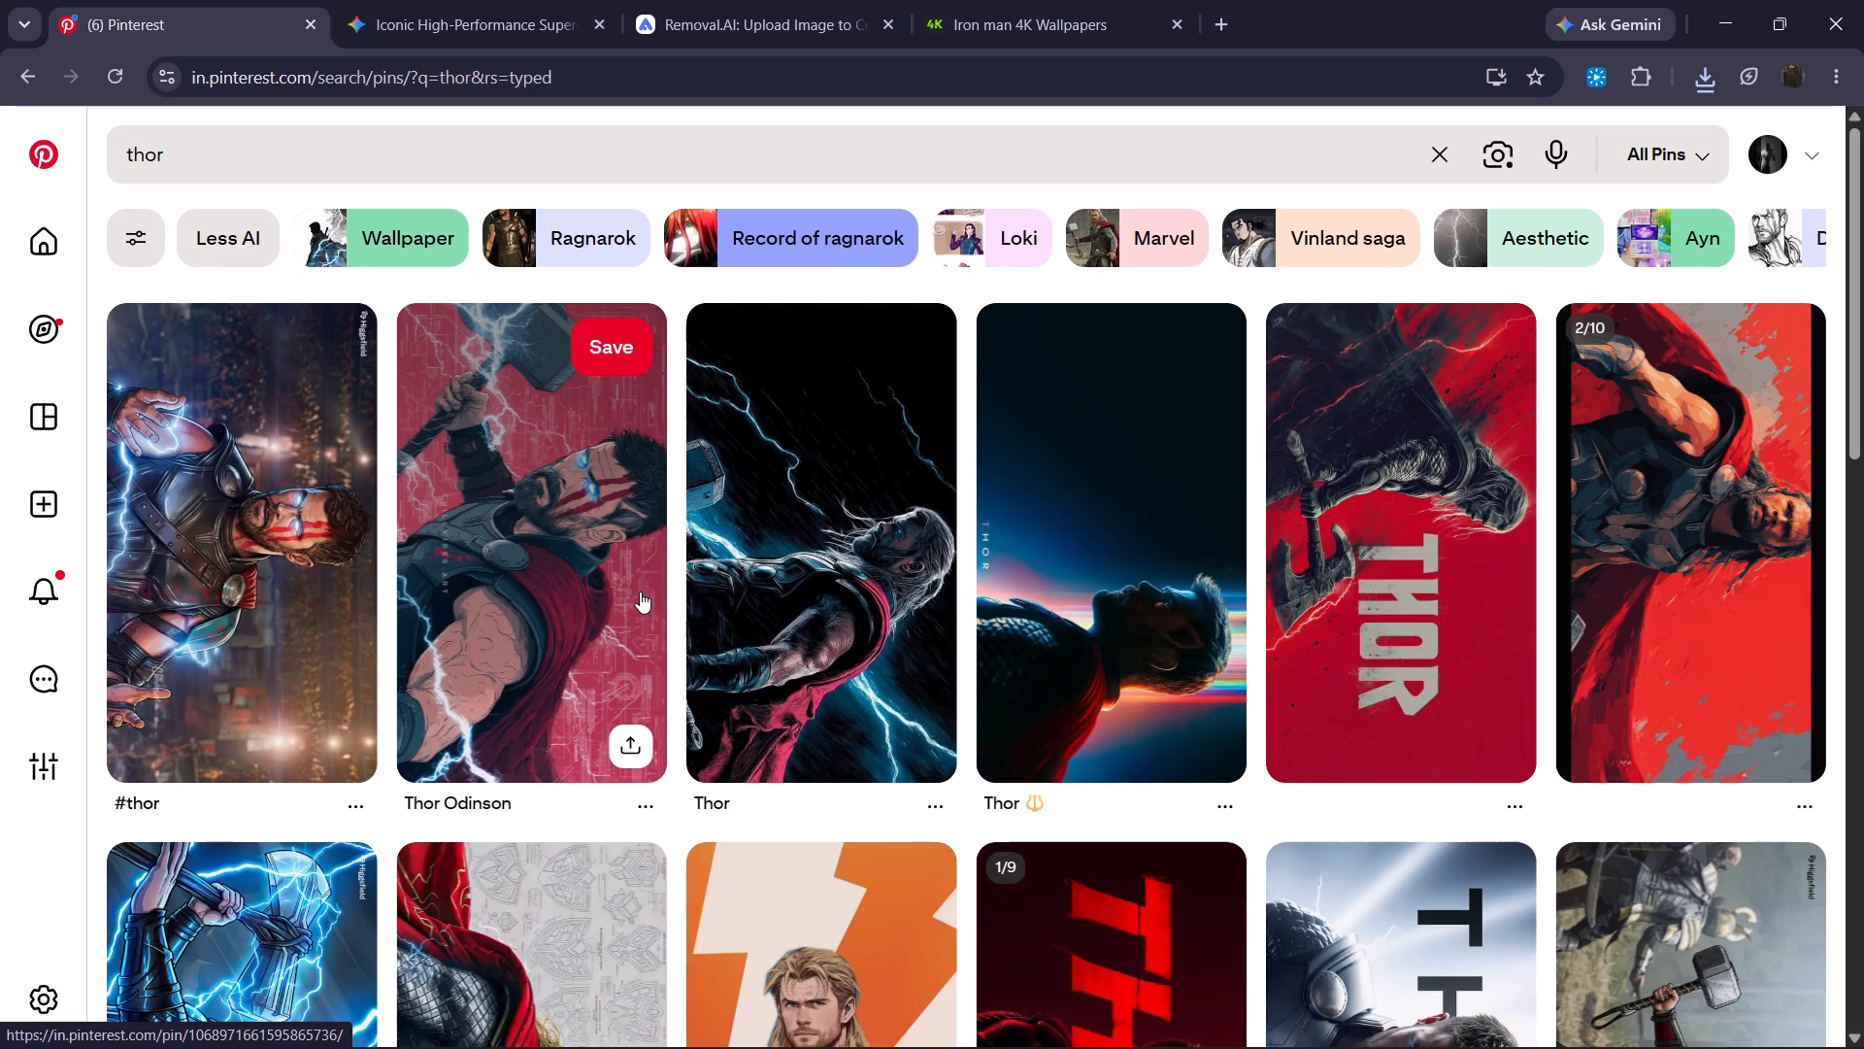
# Browse the Thor pins, open the lightning-axe one, and from its related pins open the #thor image with red face paint and copy it.
pyautogui.scroll(-3, 631, 590)
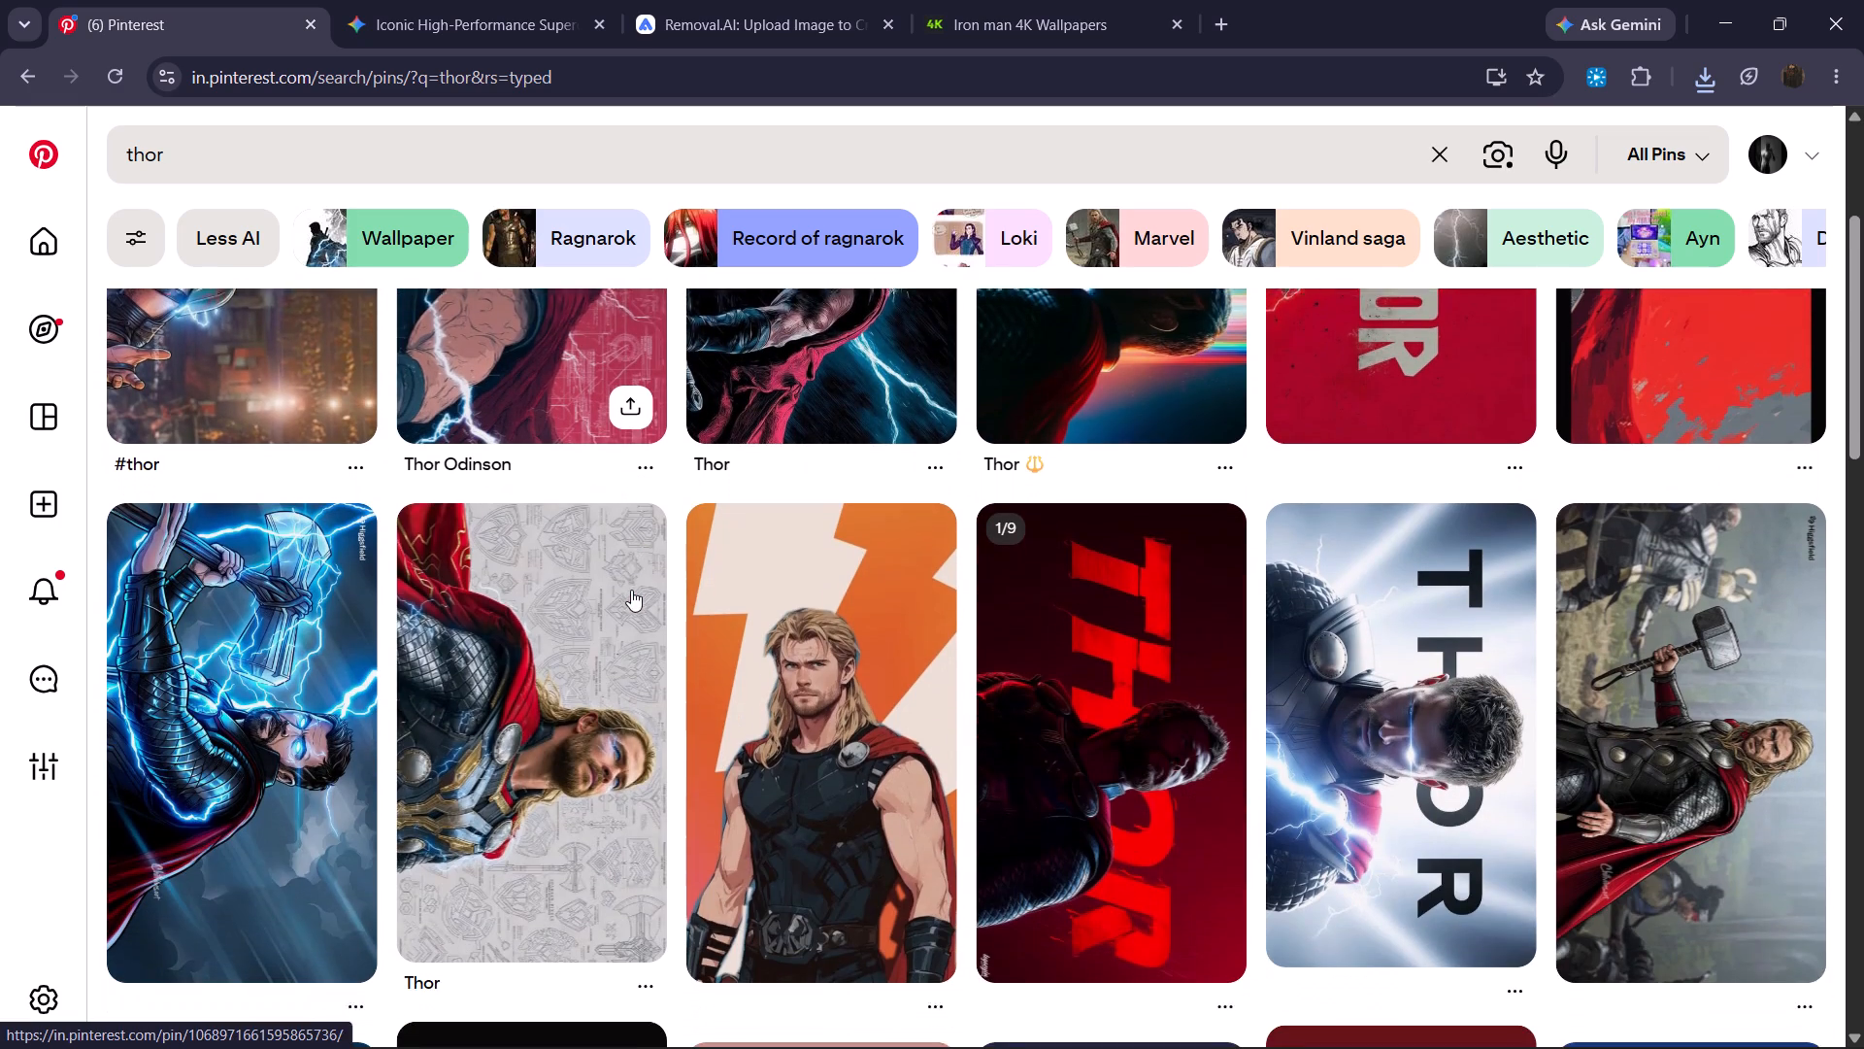
pyautogui.scroll(-3, 631, 590)
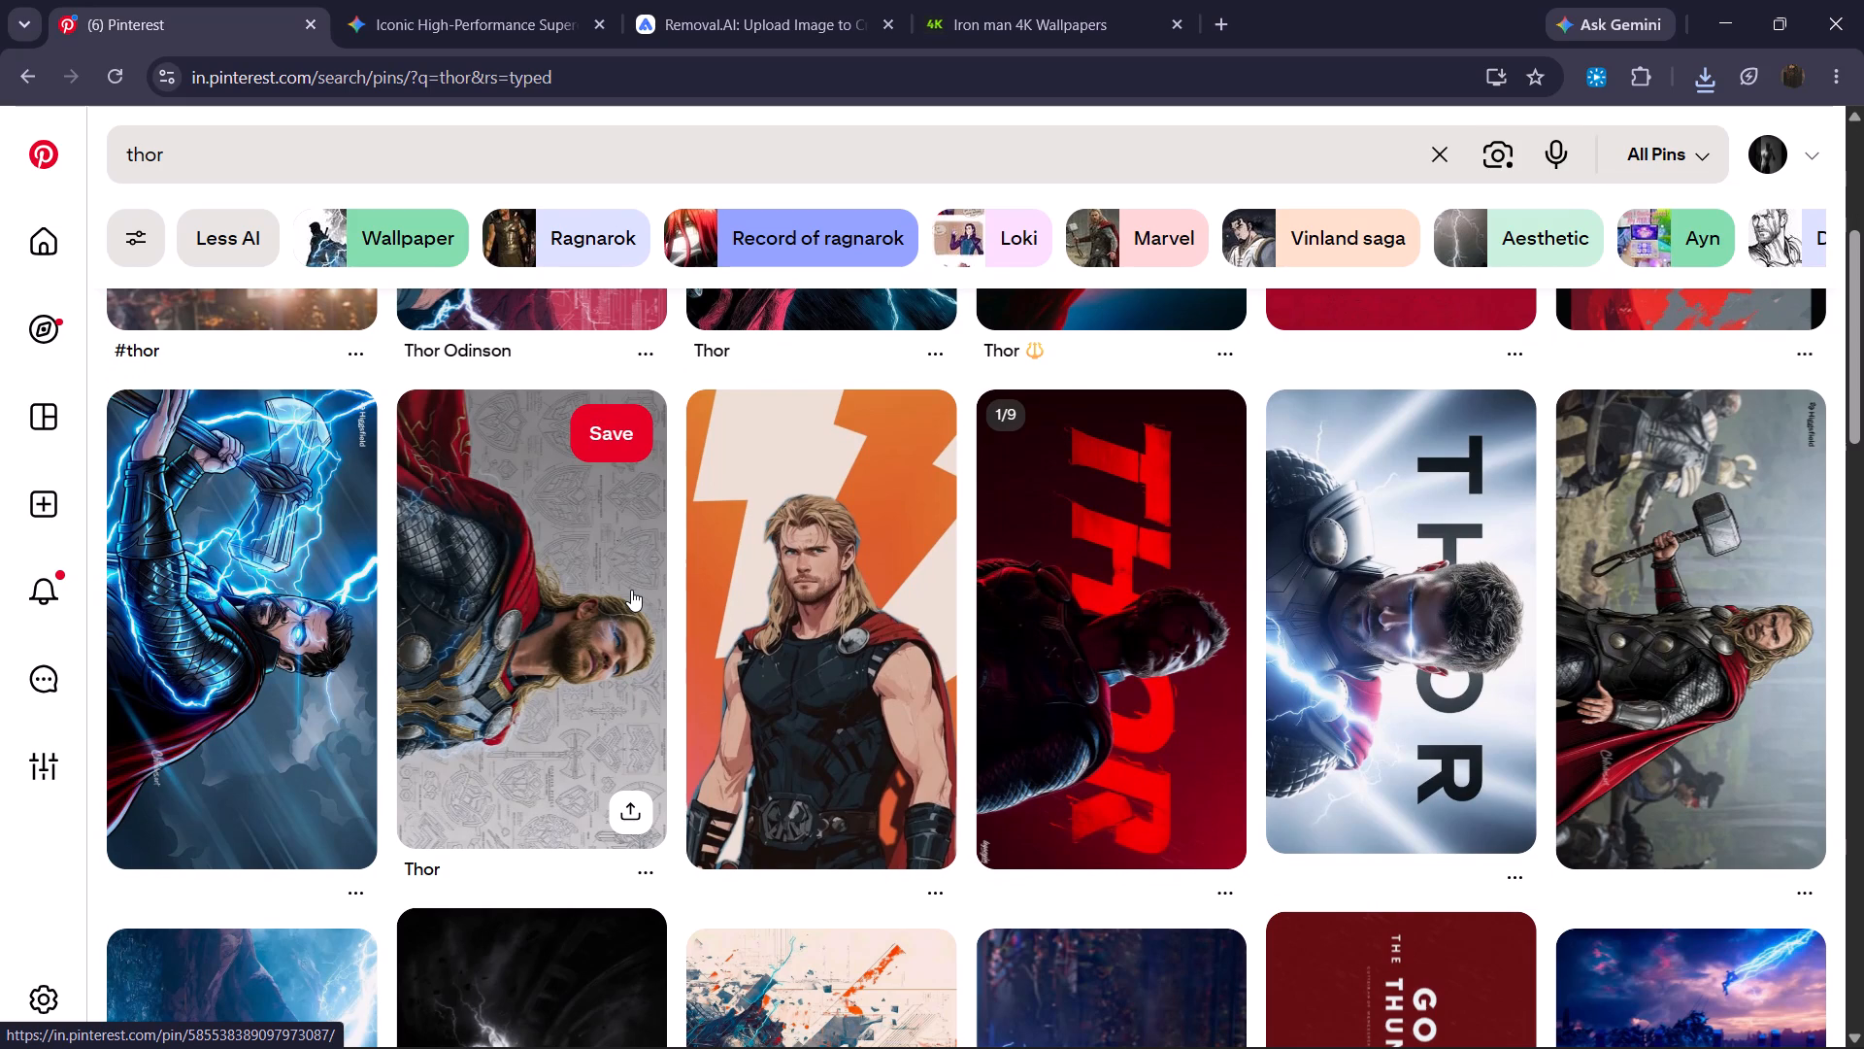
pyautogui.scroll(-4, 631, 590)
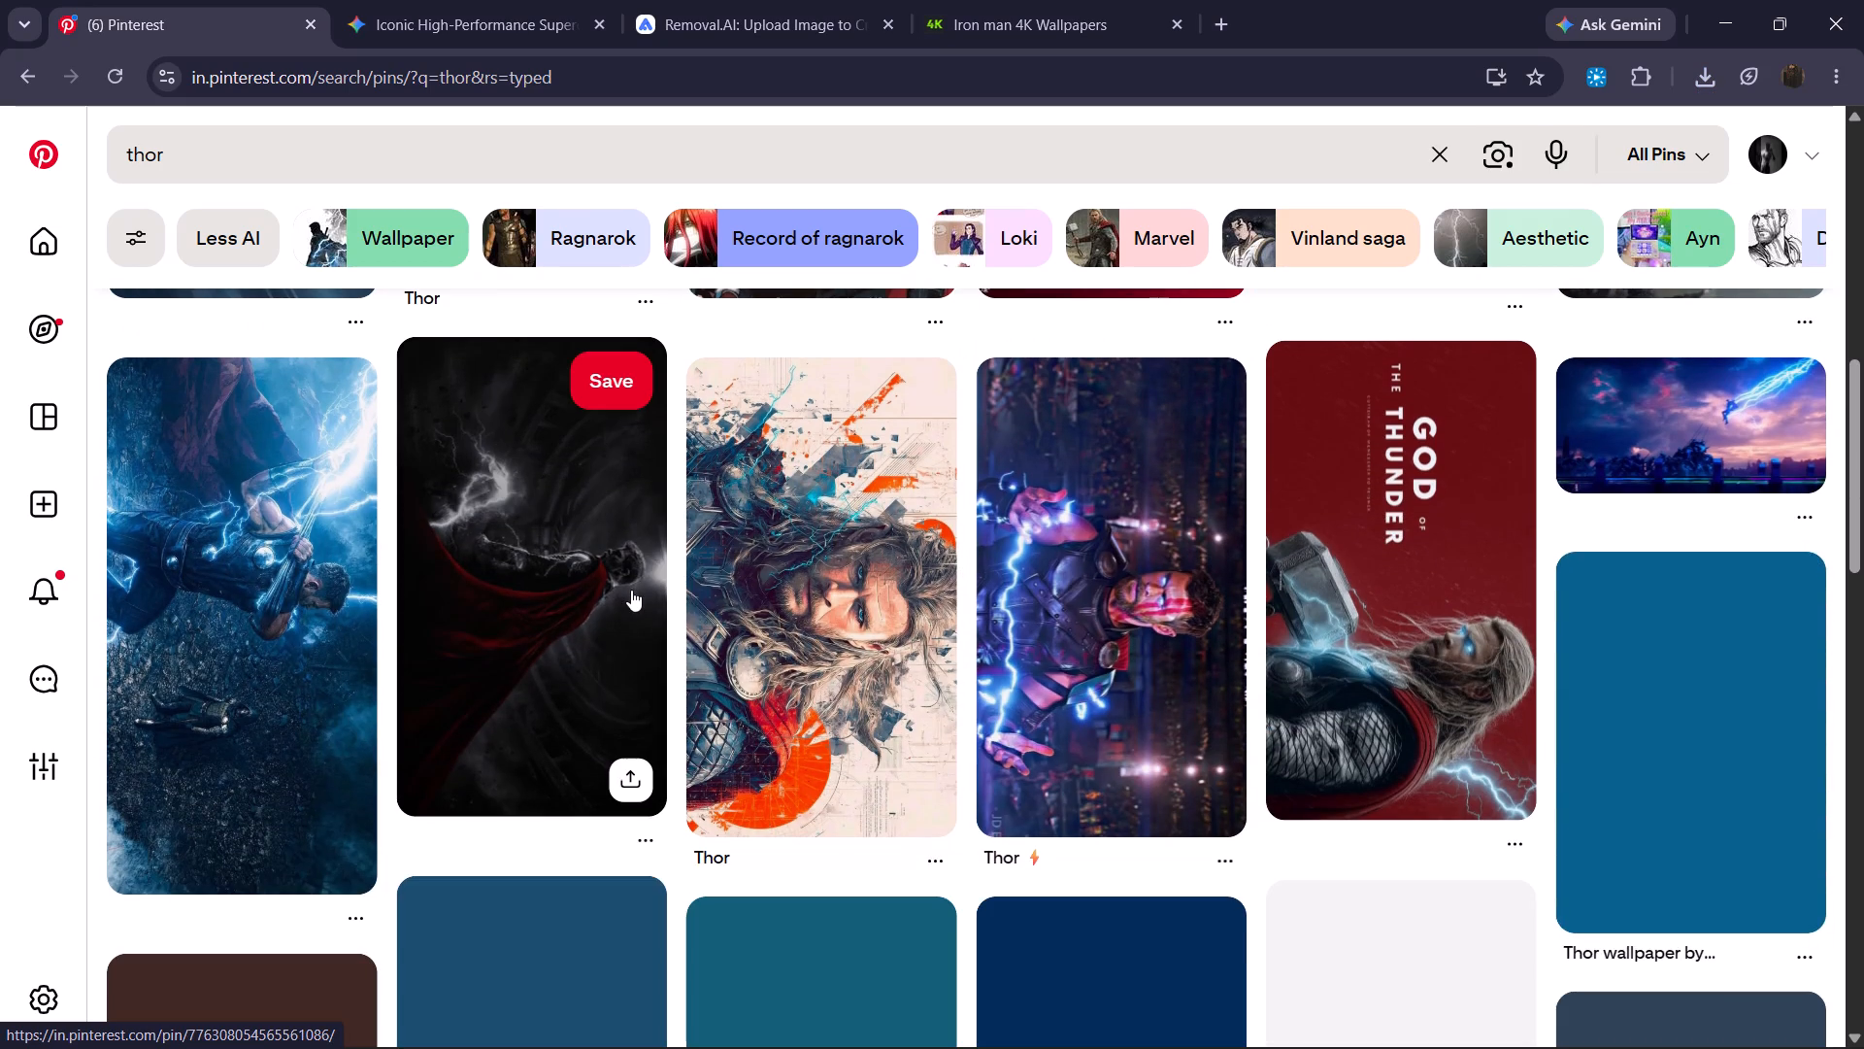
pyautogui.scroll(3, 631, 590)
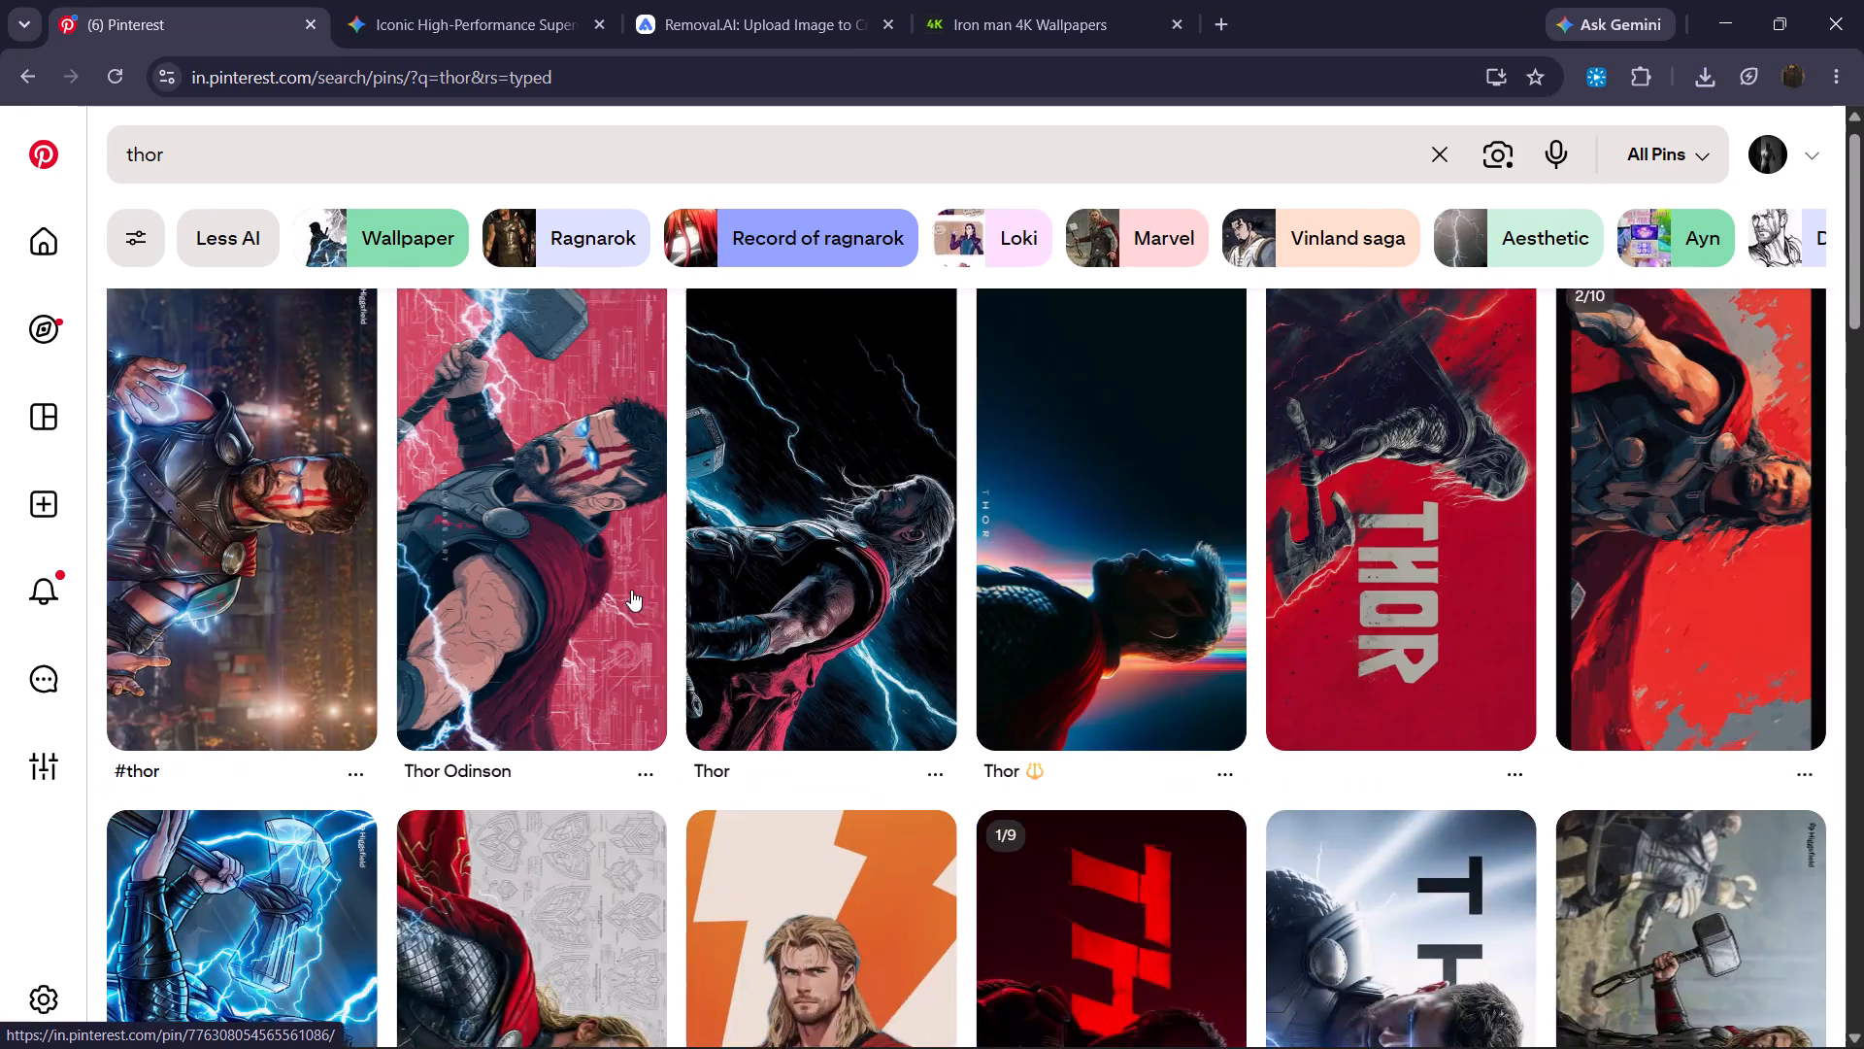
pyautogui.scroll(1, 631, 590)
pyautogui.click(189, 707)
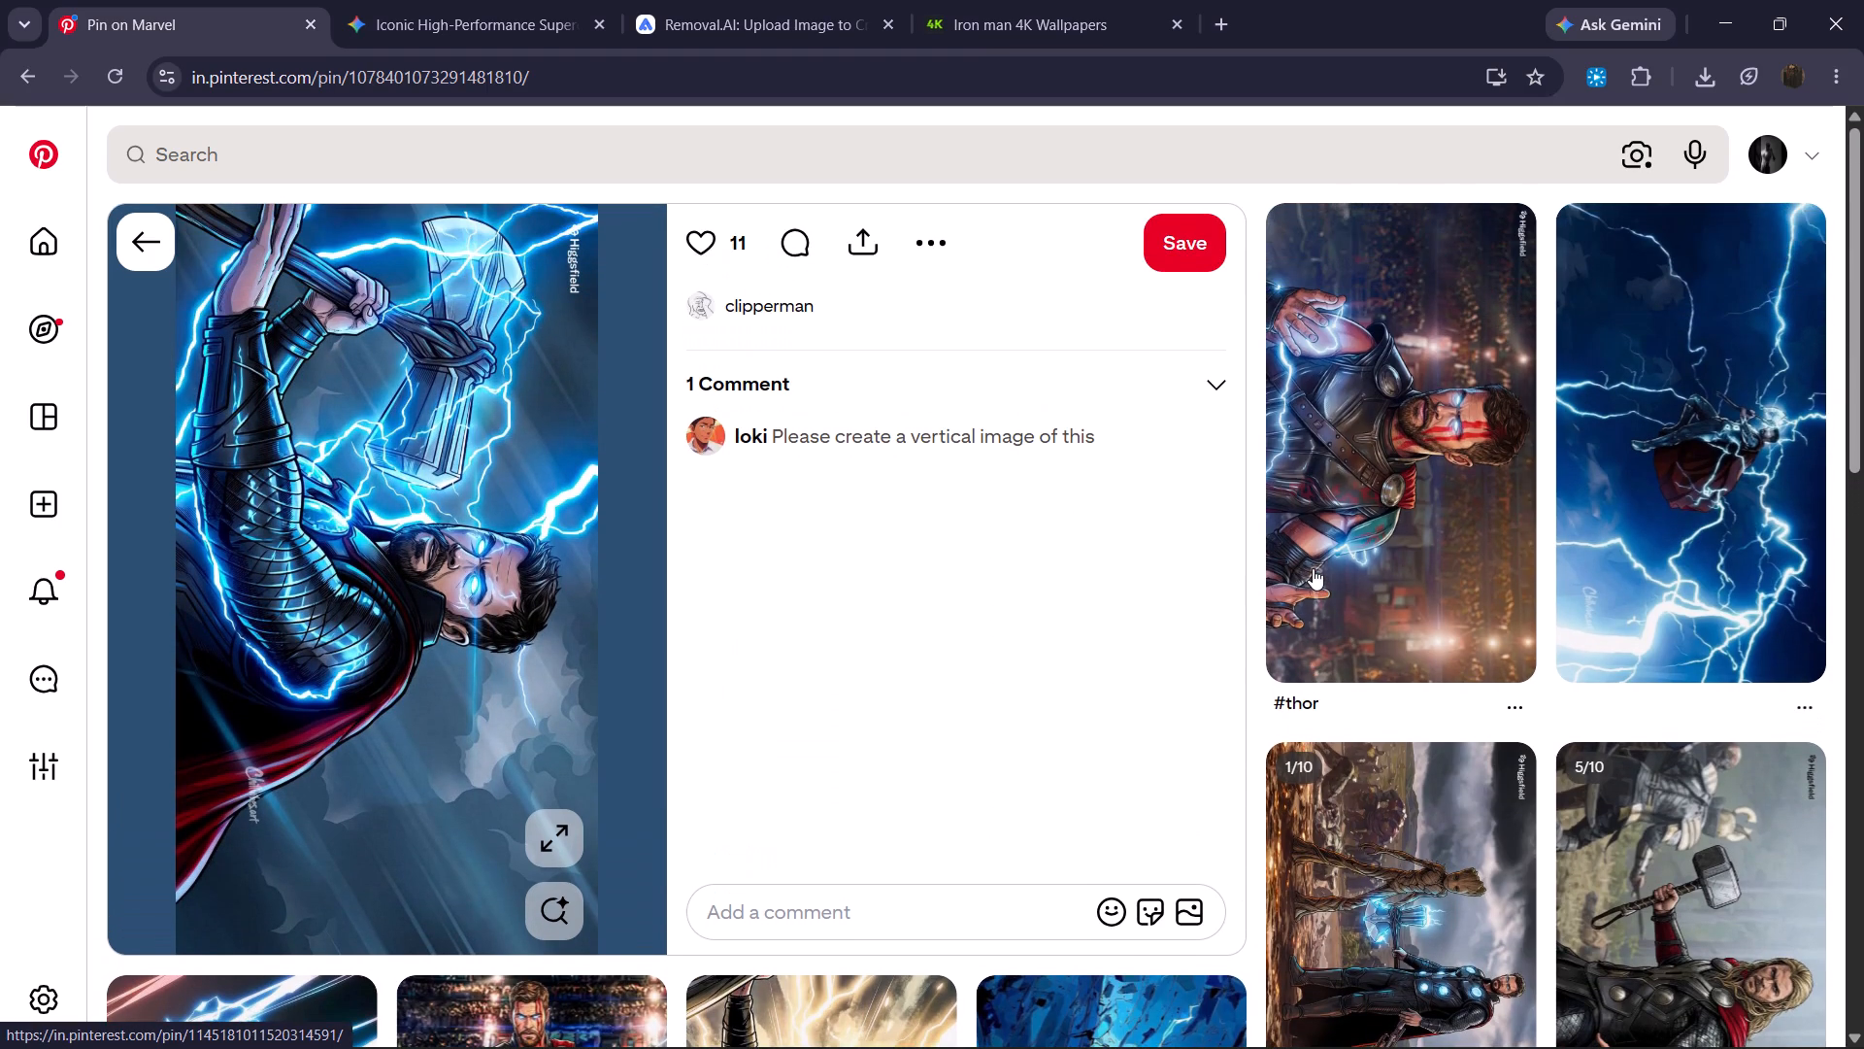
pyautogui.click(1313, 568)
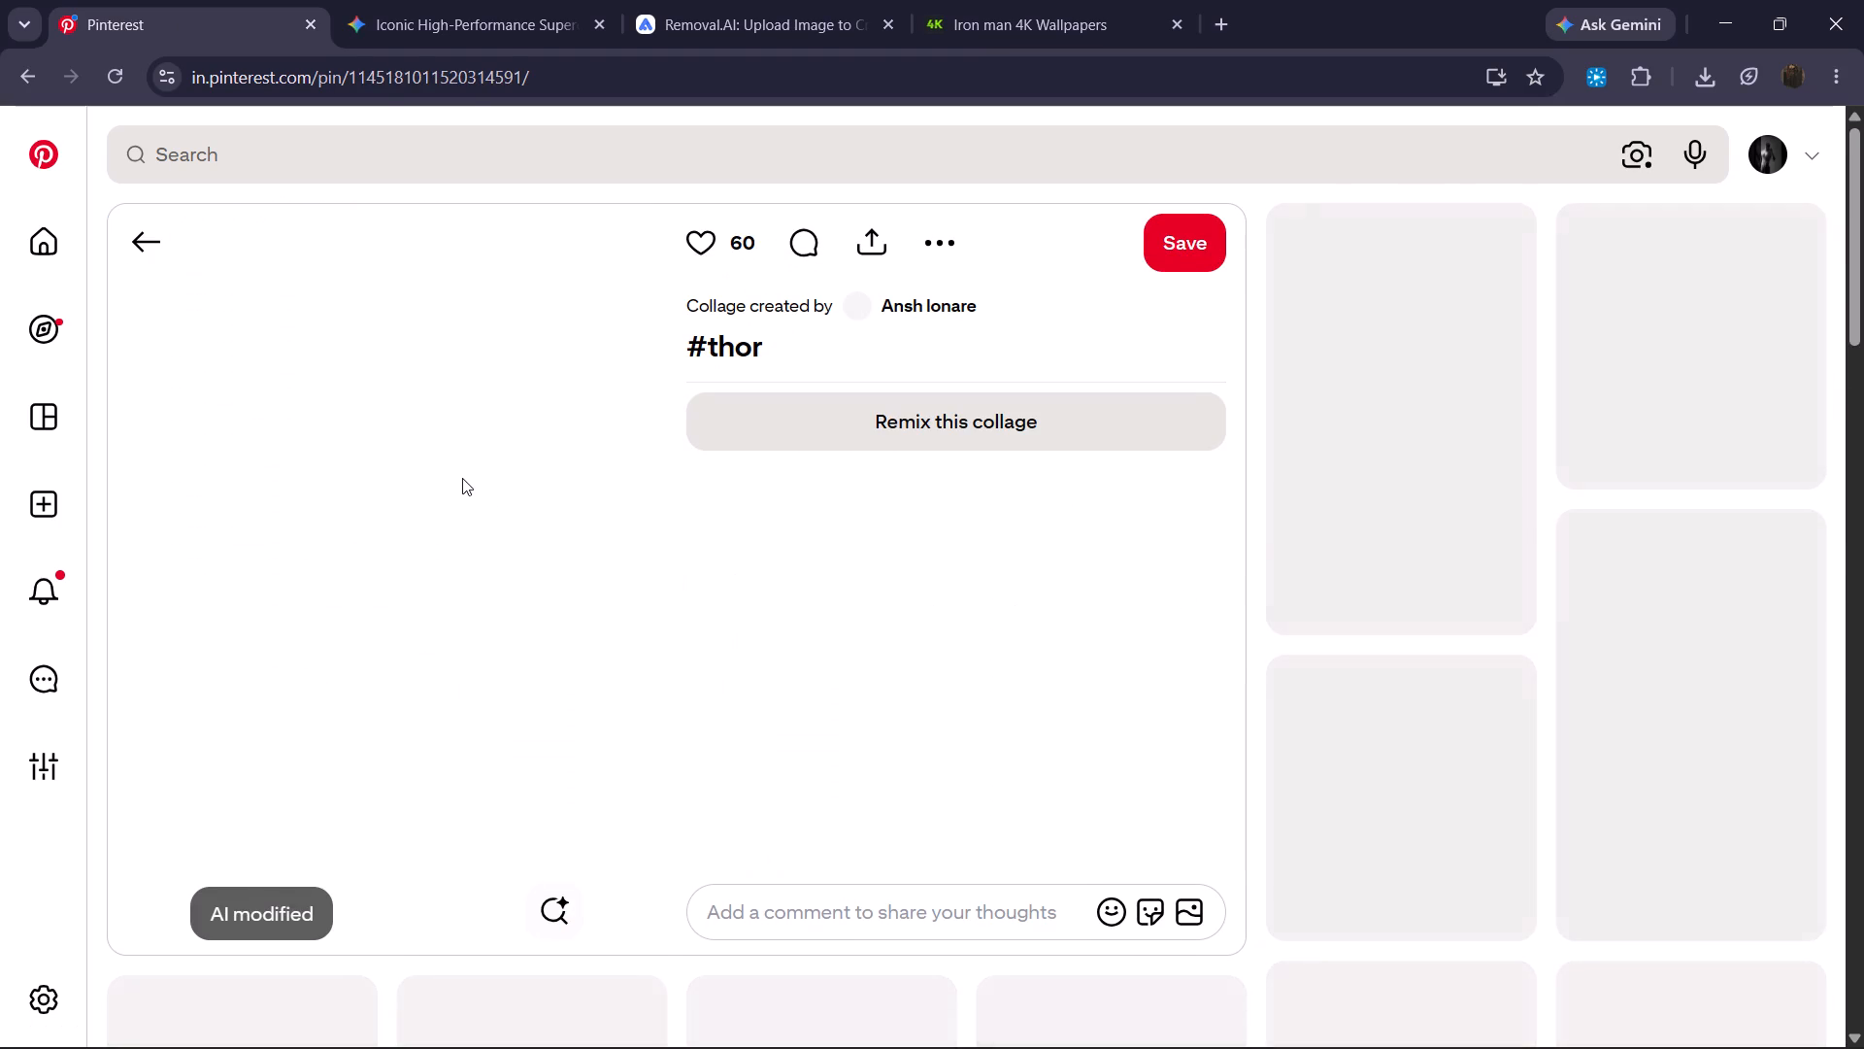
pyautogui.rightClick(462, 478)
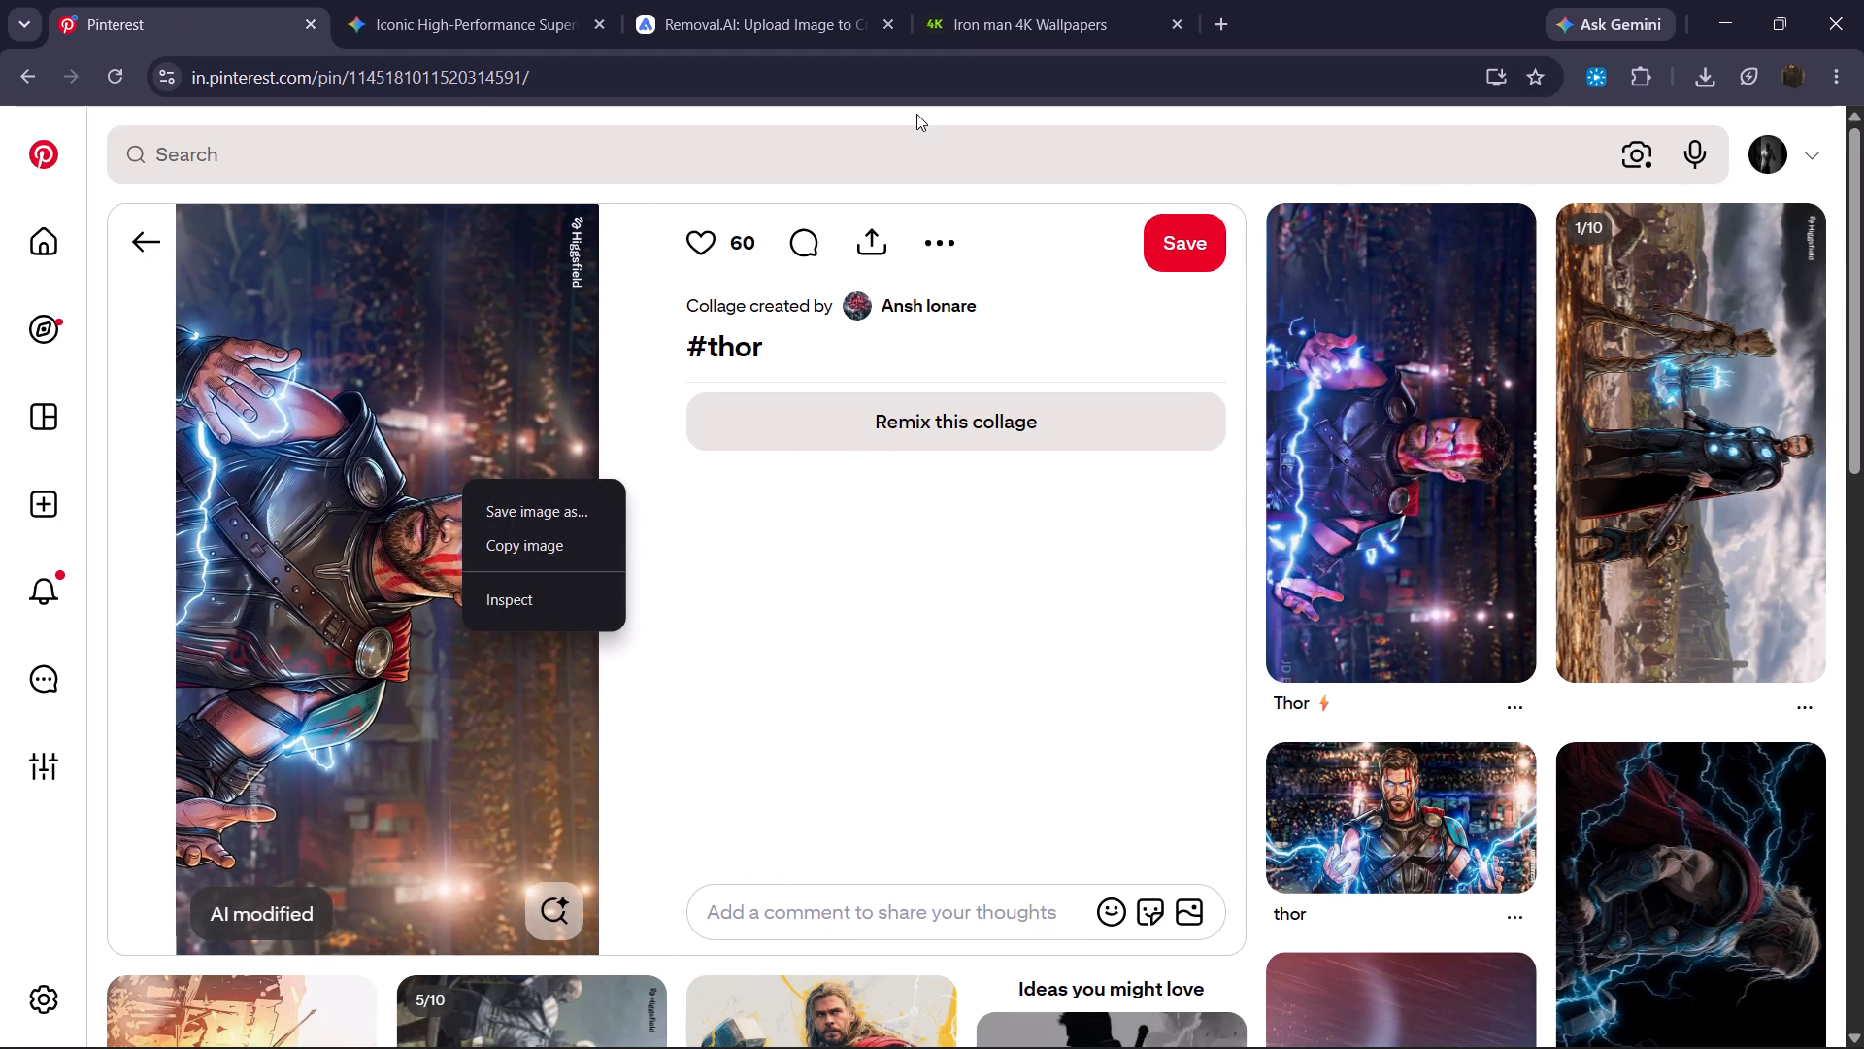
pyautogui.click(554, 546)
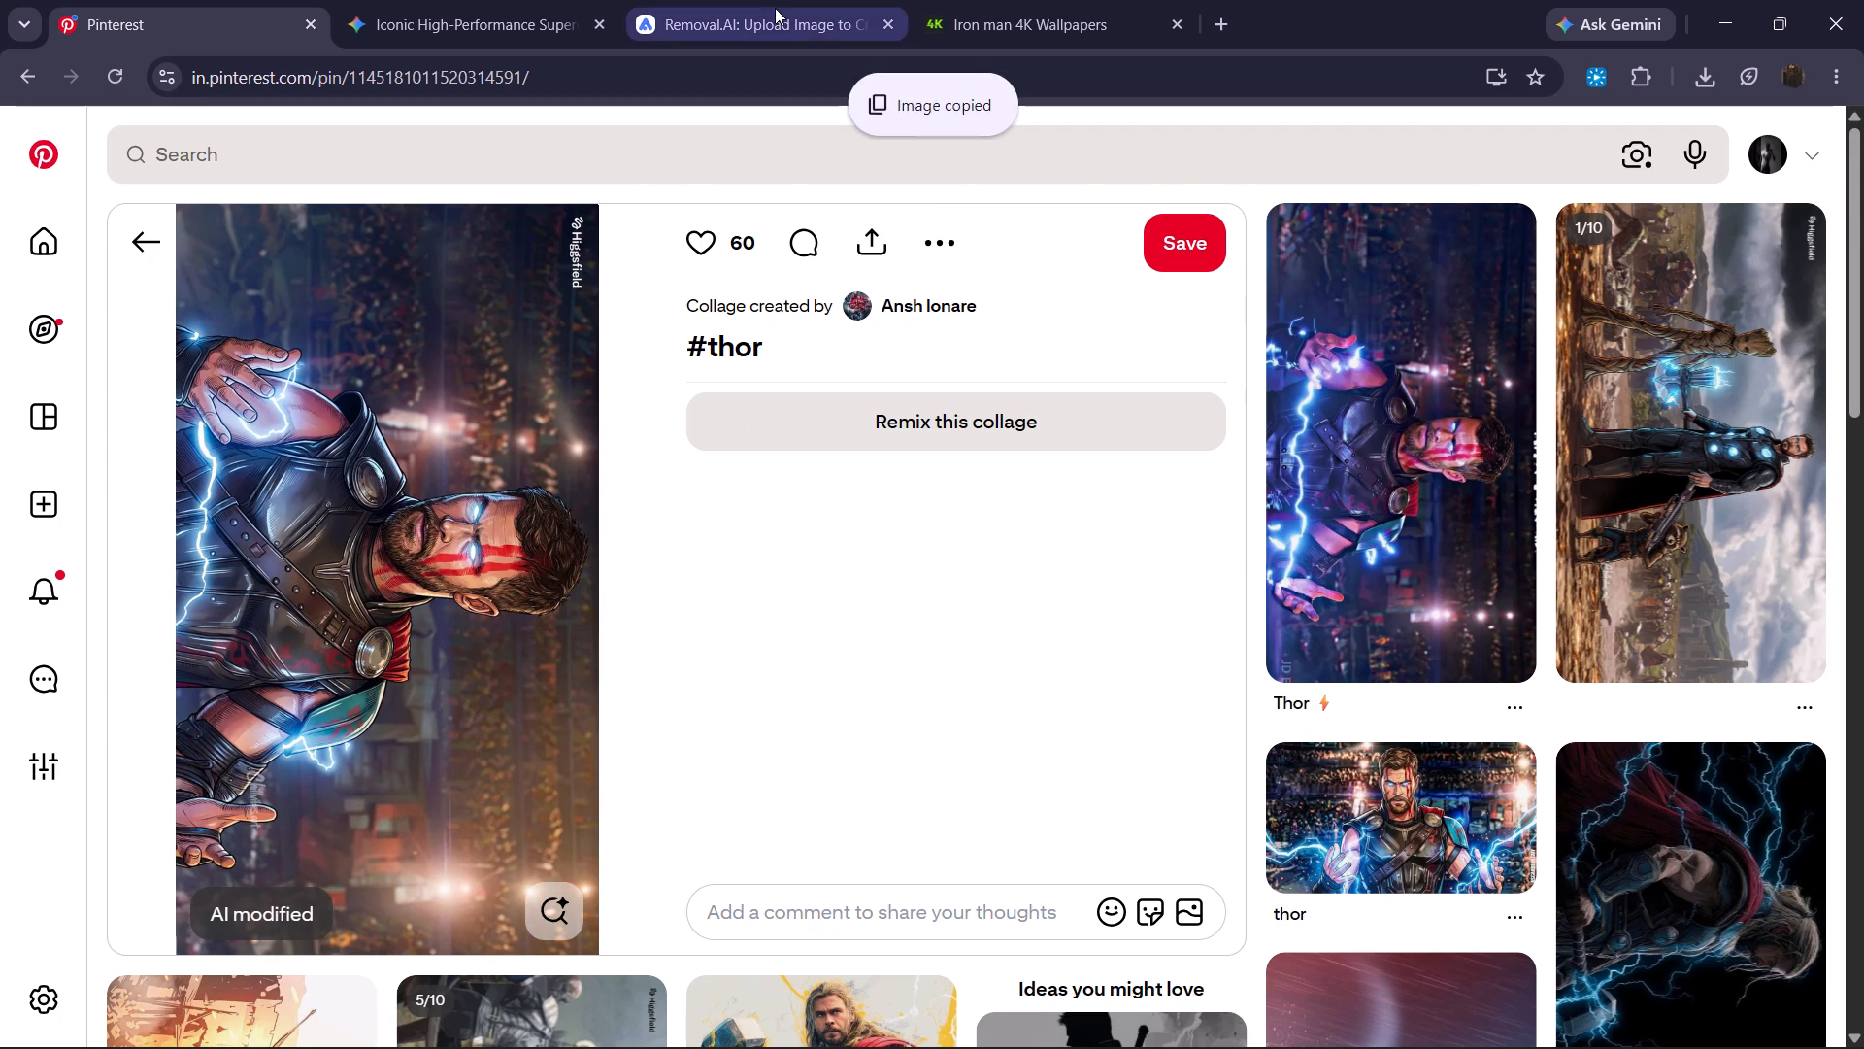
# Switch to the Removal.AI page and paste the copied Thor image for background removal.
pyautogui.click(775, 11)
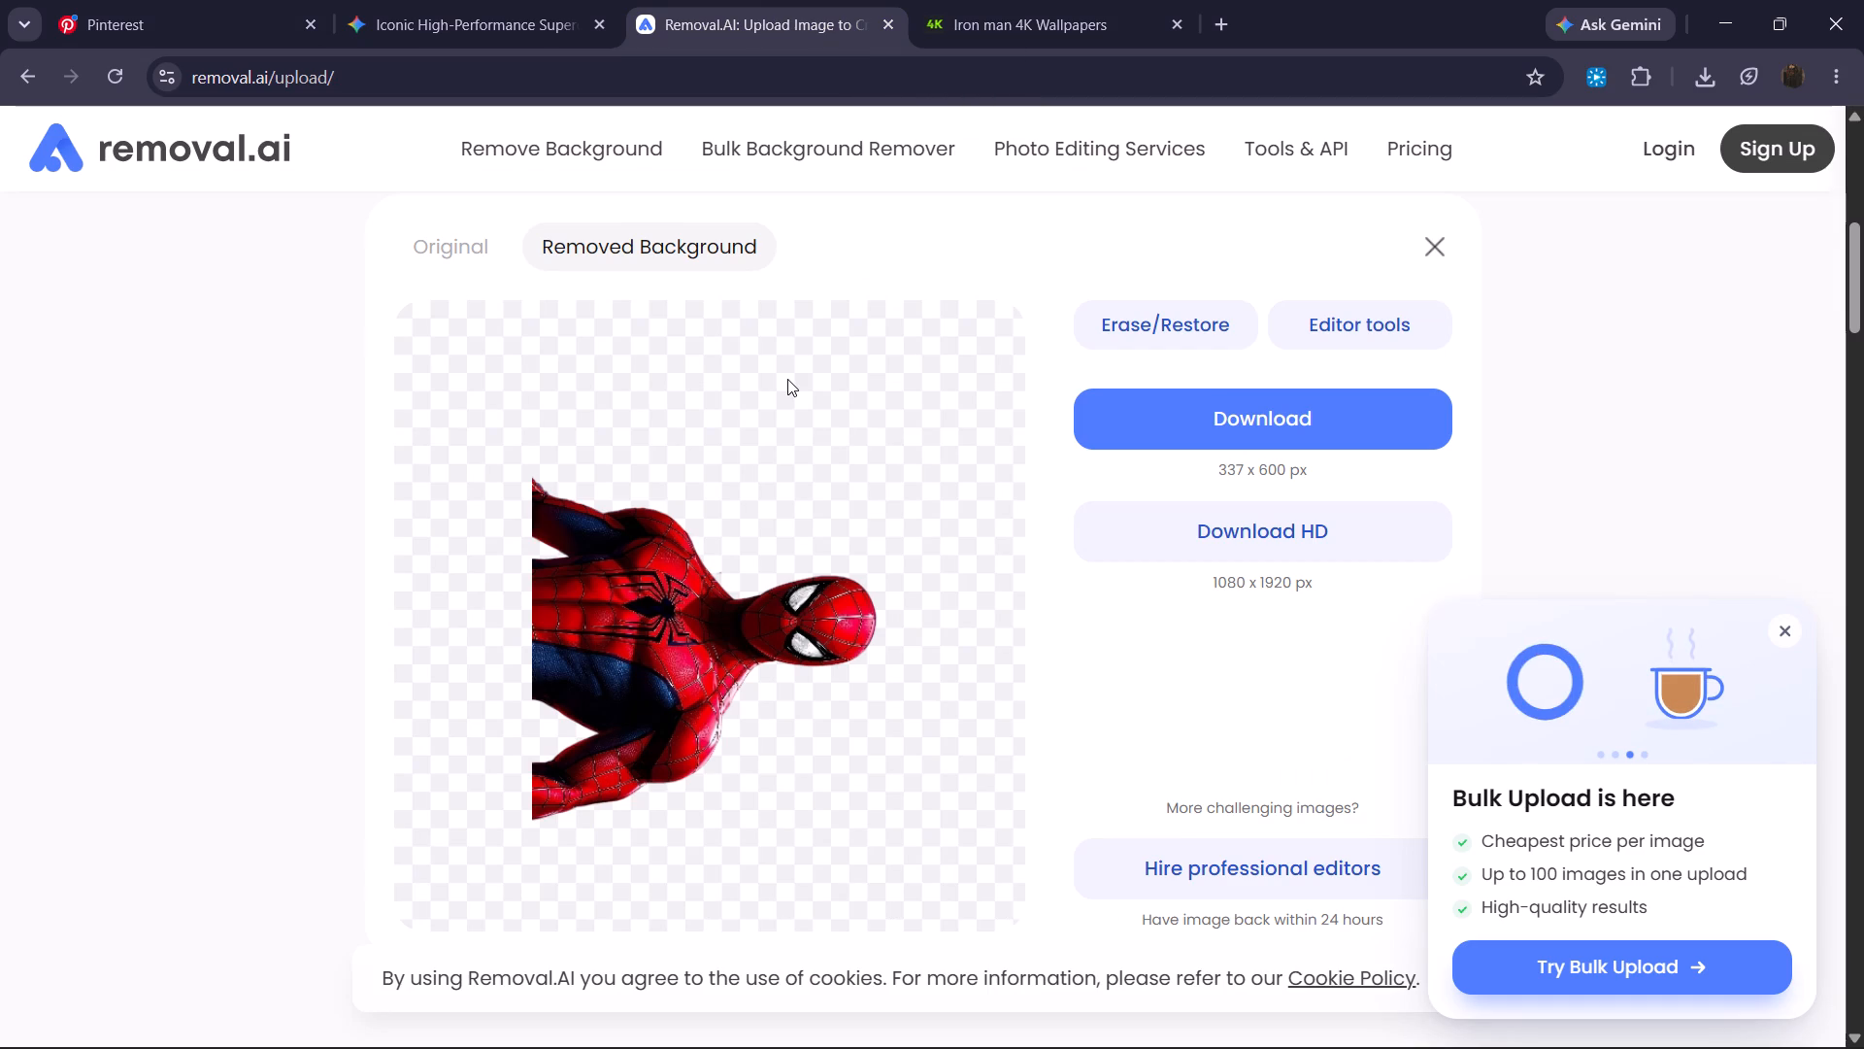
pyautogui.hotkey('ctrl', 'v')
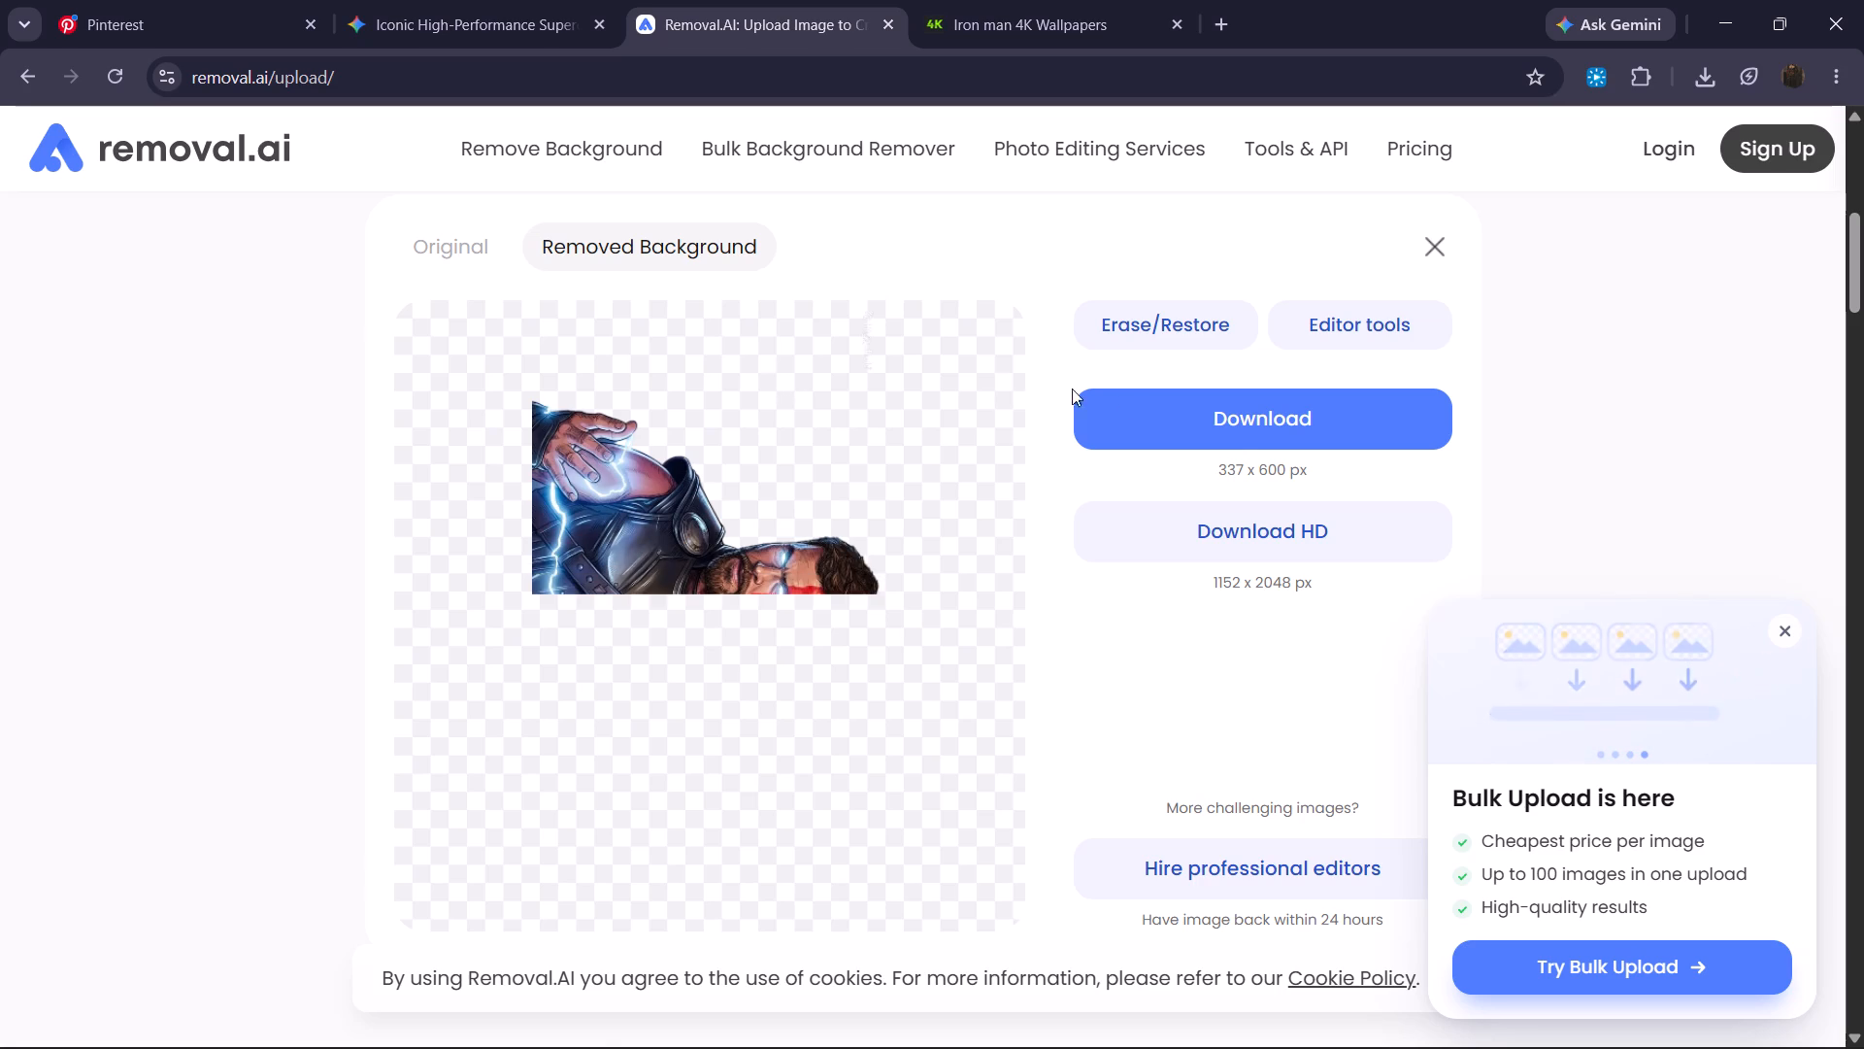
# Download the background-removed Thor image, open the downloaded file and copy the image.
pyautogui.click(1247, 422)
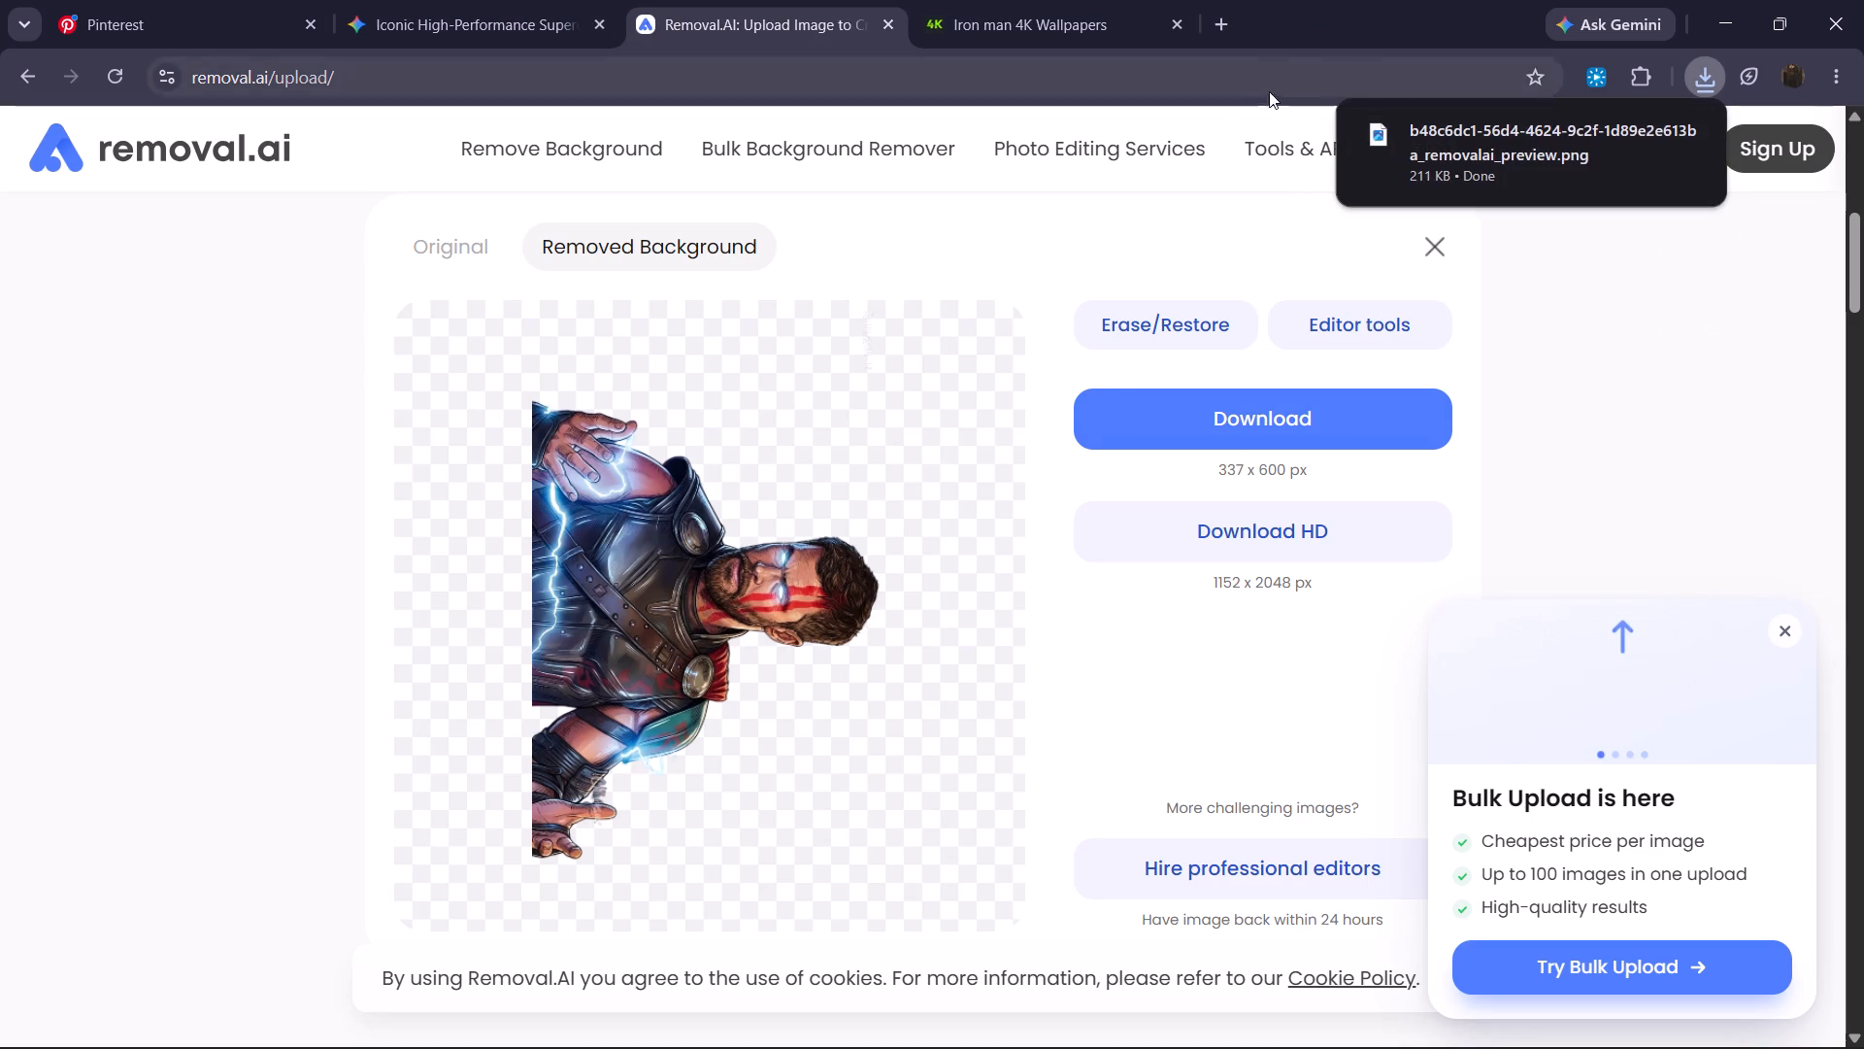
pyautogui.click(1529, 138)
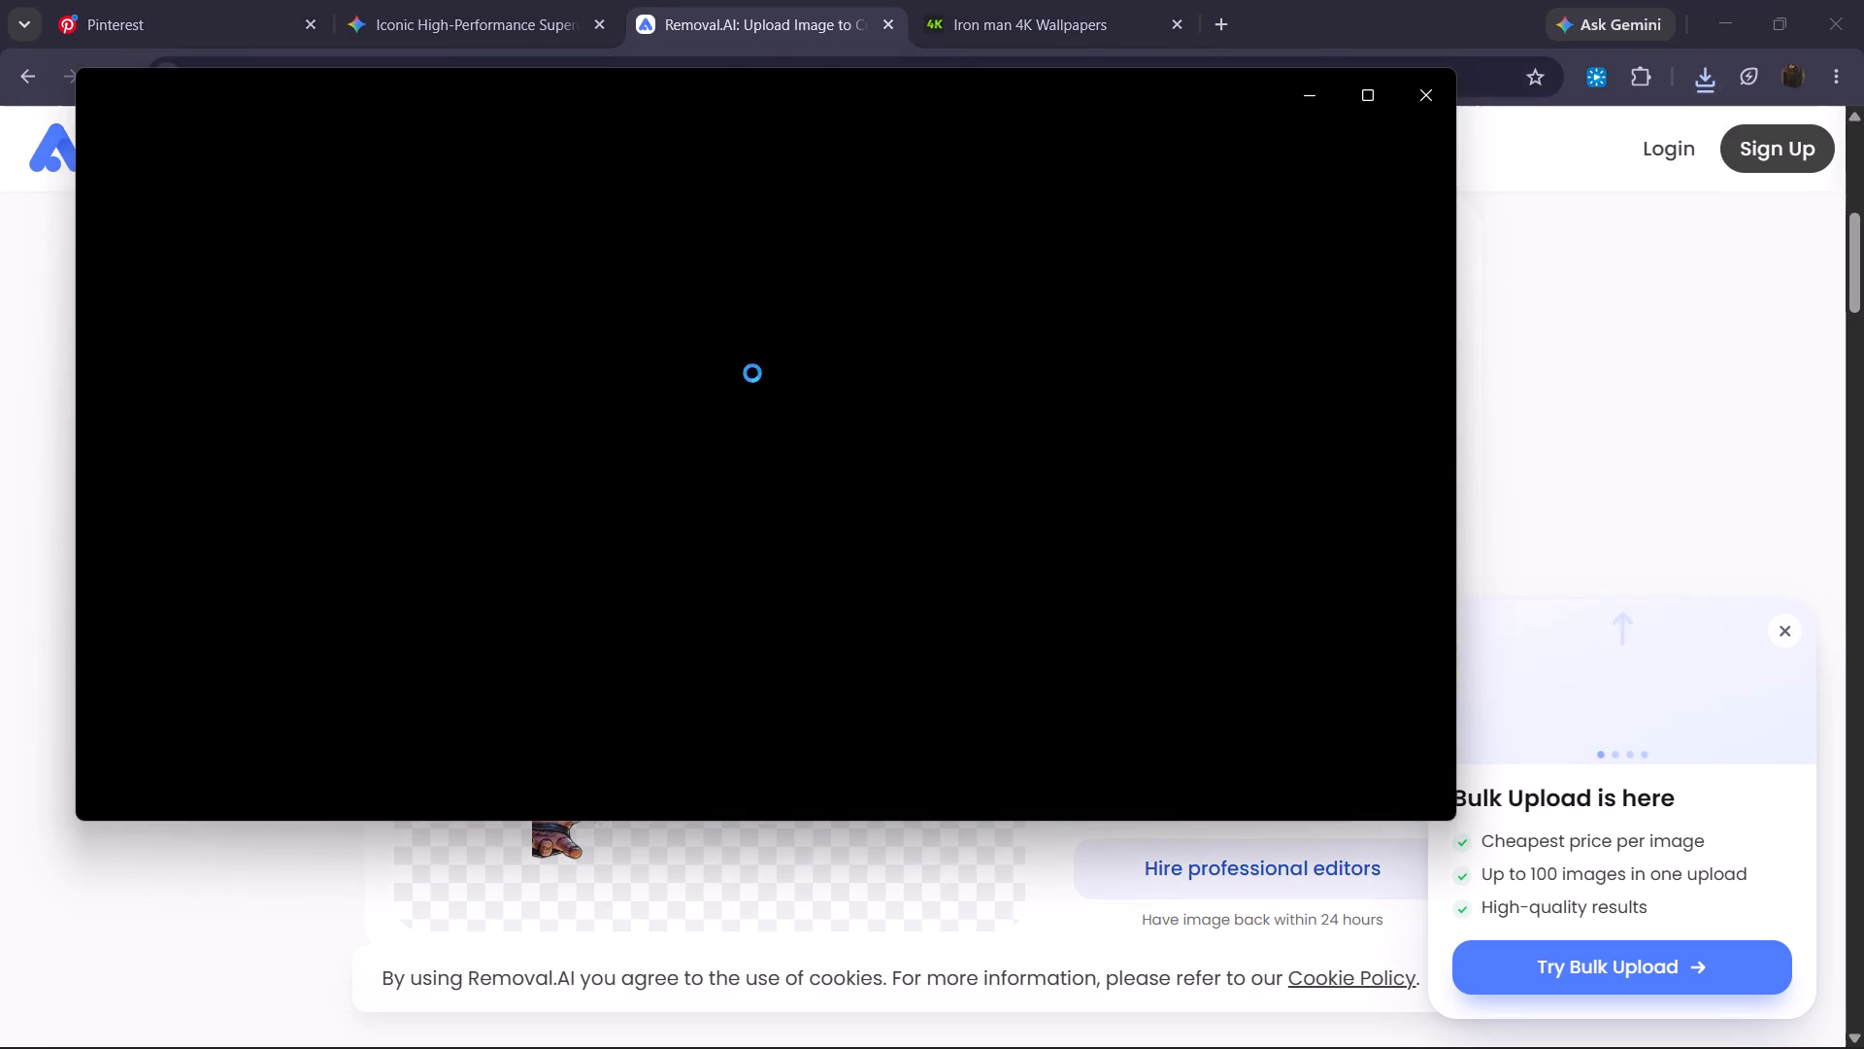
pyautogui.rightClick(685, 389)
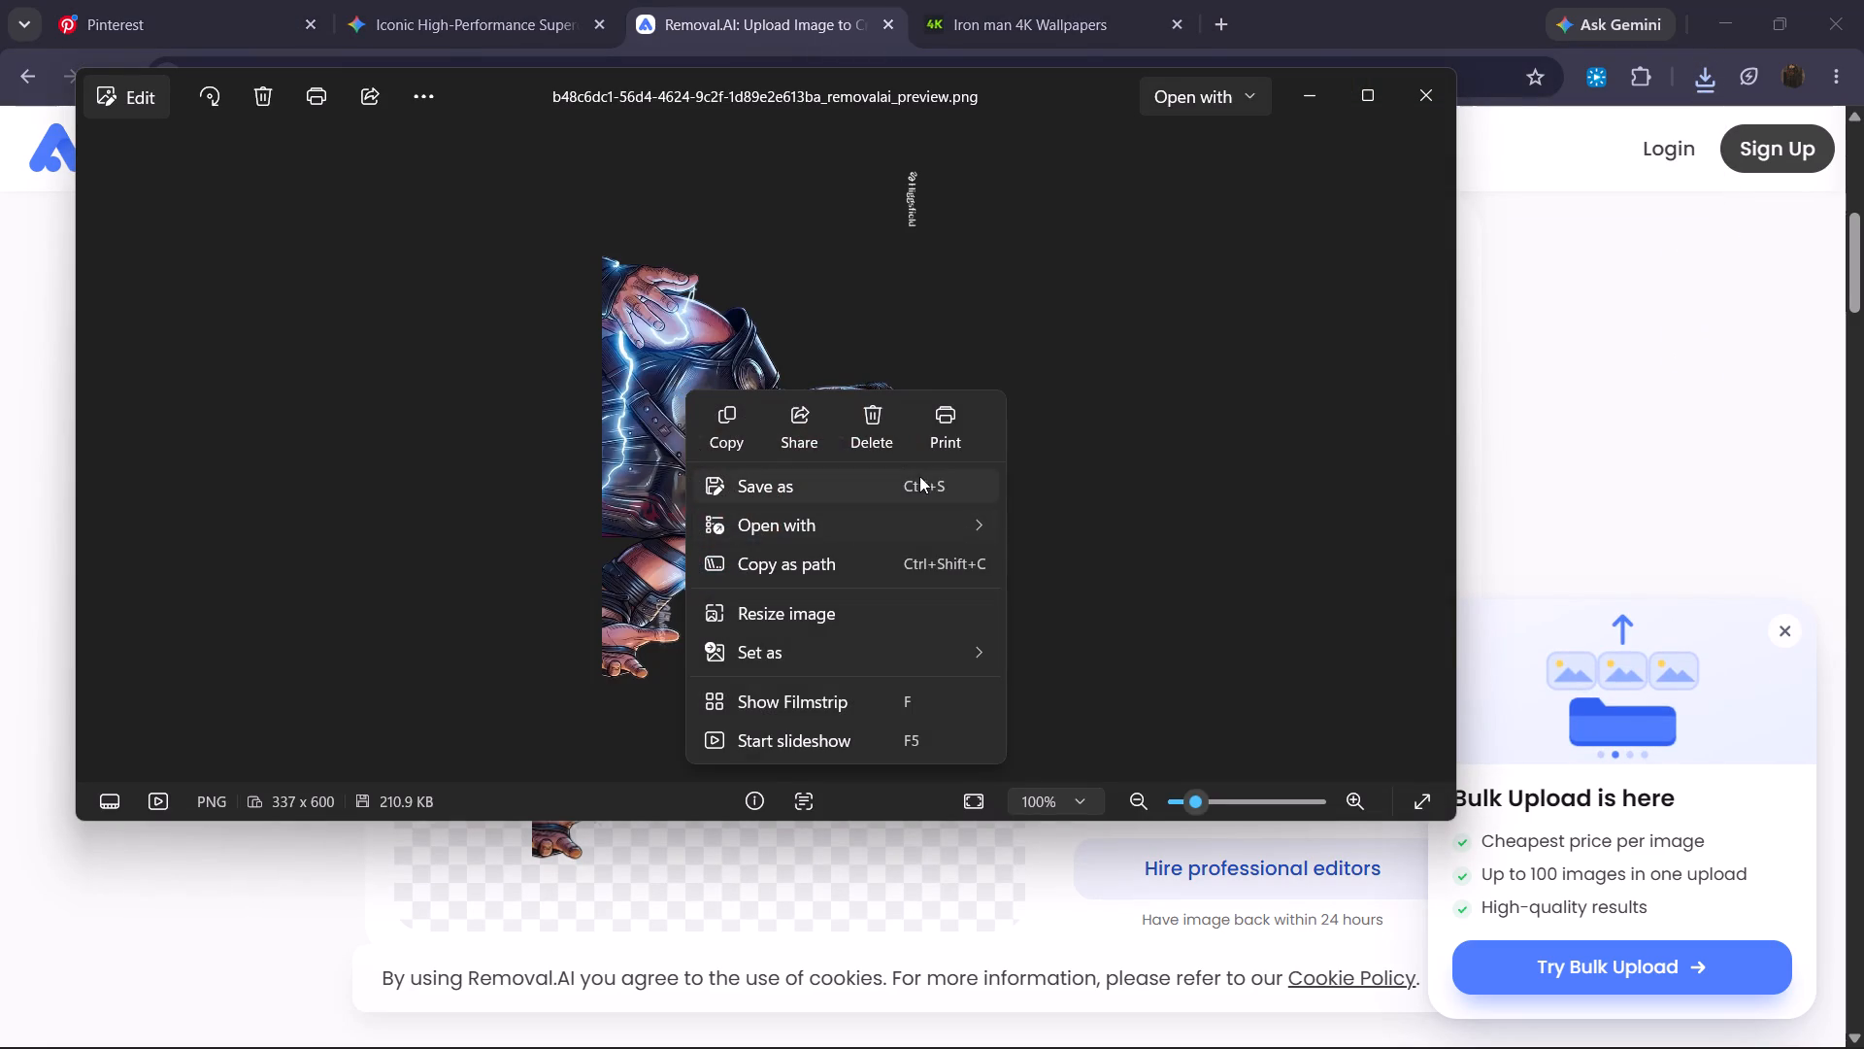
pyautogui.click(710, 430)
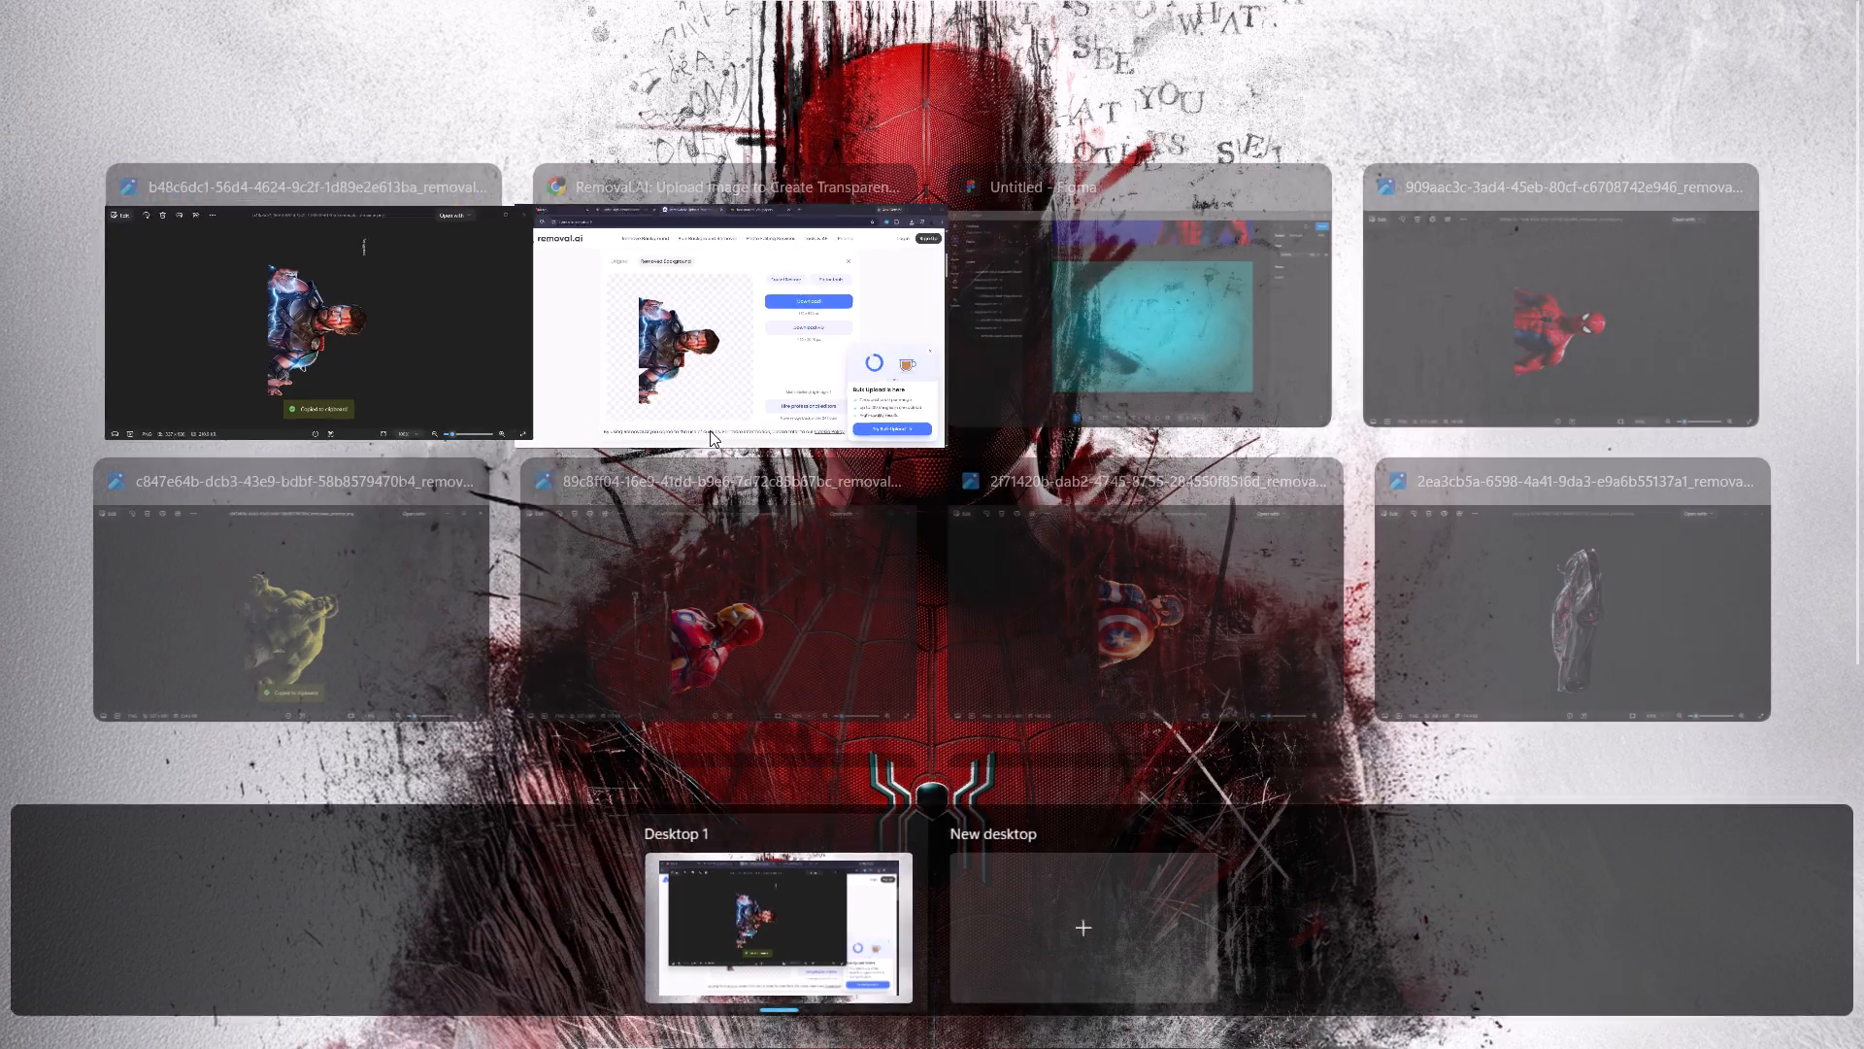
# Switch to Figma and paste the Thor image into the teal MacBook Pro 14" - 5 frame.
pyautogui.click(1089, 321)
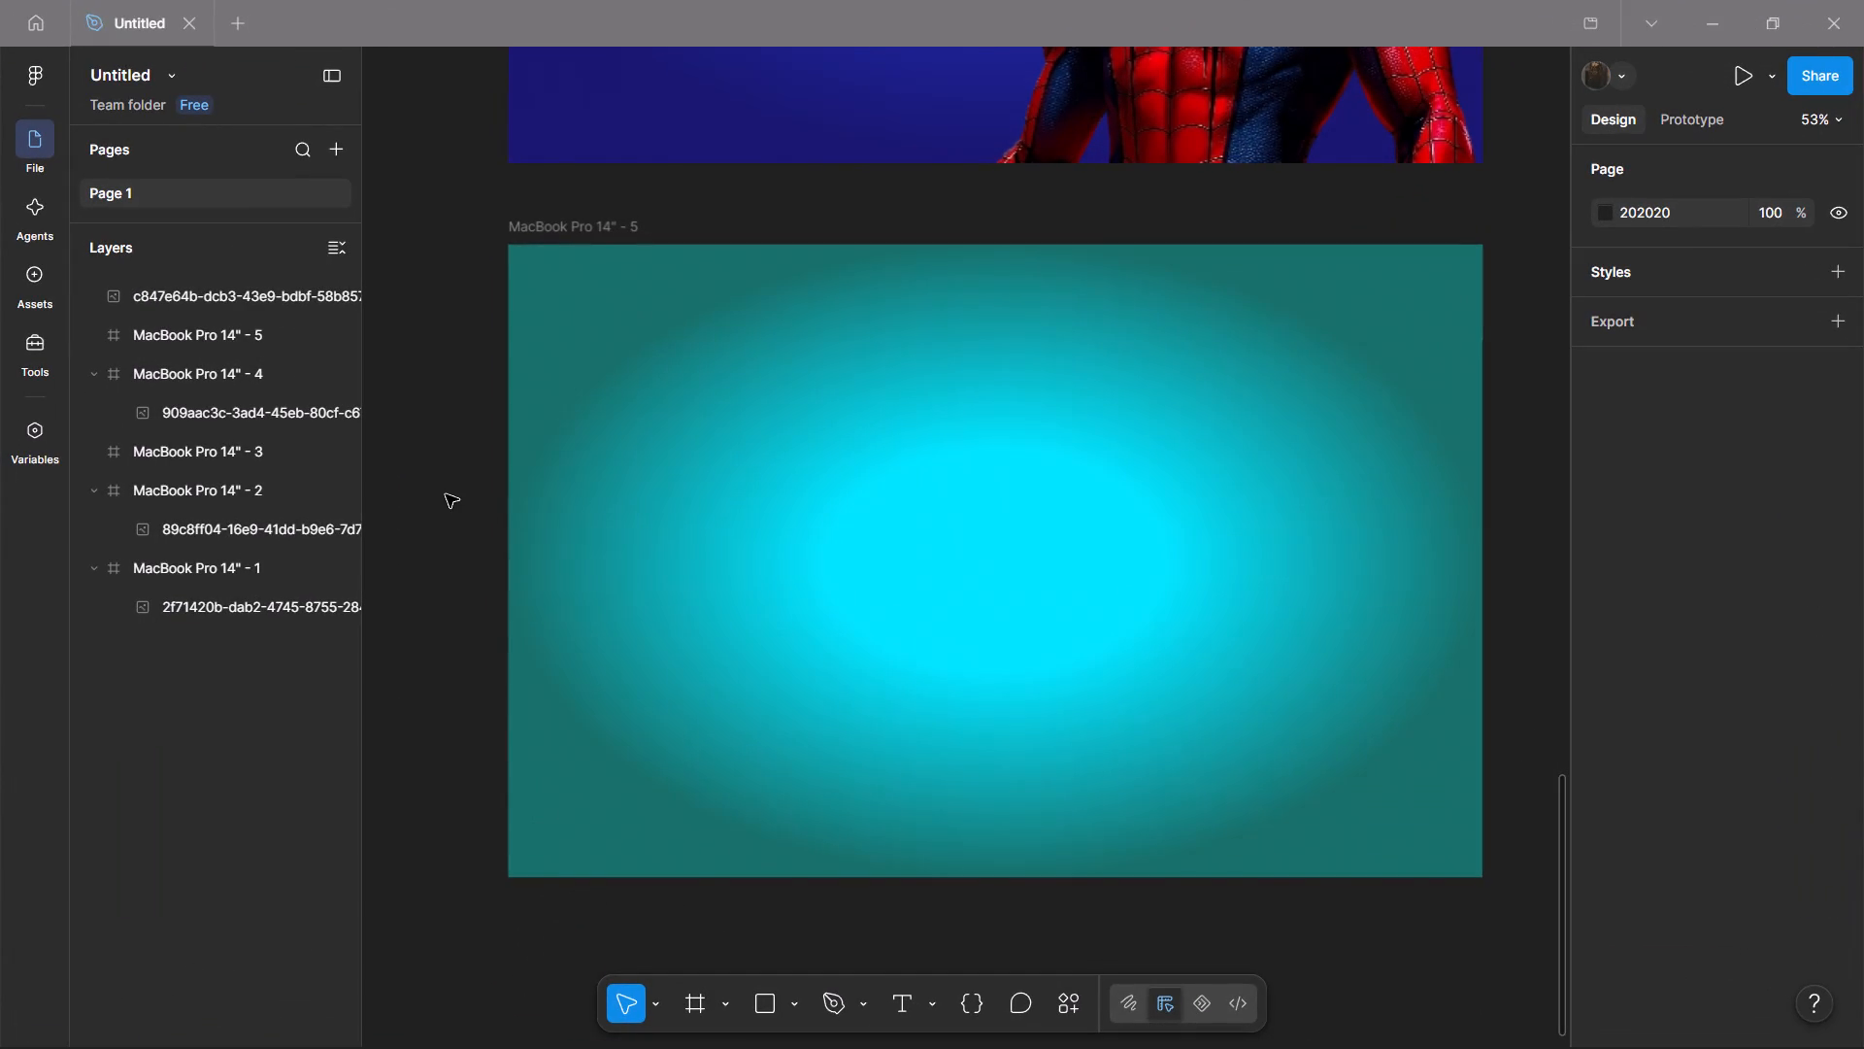
pyautogui.click(446, 494)
pyautogui.hotkey('ctrl', 'v')
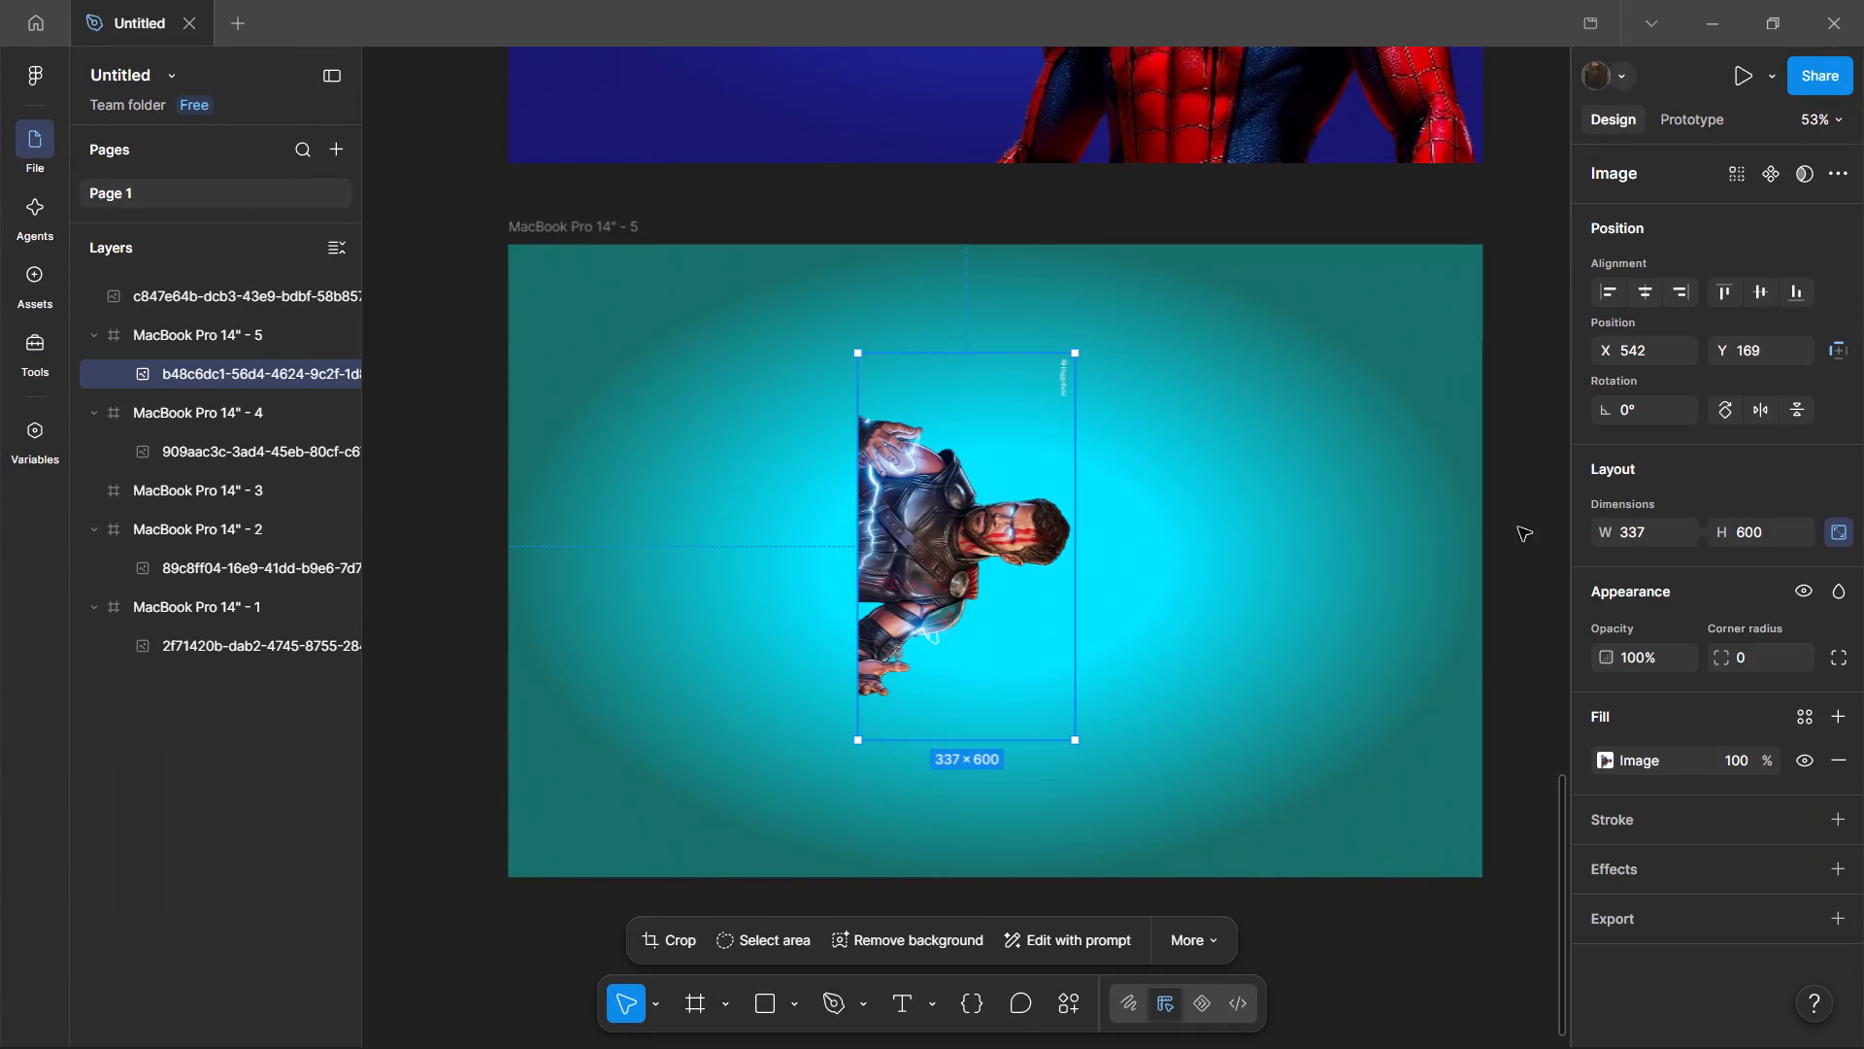
# Rotate the Thor image to 90° so the figure stands upright in the teal frame.
pyautogui.click(1648, 413)
pyautogui.write('90')
pyautogui.press('Return')
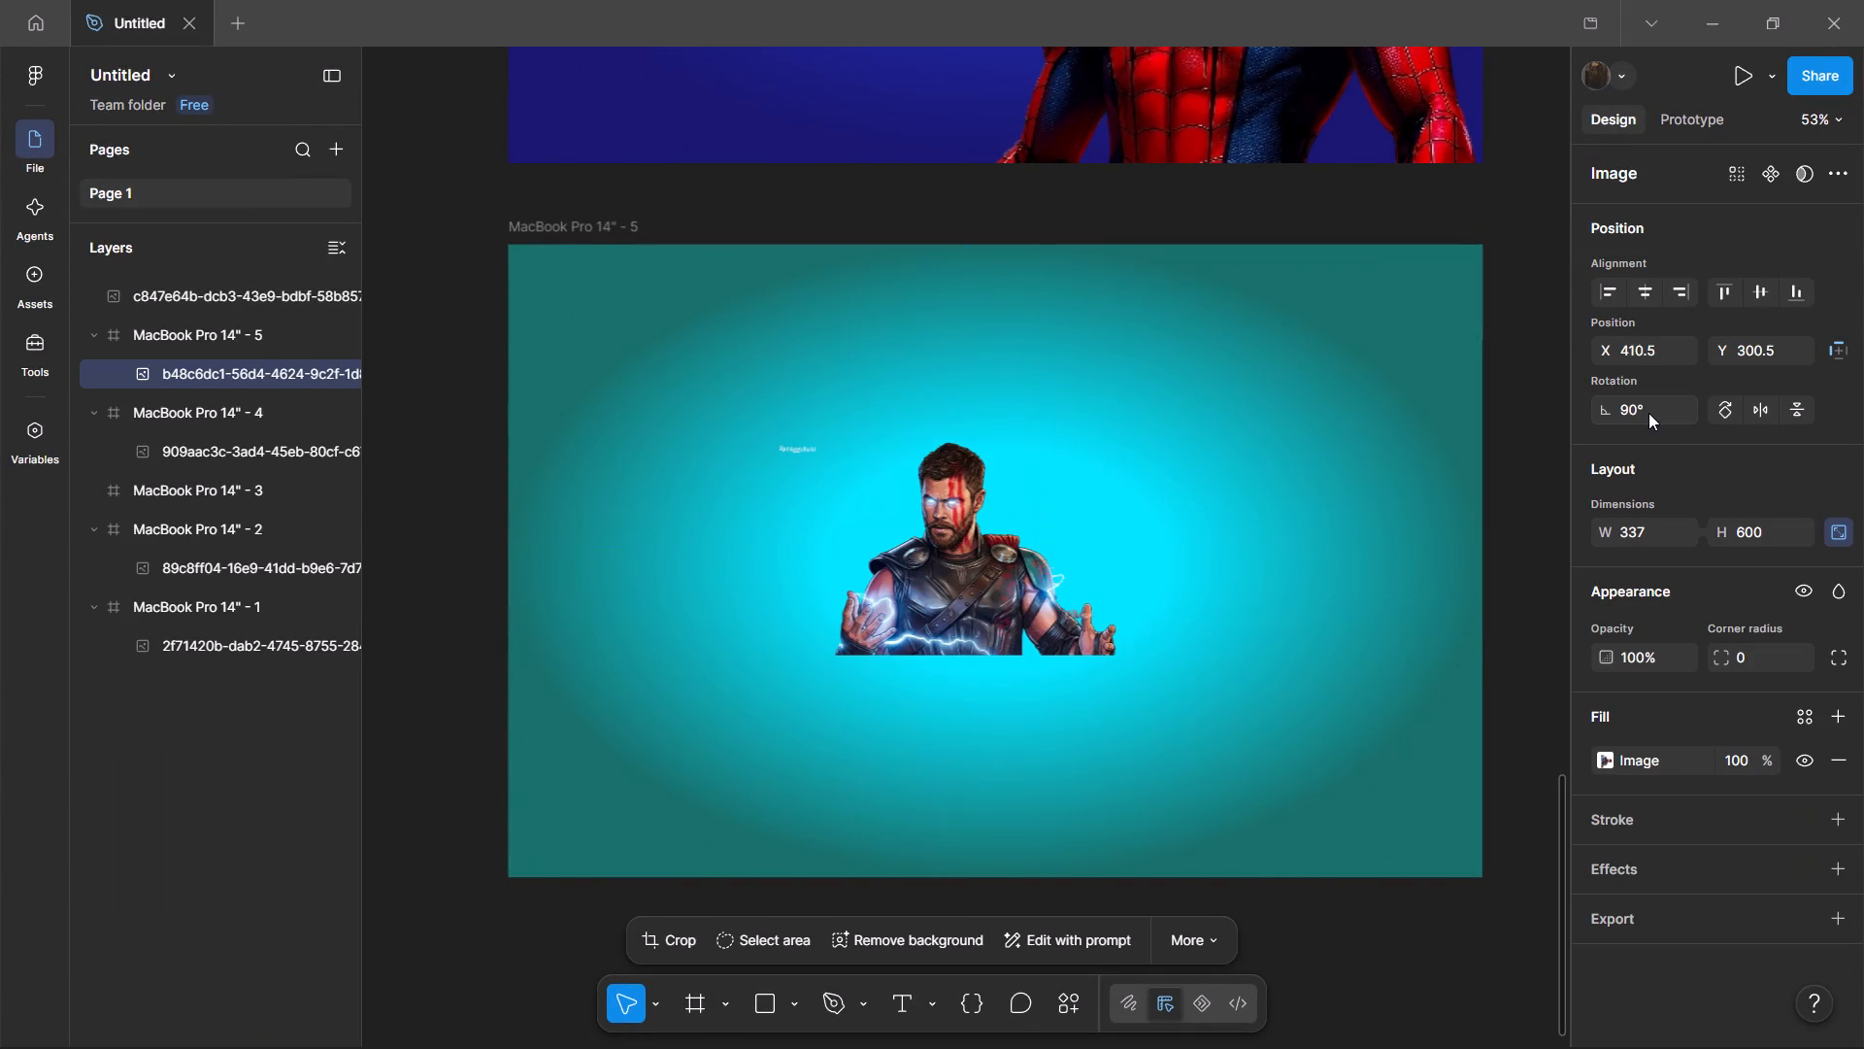
# Crop the empty margins on both sides of the Thor image, reducing it to 337 × 472.
pyautogui.click(675, 943)
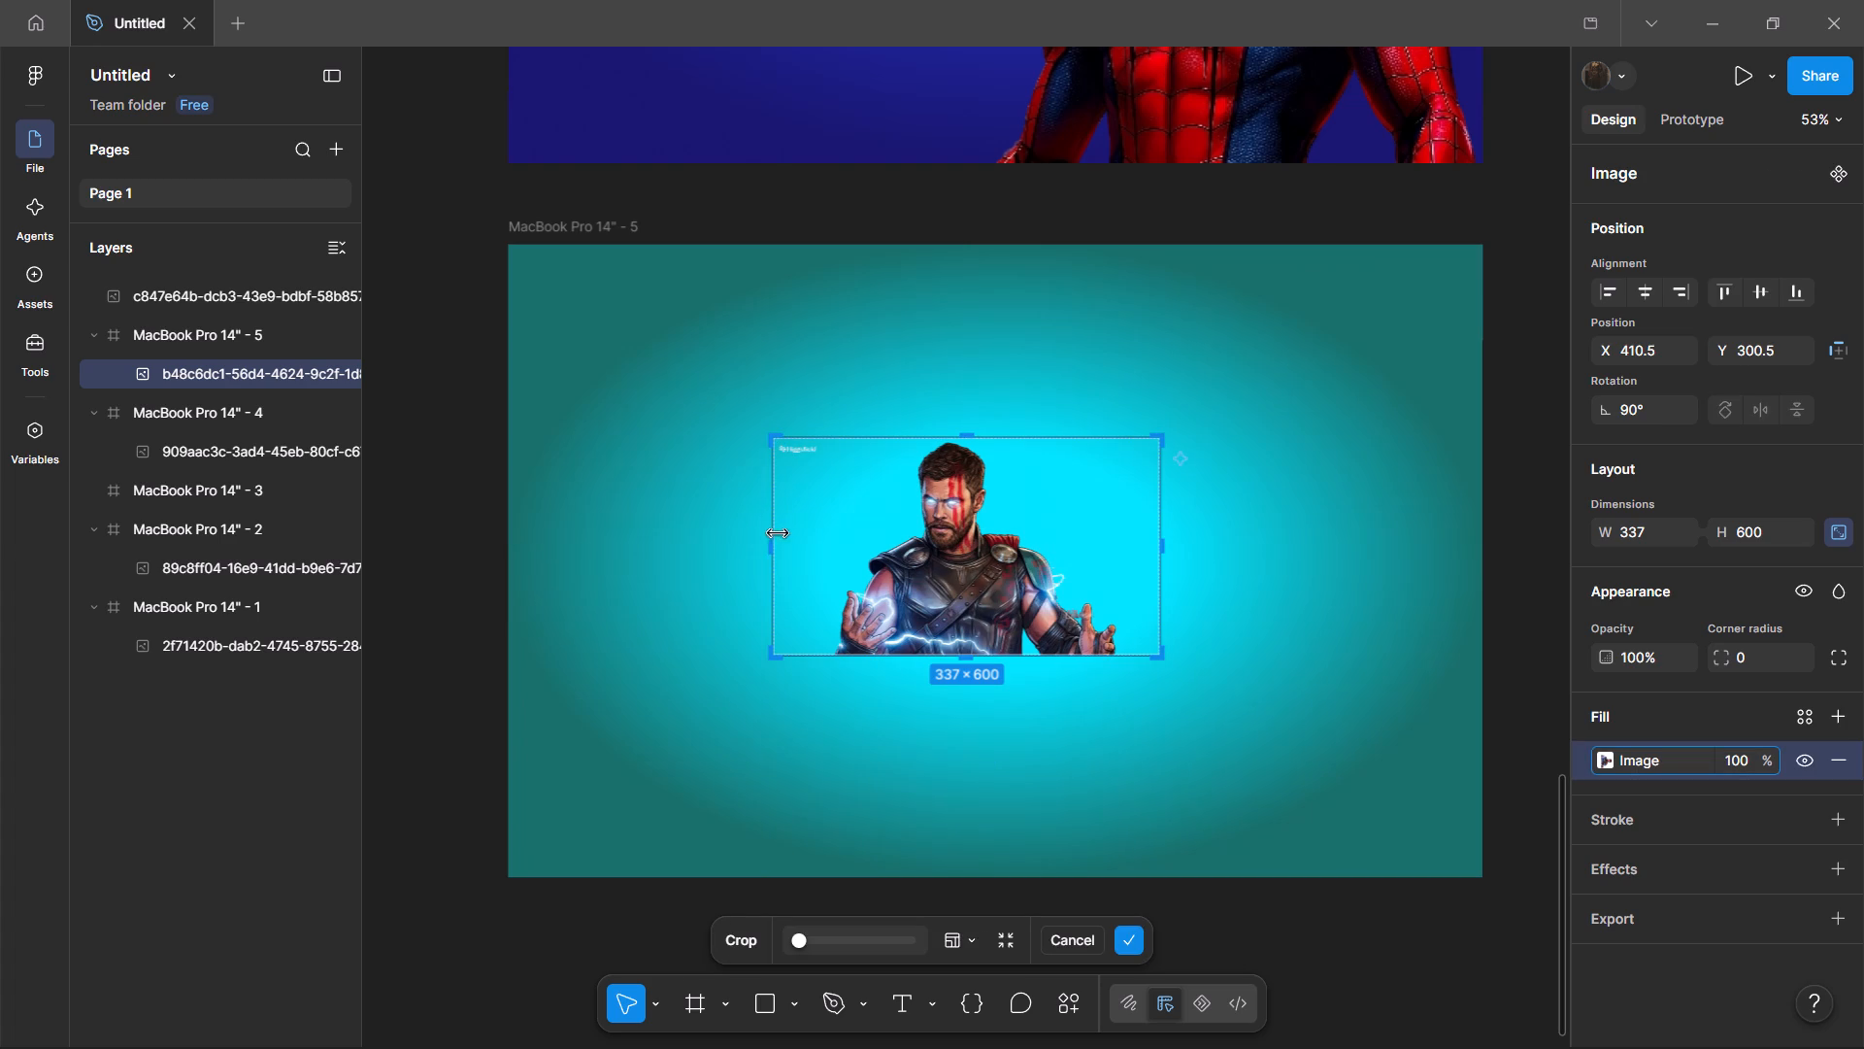
pyautogui.moveTo(771, 541); pyautogui.dragTo(825, 534)
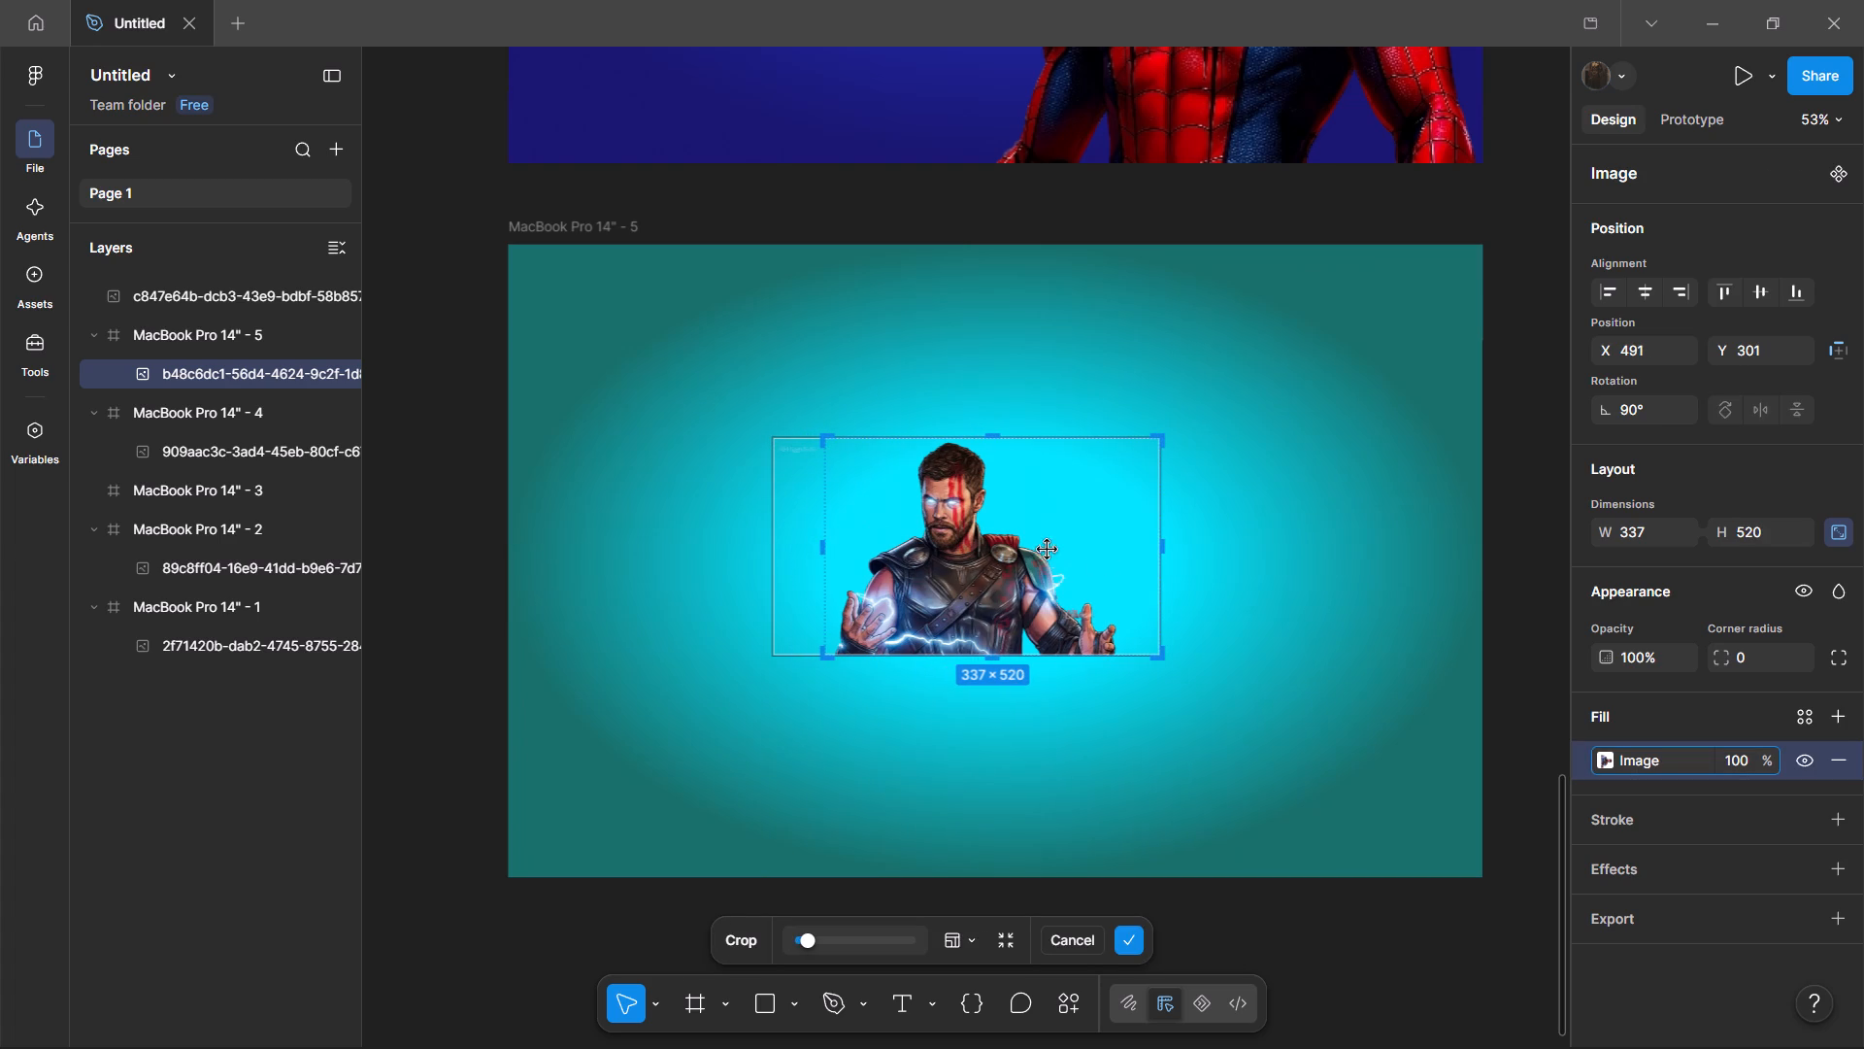
pyautogui.moveTo(1160, 551); pyautogui.dragTo(1130, 551)
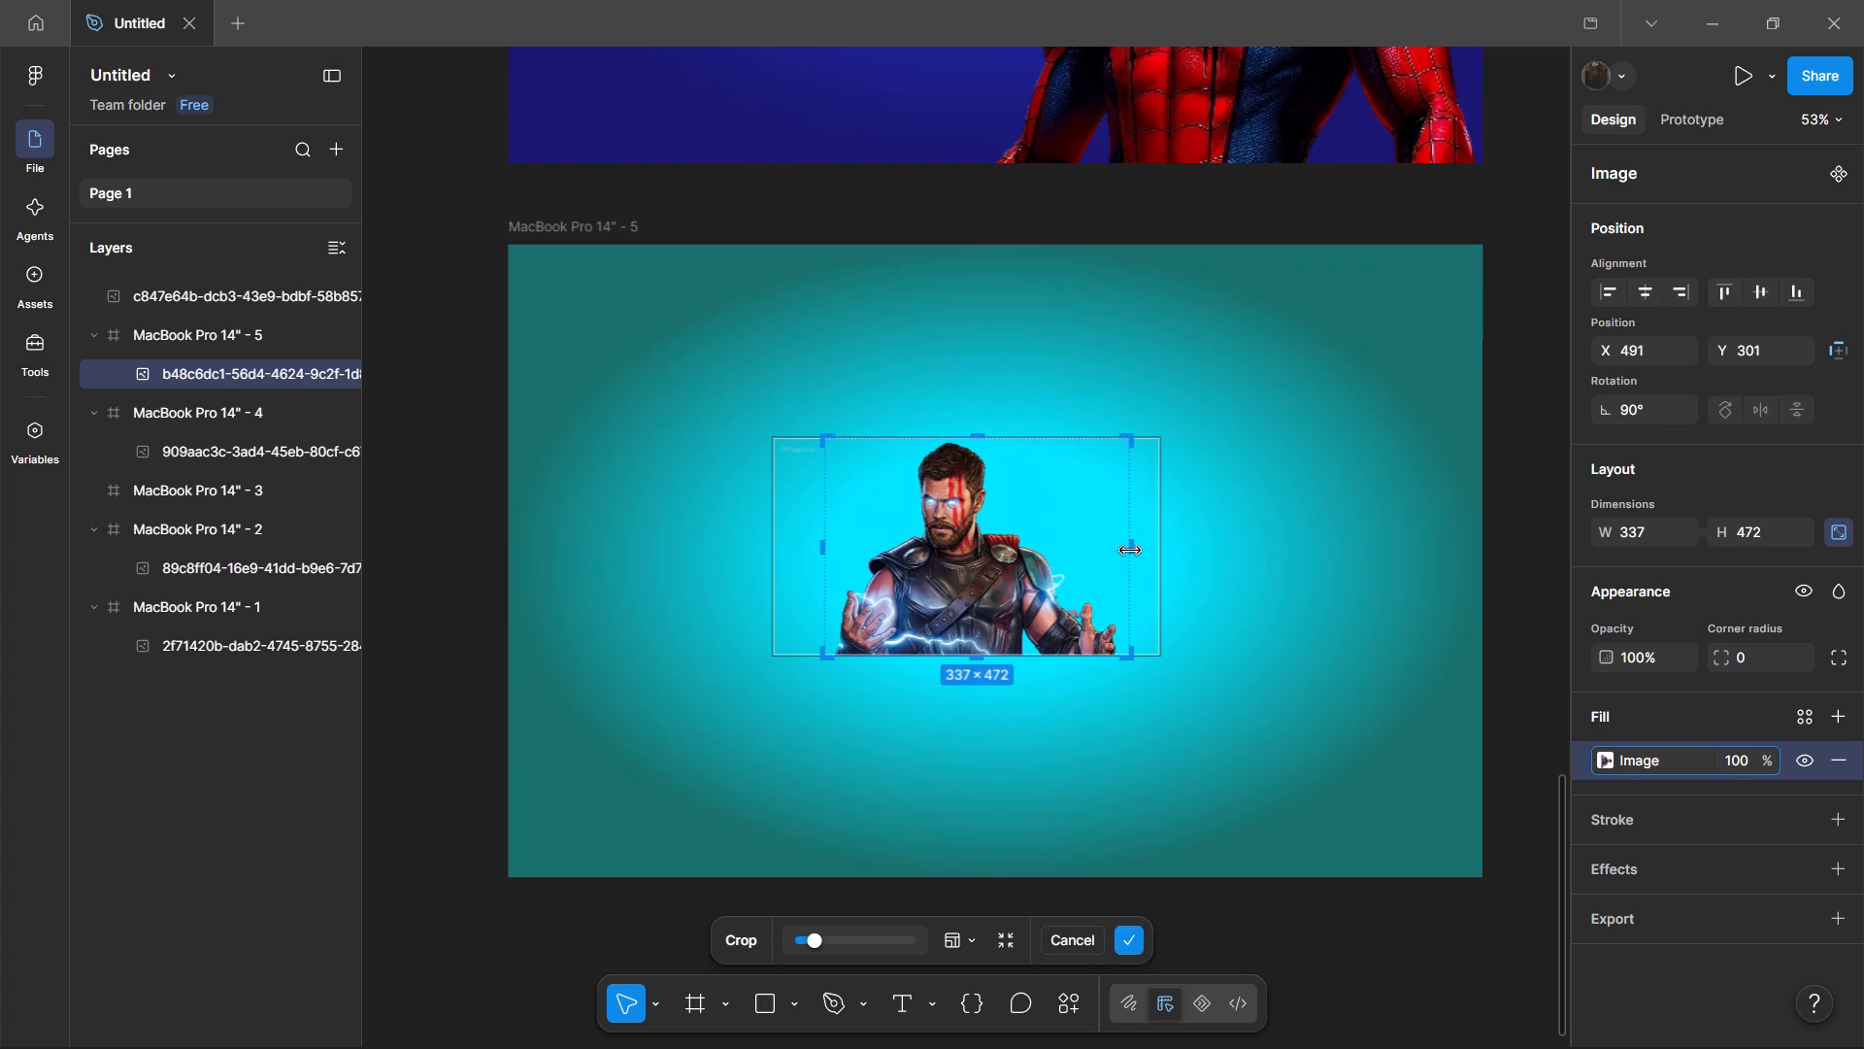
# Enlarge the Thor image to a width of 771 and place it against the lower-right corner of its frame.
pyautogui.click(1631, 527)
pyautogui.write('771')
pyautogui.press('Return')
pyautogui.moveTo(1255, 493); pyautogui.dragTo(1234, 700)
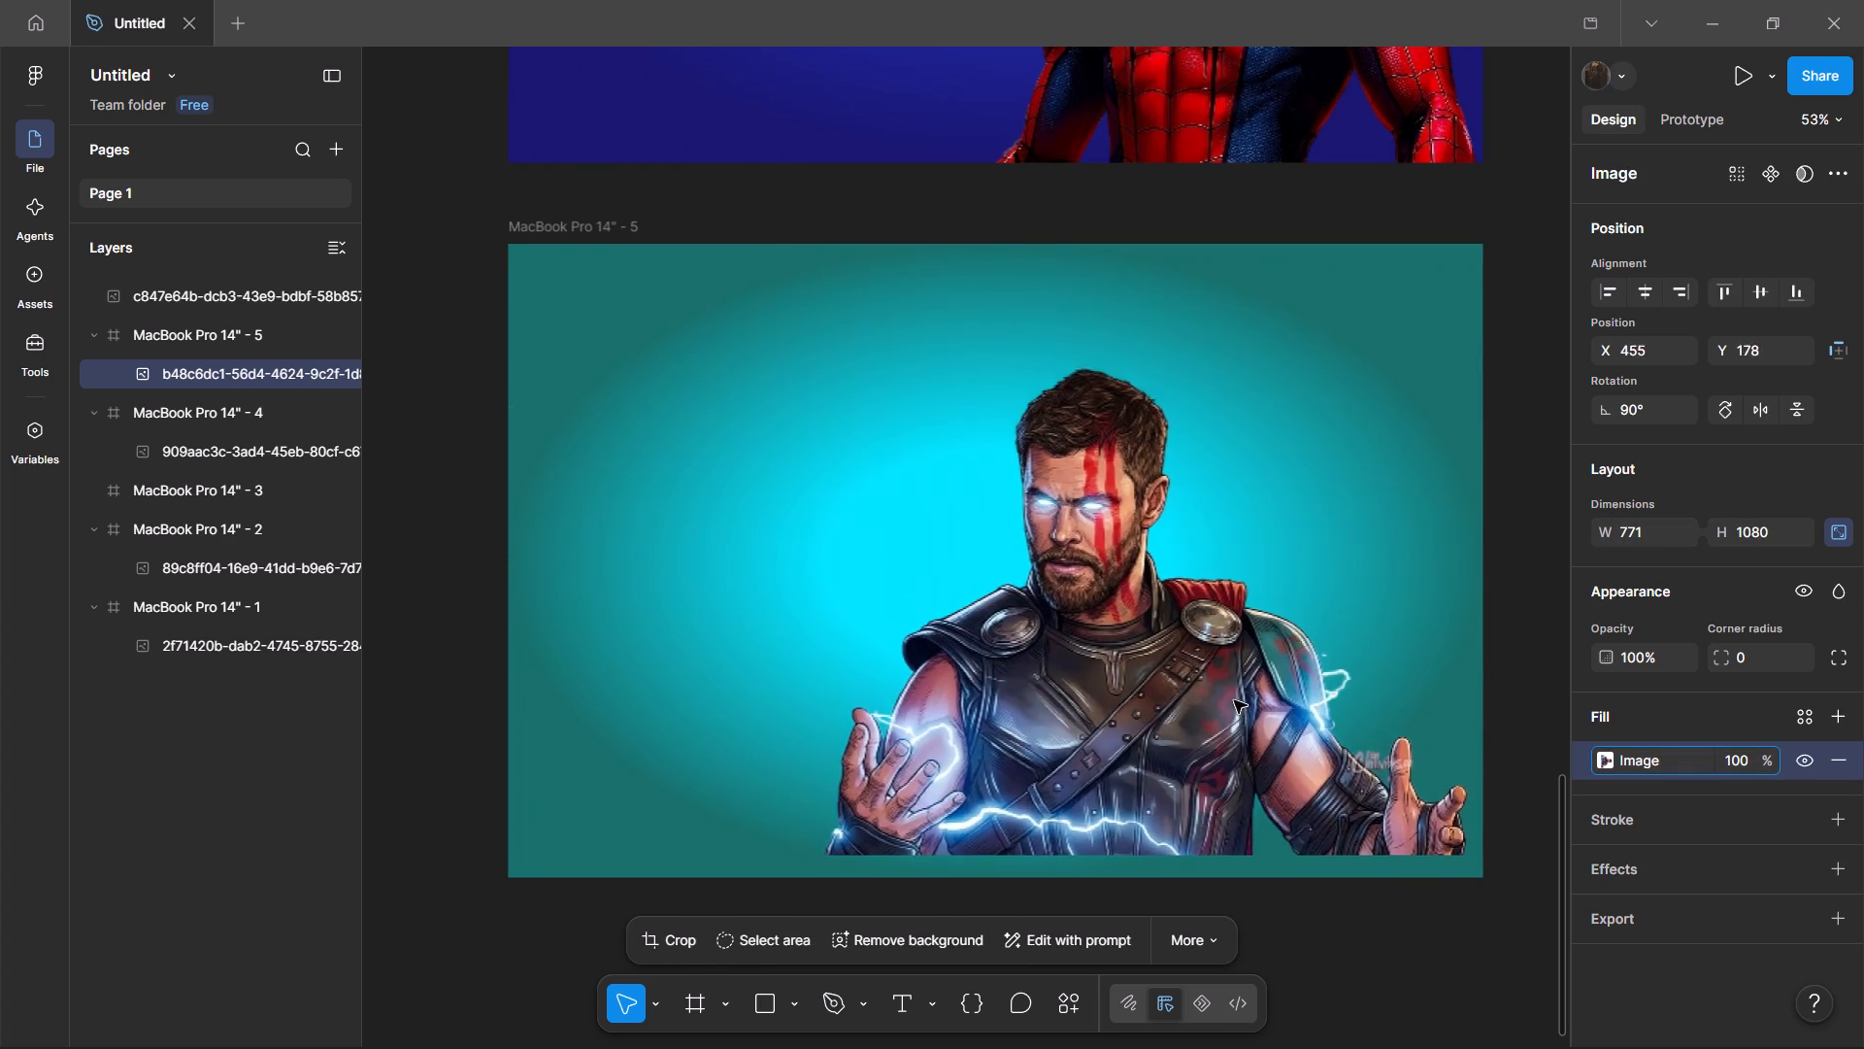
pyautogui.moveTo(1234, 700); pyautogui.dragTo(1217, 717)
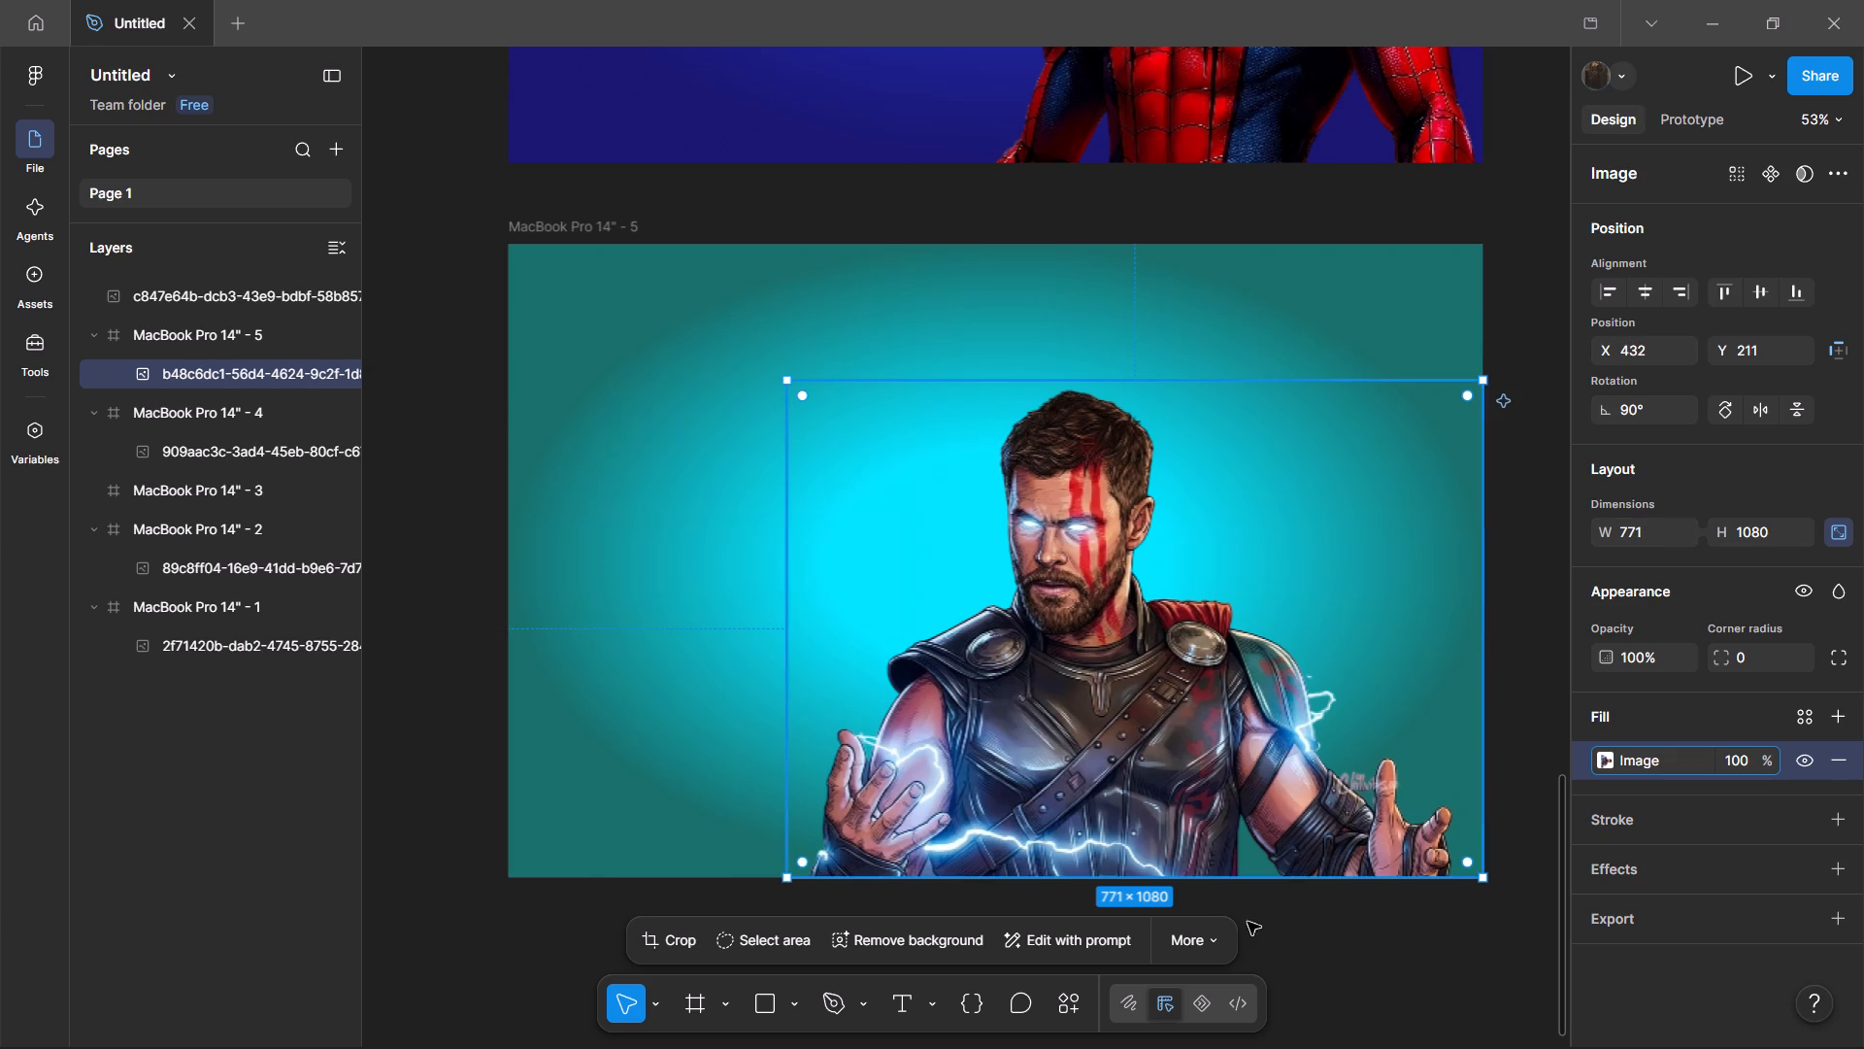
# Crop the outstretched hand off the Thor image's right side, to 771 × 878, and move it back to the frame's right edge.
pyautogui.click(655, 939)
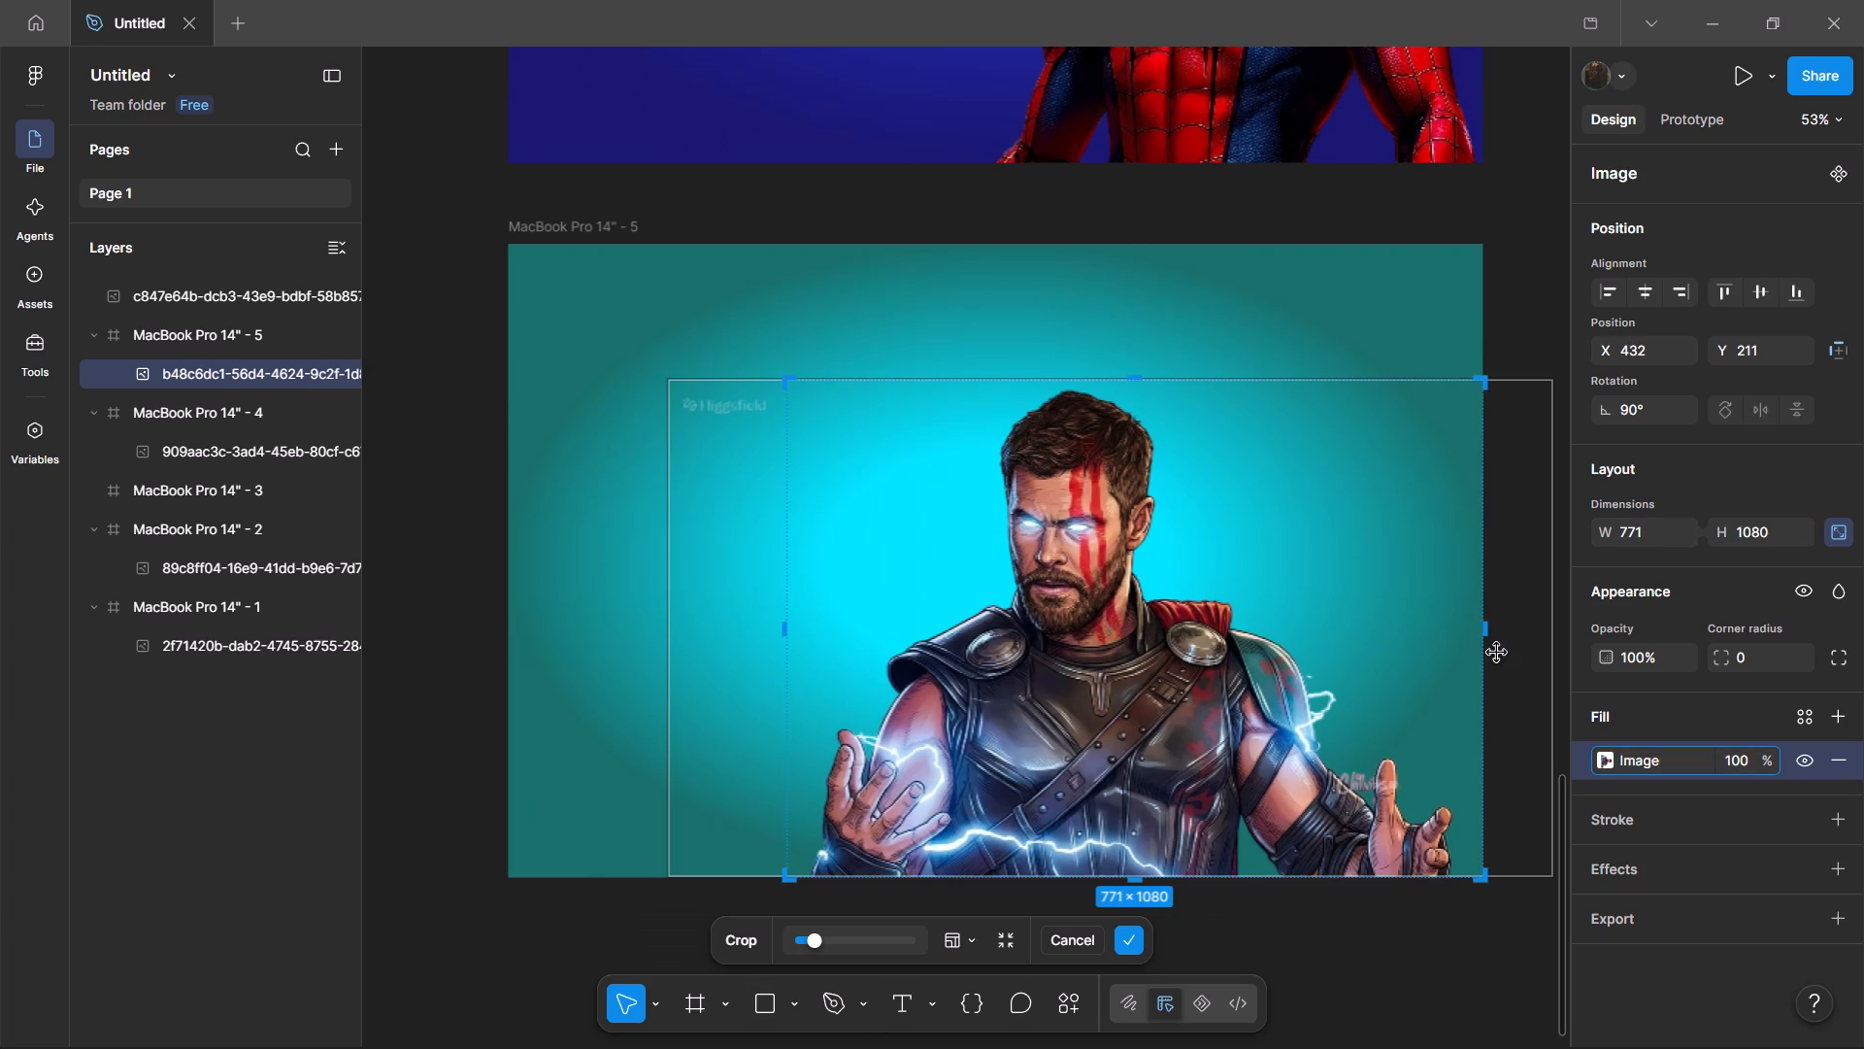
pyautogui.moveTo(1485, 635); pyautogui.dragTo(1342, 663)
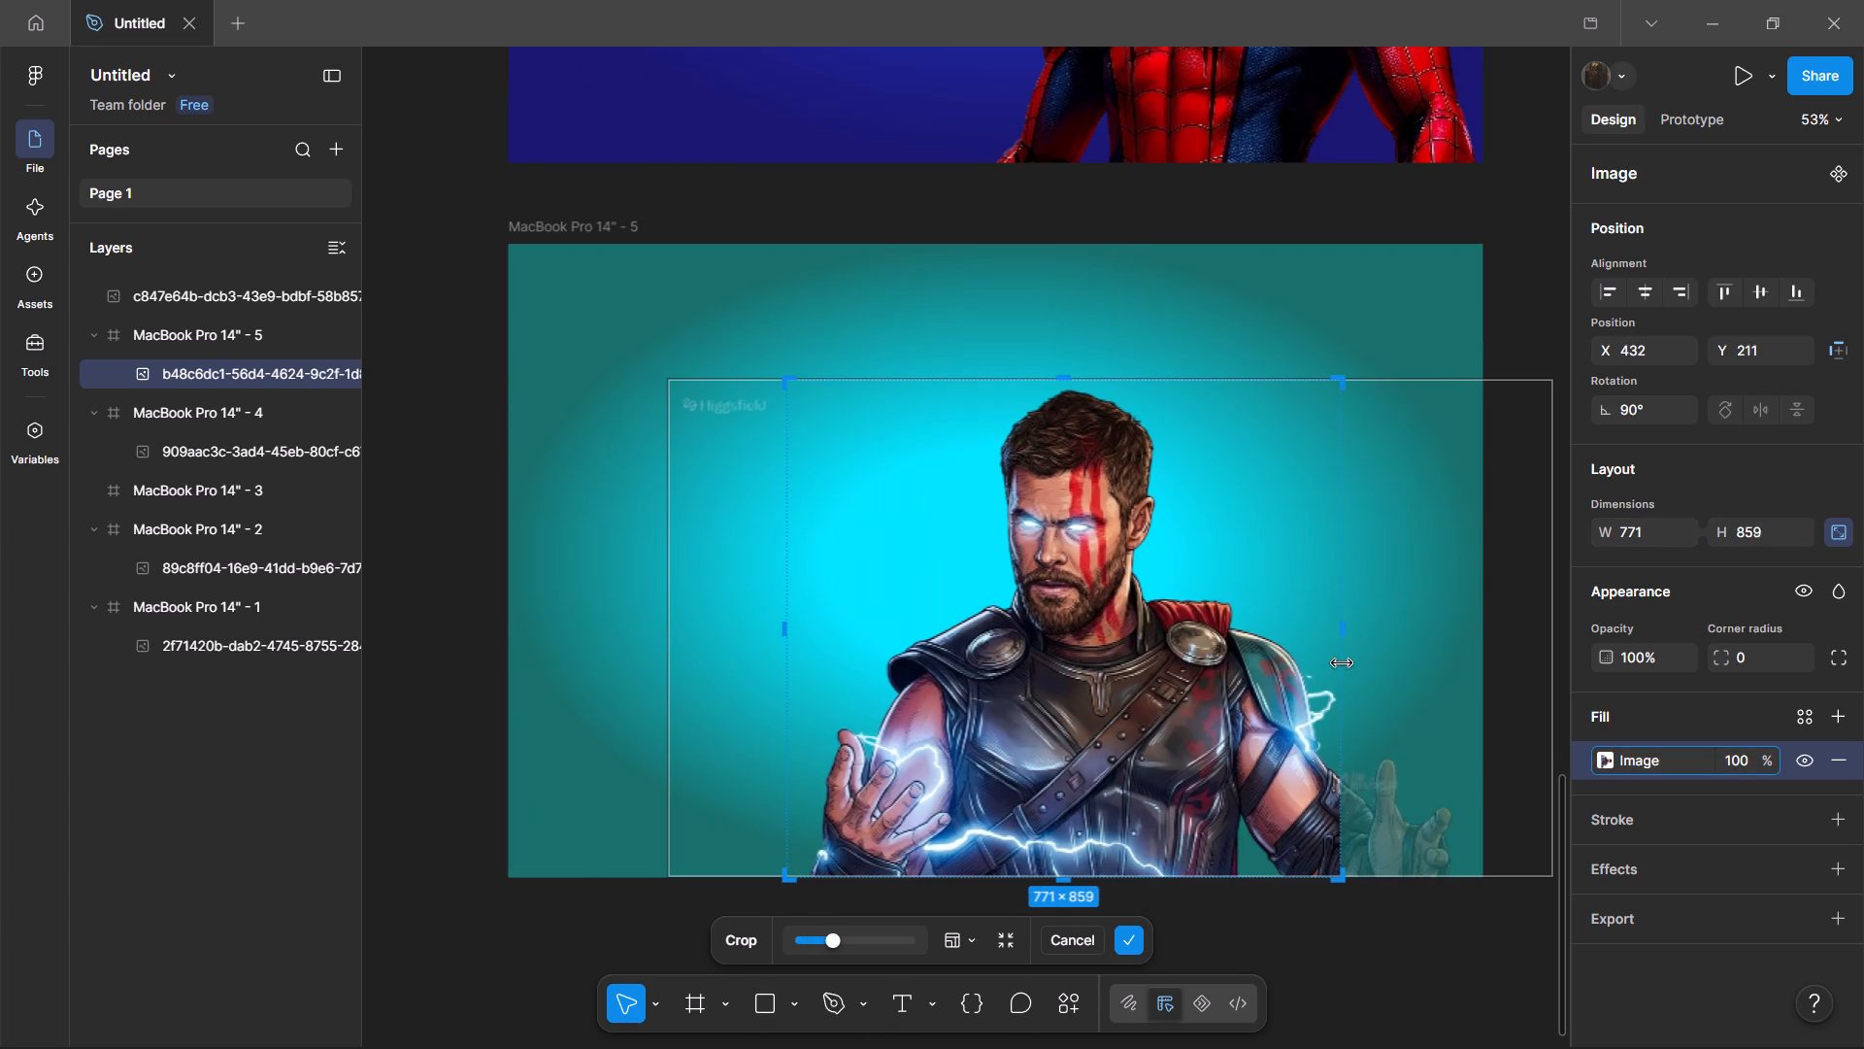
pyautogui.moveTo(1342, 663); pyautogui.dragTo(1353, 665)
pyautogui.click(1367, 973)
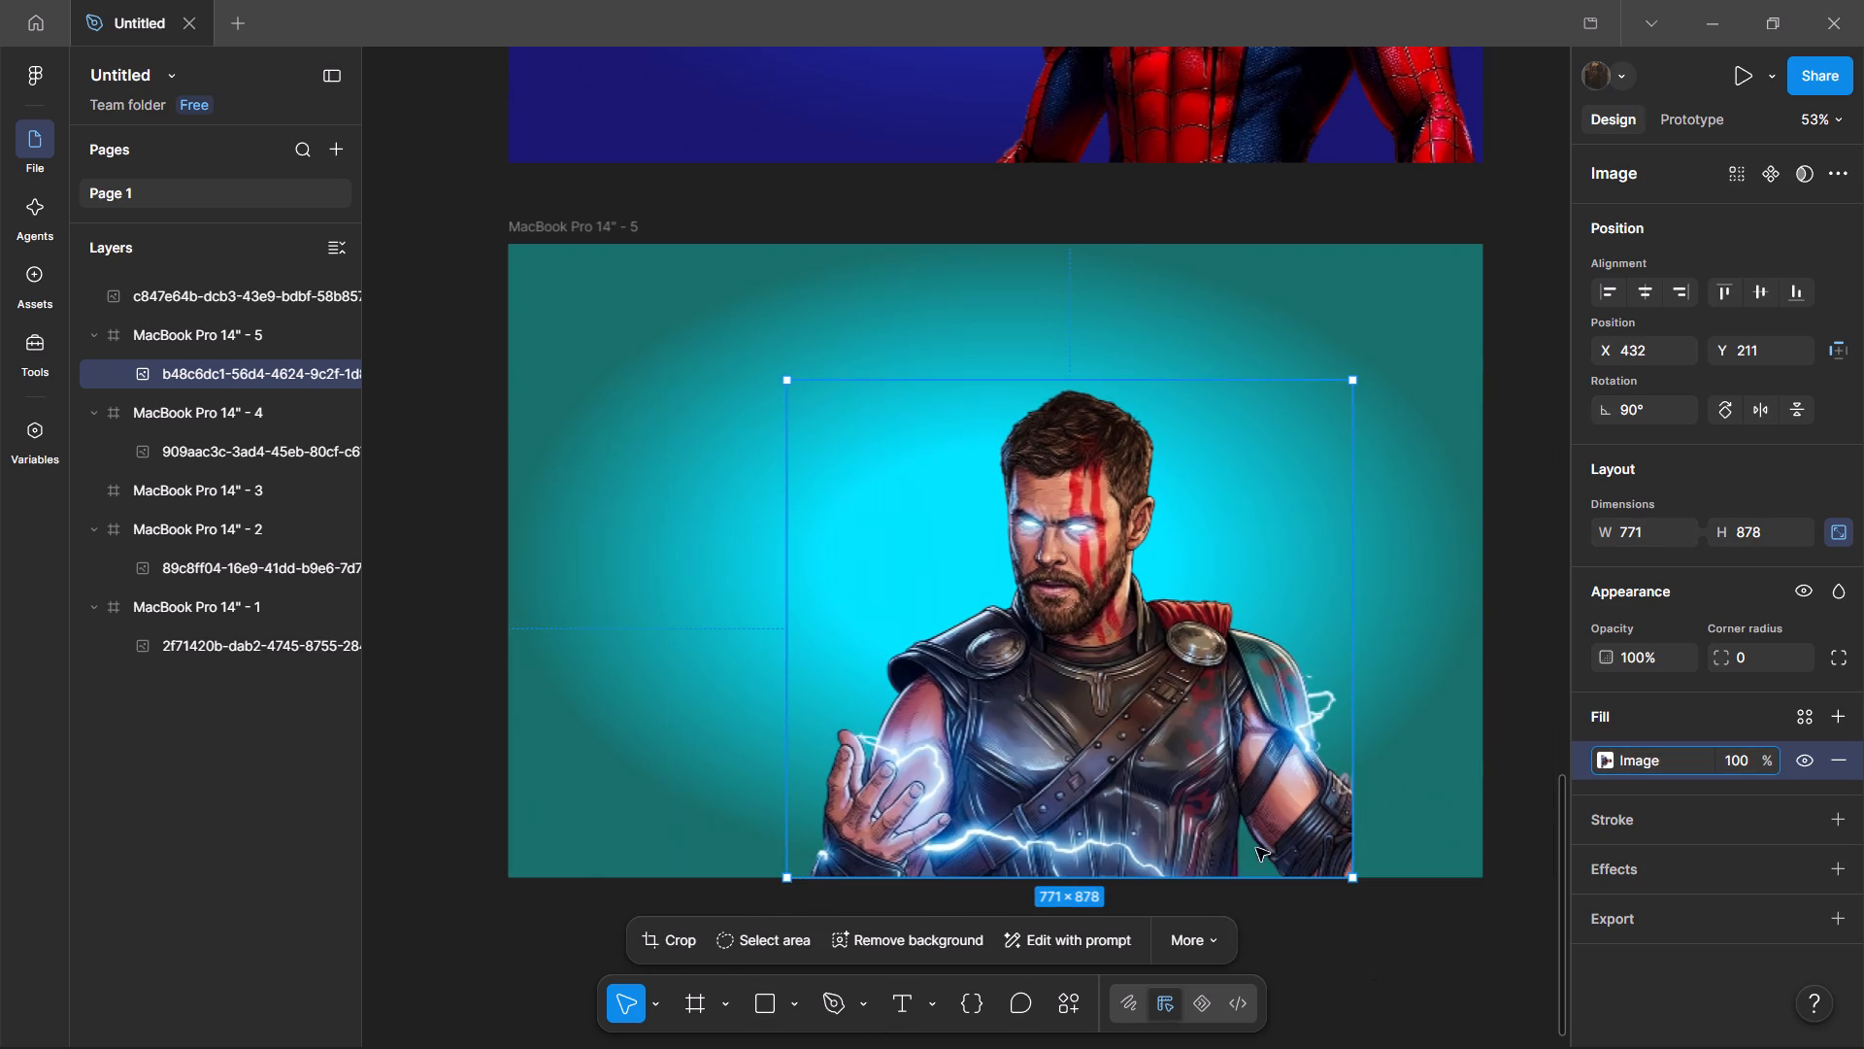
pyautogui.moveTo(1173, 778); pyautogui.dragTo(1307, 784)
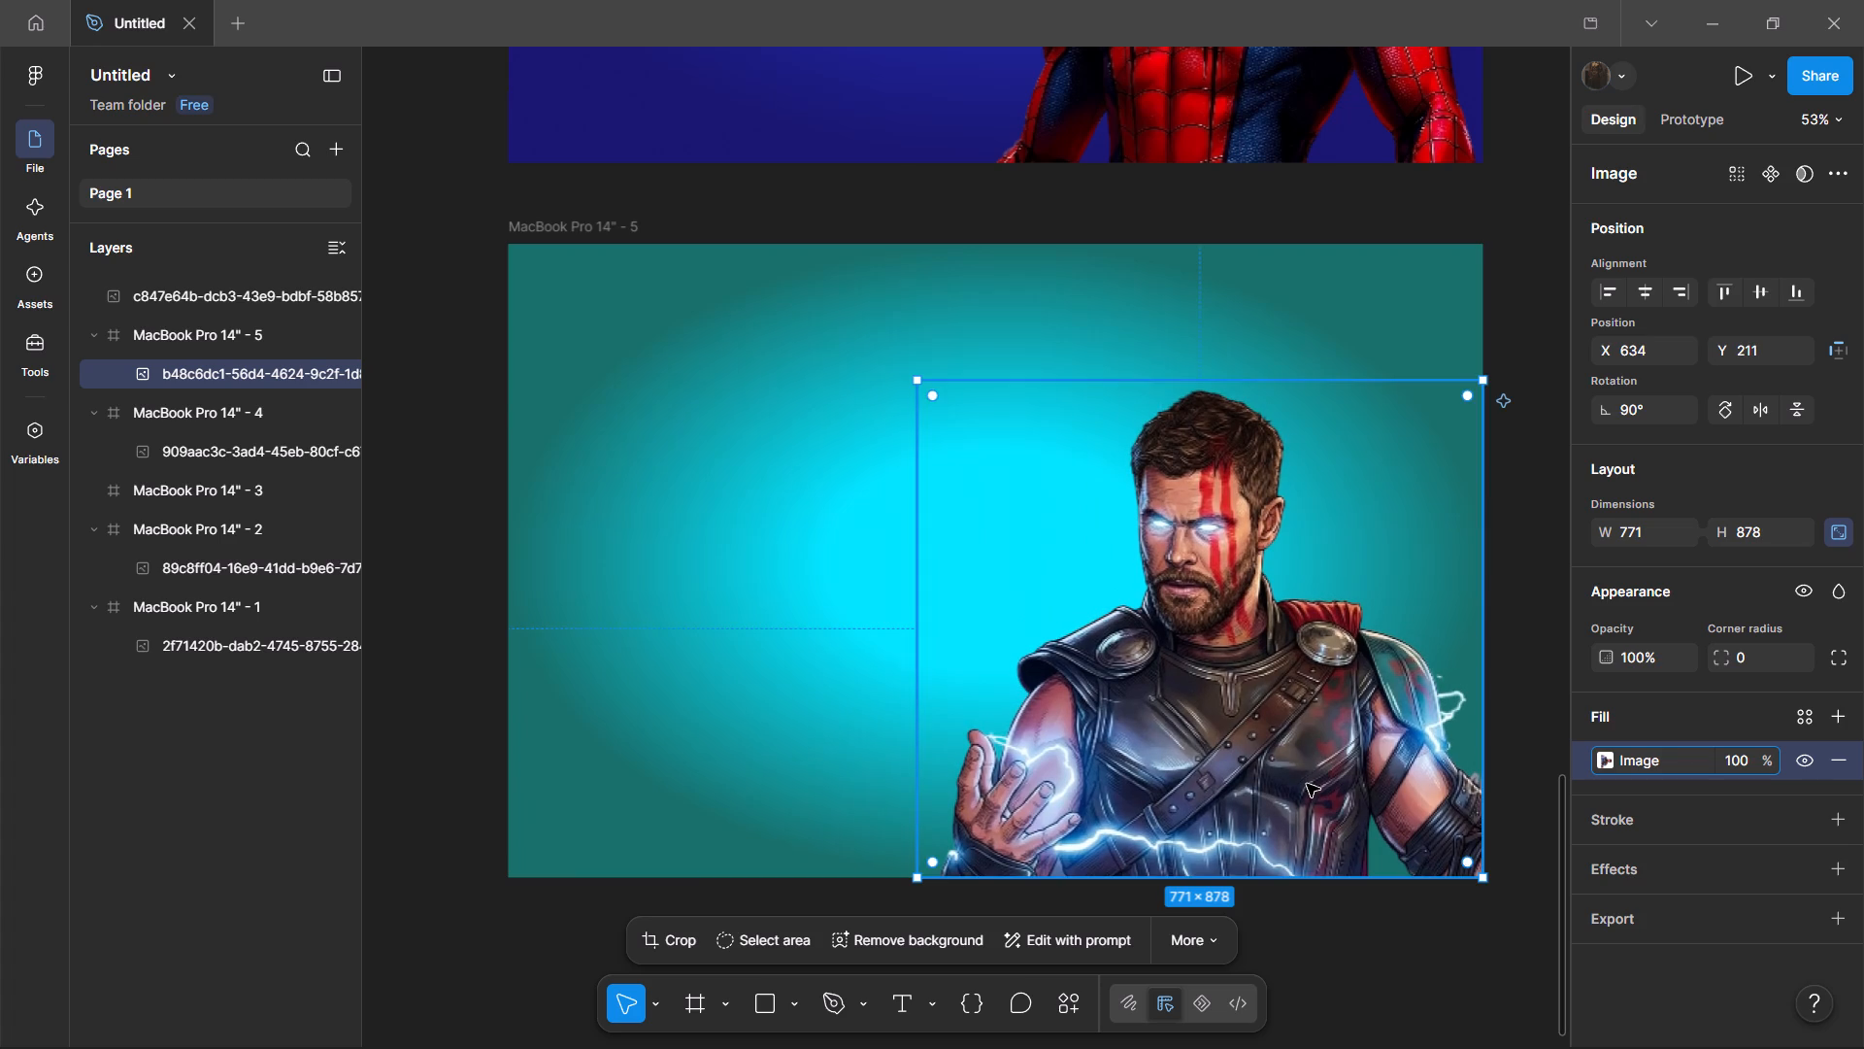
pyautogui.click(1351, 940)
pyautogui.click(902, 580)
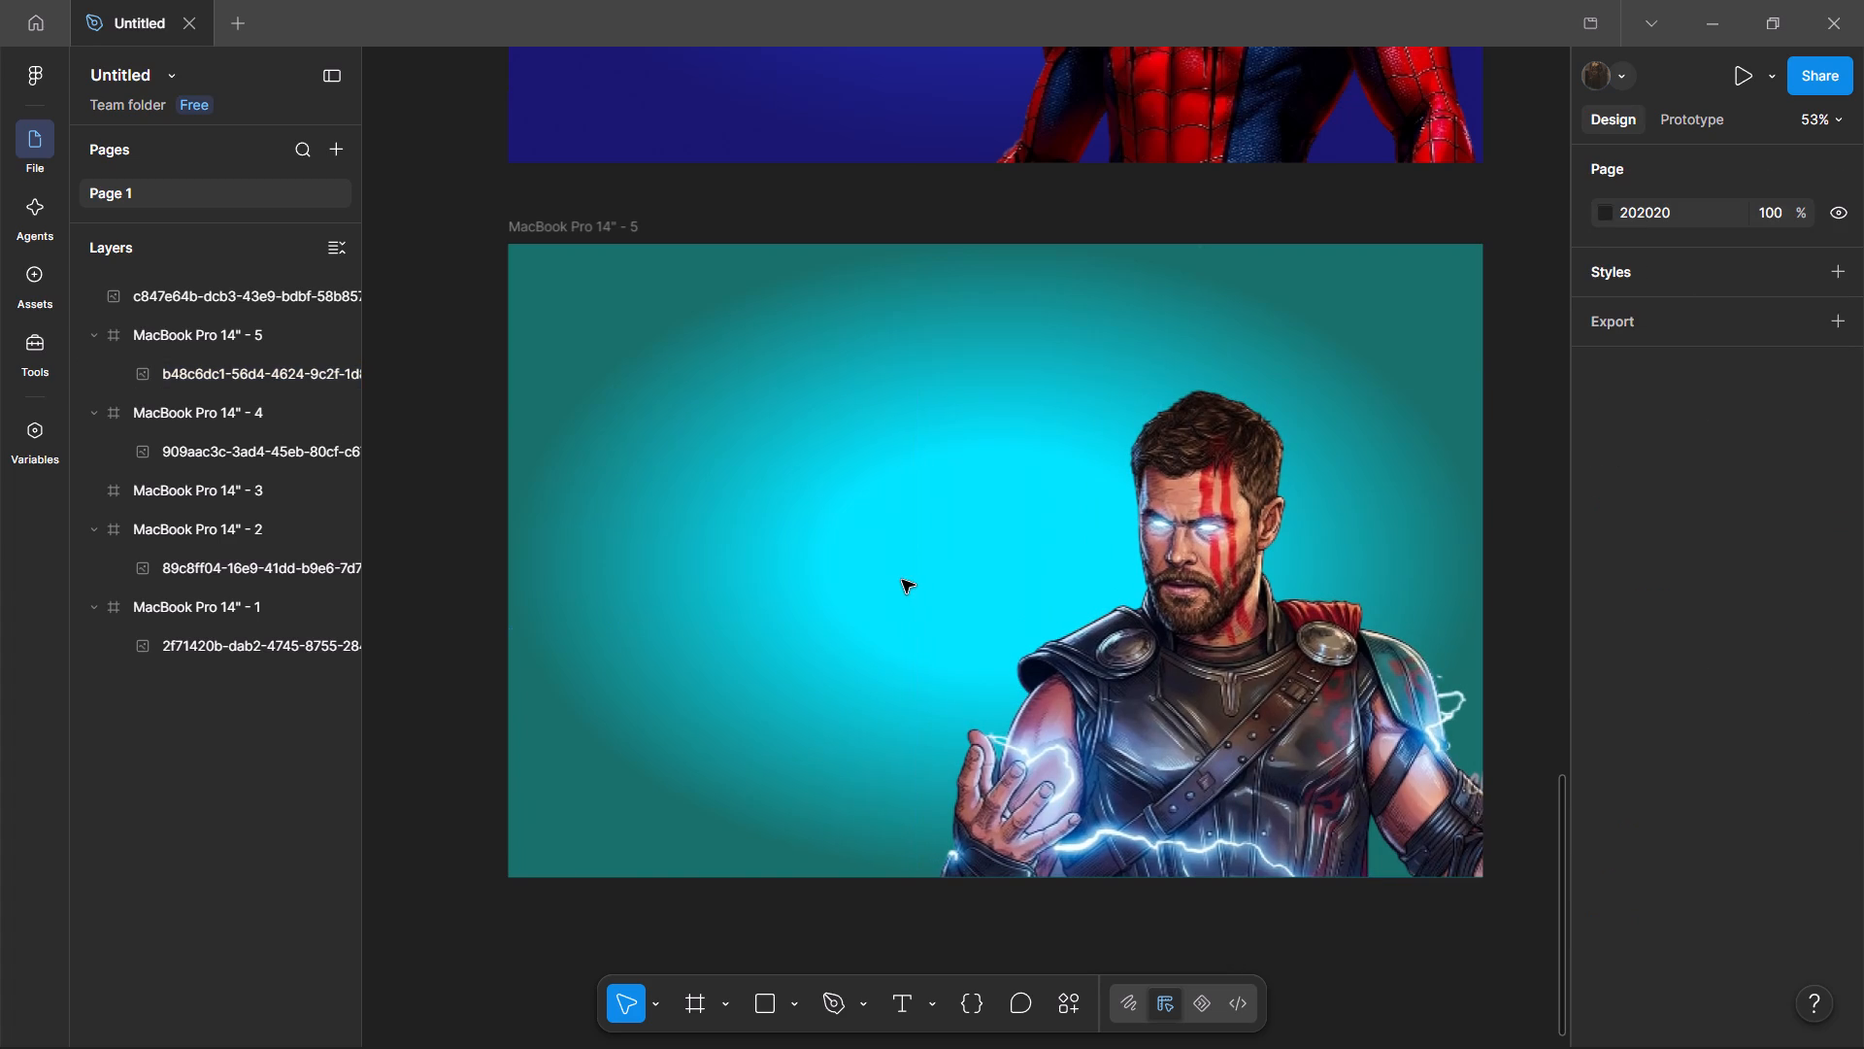
# Change the 35% stop of the MacBook Pro 14" - 5 frame's radial fill to orange FF5100.
pyautogui.click(218, 607)
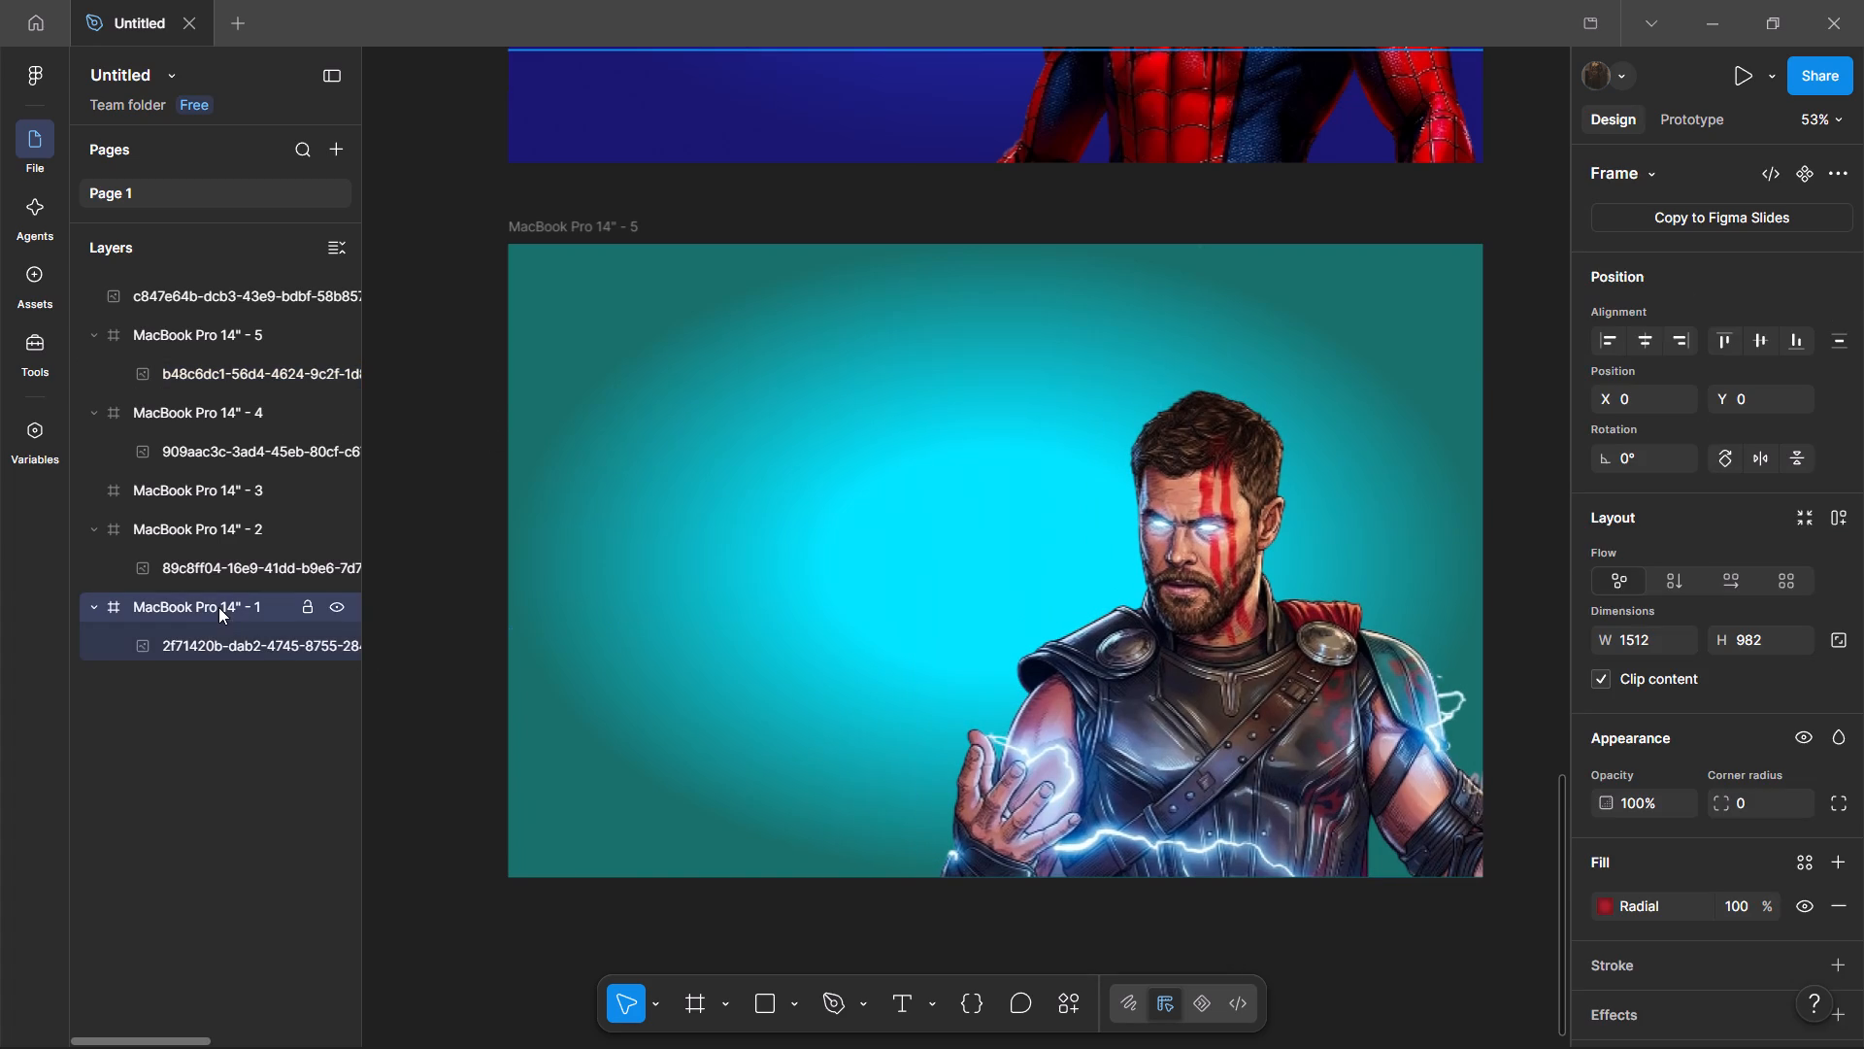
pyautogui.click(205, 526)
pyautogui.click(227, 483)
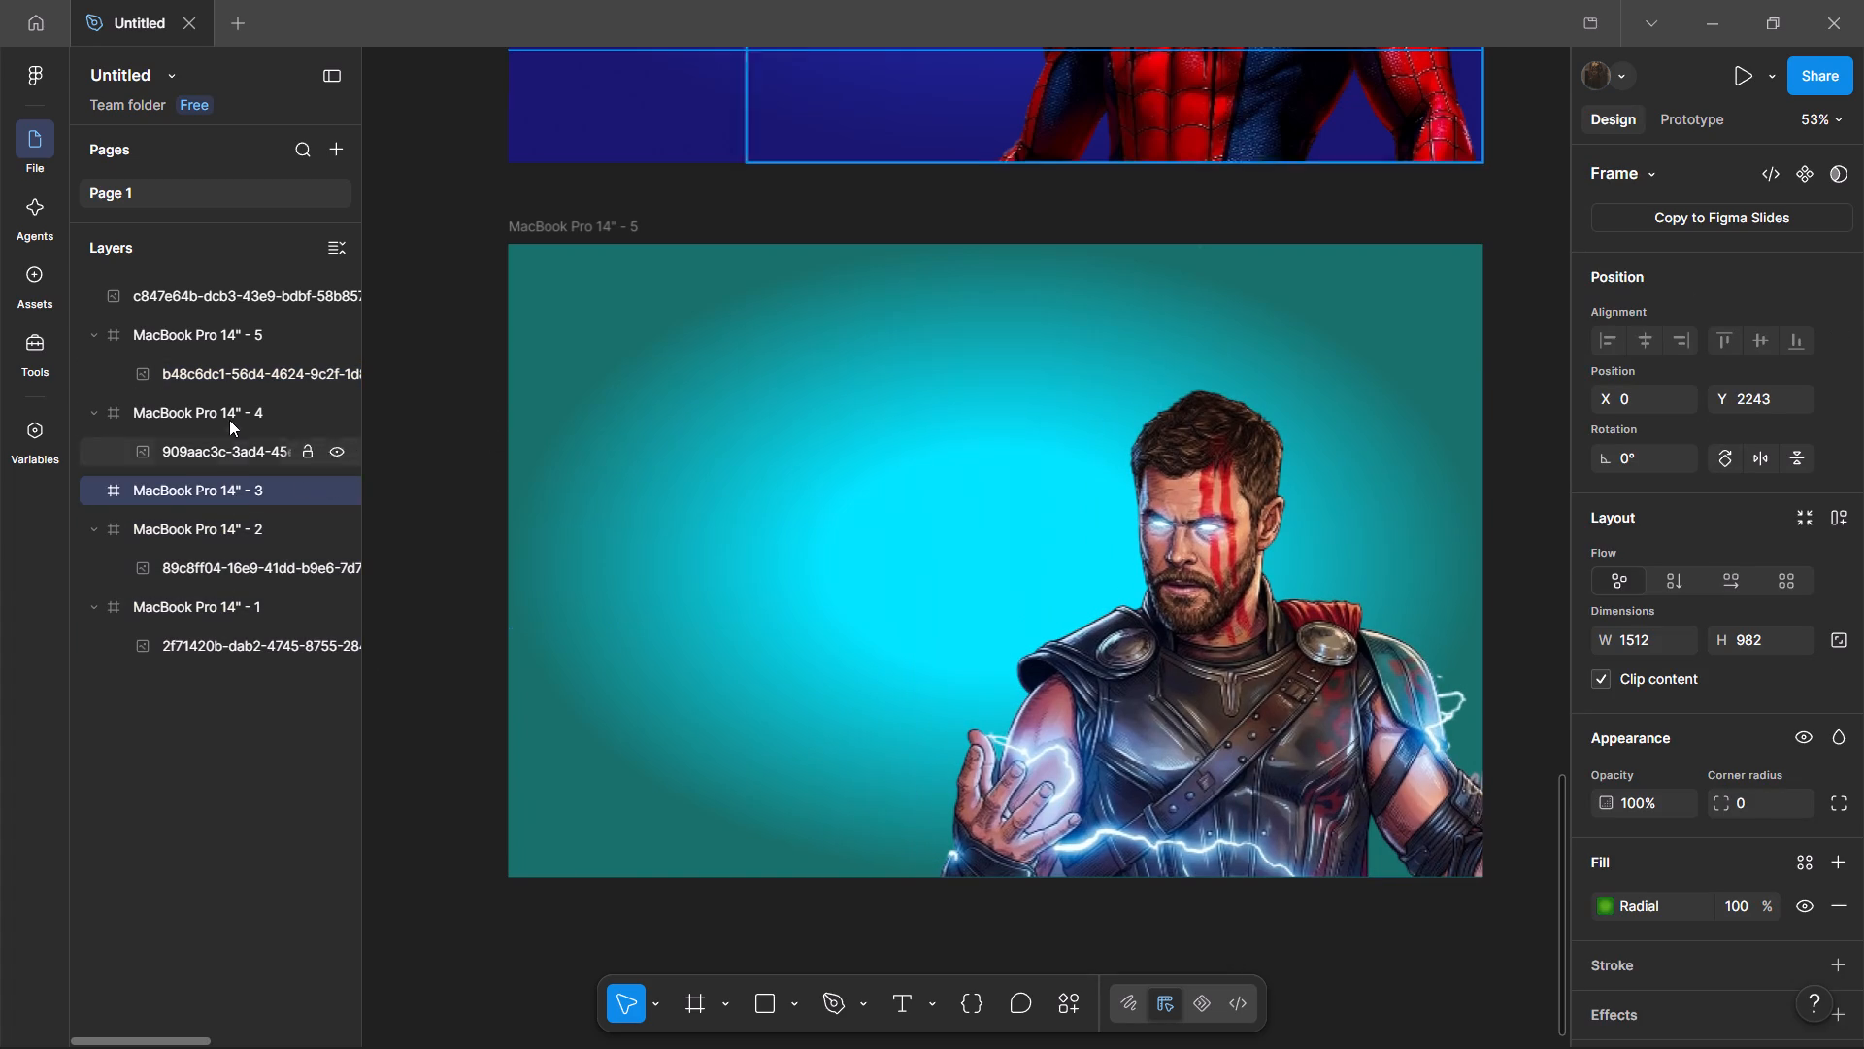
pyautogui.click(232, 415)
pyautogui.click(240, 342)
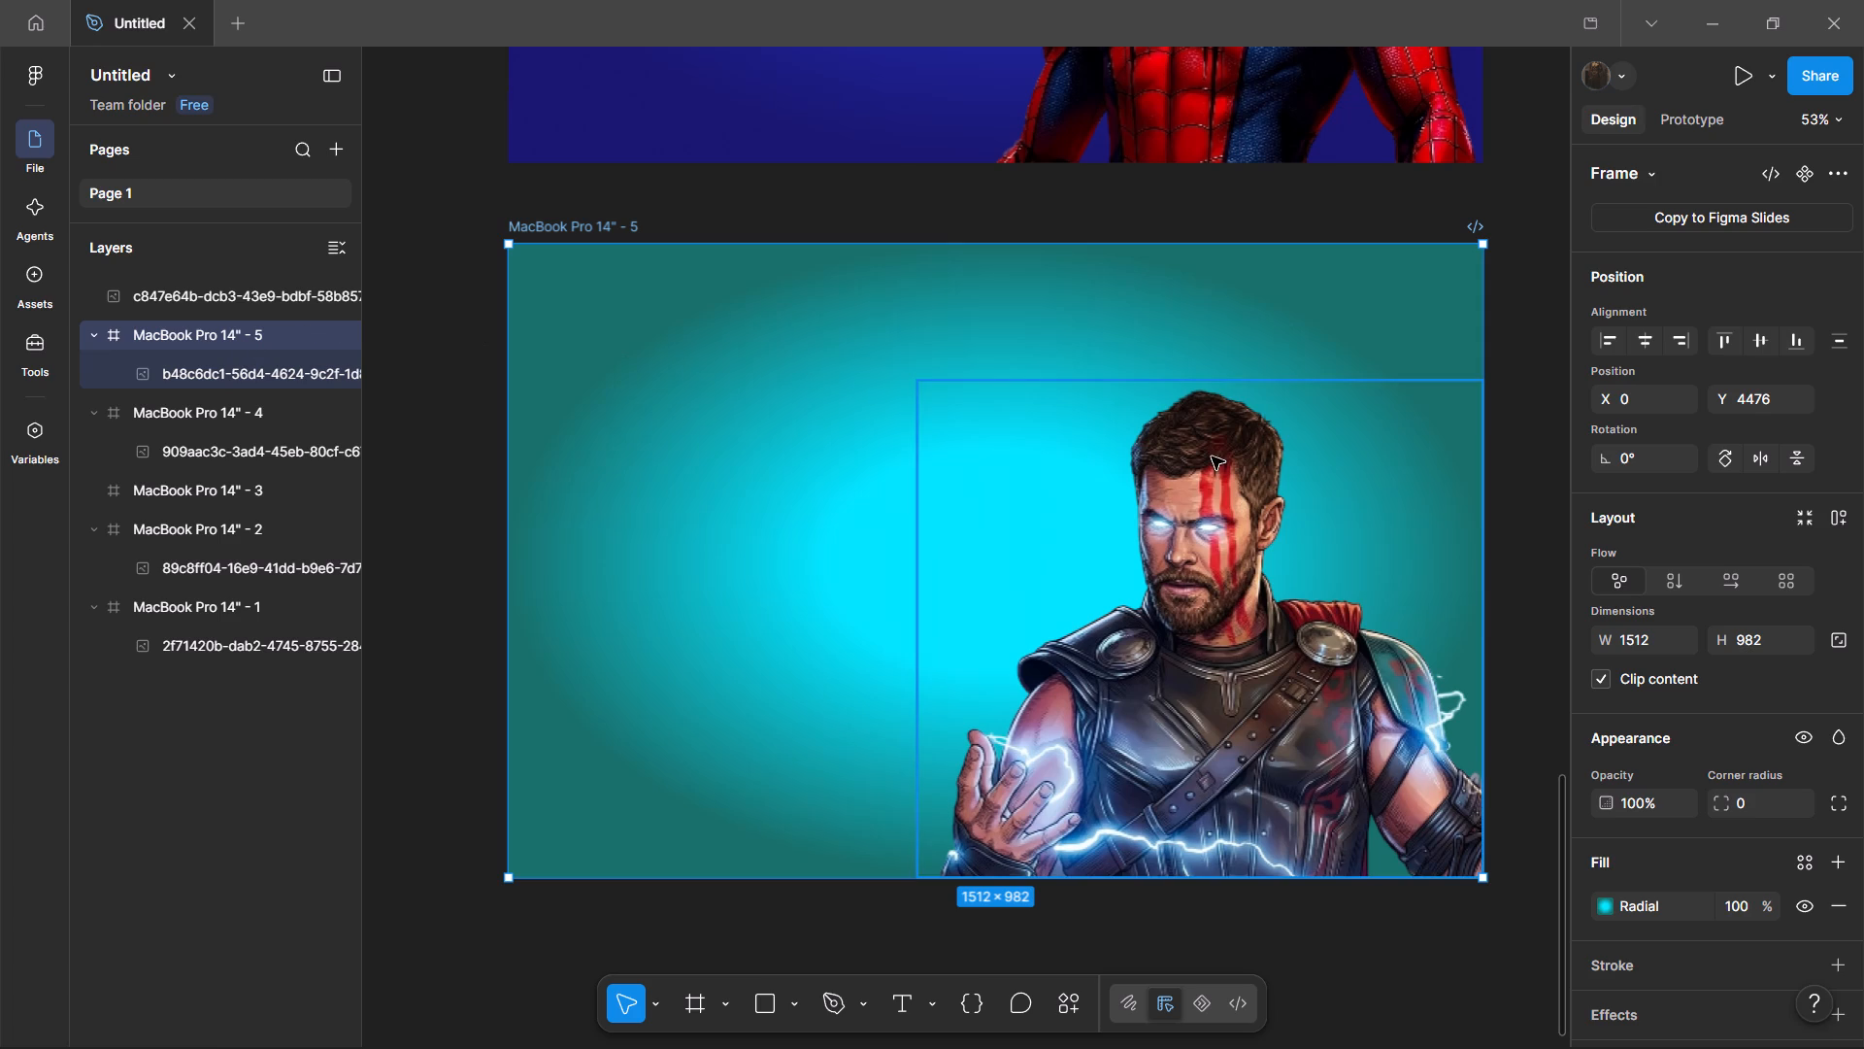
pyautogui.click(1608, 906)
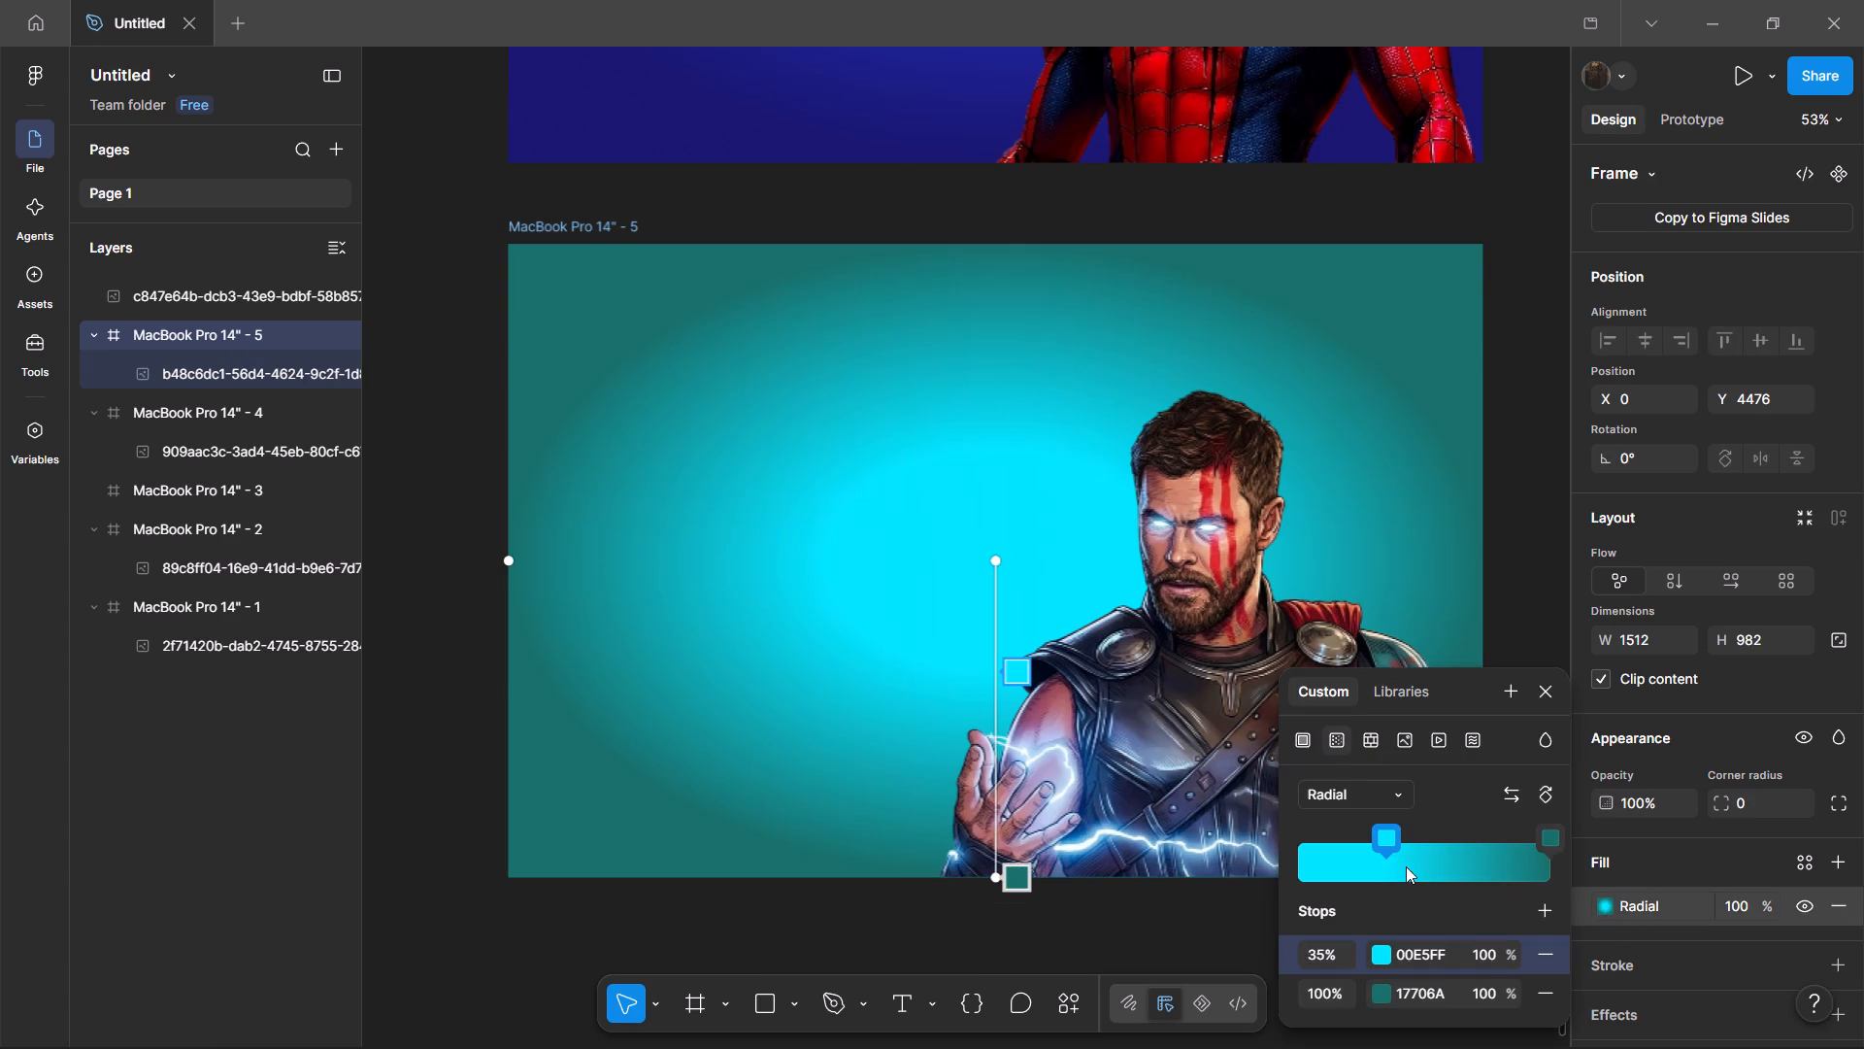
pyautogui.click(1383, 958)
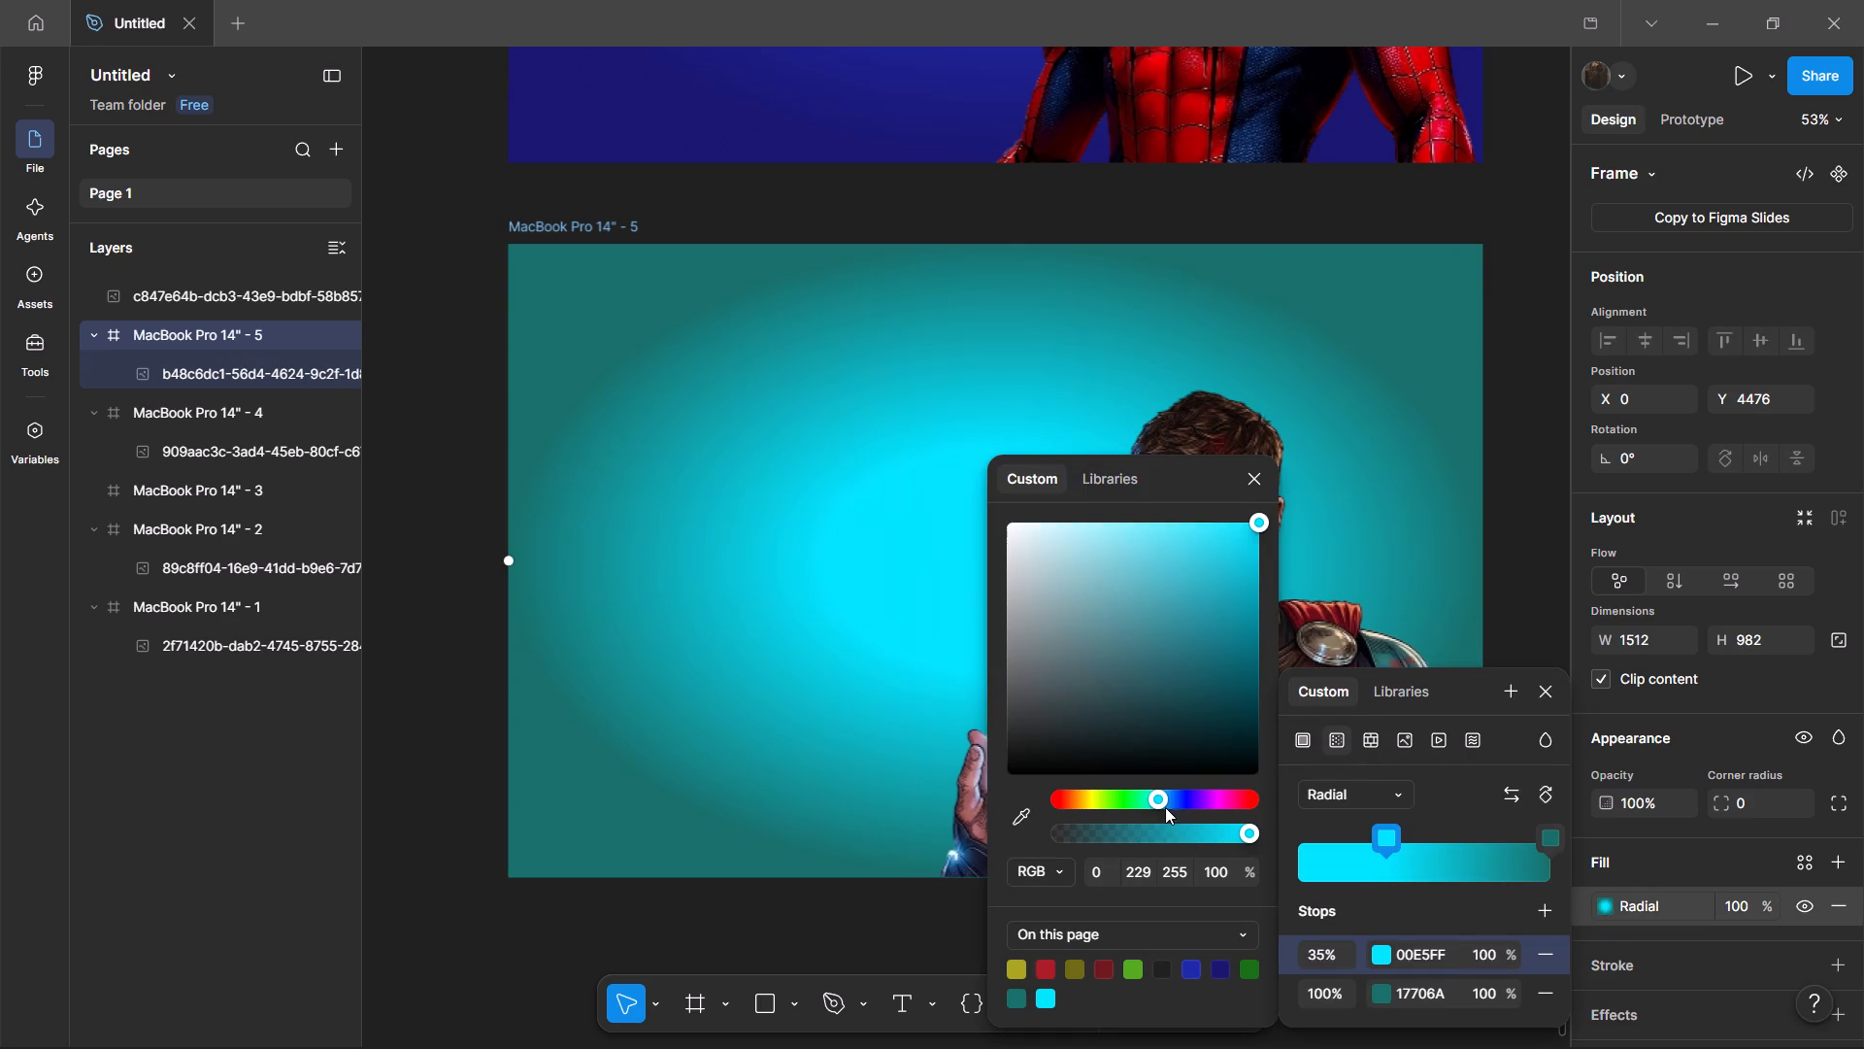
pyautogui.moveTo(1175, 463); pyautogui.dragTo(417, 347)
pyautogui.moveTo(413, 677); pyautogui.dragTo(436, 683)
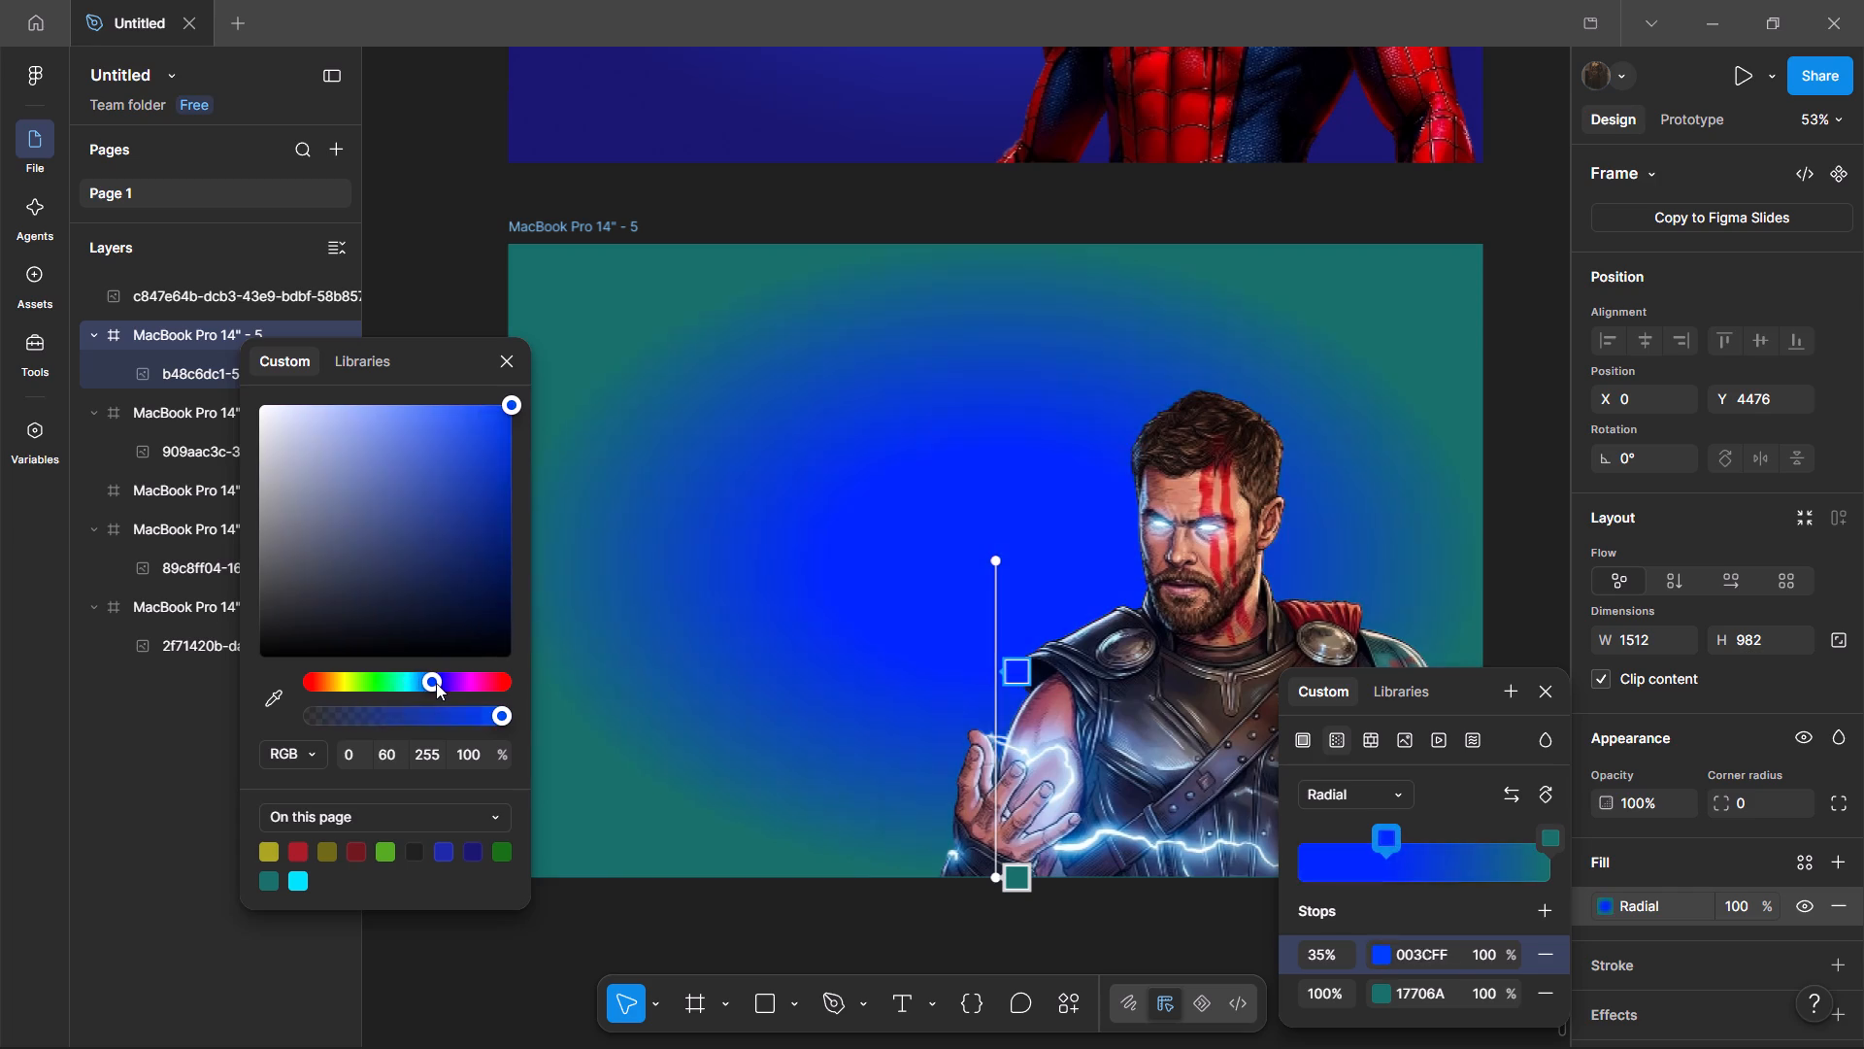
pyautogui.moveTo(436, 683); pyautogui.dragTo(415, 690)
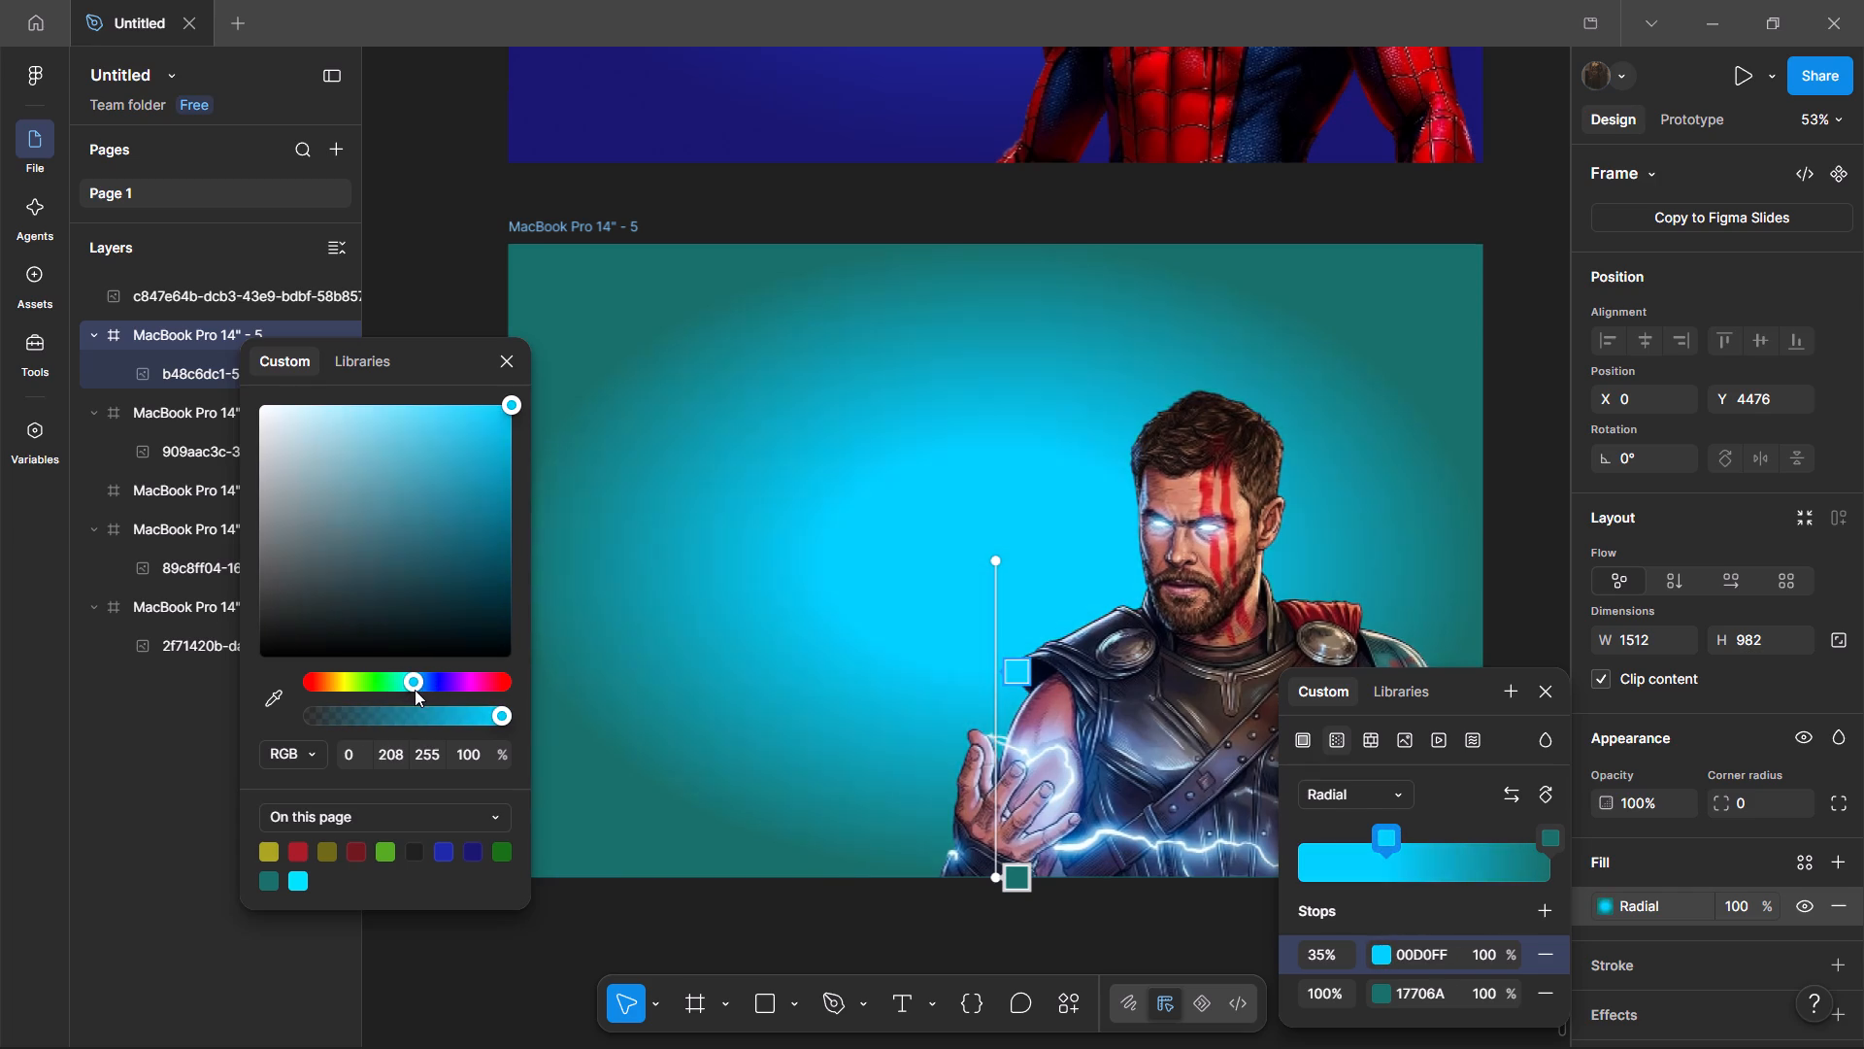
pyautogui.moveTo(415, 690); pyautogui.dragTo(412, 691)
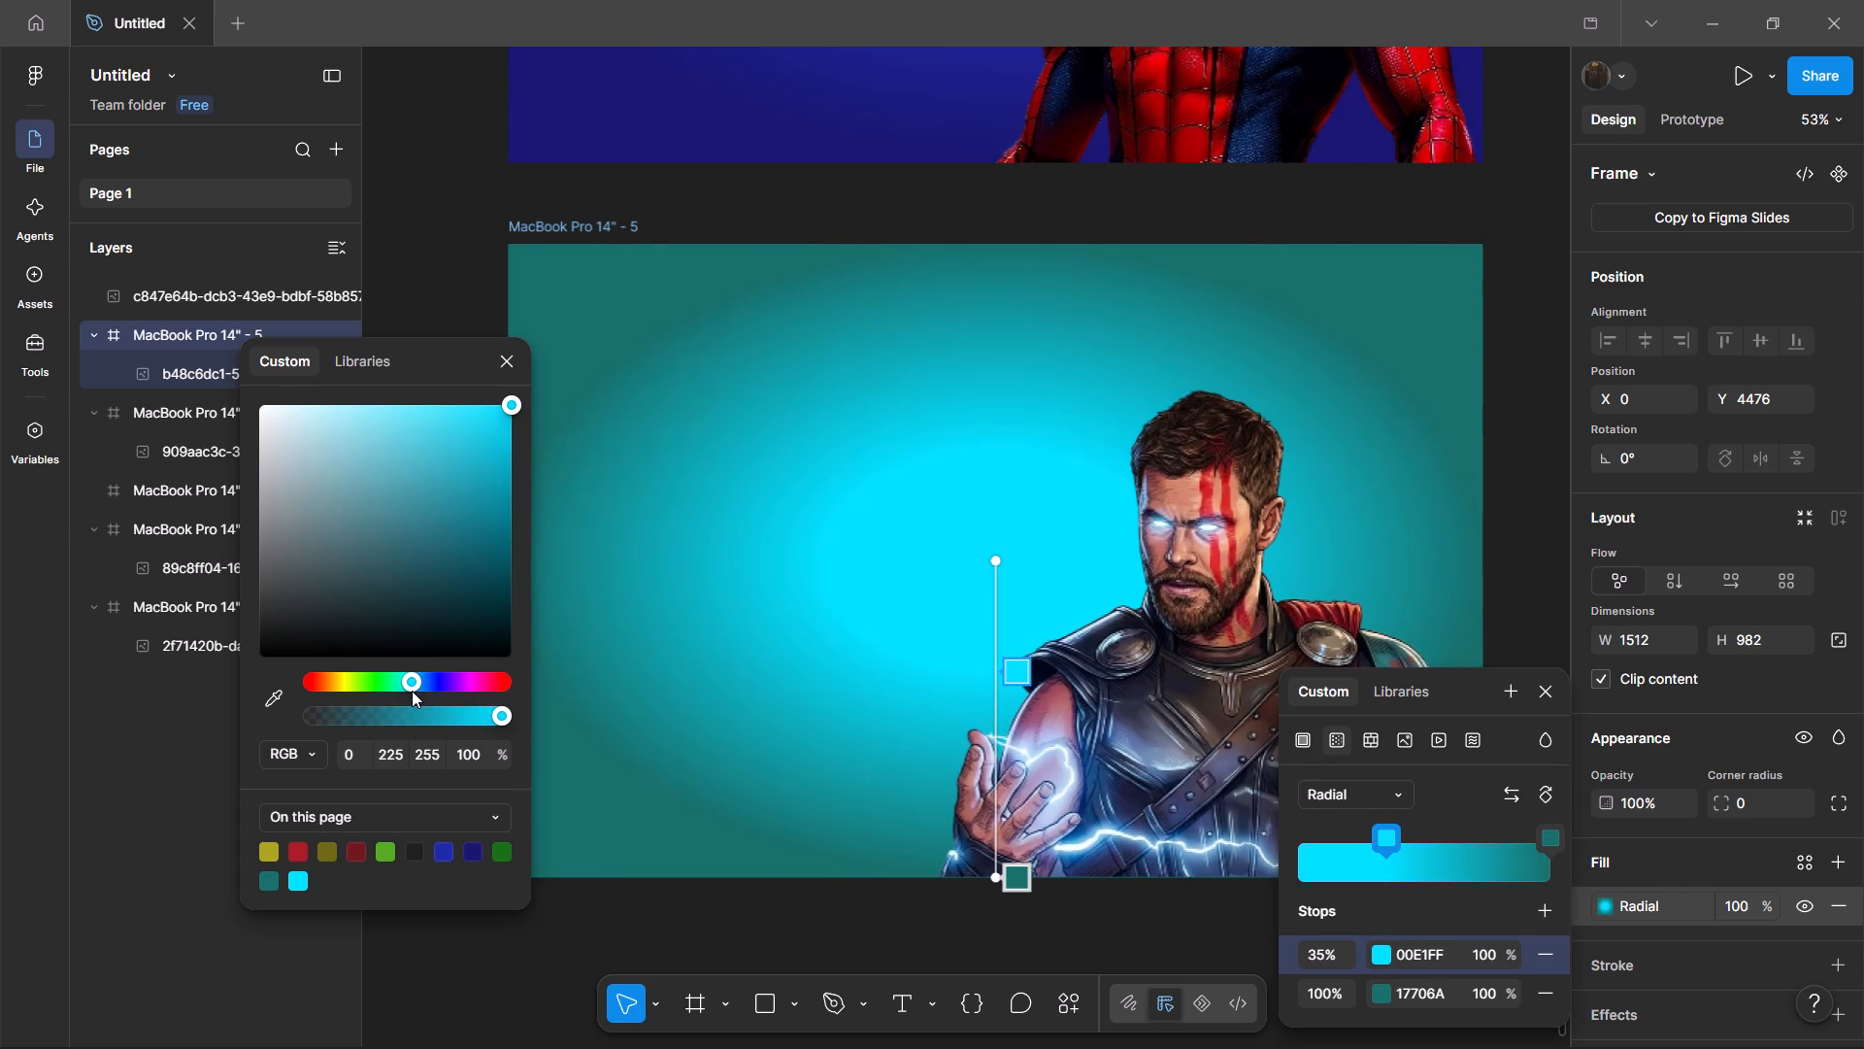
pyautogui.moveTo(412, 691); pyautogui.dragTo(339, 690)
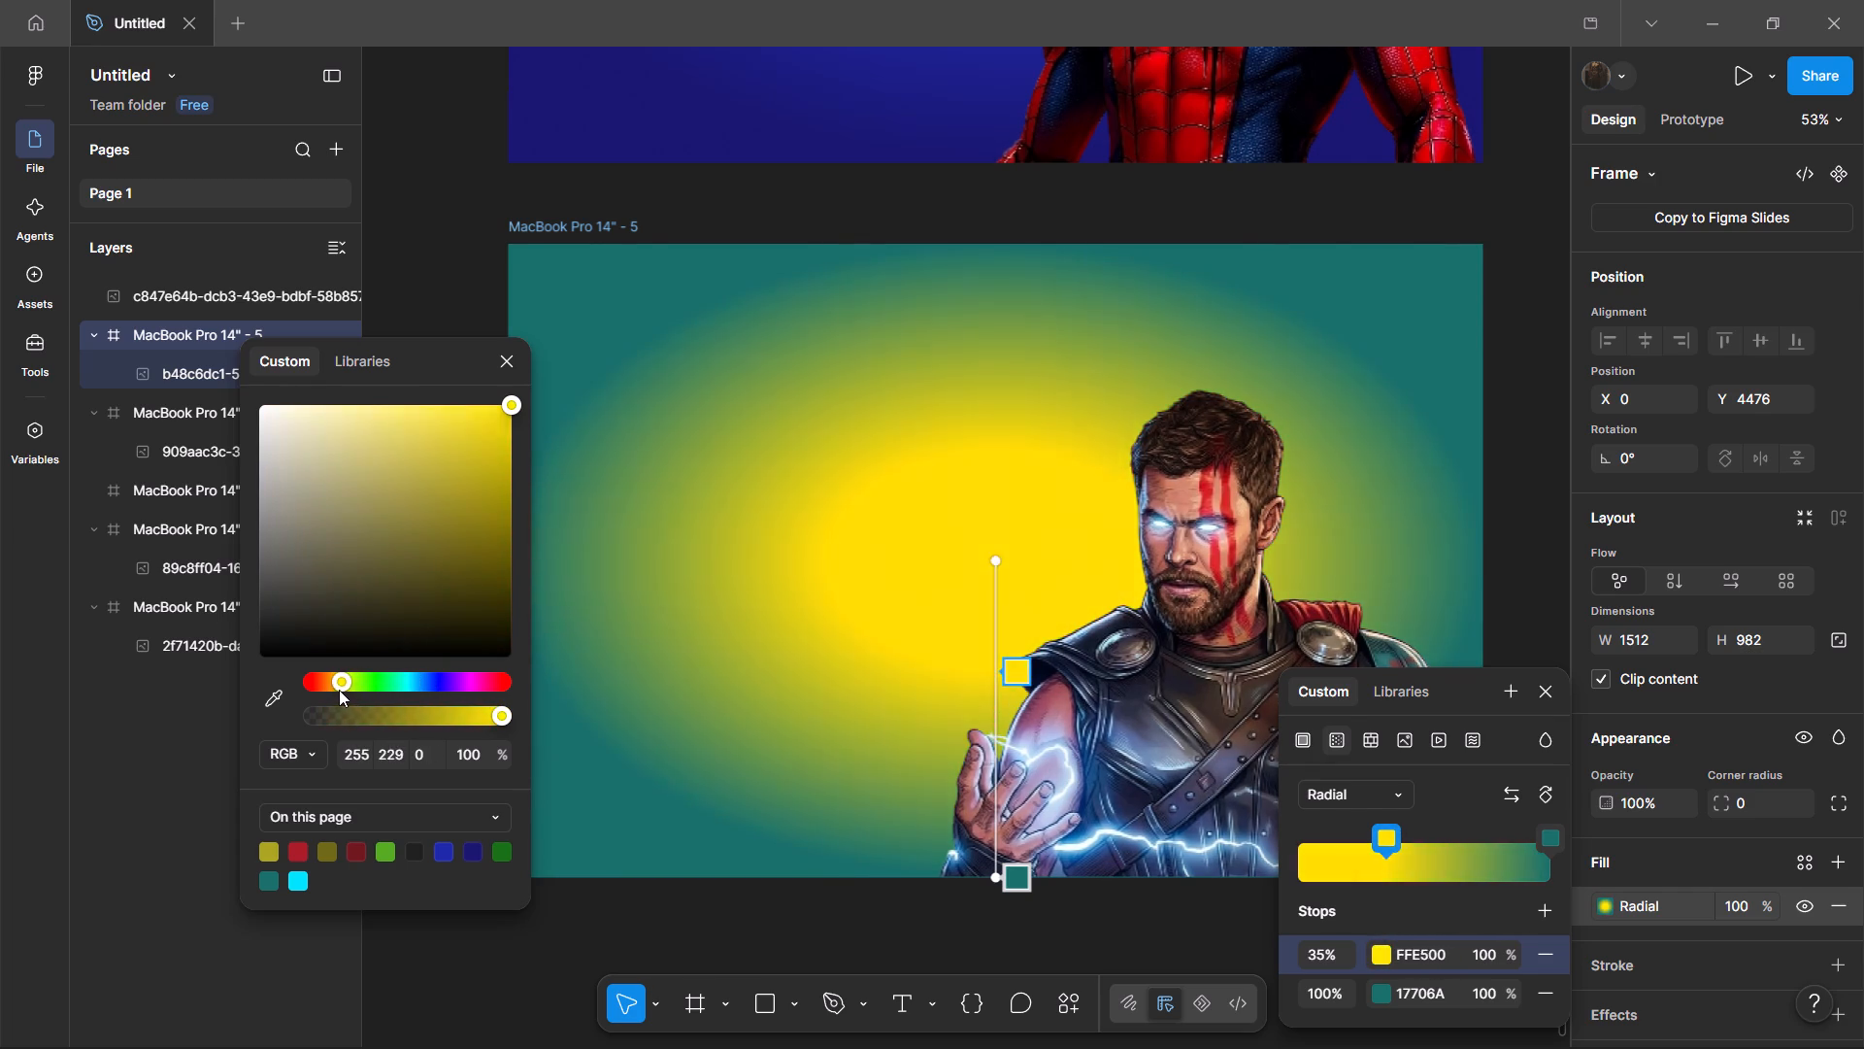
pyautogui.moveTo(339, 690); pyautogui.dragTo(331, 686)
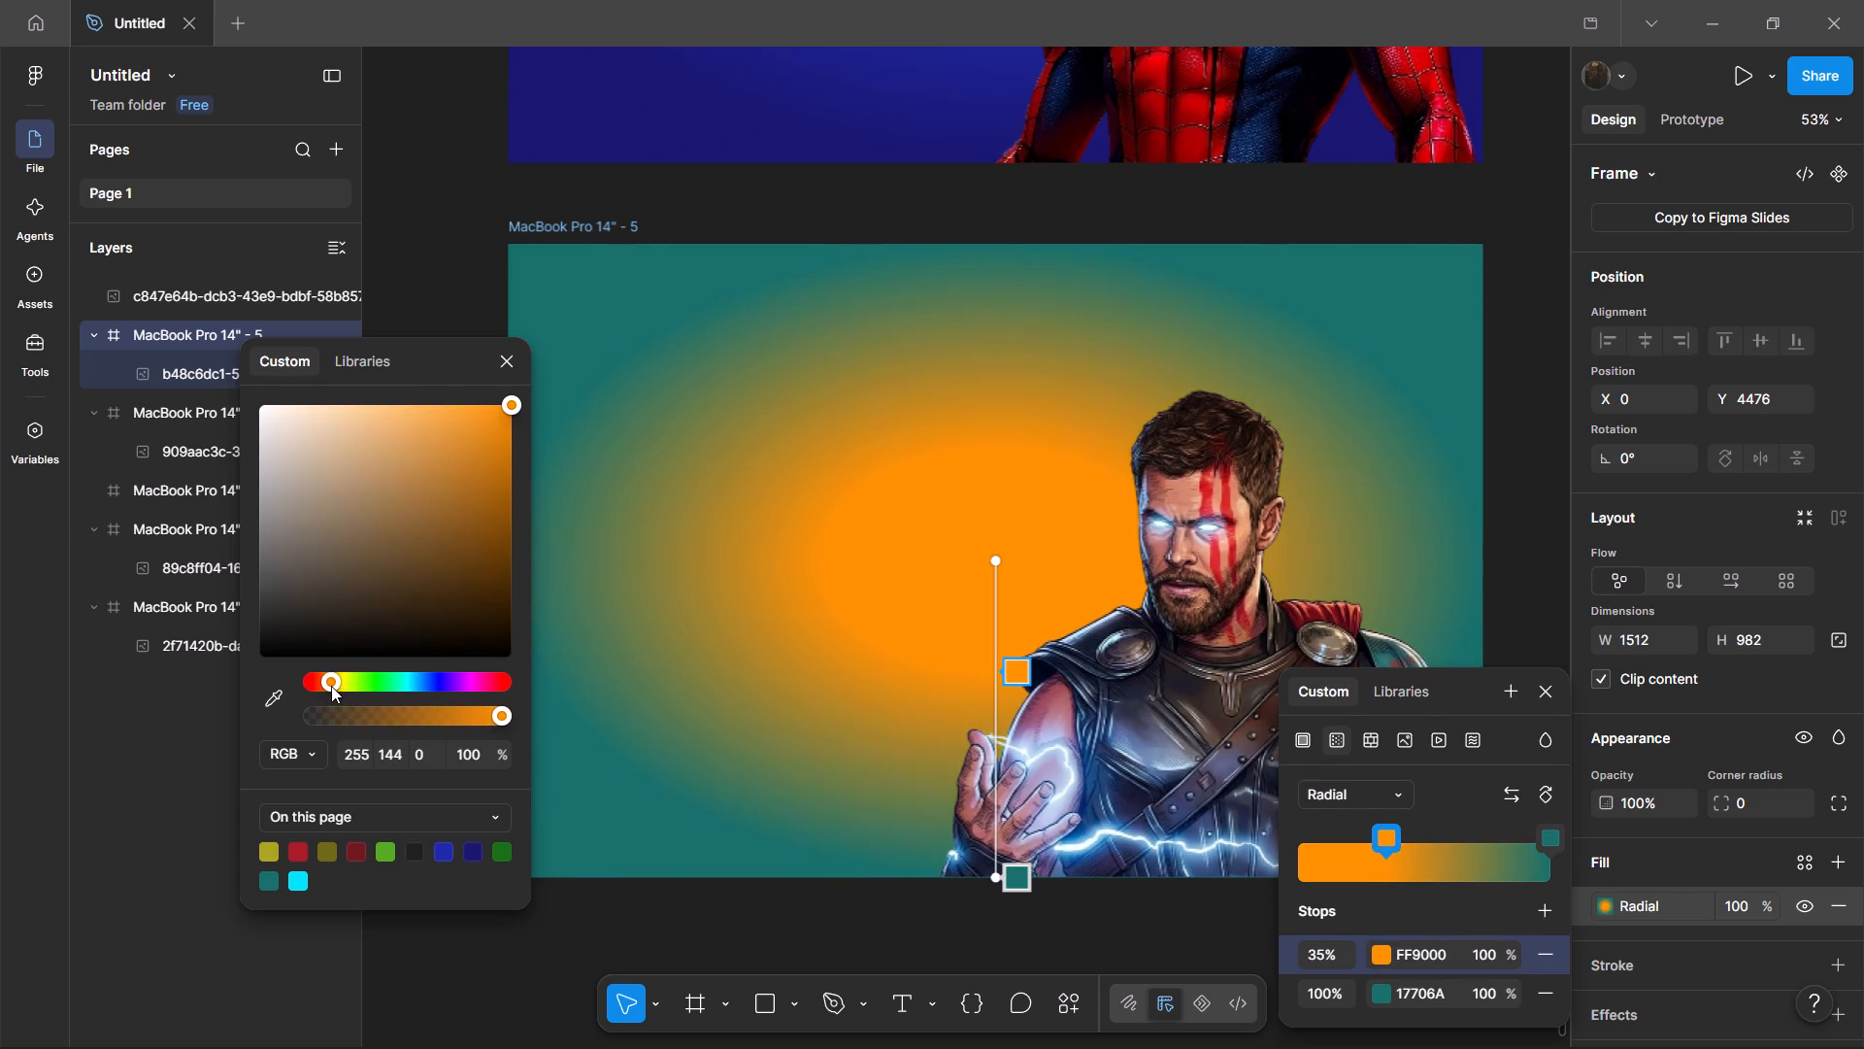
pyautogui.moveTo(331, 686); pyautogui.dragTo(323, 687)
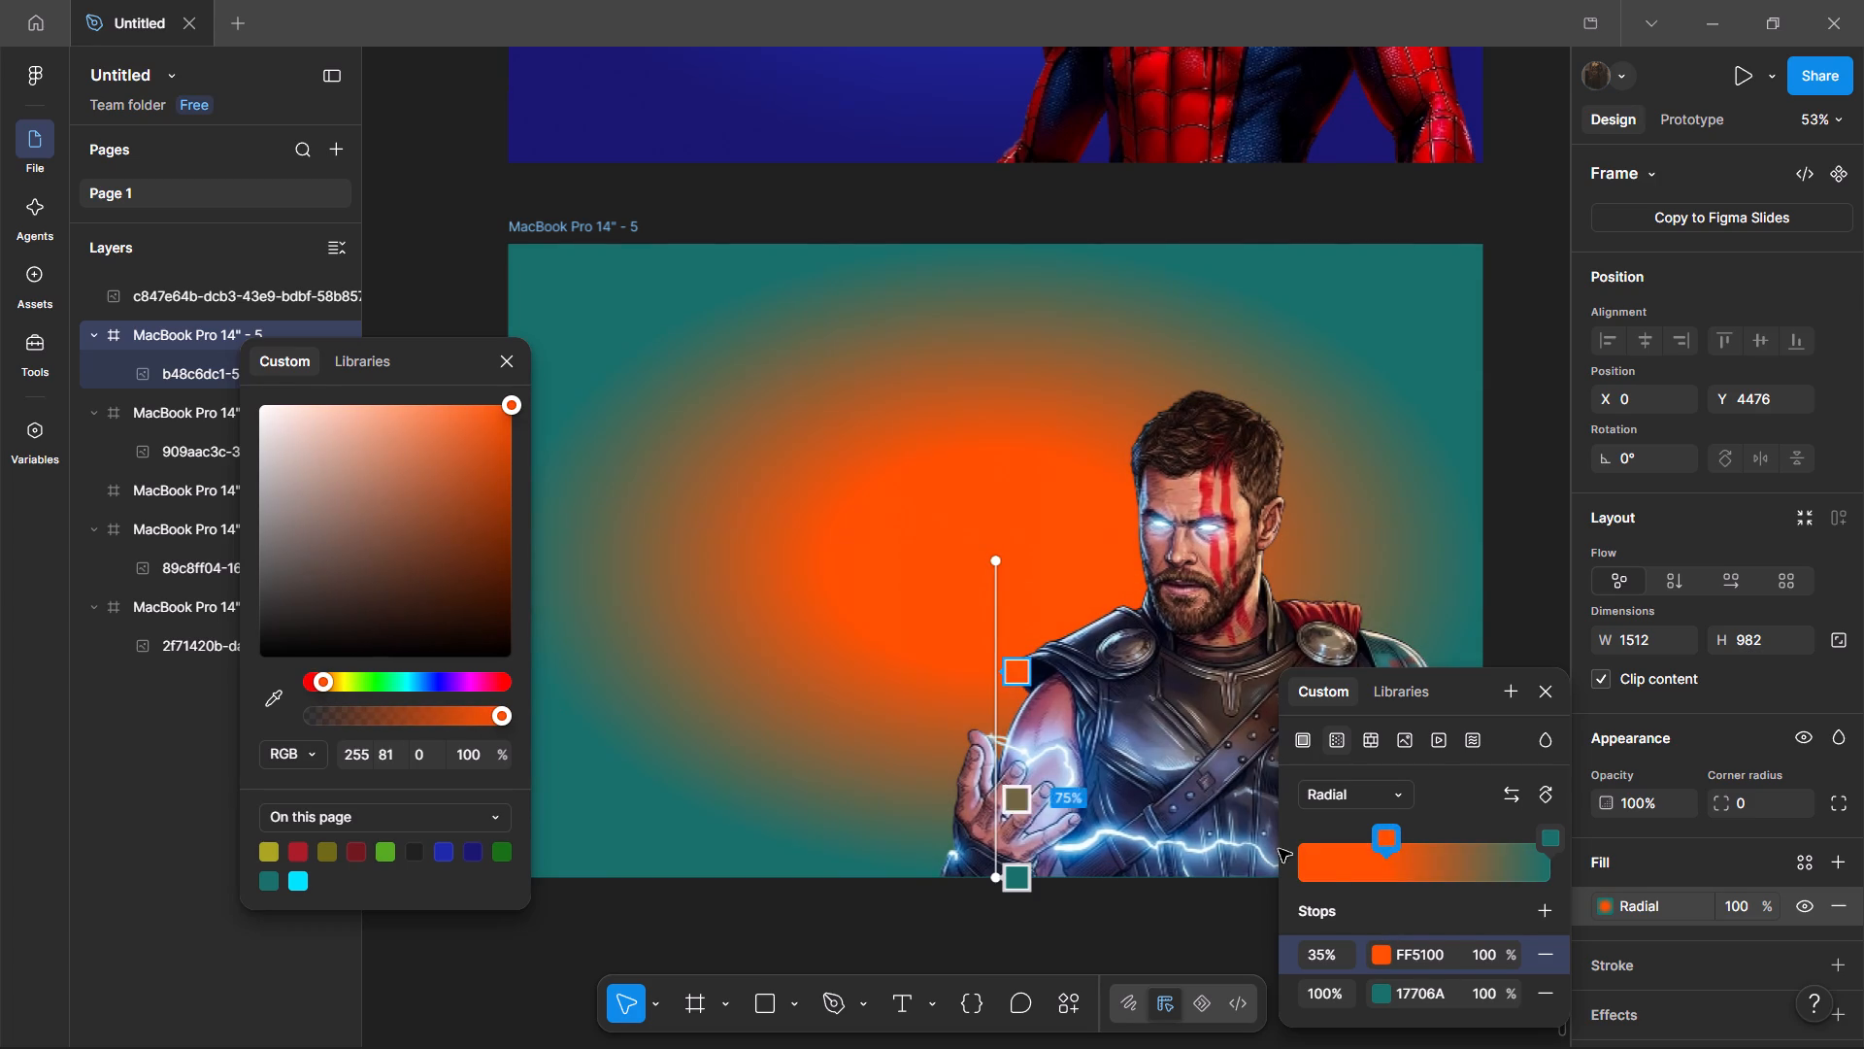
# Change the 100% stop of the Thor frame's radial gradient to dark reddish brown 702A17.
pyautogui.click(1380, 991)
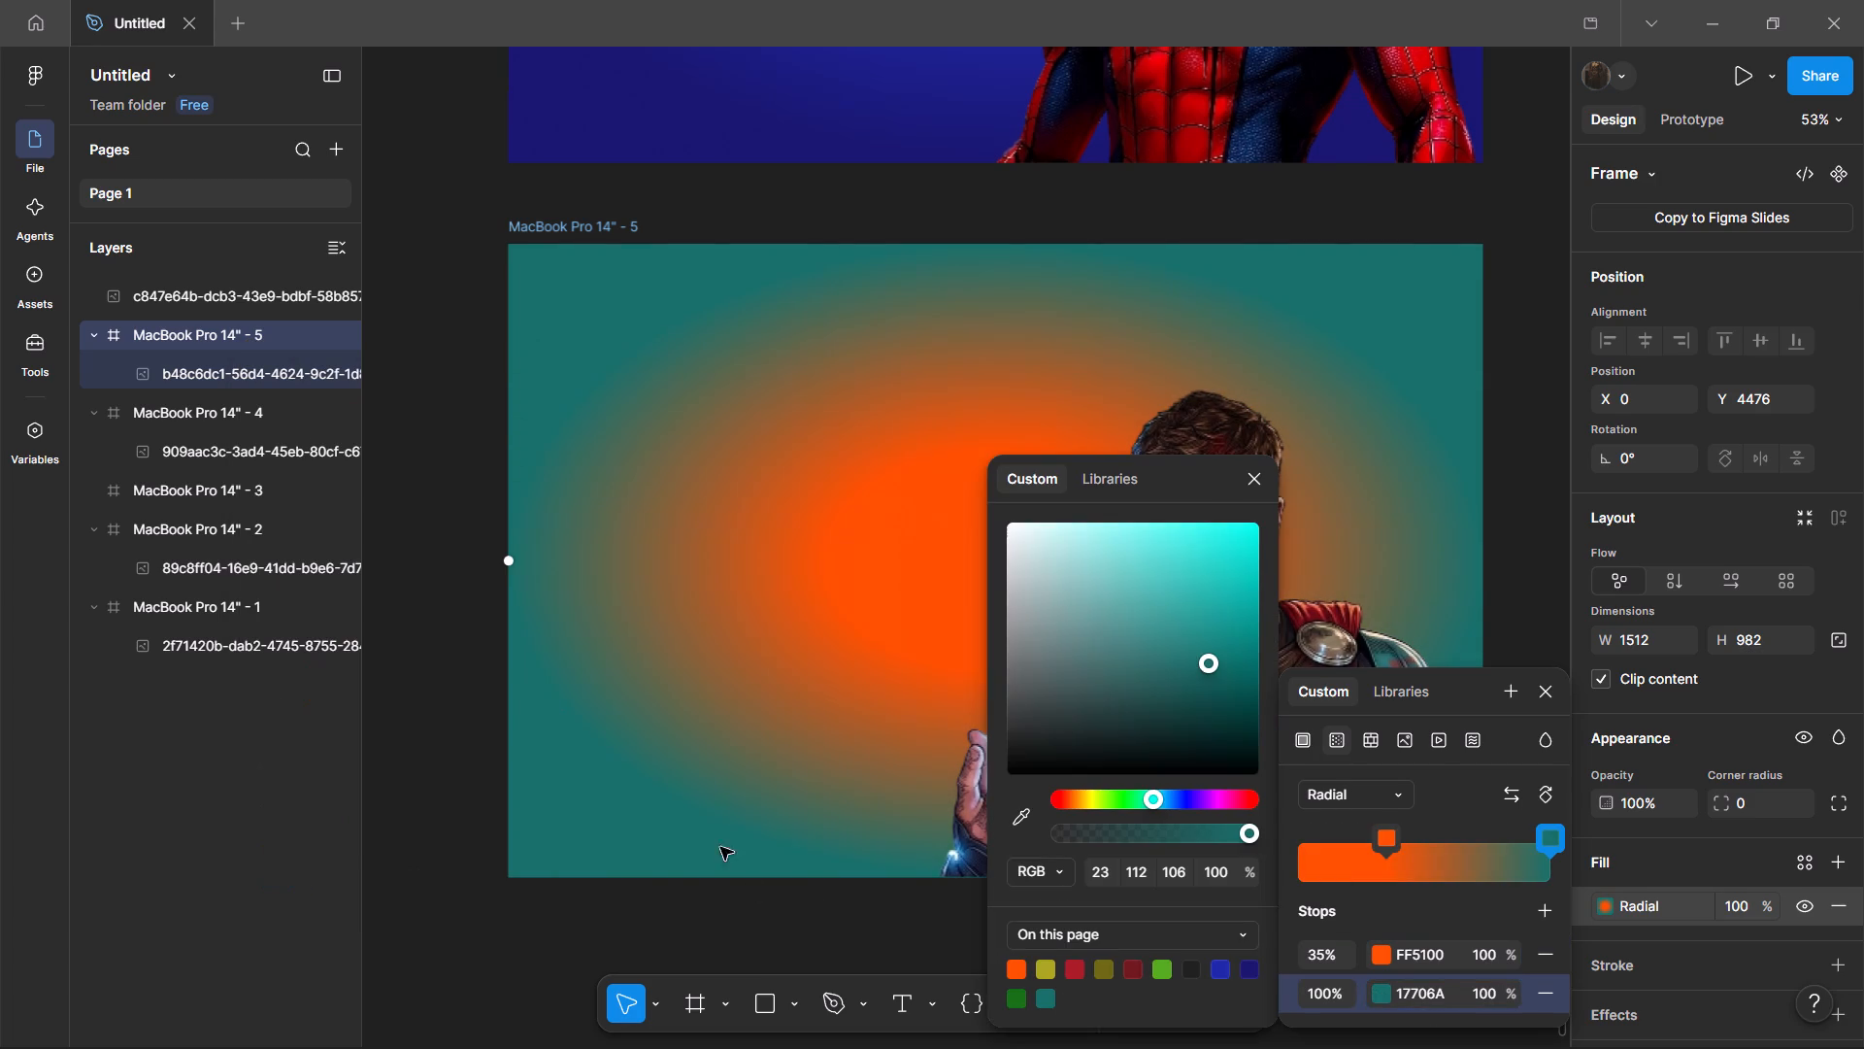
pyautogui.moveTo(1183, 468); pyautogui.dragTo(316, 384)
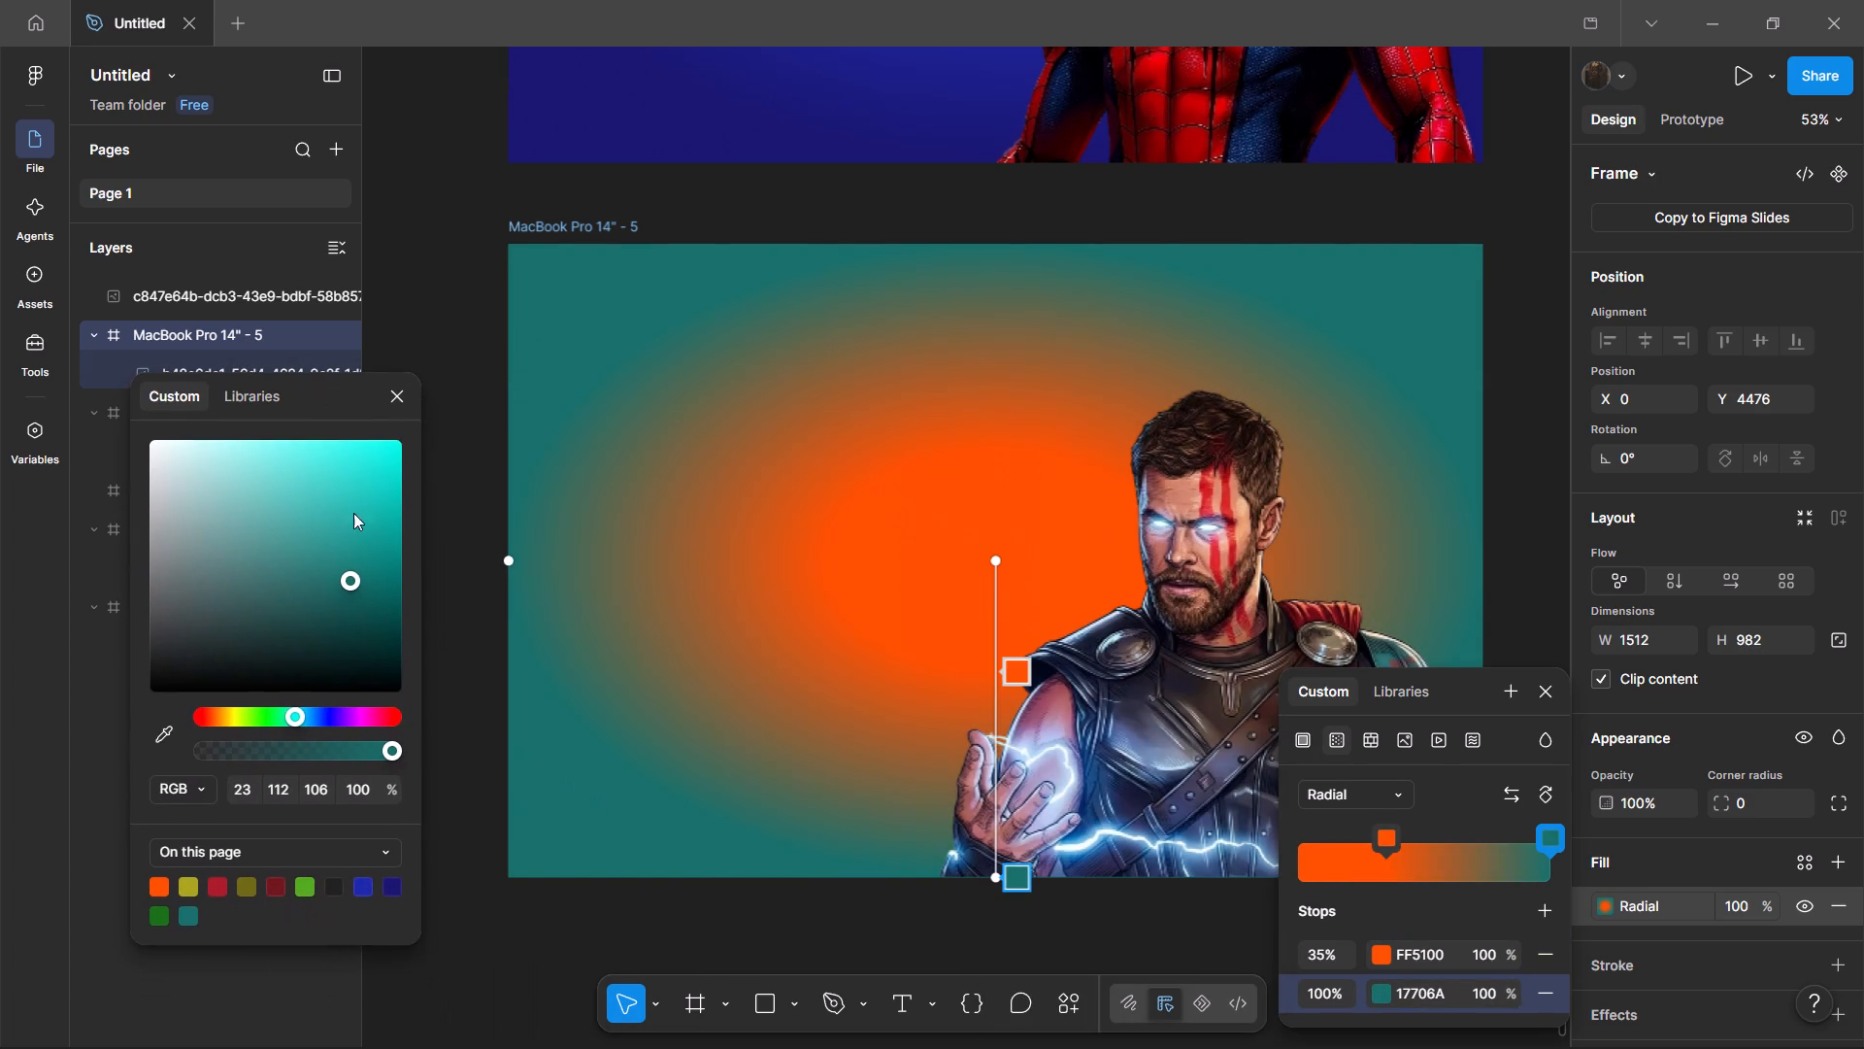
pyautogui.moveTo(297, 718); pyautogui.dragTo(227, 712)
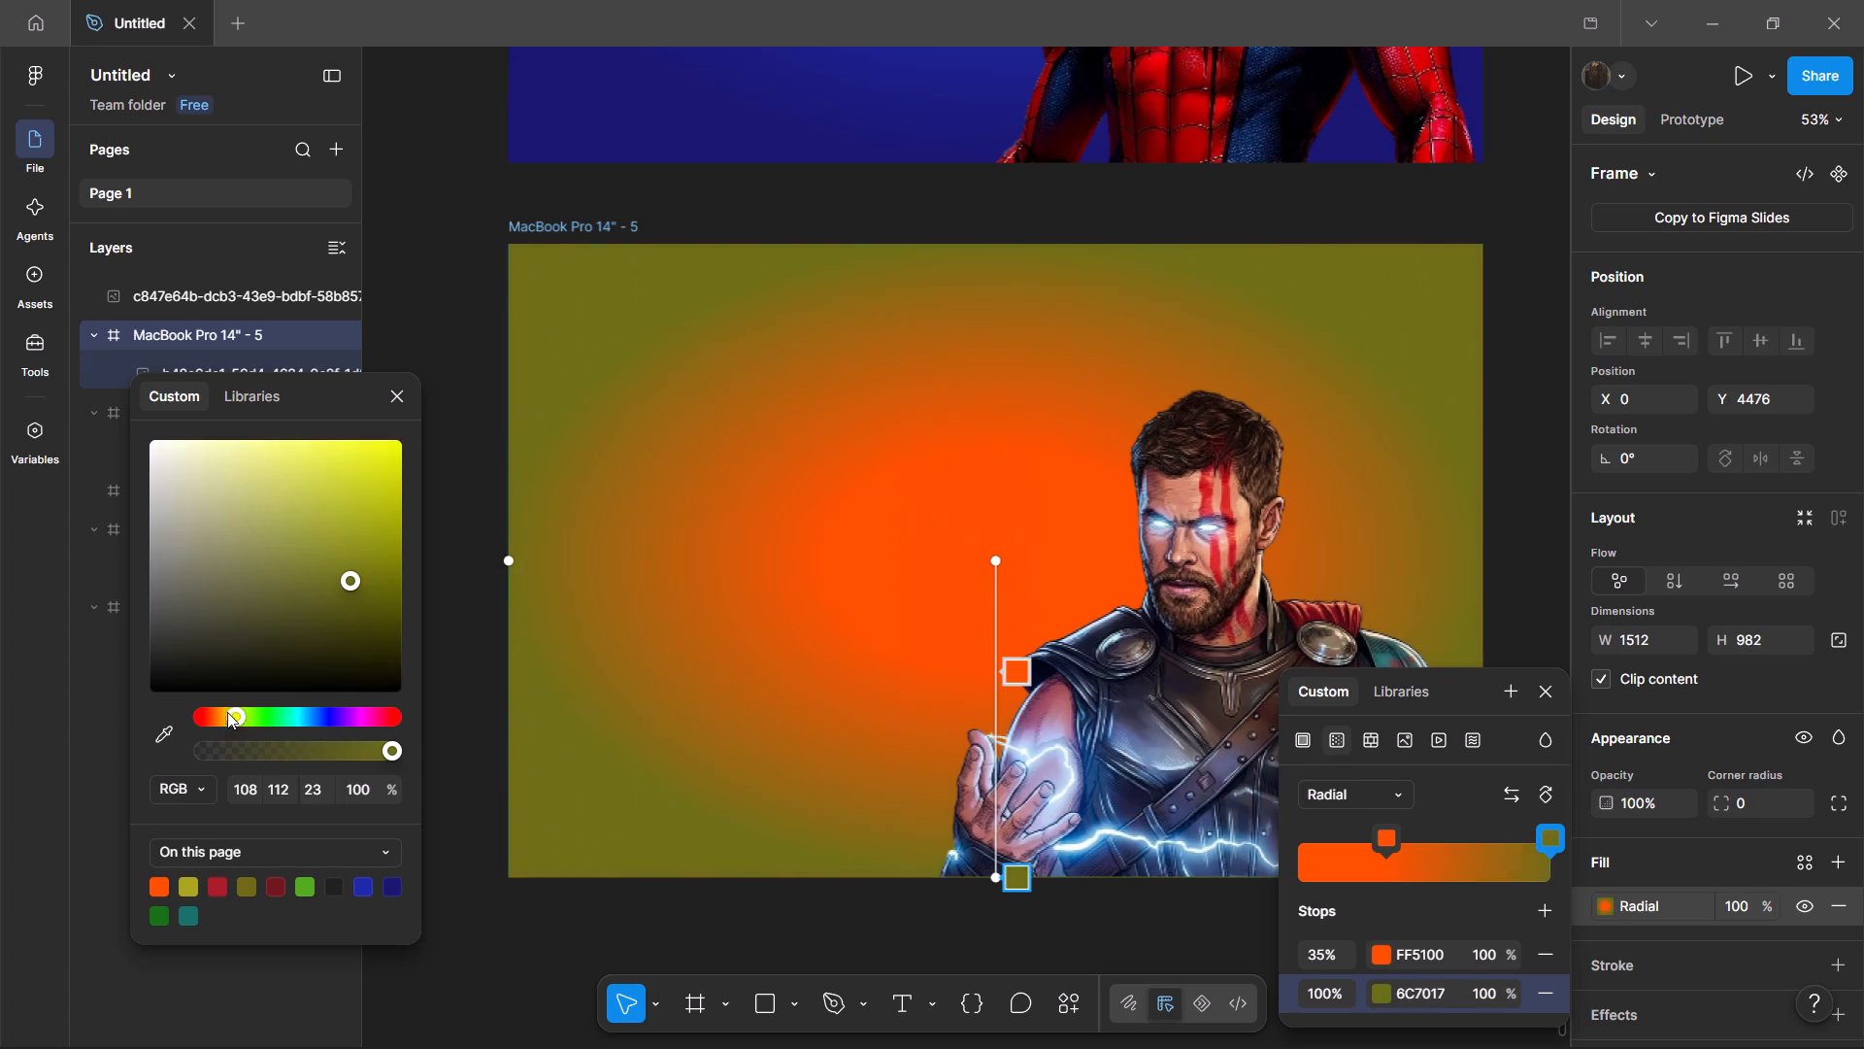
pyautogui.moveTo(227, 712); pyautogui.dragTo(204, 707)
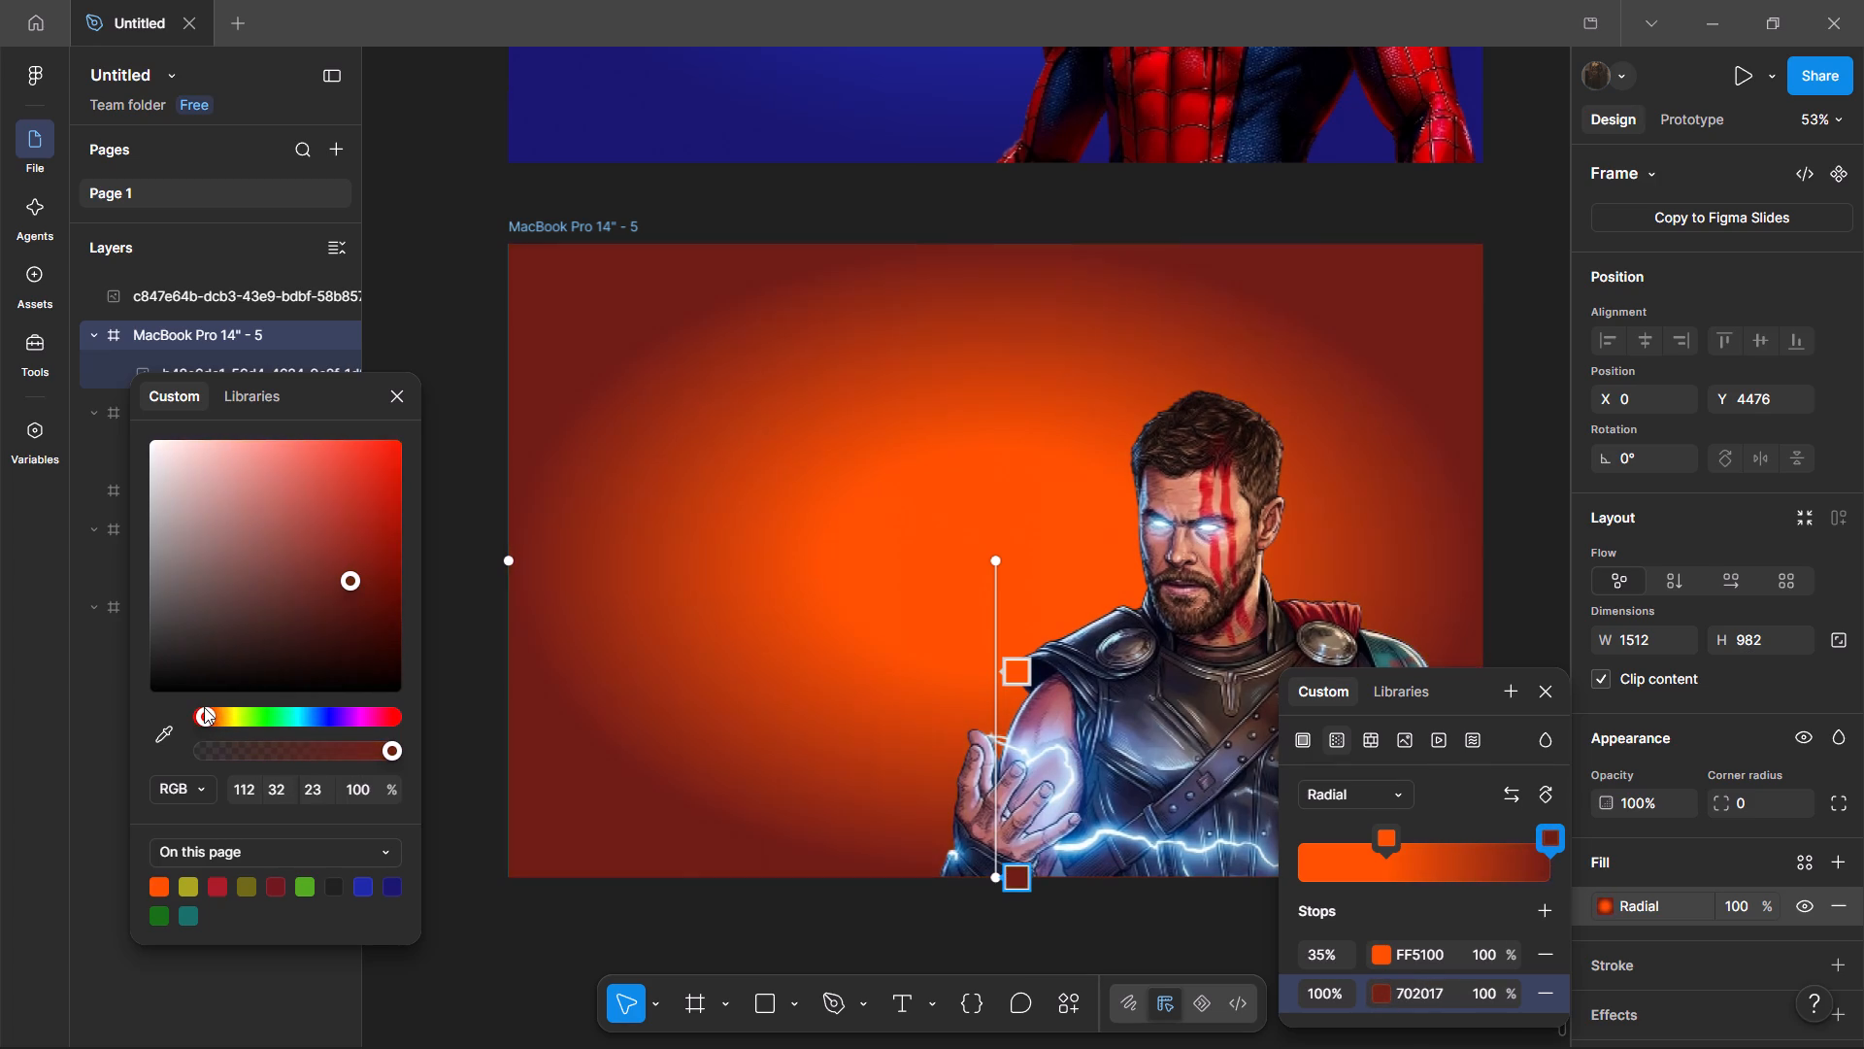
pyautogui.moveTo(204, 707); pyautogui.dragTo(210, 707)
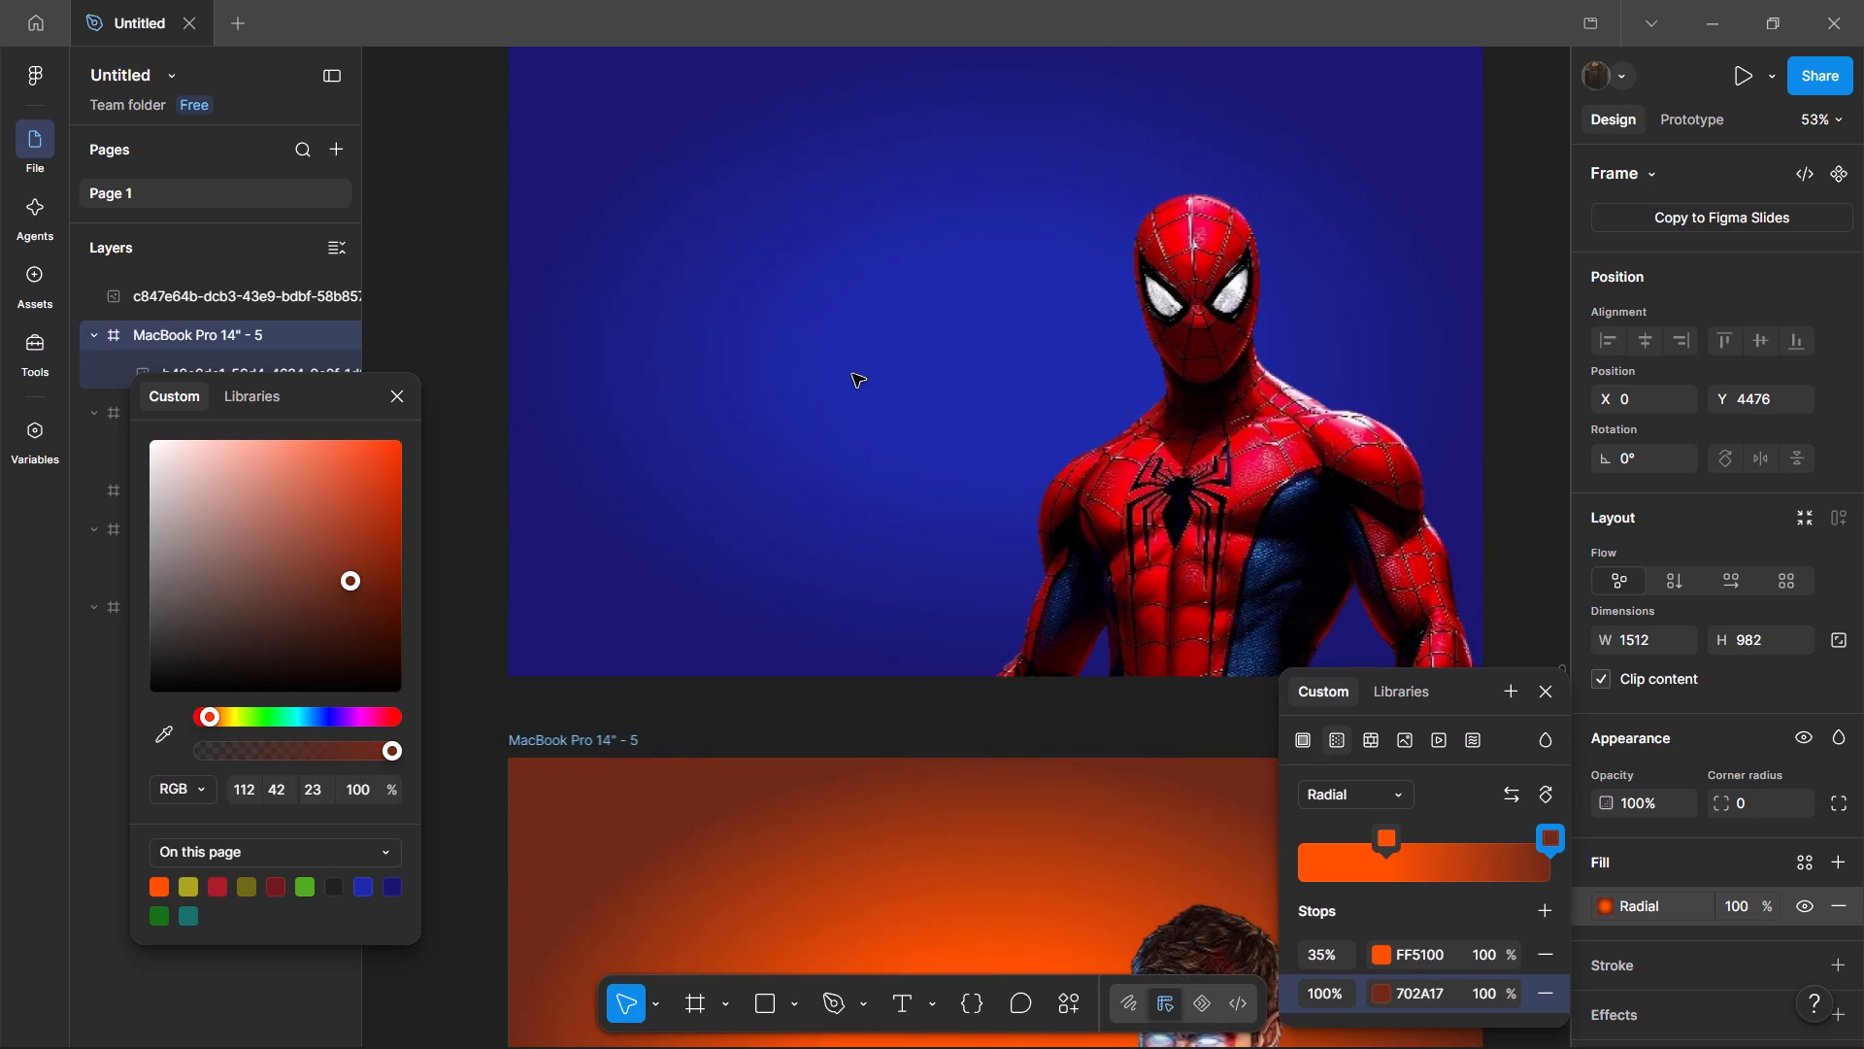
# Change the 35% stop of the Spider-Man frame's radial fill (MacBook Pro 14" - 4) to lighter blue 1E5BAA.
pyautogui.click(852, 374)
pyautogui.click(686, 378)
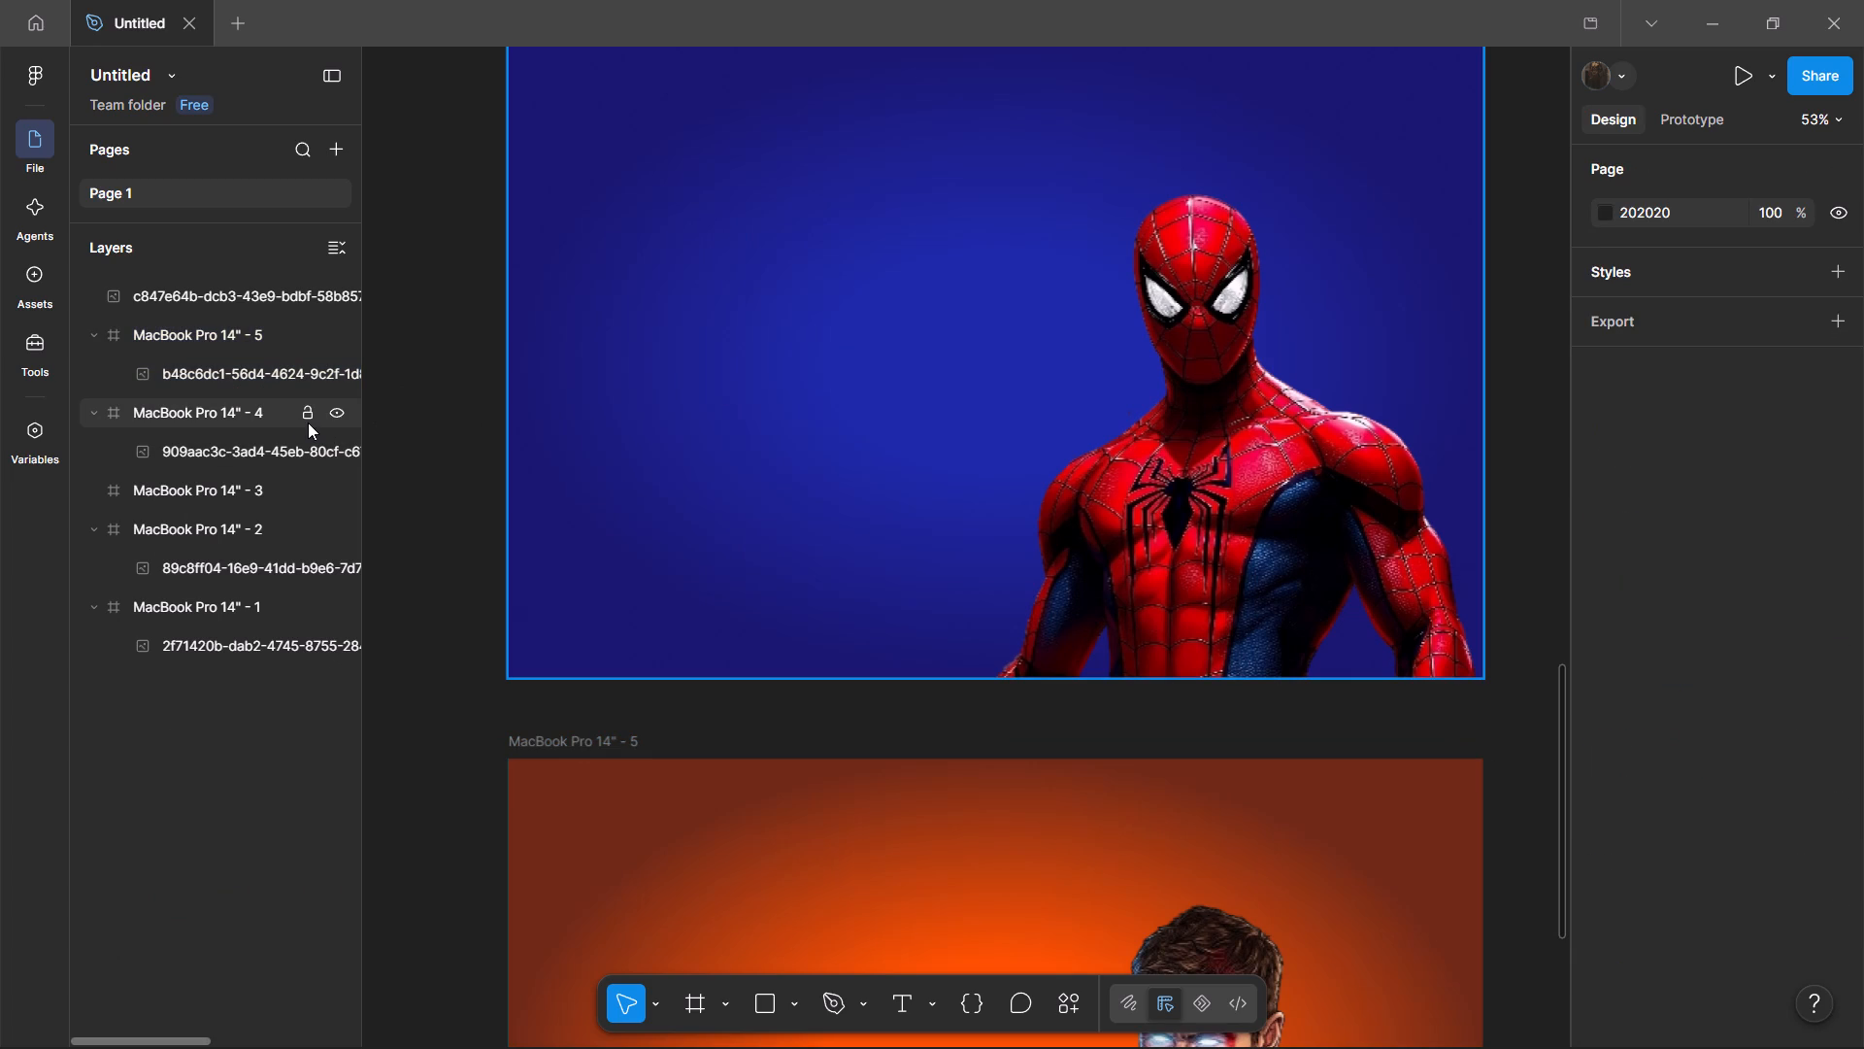
pyautogui.click(250, 421)
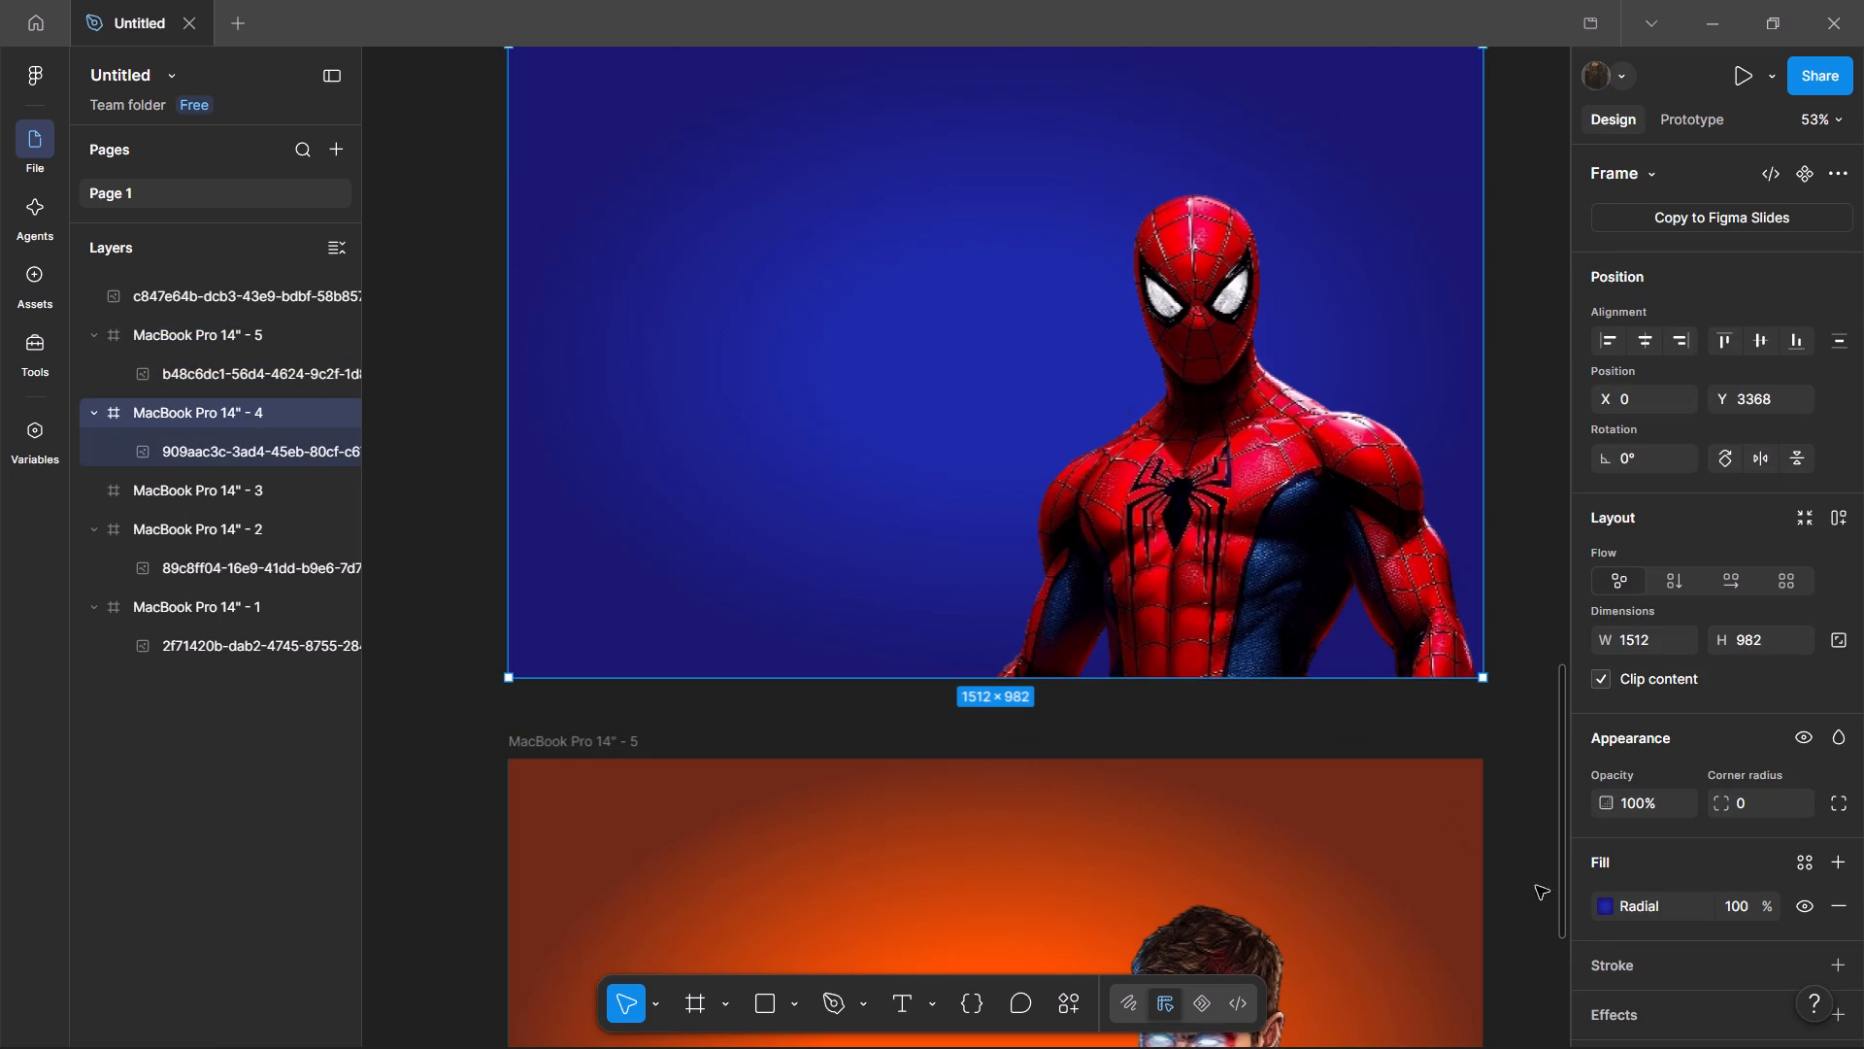
pyautogui.click(1604, 906)
pyautogui.click(1380, 955)
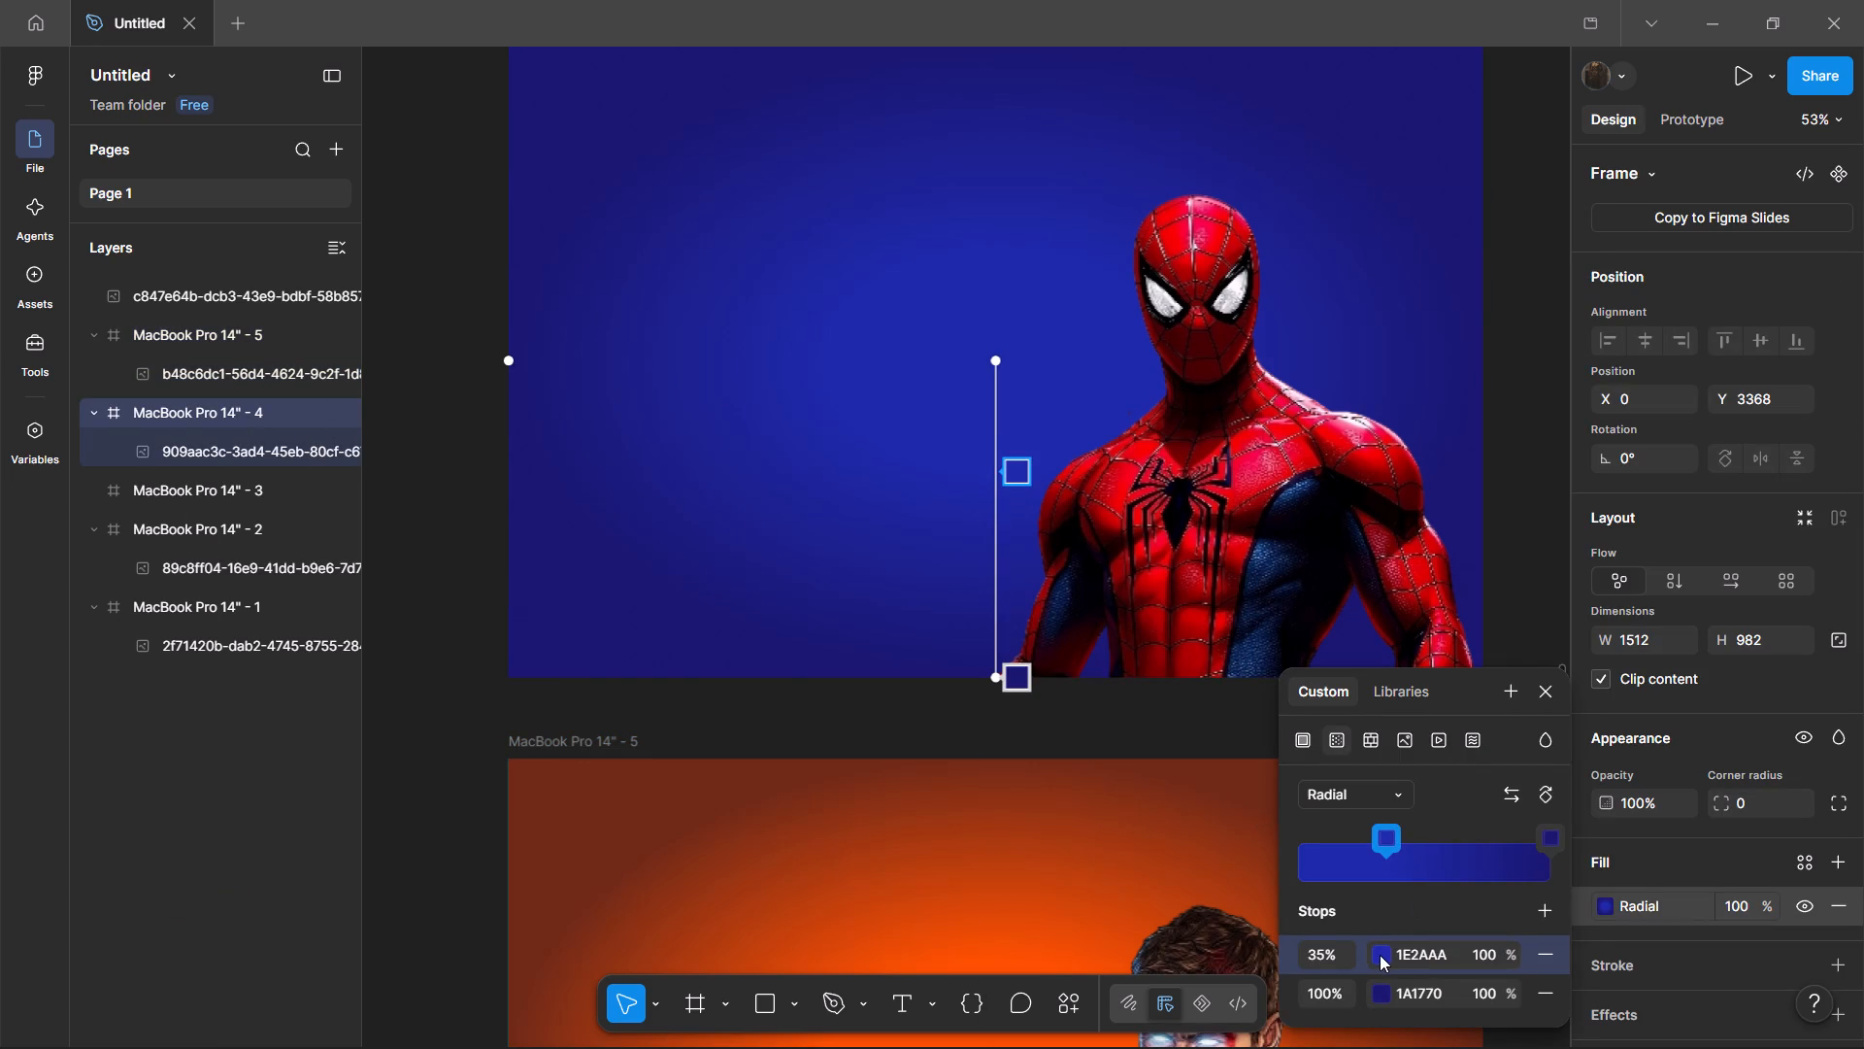
pyautogui.moveTo(1145, 488); pyautogui.dragTo(395, 384)
pyautogui.click(439, 694)
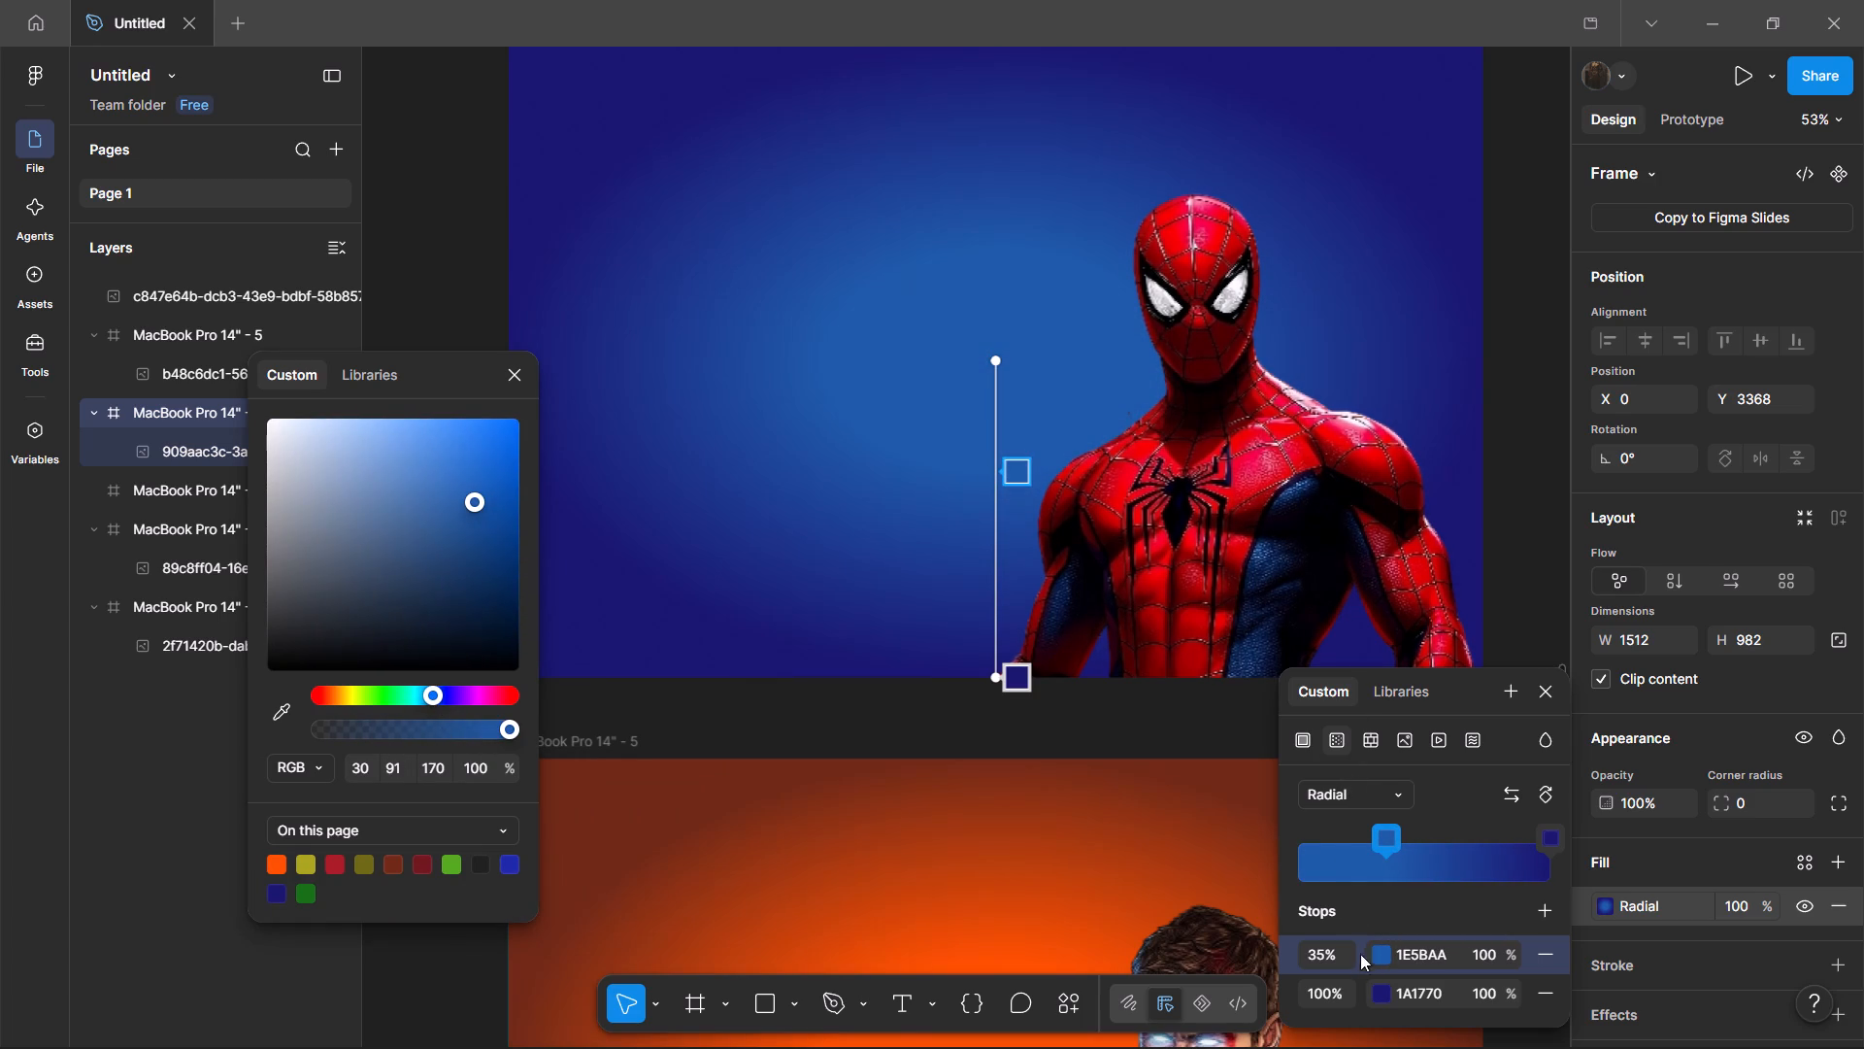
# Change the 100% stop of the Spider-Man frame's radial gradient to dark indigo 271770.
pyautogui.click(1384, 993)
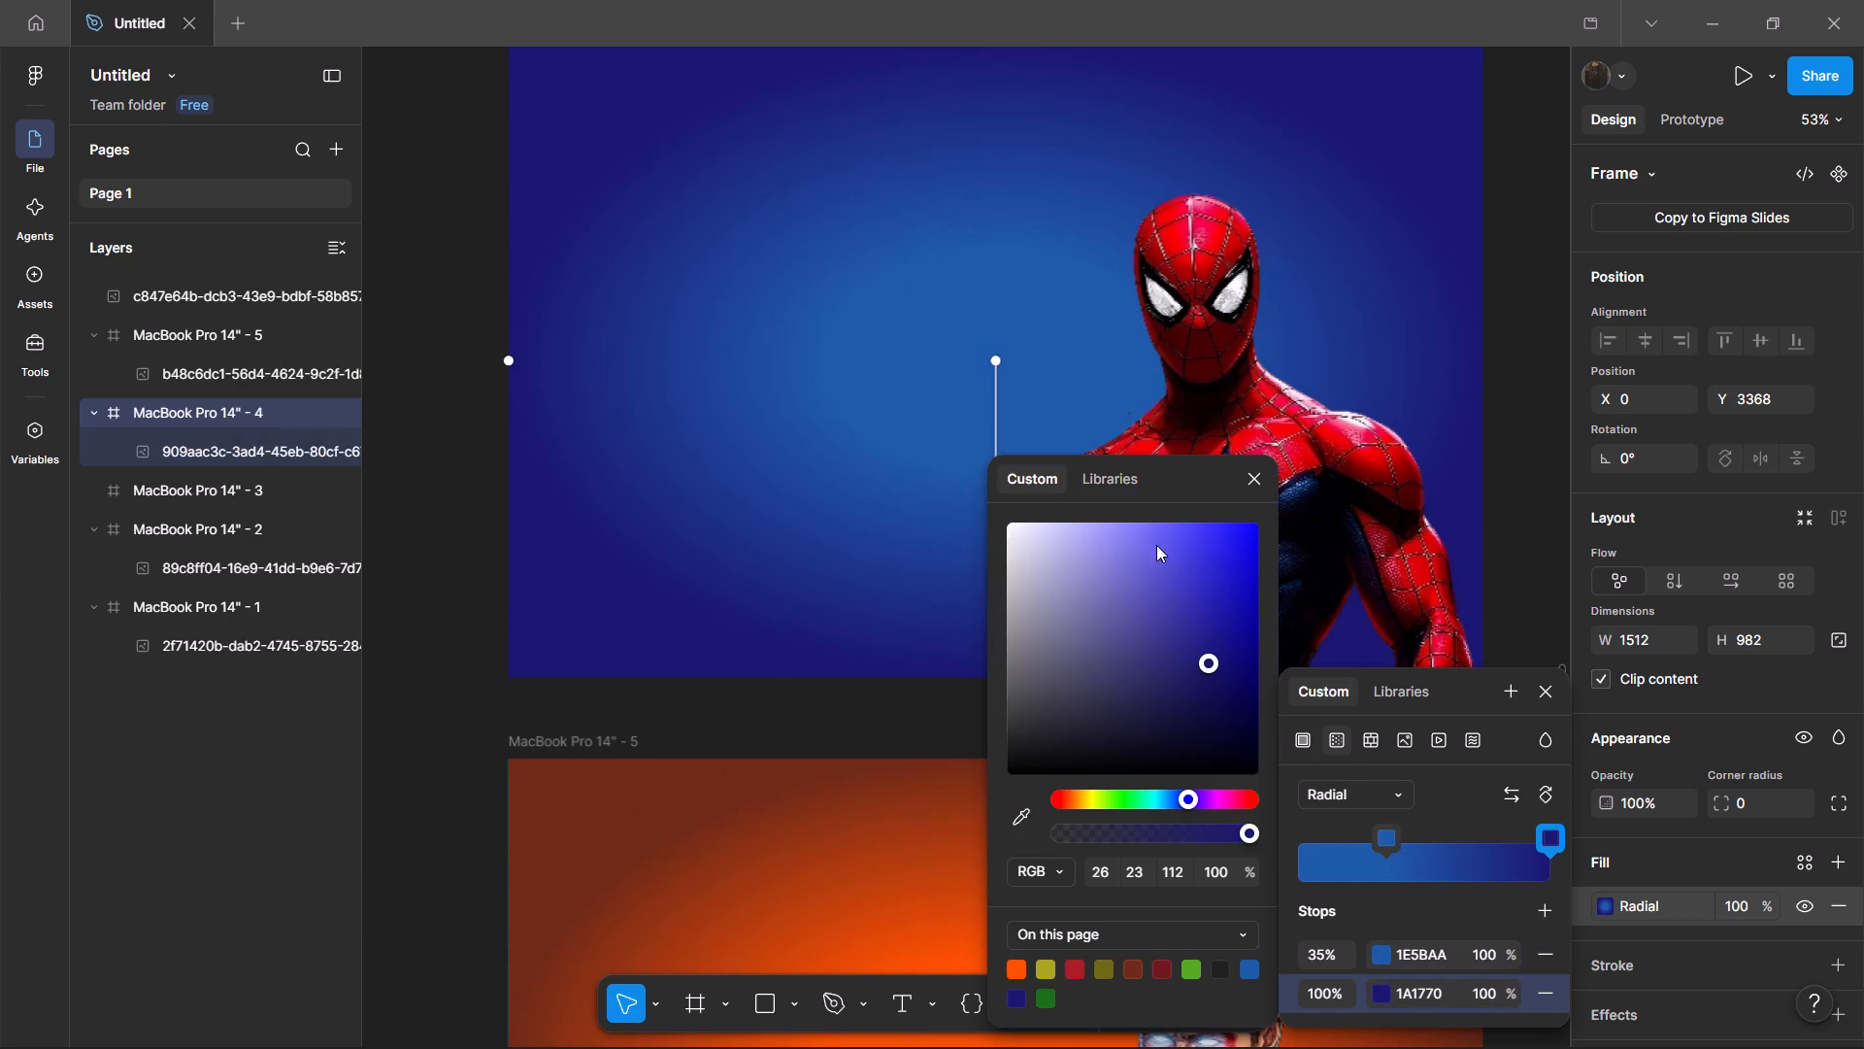
pyautogui.moveTo(1190, 474); pyautogui.dragTo(365, 361)
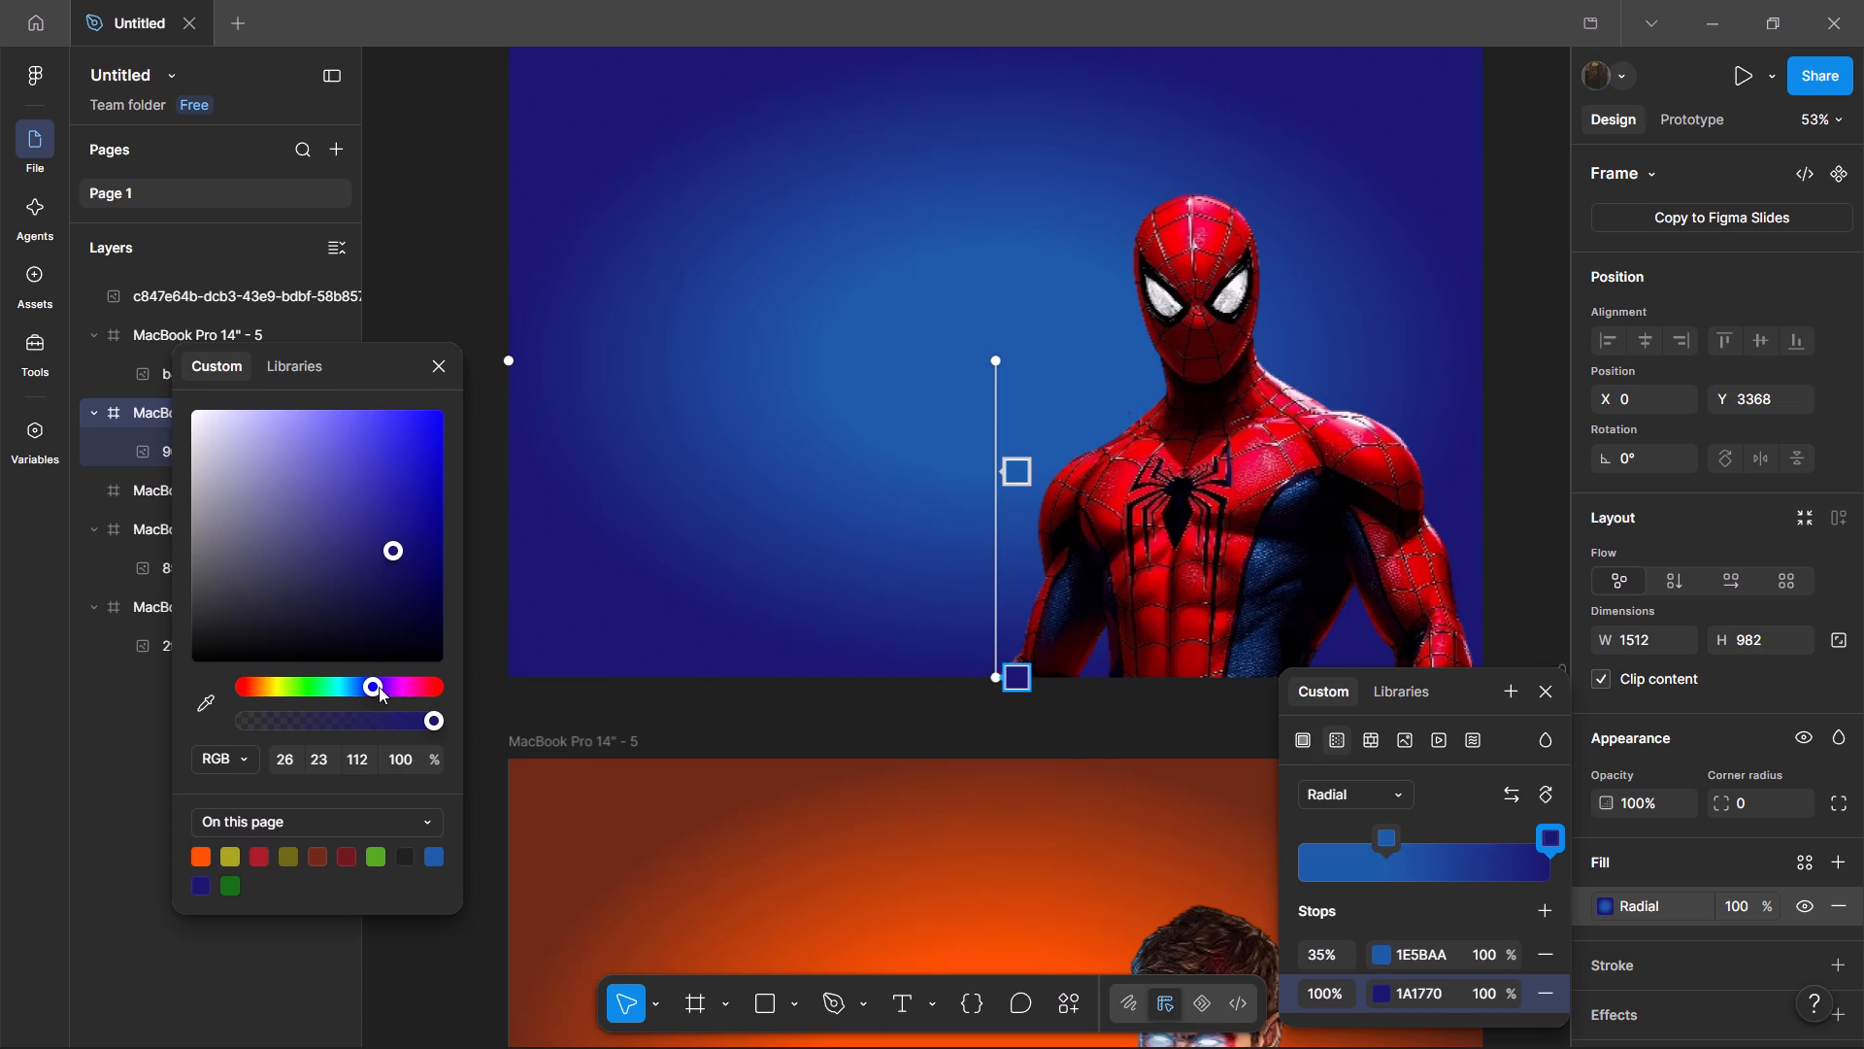
pyautogui.click(377, 686)
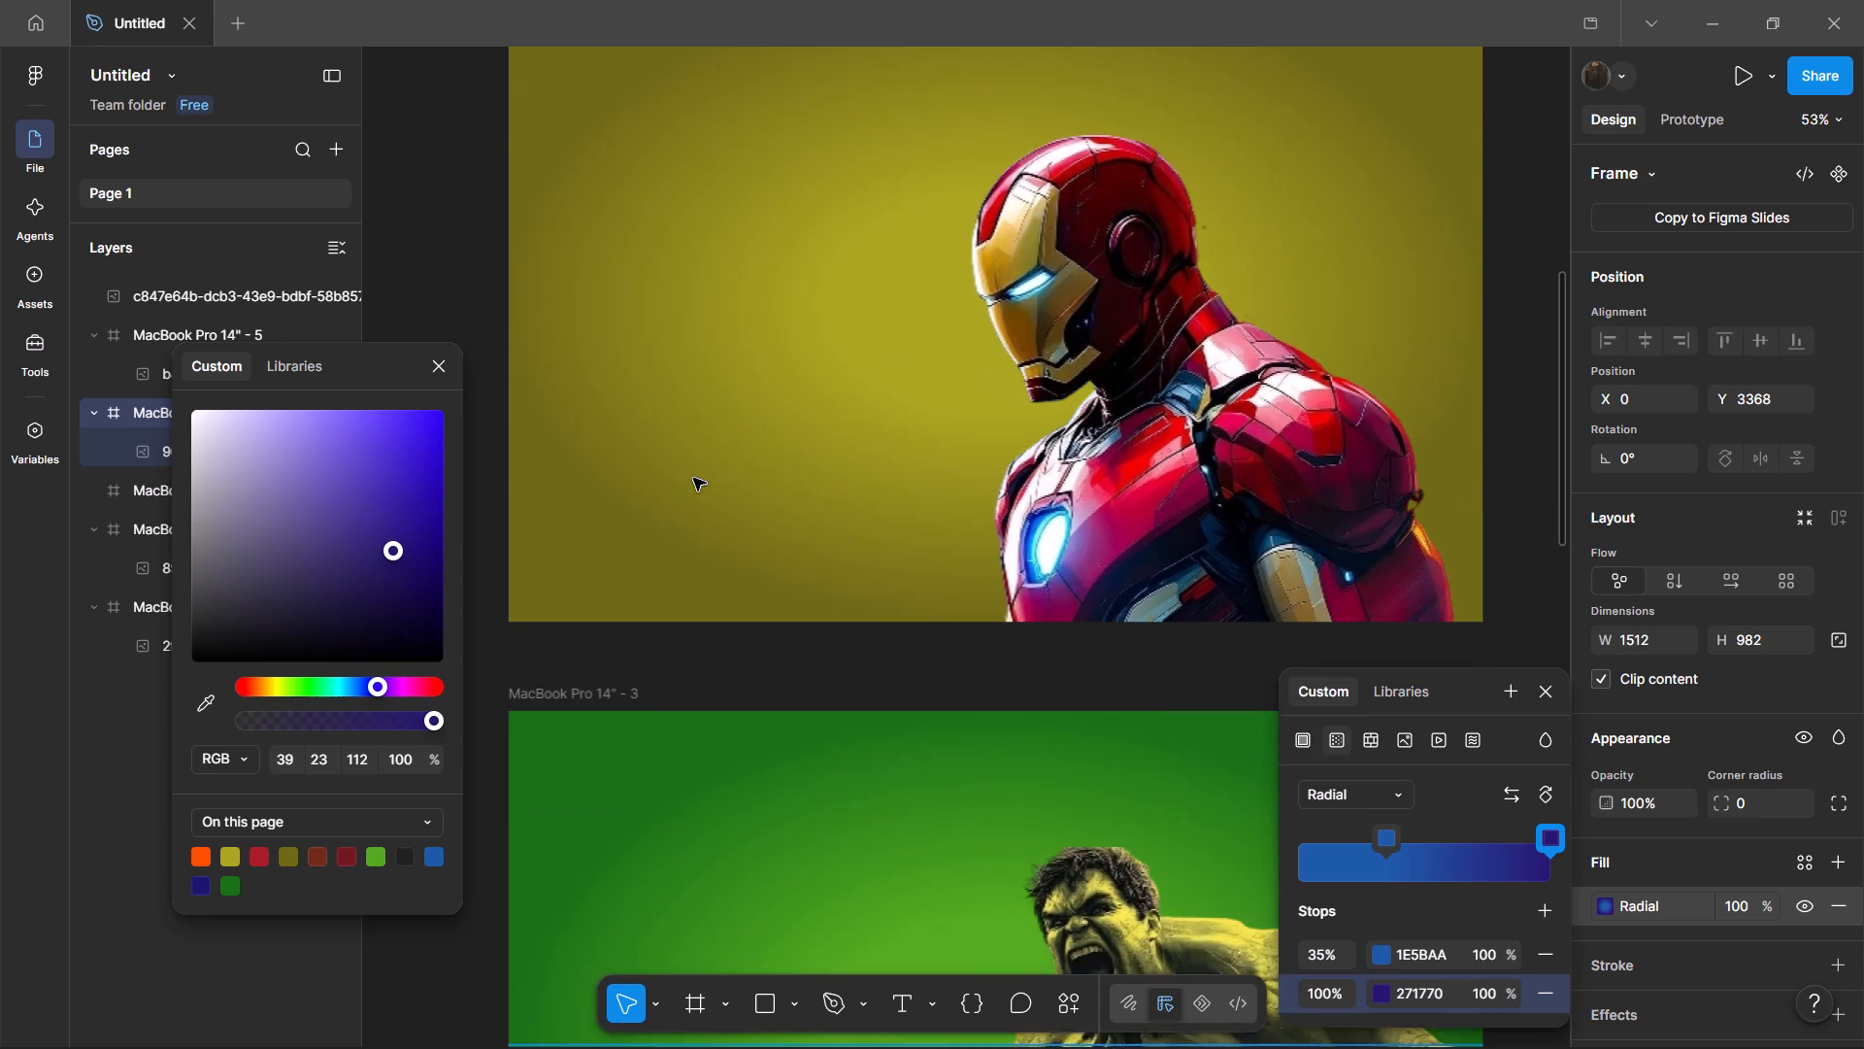
pyautogui.click(577, 465)
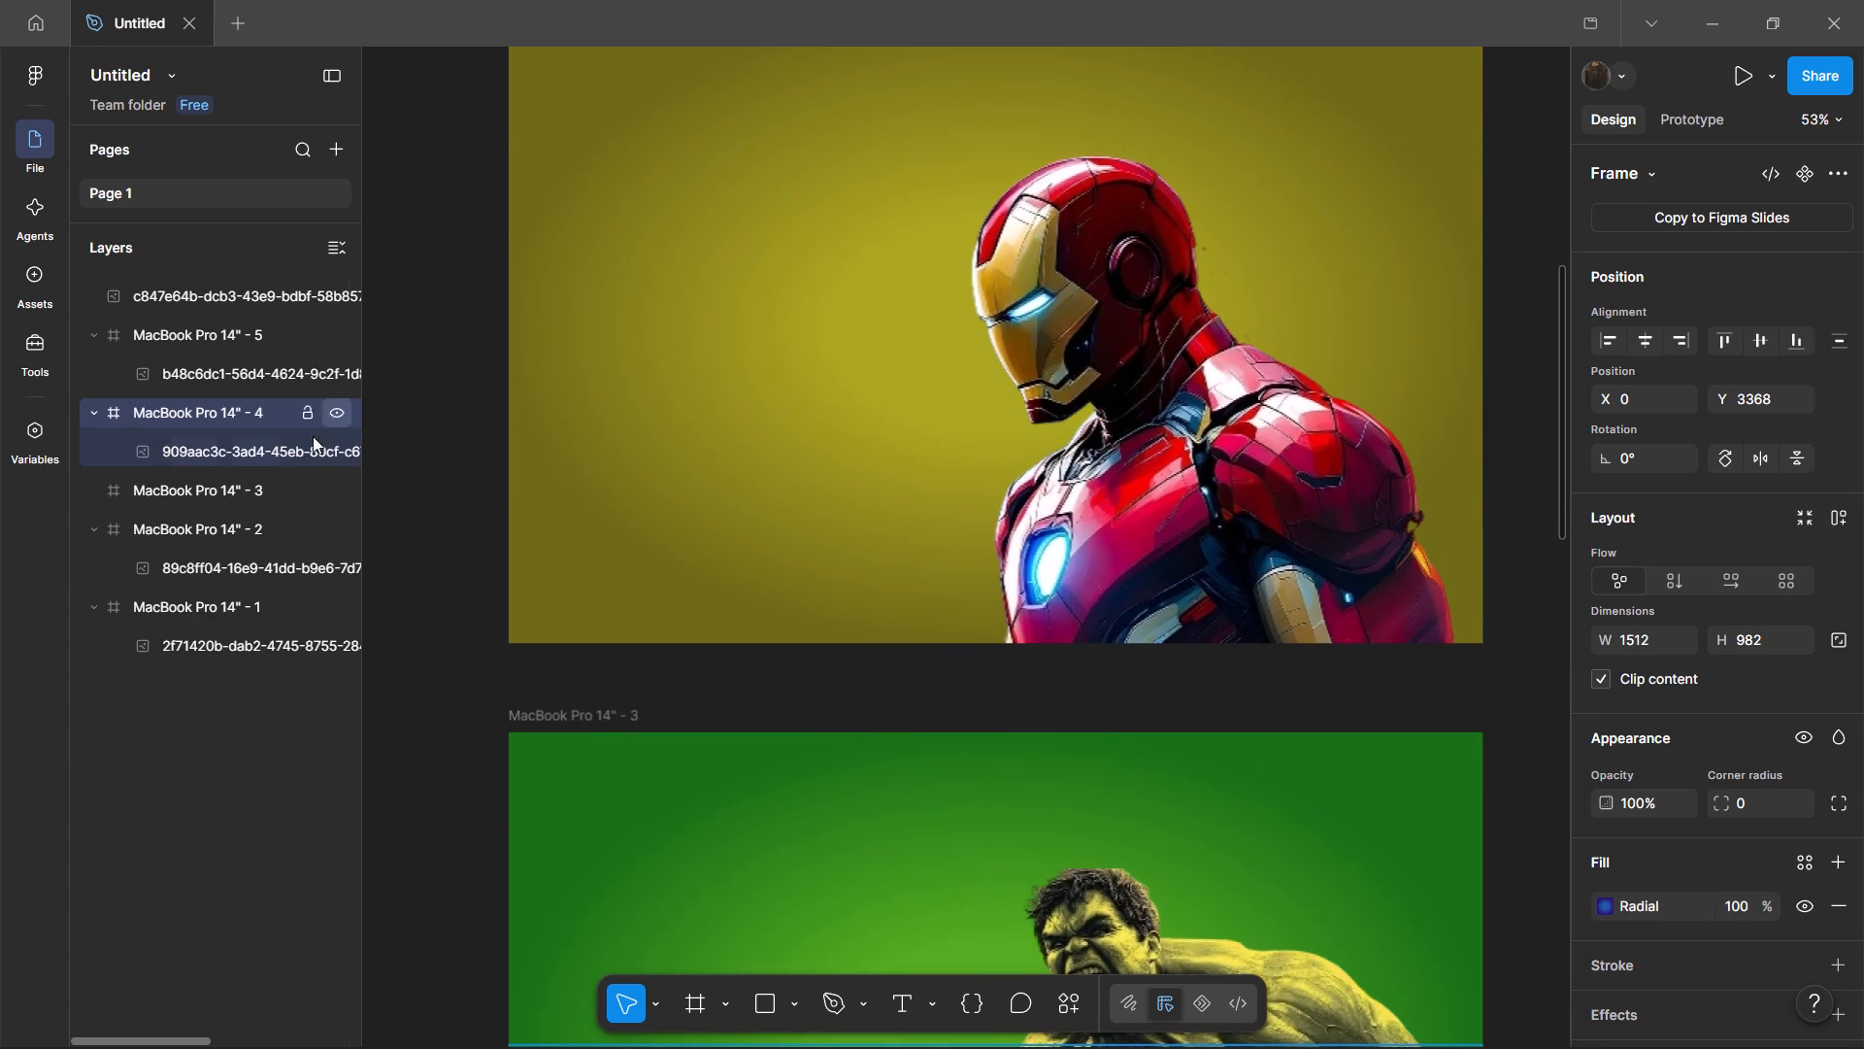
# Try to move the loose Hulk image layer into the MacBook Pro 14" - 3 frame in the layer list.
pyautogui.click(271, 492)
pyautogui.click(257, 532)
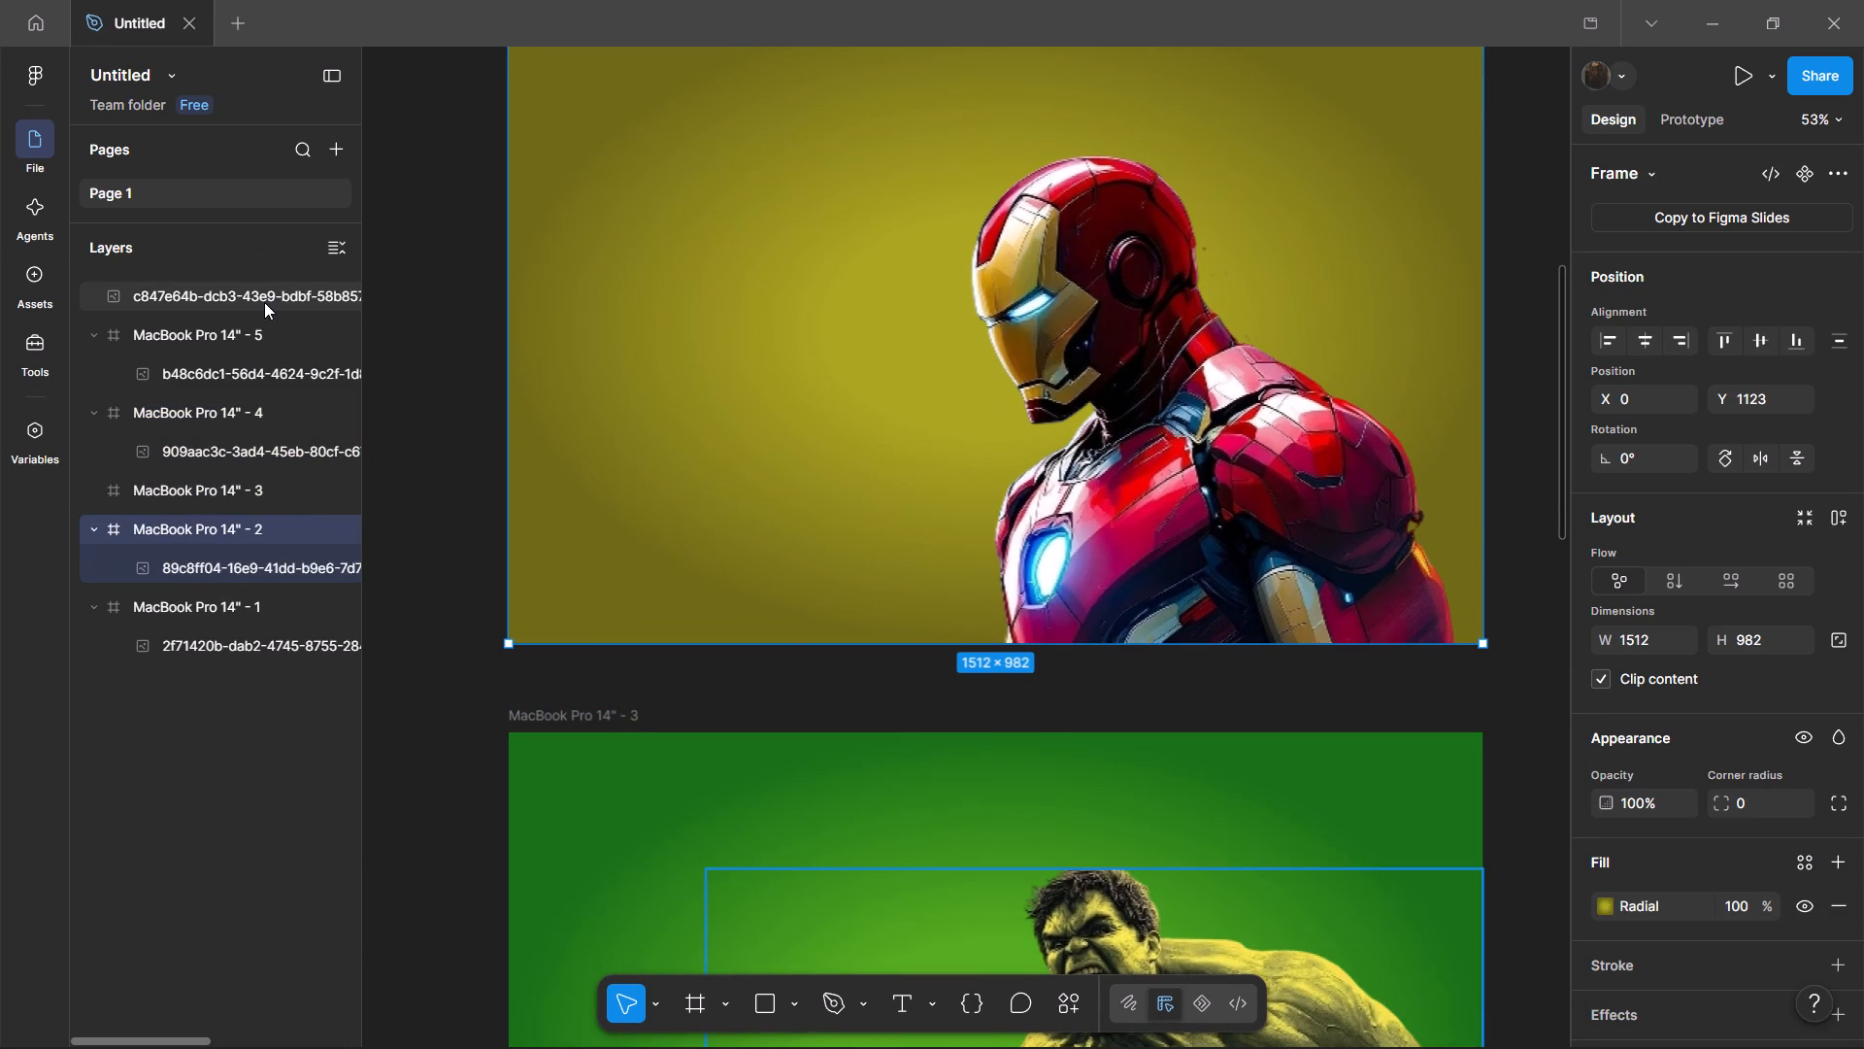
pyautogui.moveTo(262, 298); pyautogui.dragTo(252, 498)
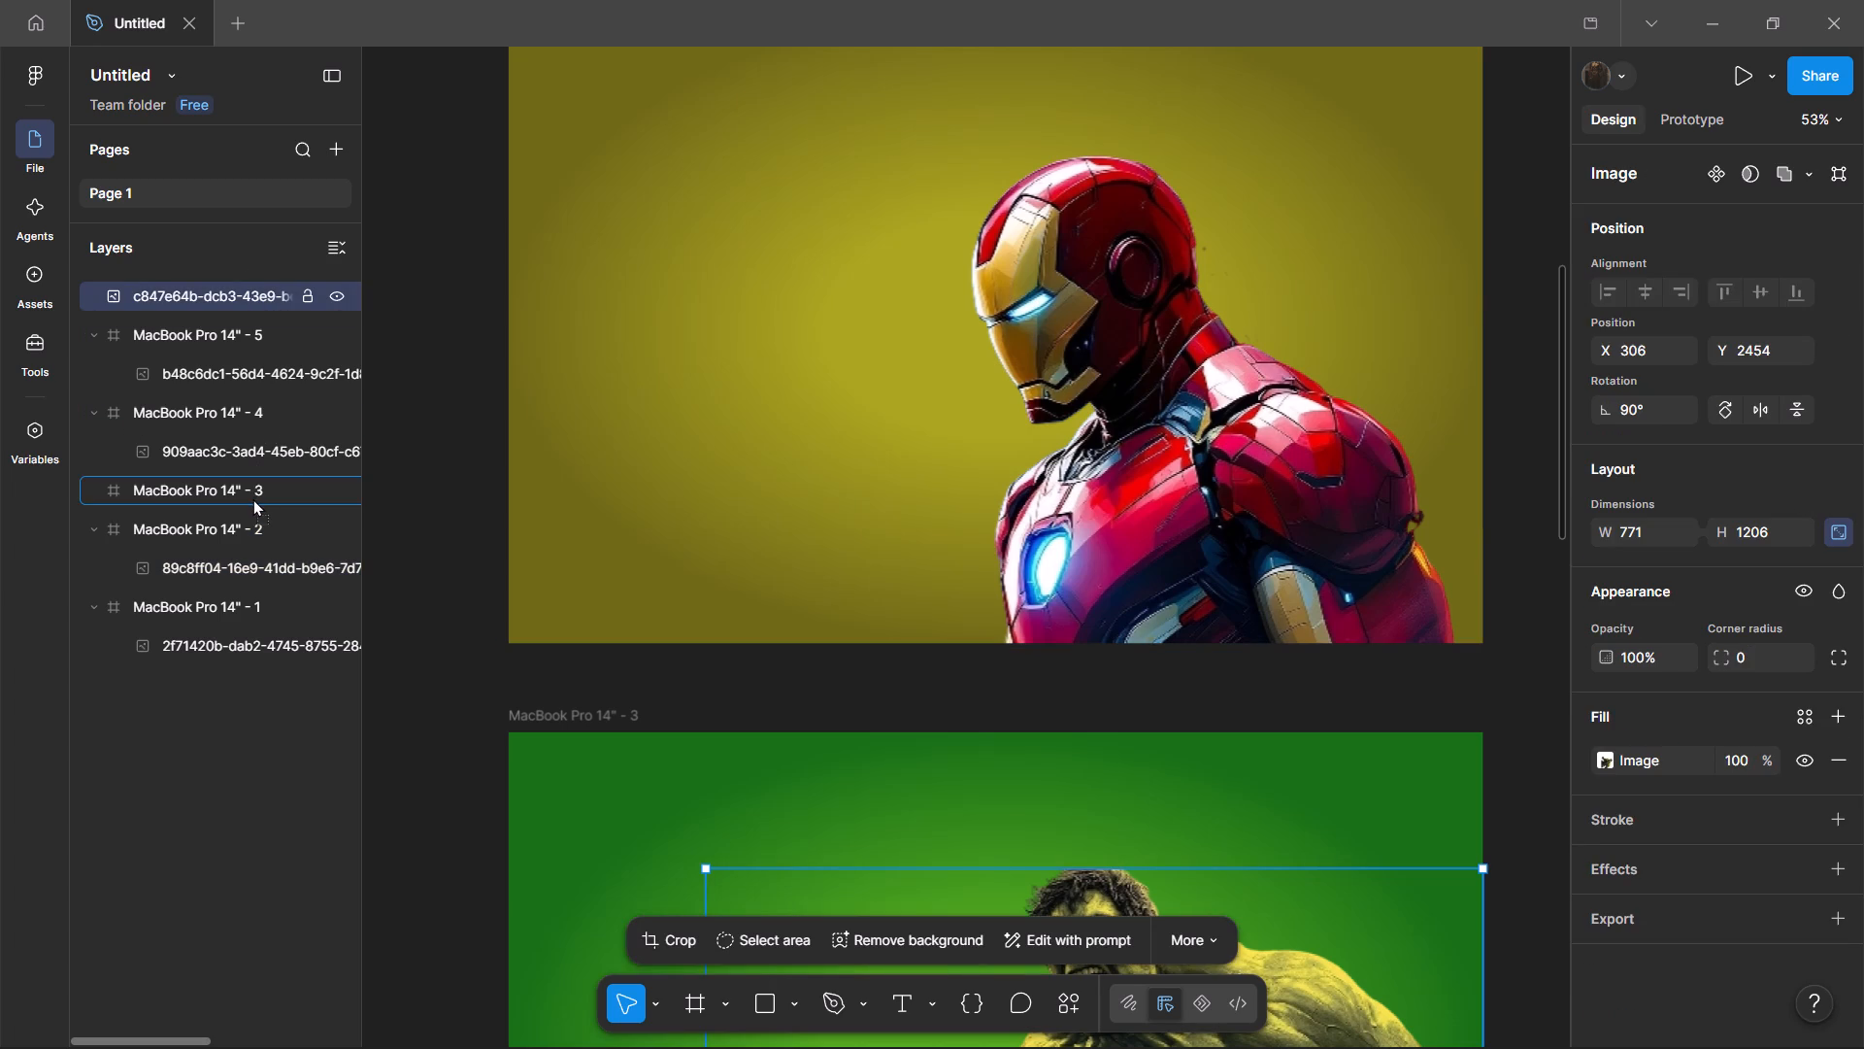
pyautogui.moveTo(252, 498); pyautogui.dragTo(262, 508)
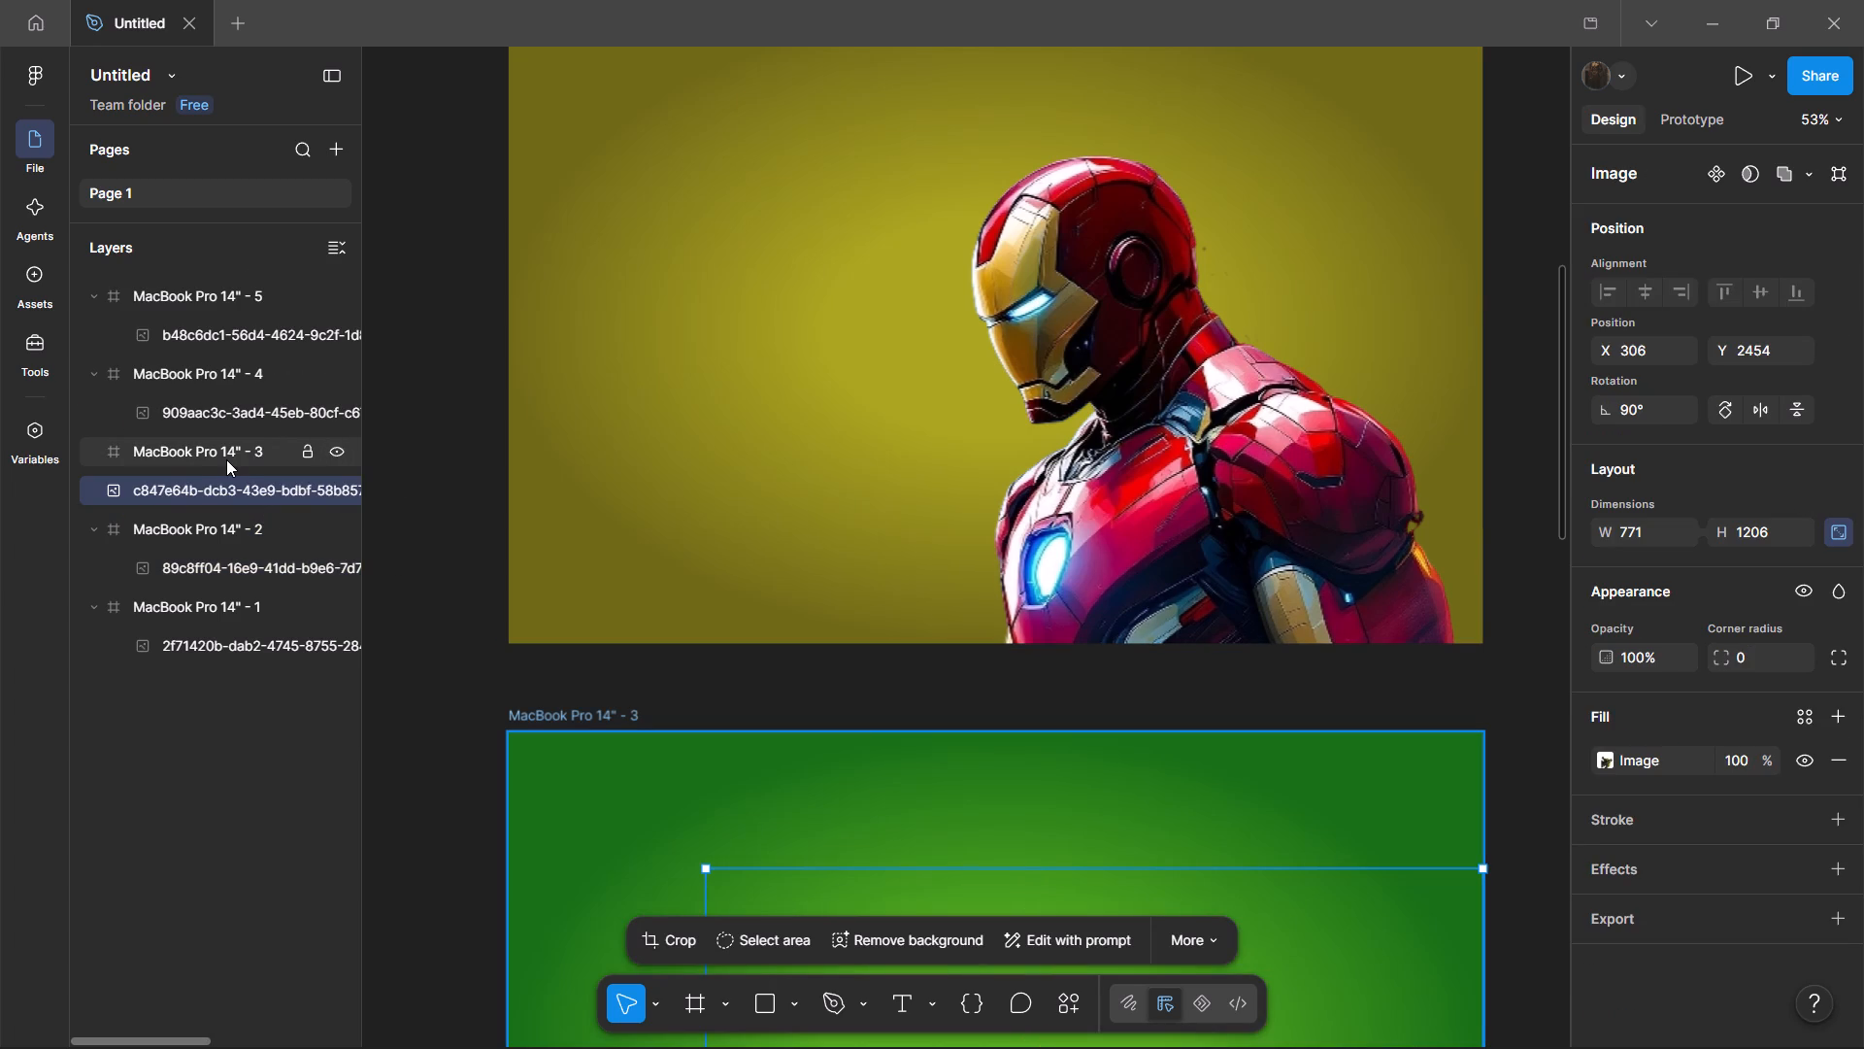
# Open the radial gradient fill of the Iron Man frame (MacBook Pro 14" - 2) for editing.
pyautogui.click(221, 371)
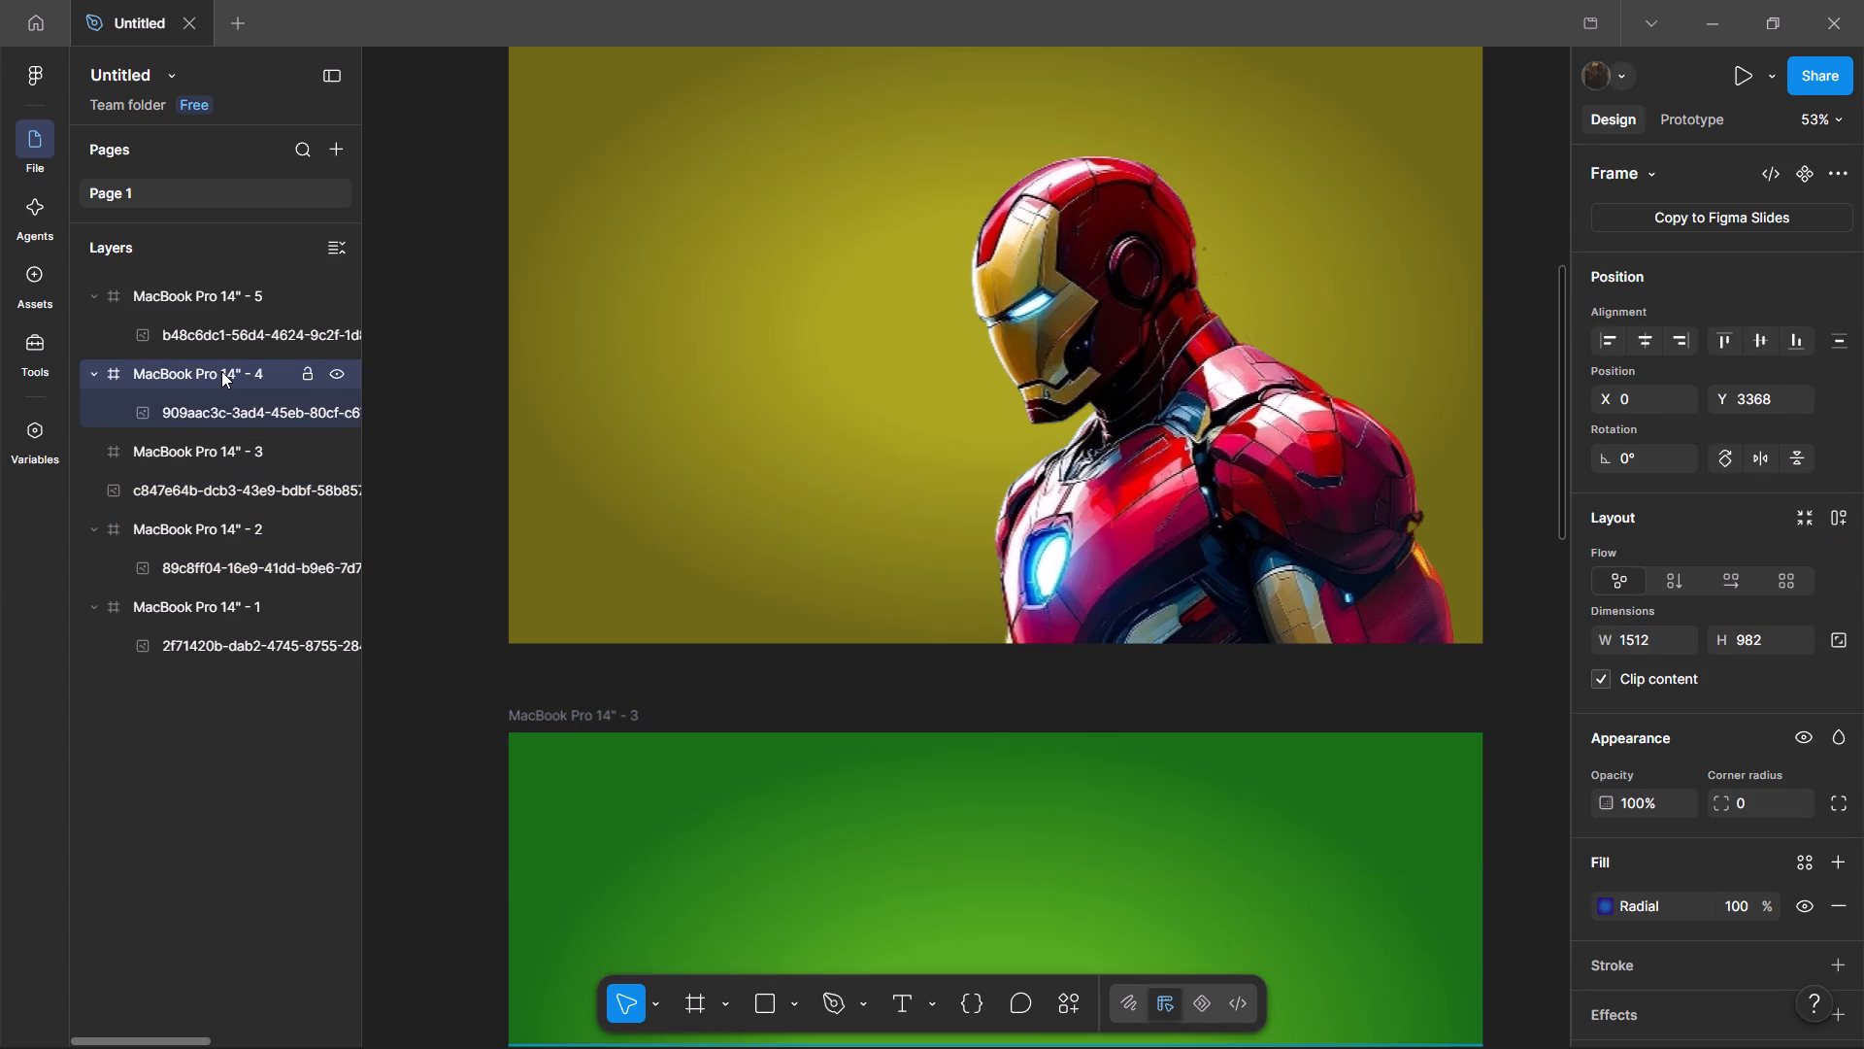
pyautogui.click(254, 526)
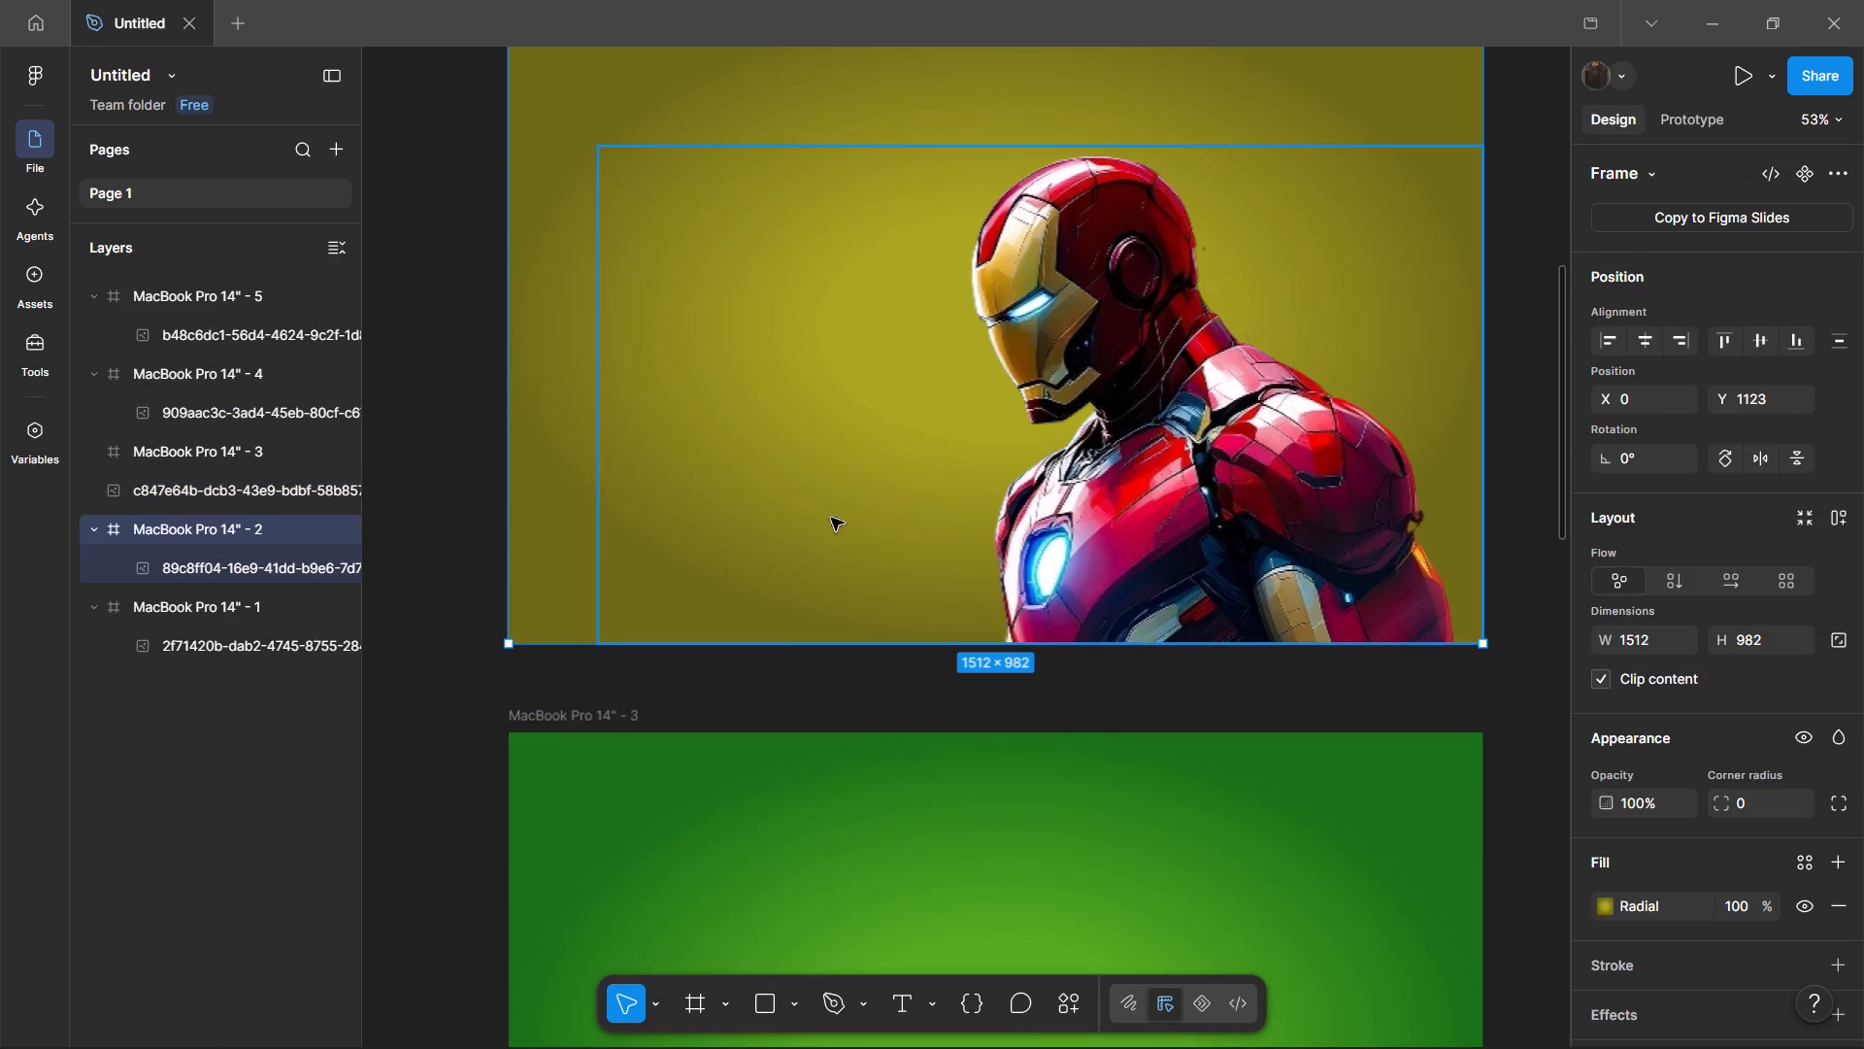
pyautogui.click(1602, 906)
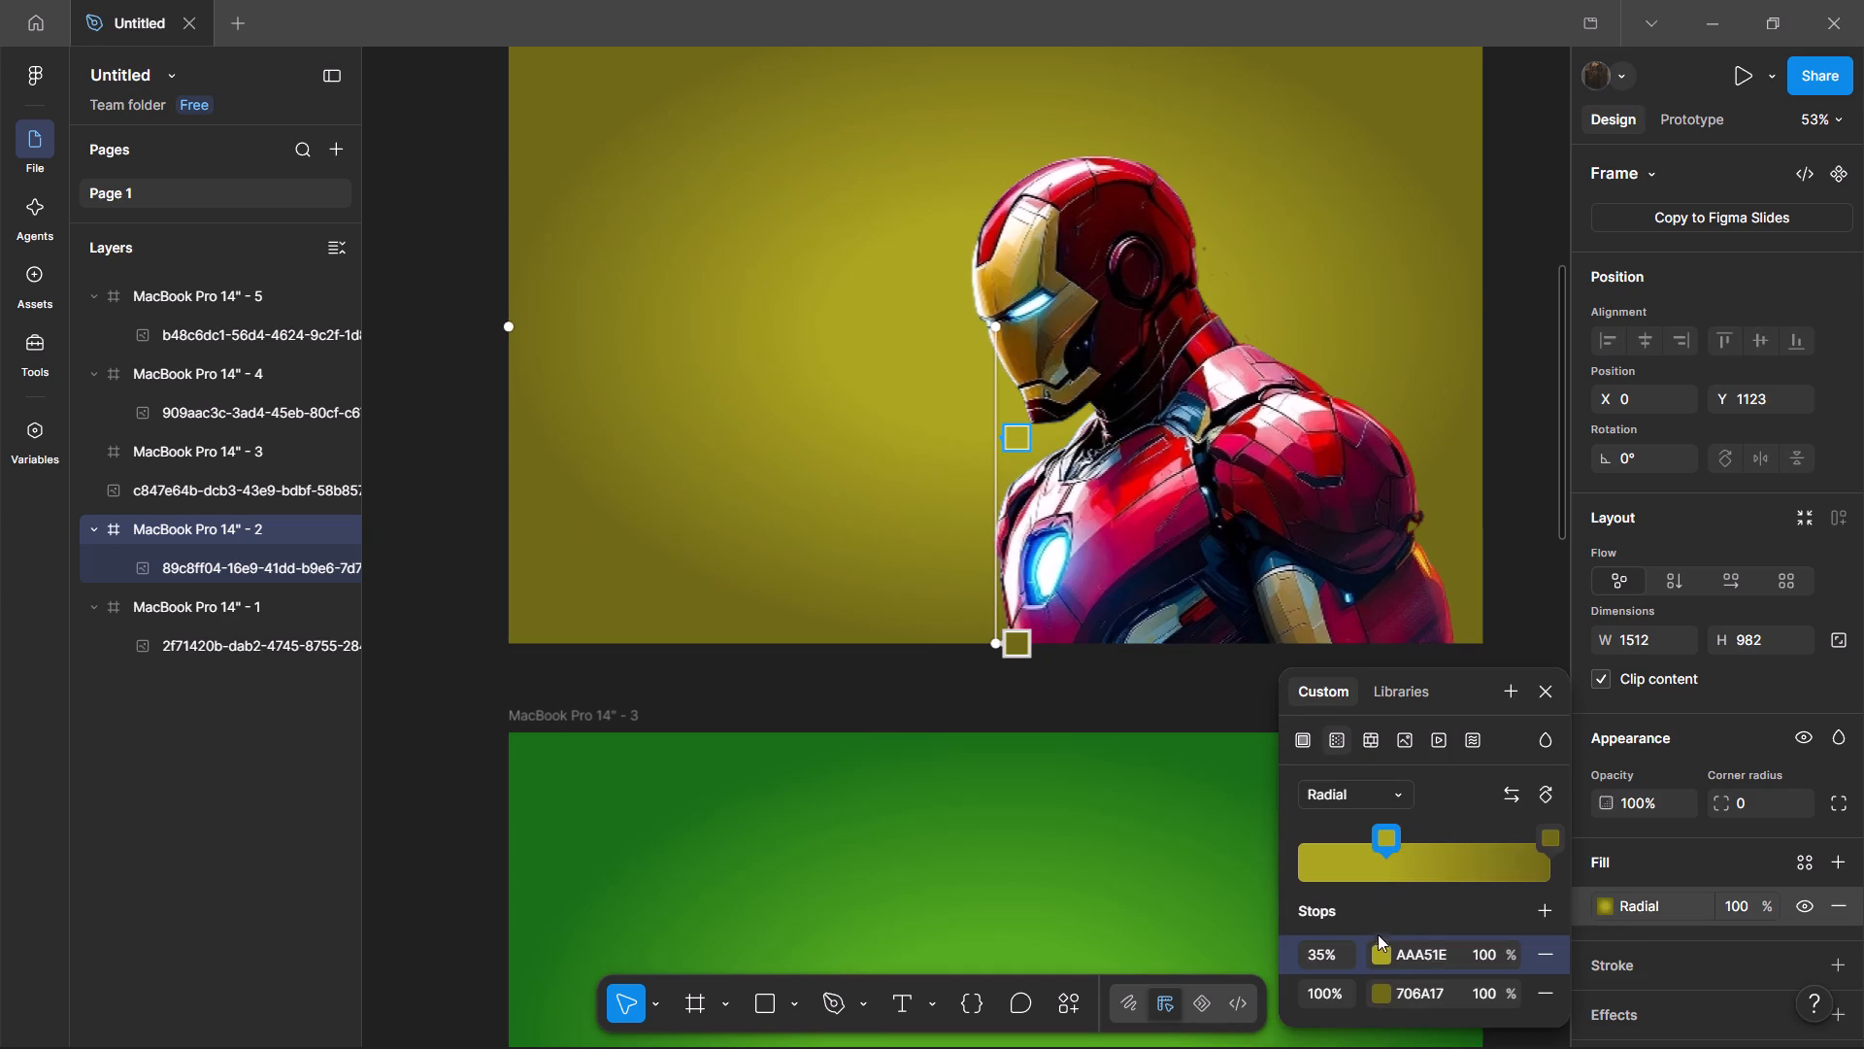
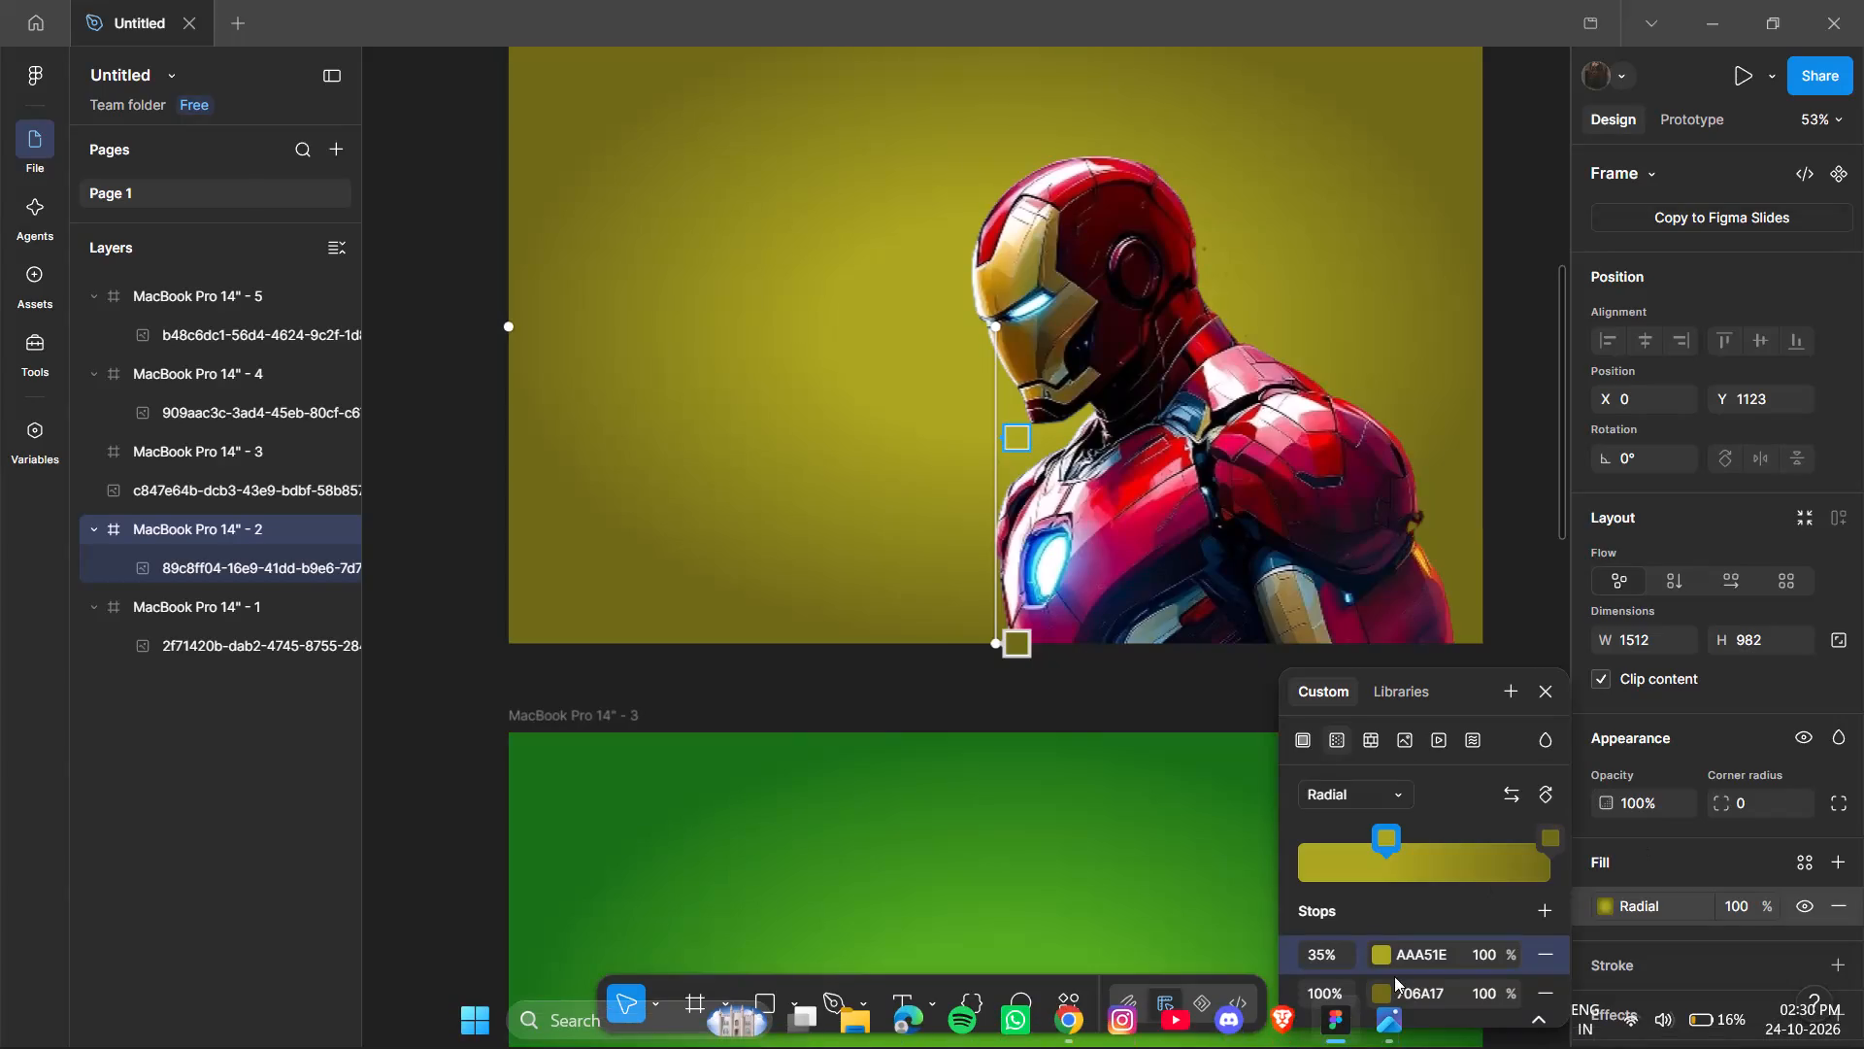
# Change the 35% stop of the Iron Man frame's radial fill (MacBook Pro 14" - 2) to cyan blue 1E90AA.
pyautogui.click(1380, 957)
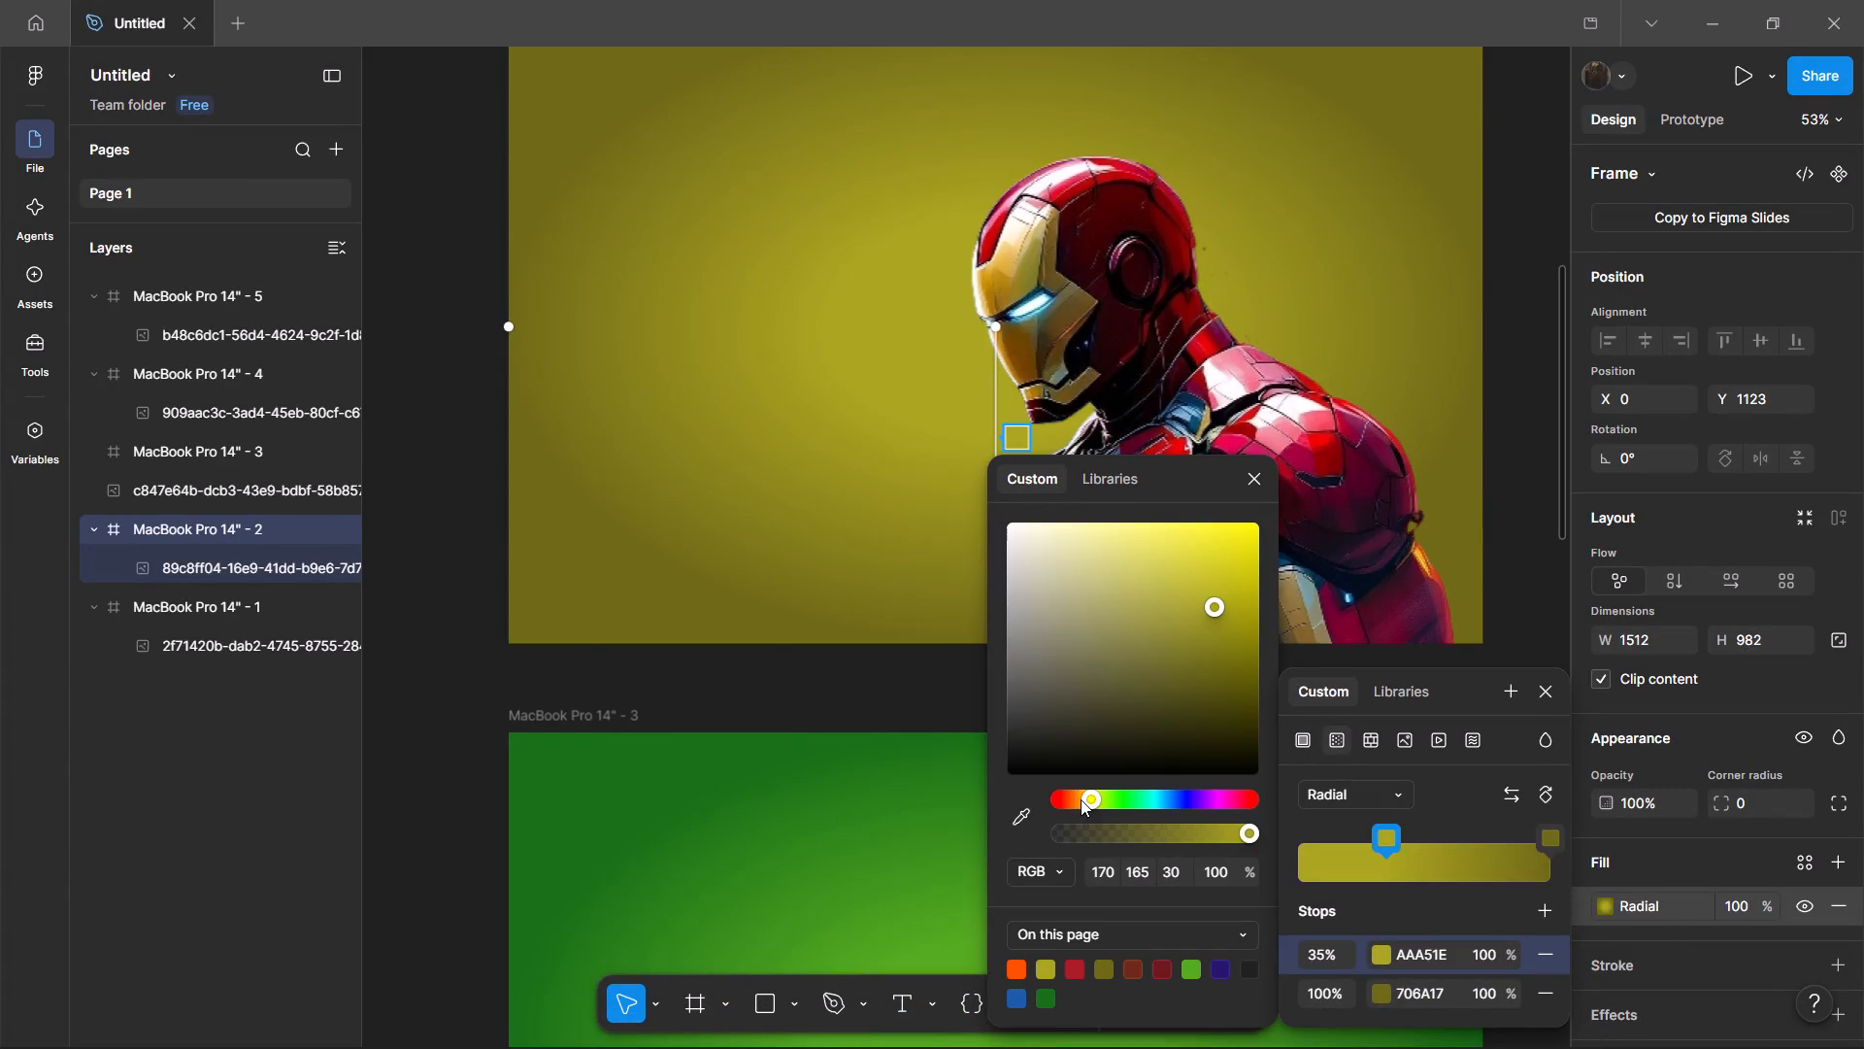
pyautogui.moveTo(1088, 798); pyautogui.dragTo(1162, 812)
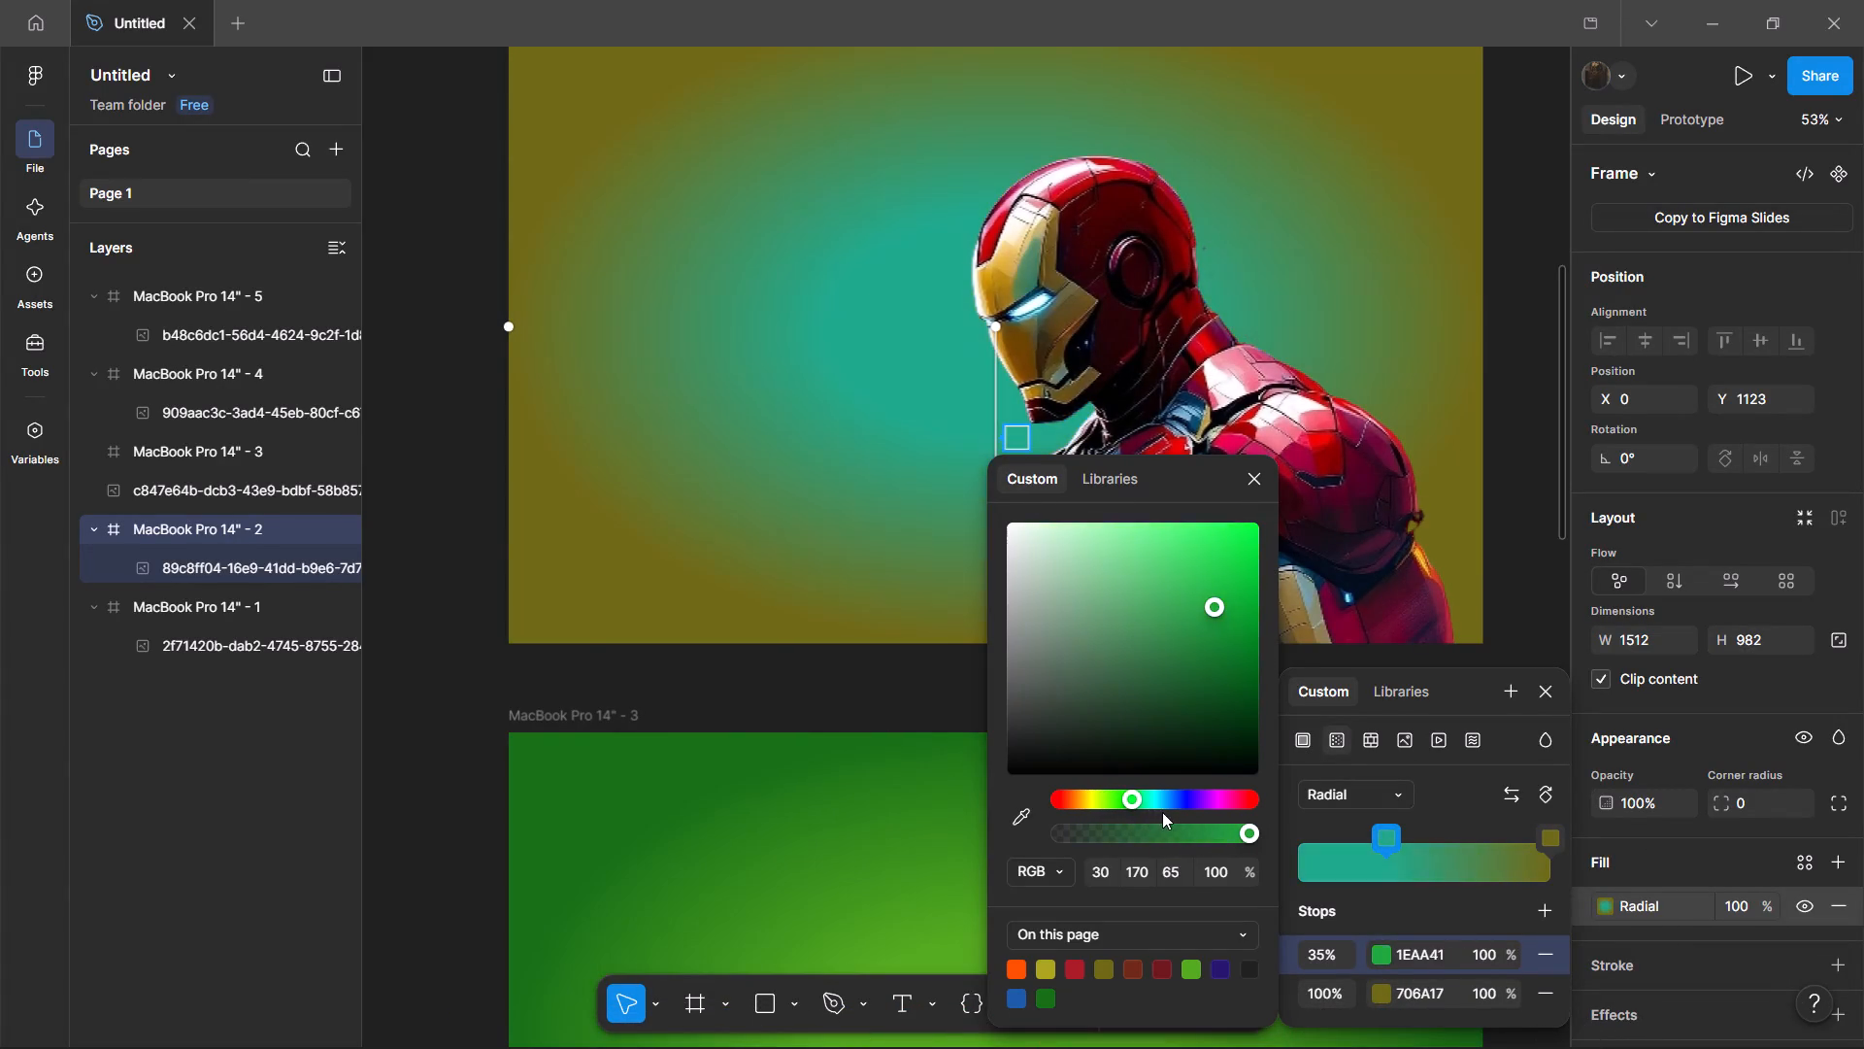
pyautogui.moveTo(1162, 812); pyautogui.dragTo(1090, 791)
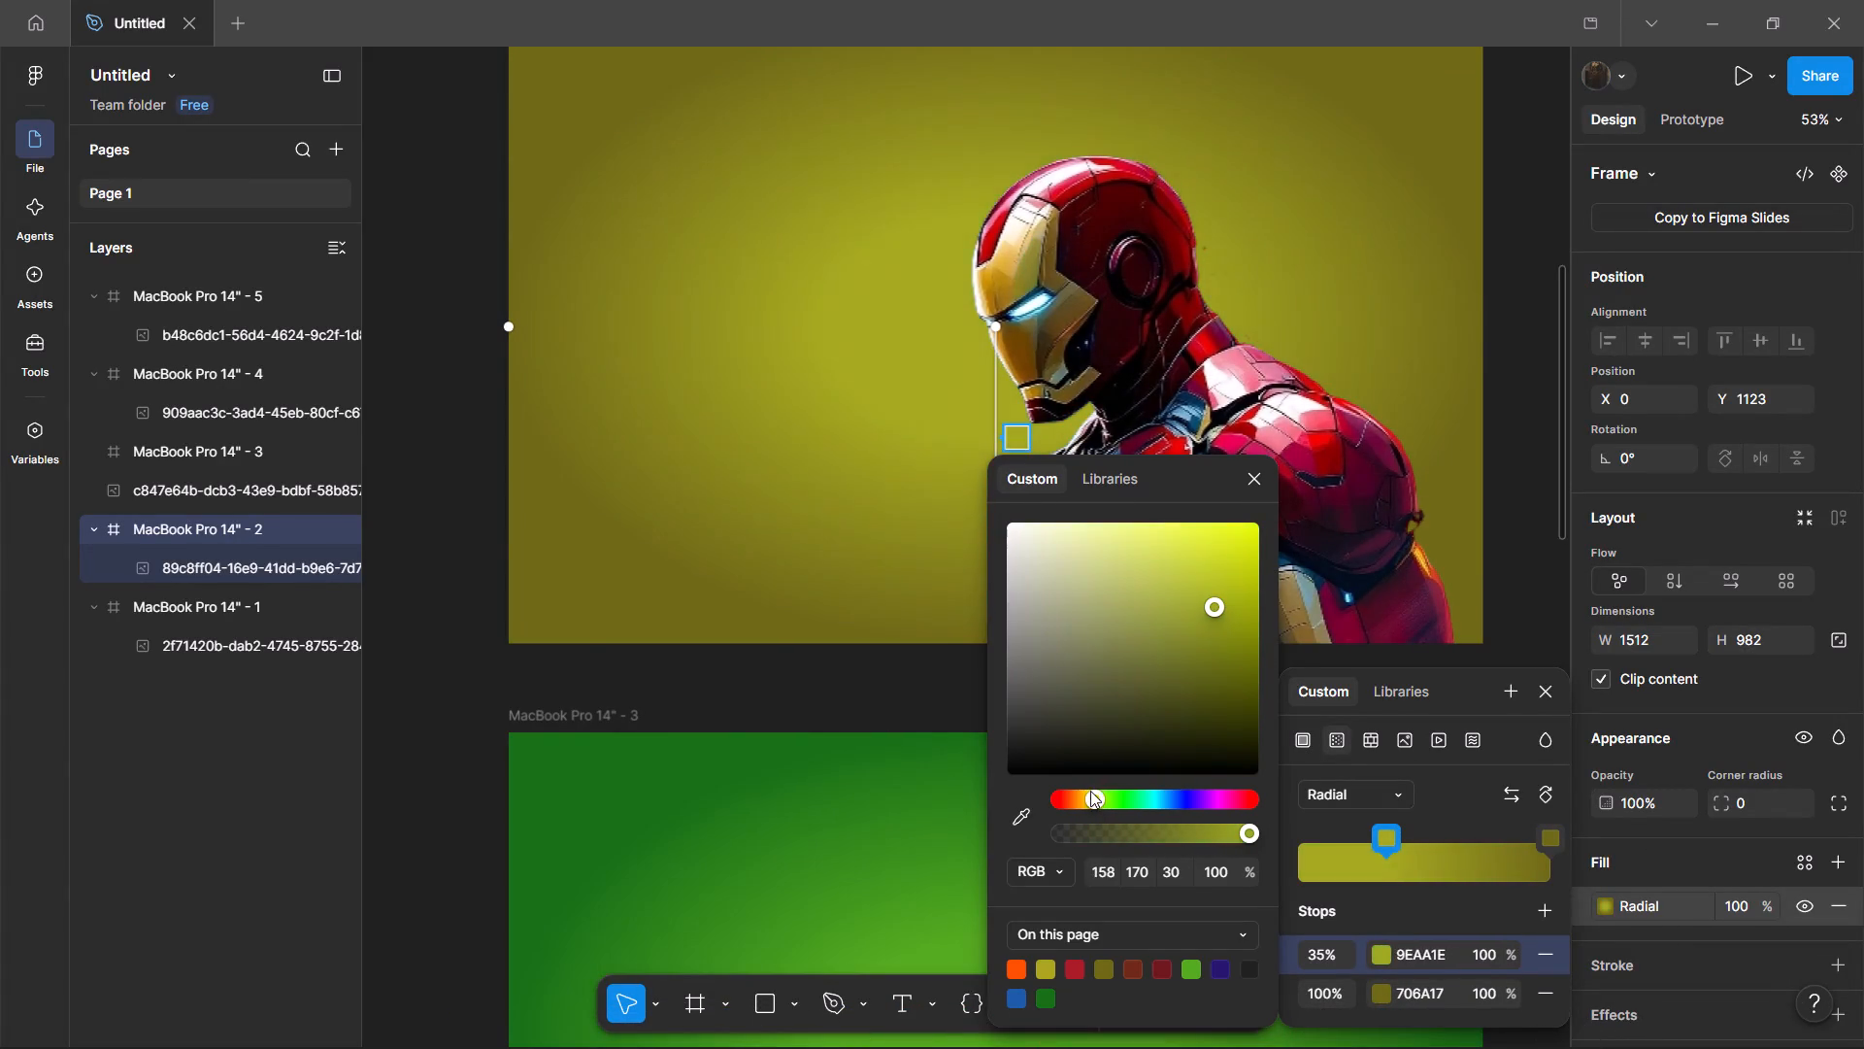
pyautogui.moveTo(1090, 791); pyautogui.dragTo(1093, 788)
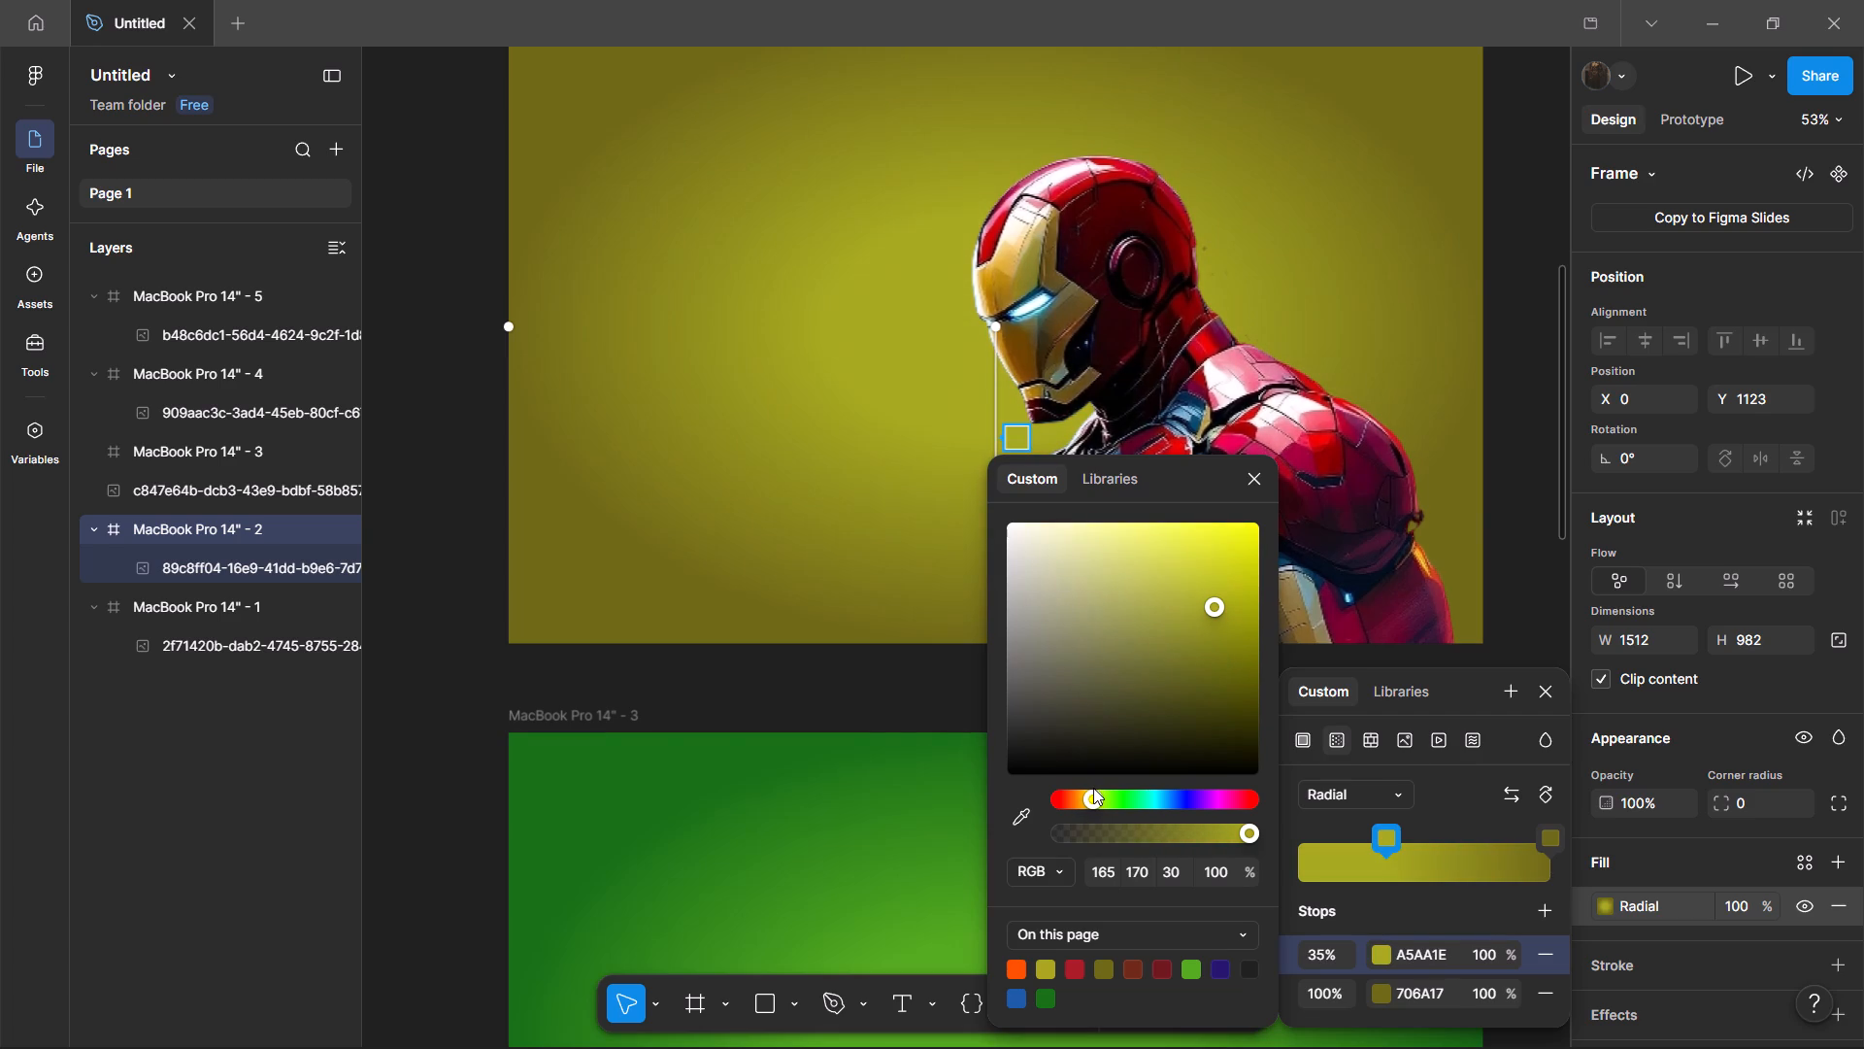
pyautogui.moveTo(1093, 788); pyautogui.dragTo(1078, 788)
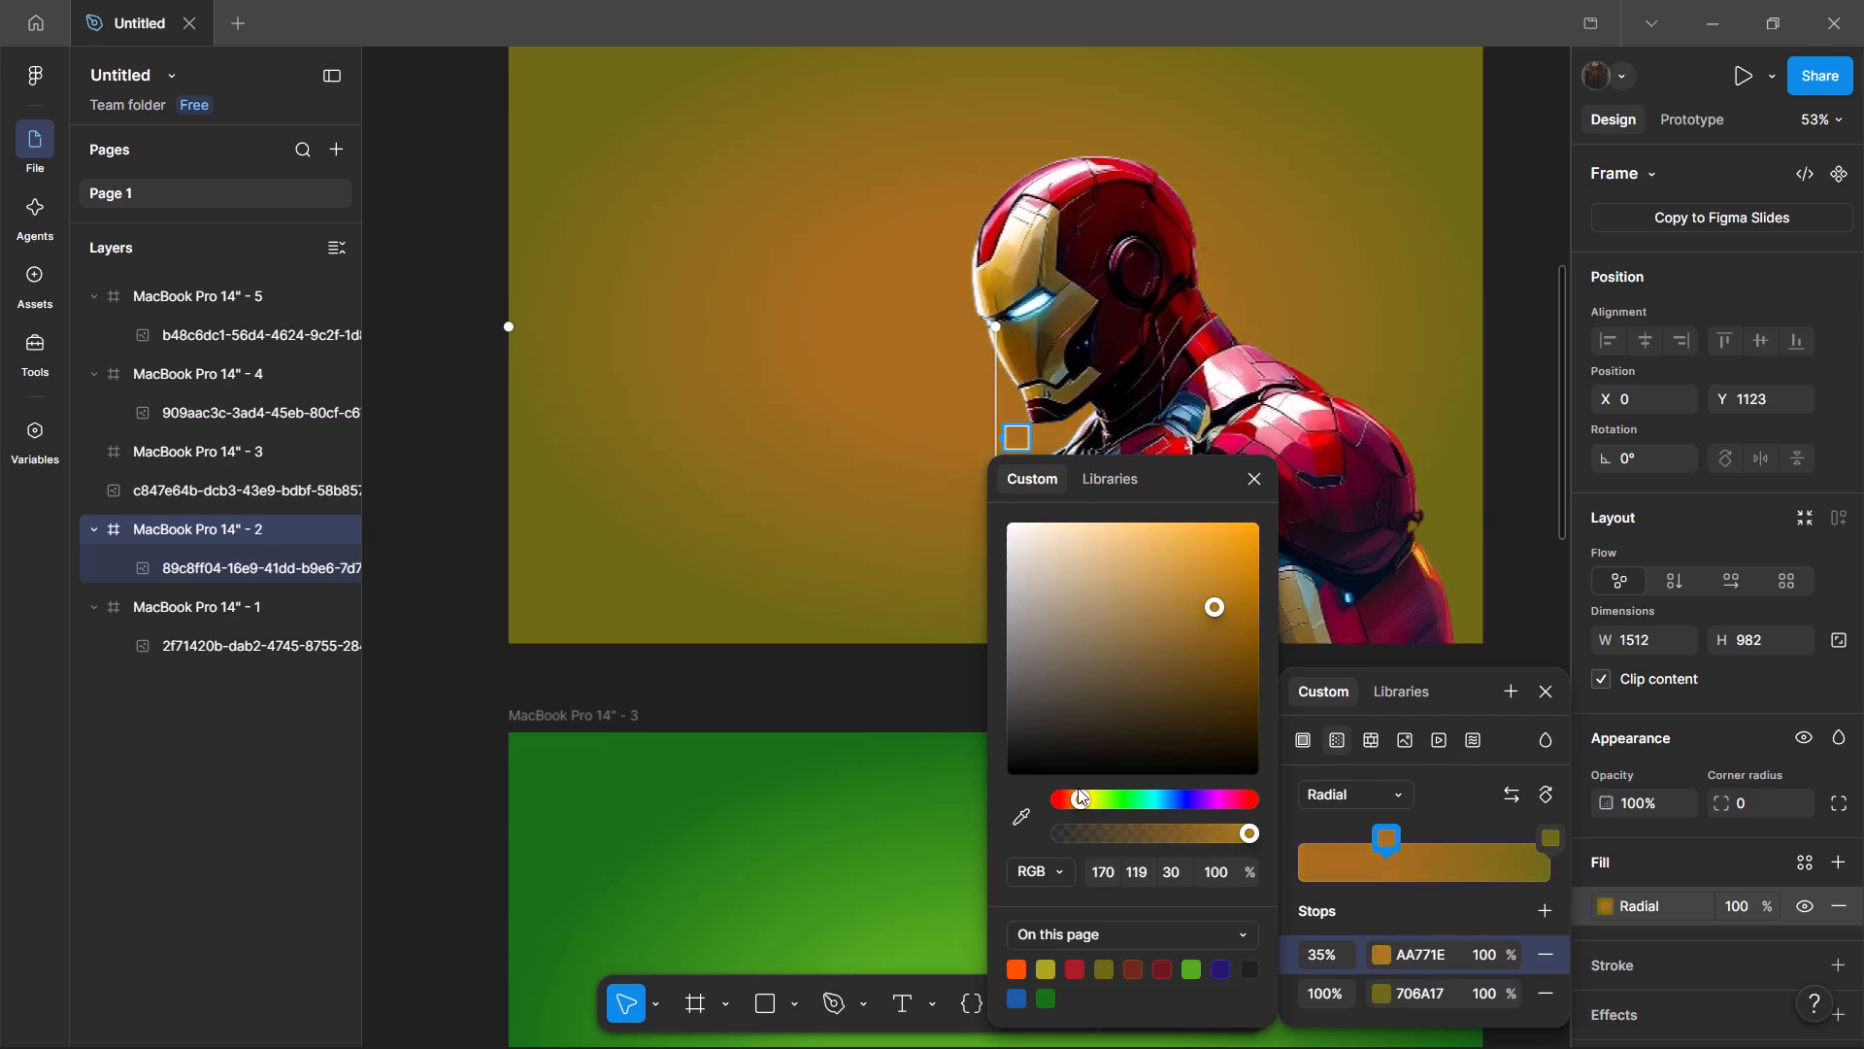
pyautogui.moveTo(1078, 788); pyautogui.dragTo(965, 765)
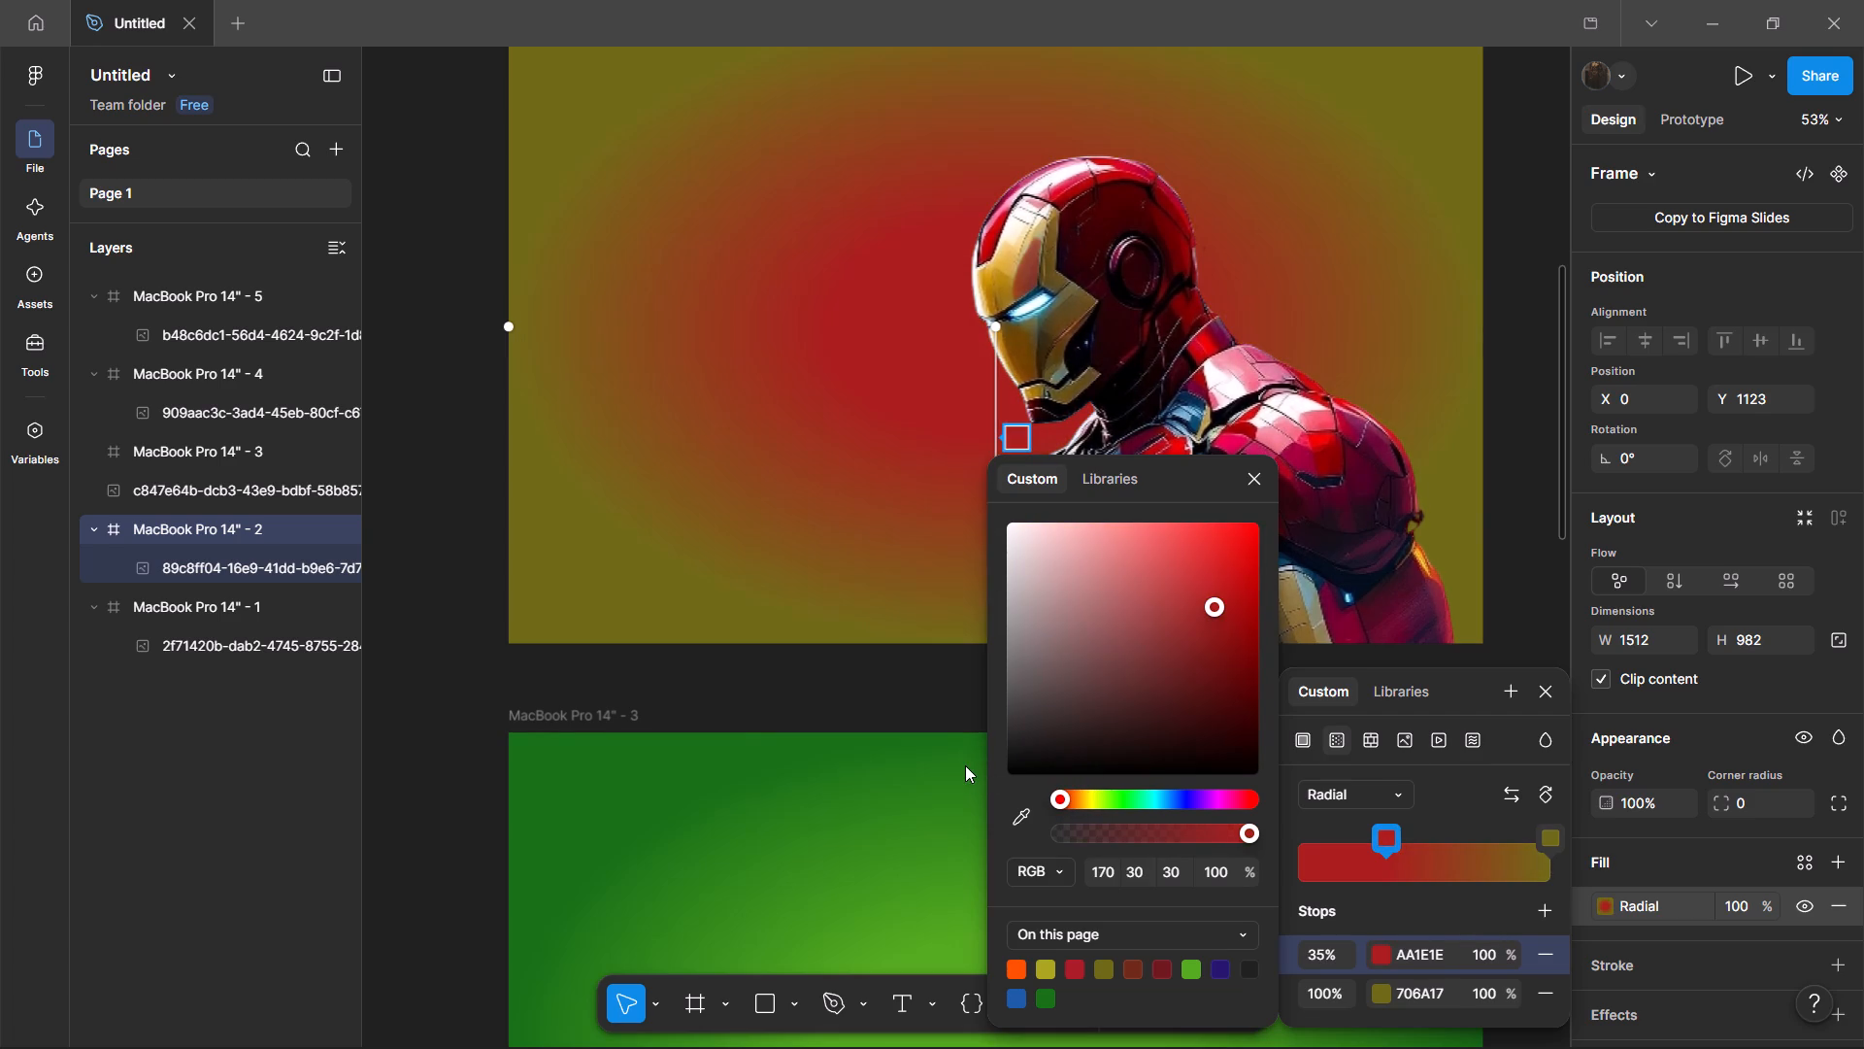
pyautogui.moveTo(965, 765); pyautogui.dragTo(1204, 799)
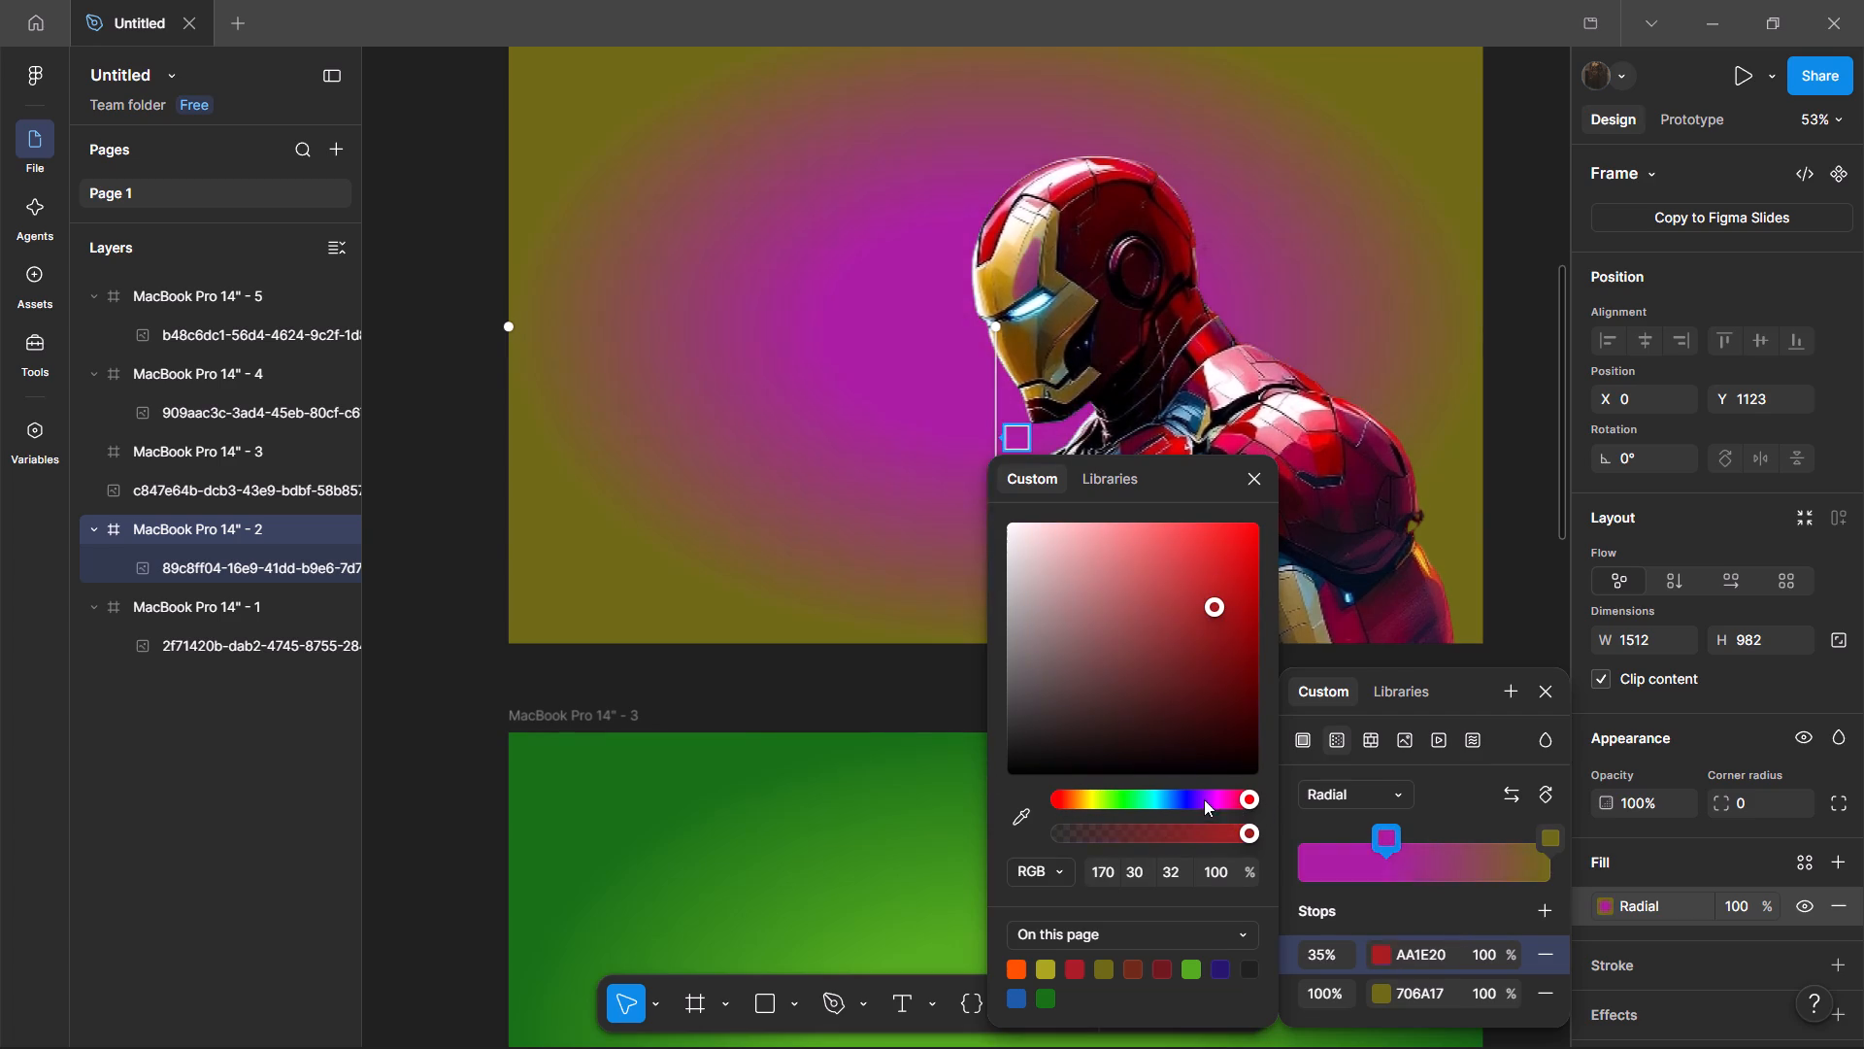
pyautogui.moveTo(1204, 799); pyautogui.dragTo(1152, 793)
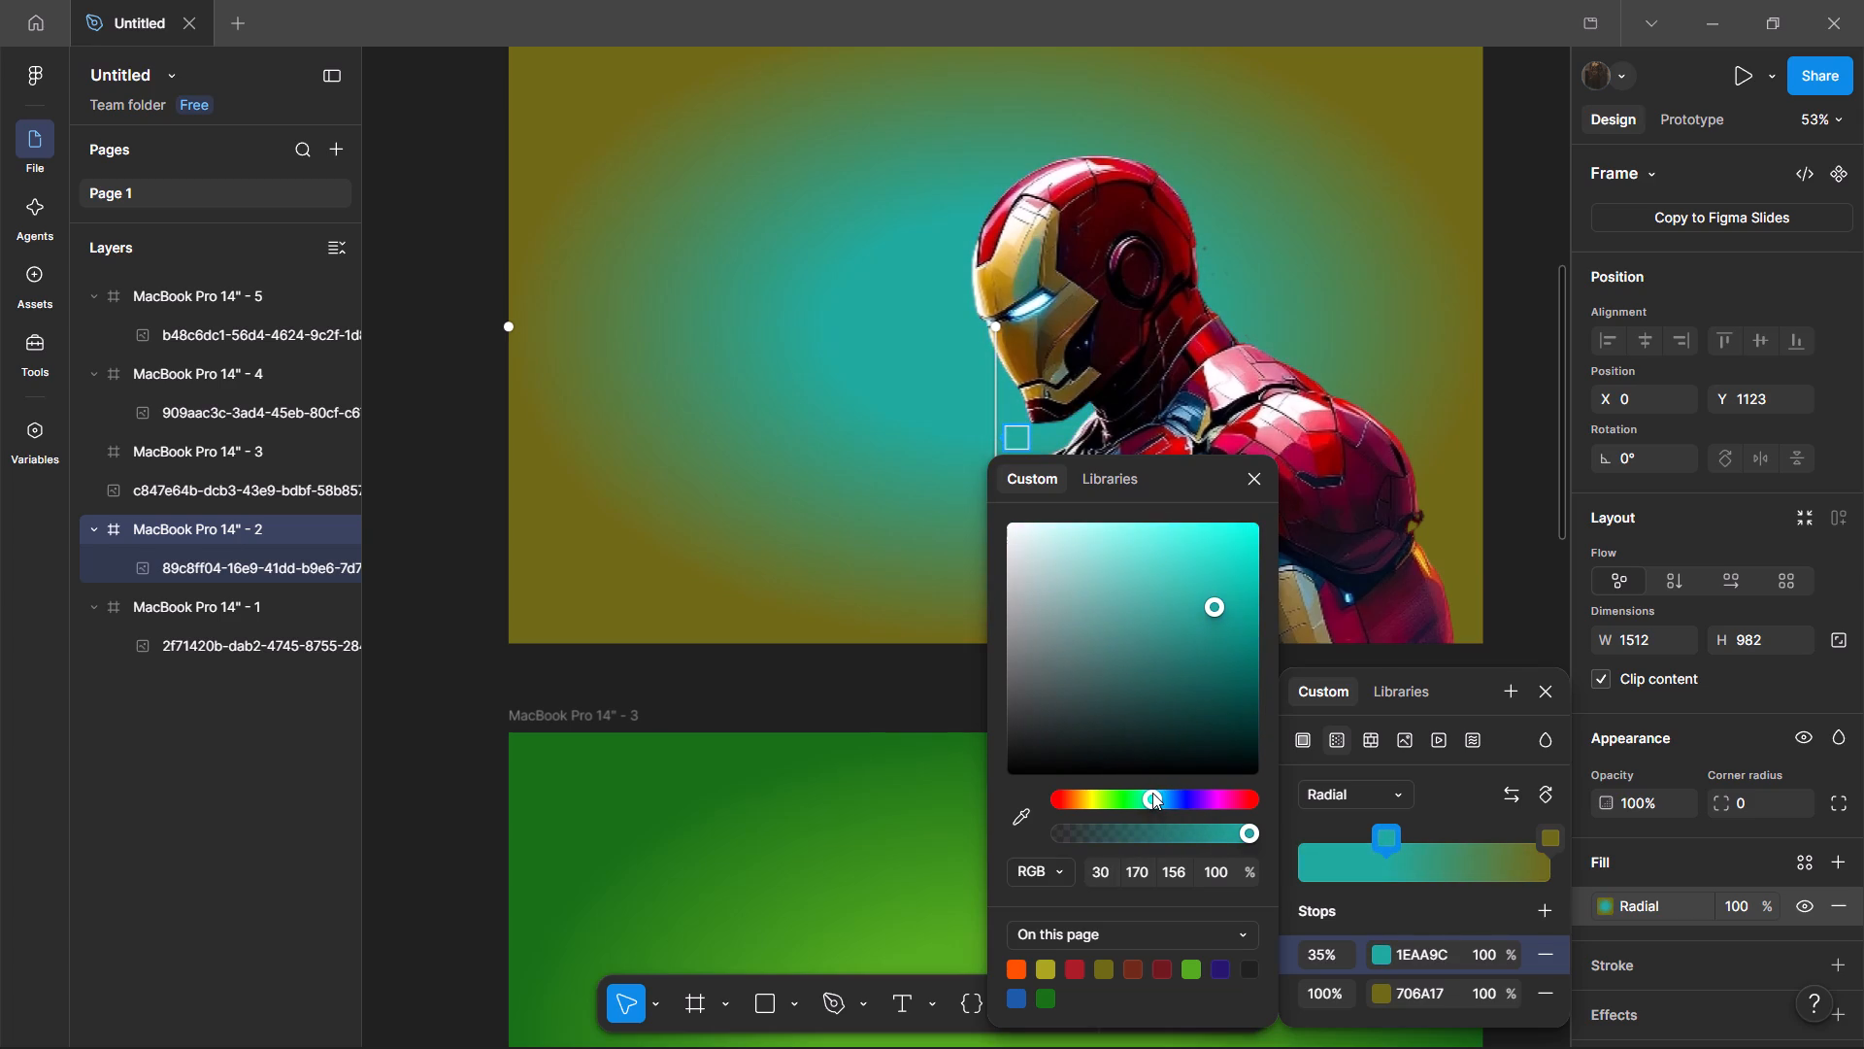
pyautogui.moveTo(1152, 793); pyautogui.dragTo(1160, 784)
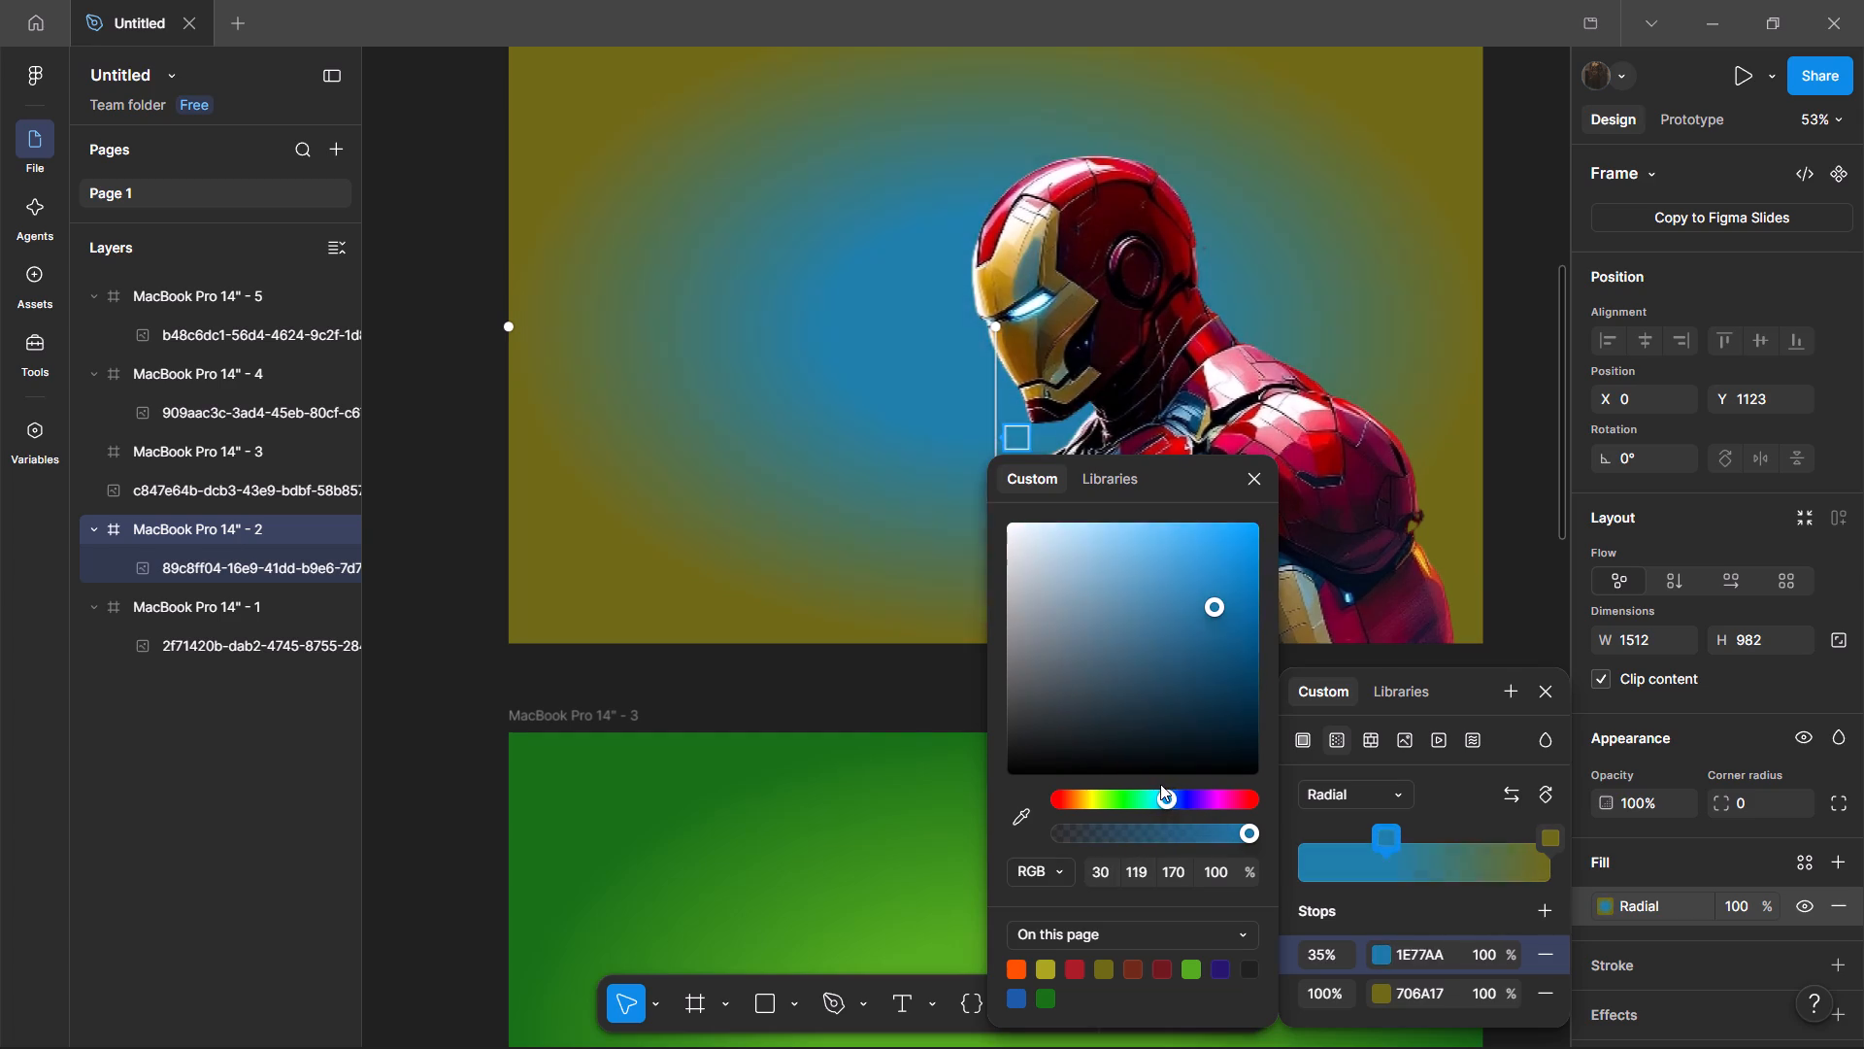
pyautogui.moveTo(1160, 784); pyautogui.dragTo(1157, 785)
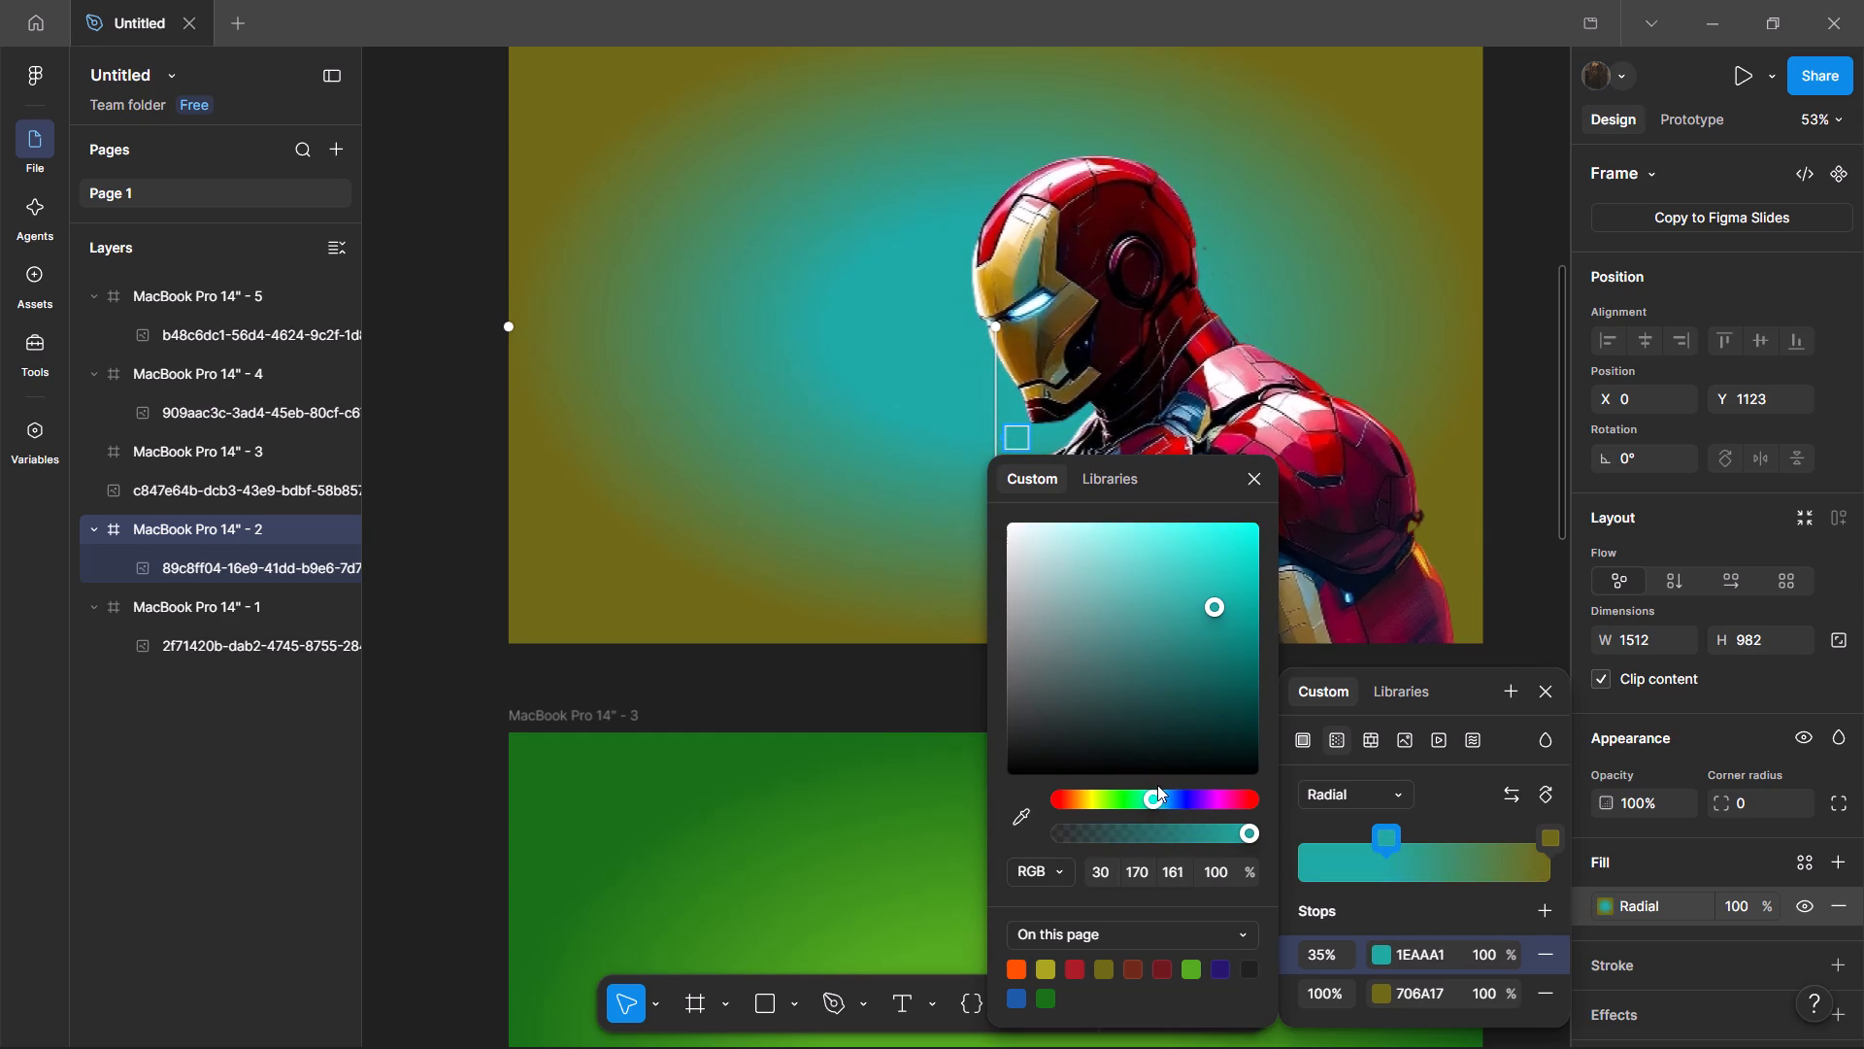
pyautogui.moveTo(1157, 785); pyautogui.dragTo(1161, 787)
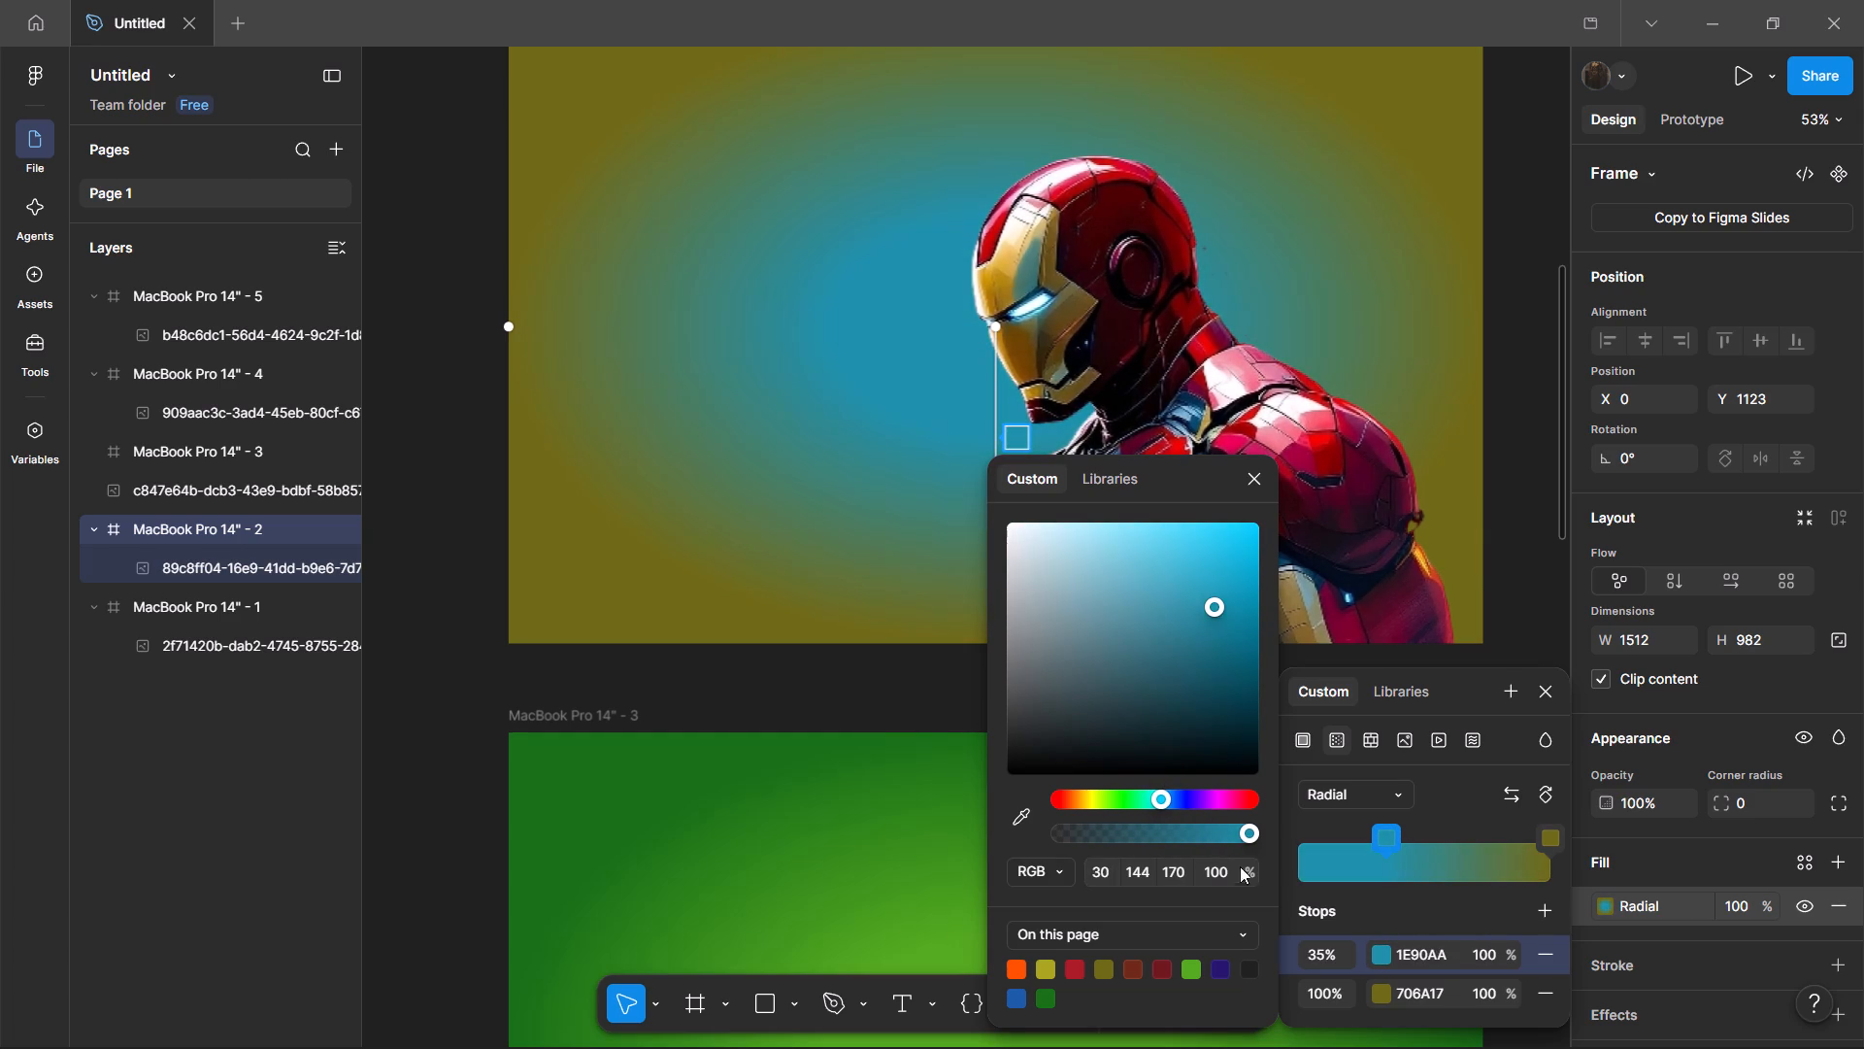
# Change the 100% stop of the Iron Man frame's radial gradient to dark blue 175570 and finish editing the fill.
pyautogui.click(1381, 997)
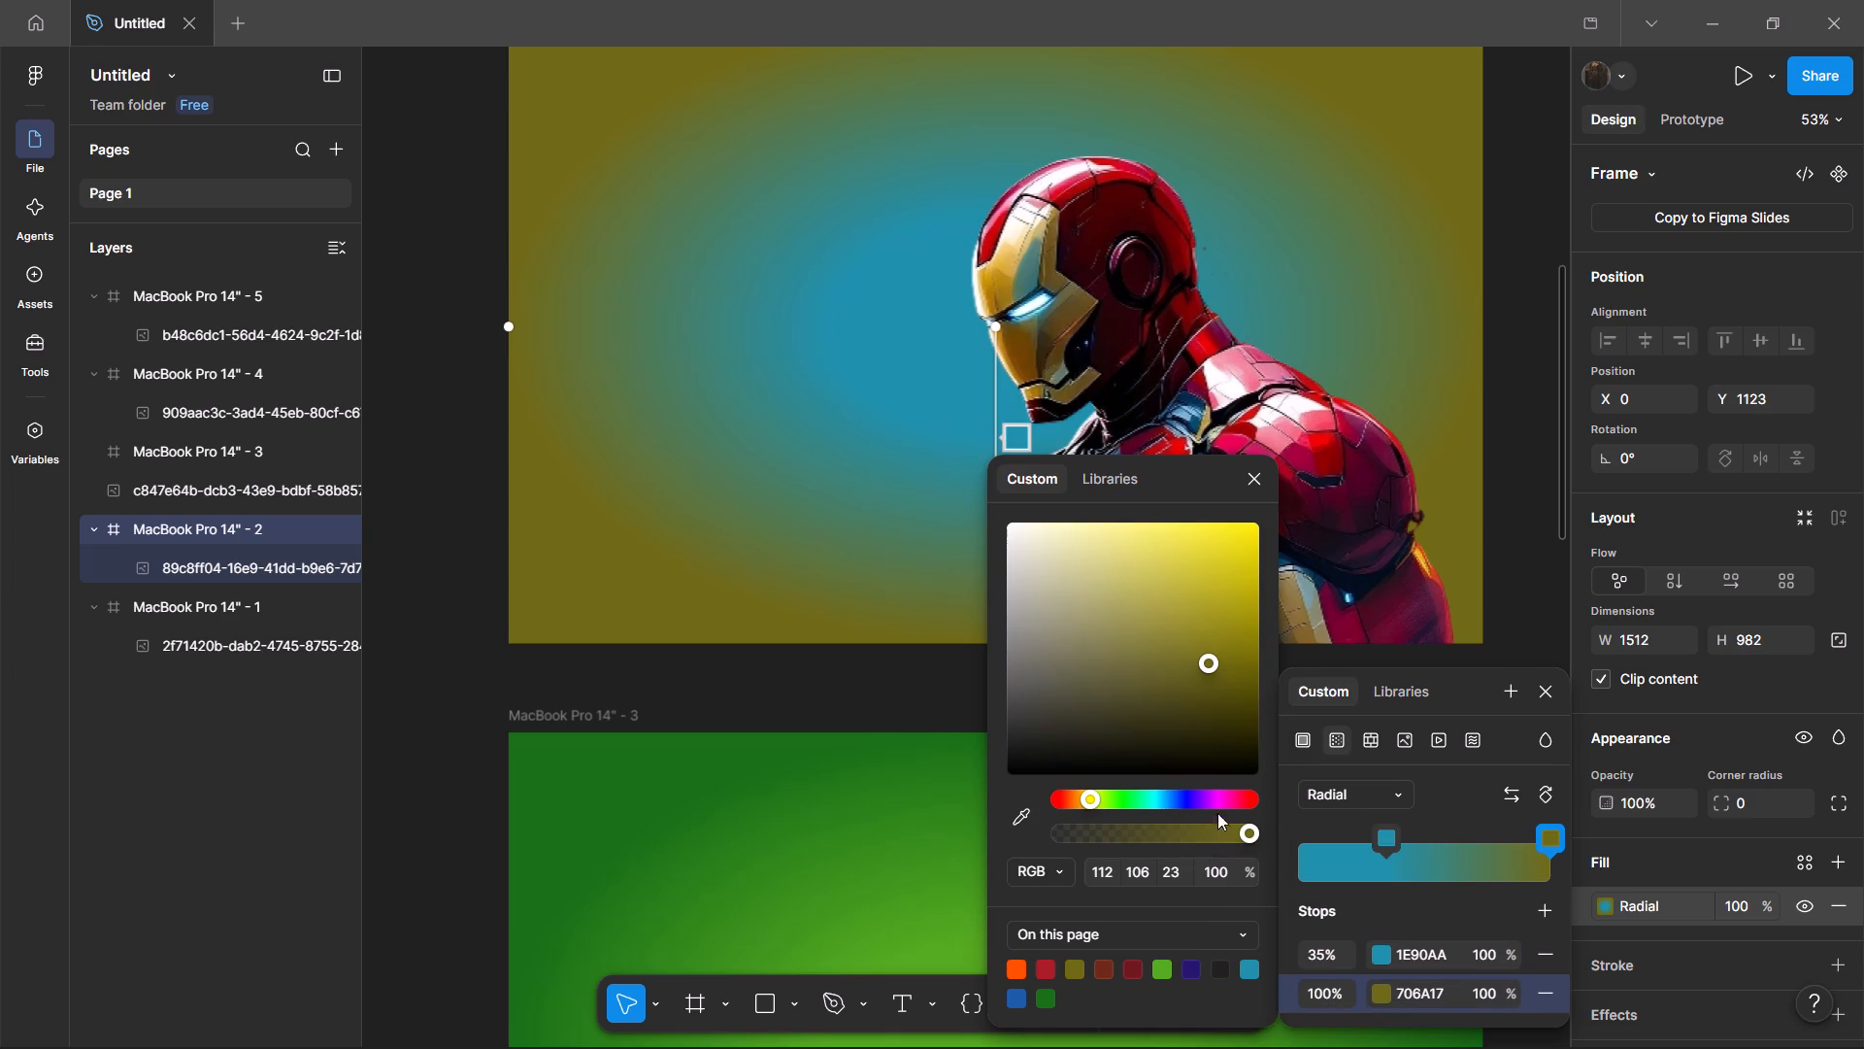
pyautogui.moveTo(1145, 795); pyautogui.dragTo(1160, 798)
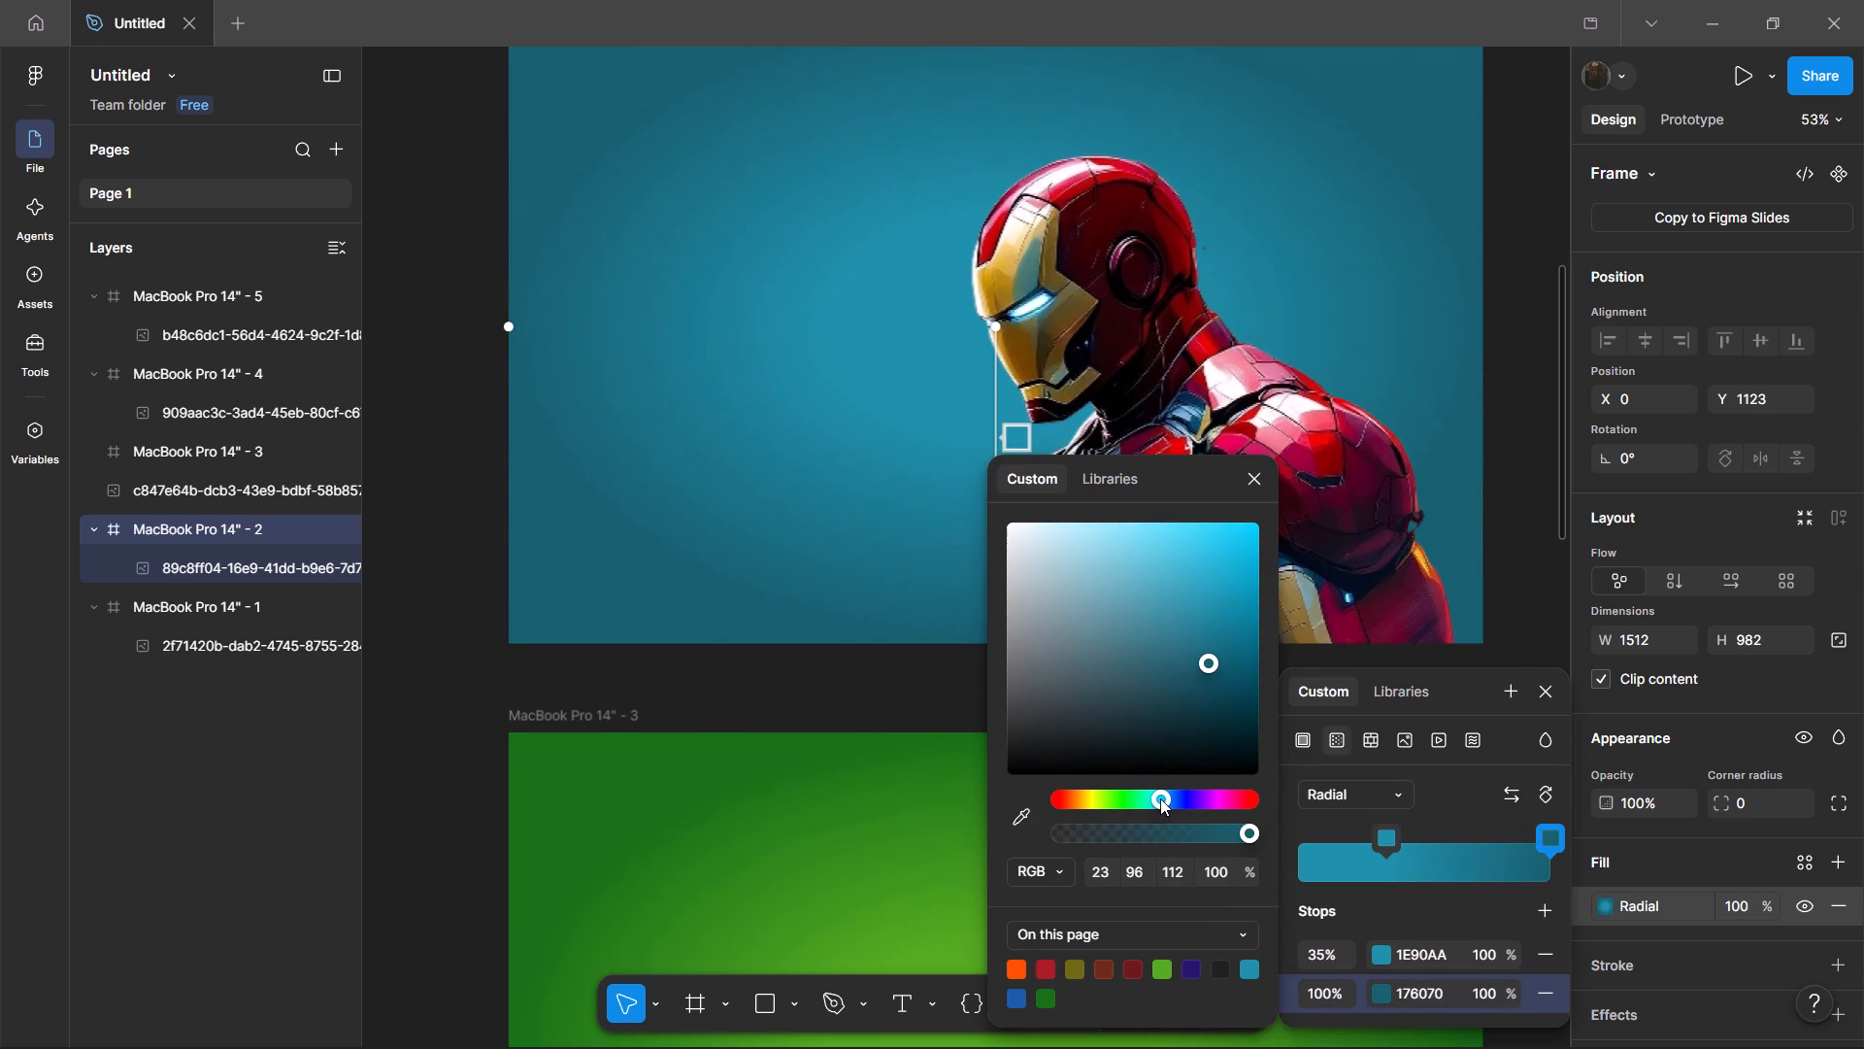
pyautogui.moveTo(1160, 798); pyautogui.dragTo(1161, 798)
pyautogui.moveTo(1161, 798); pyautogui.dragTo(1158, 801)
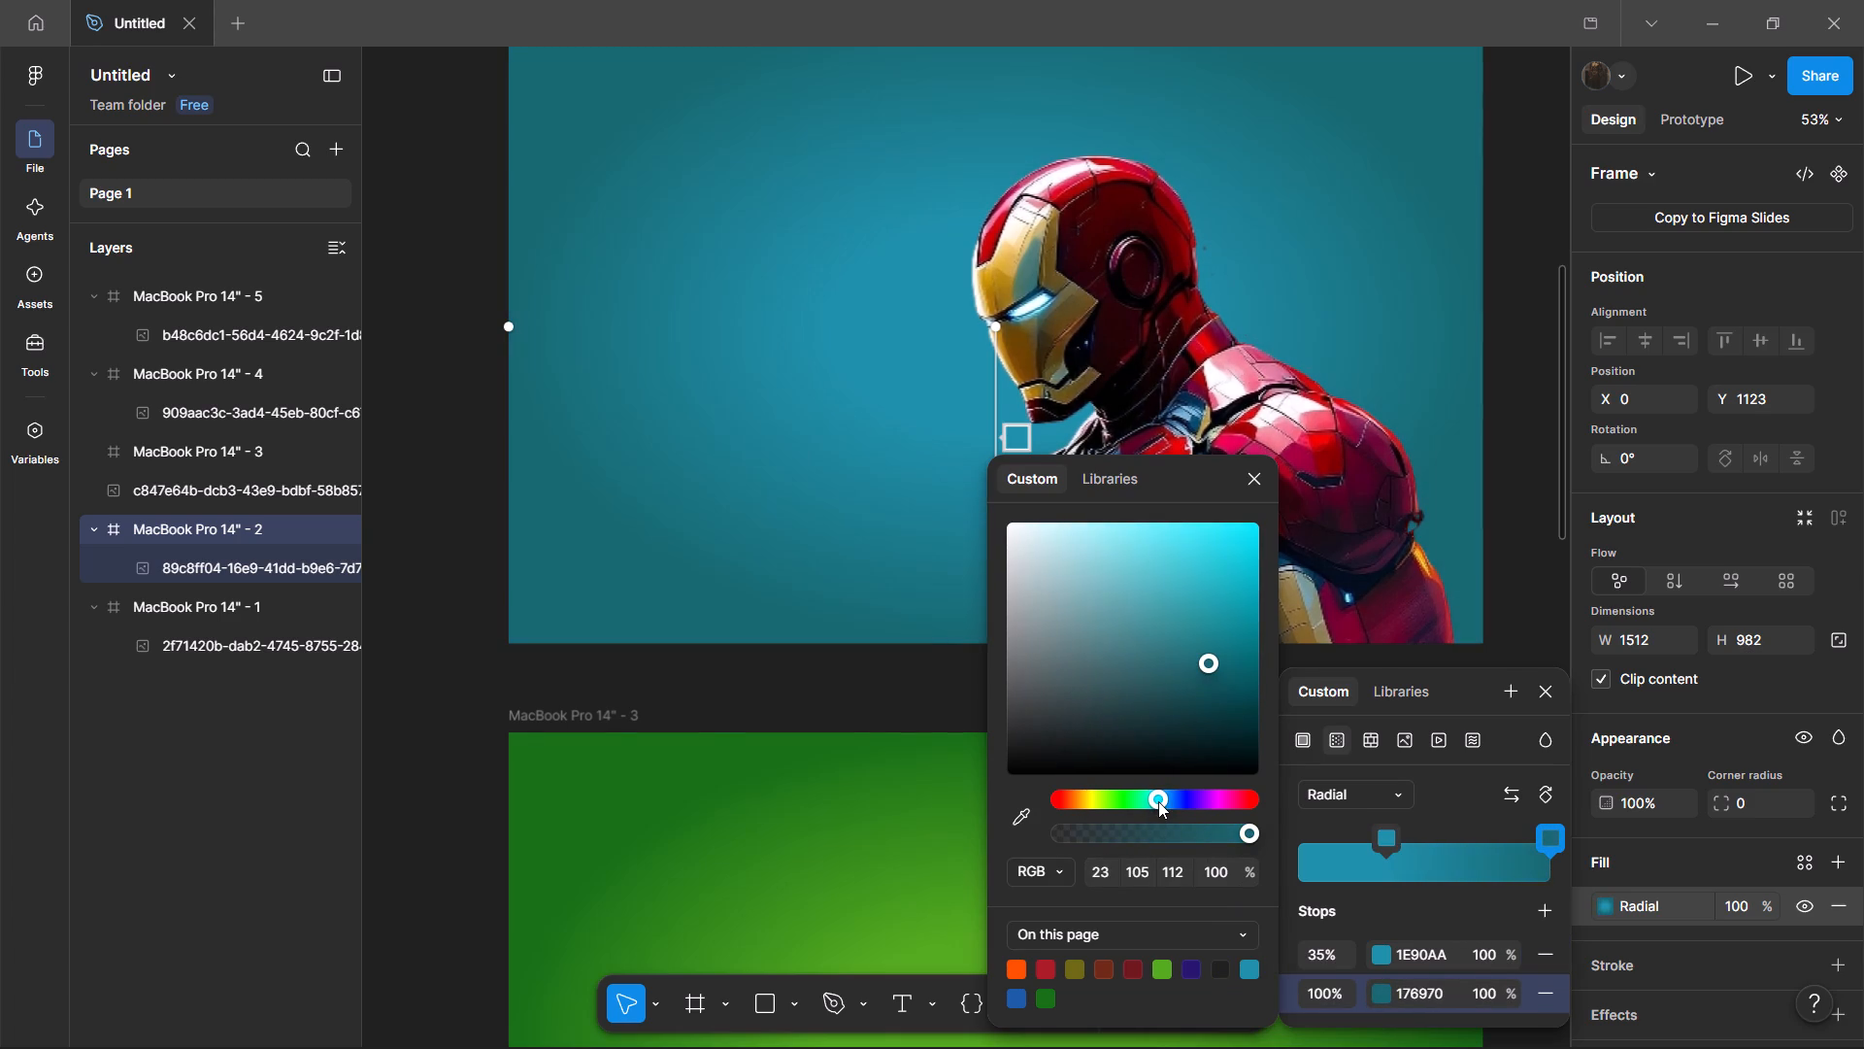
pyautogui.moveTo(1158, 801); pyautogui.dragTo(1165, 801)
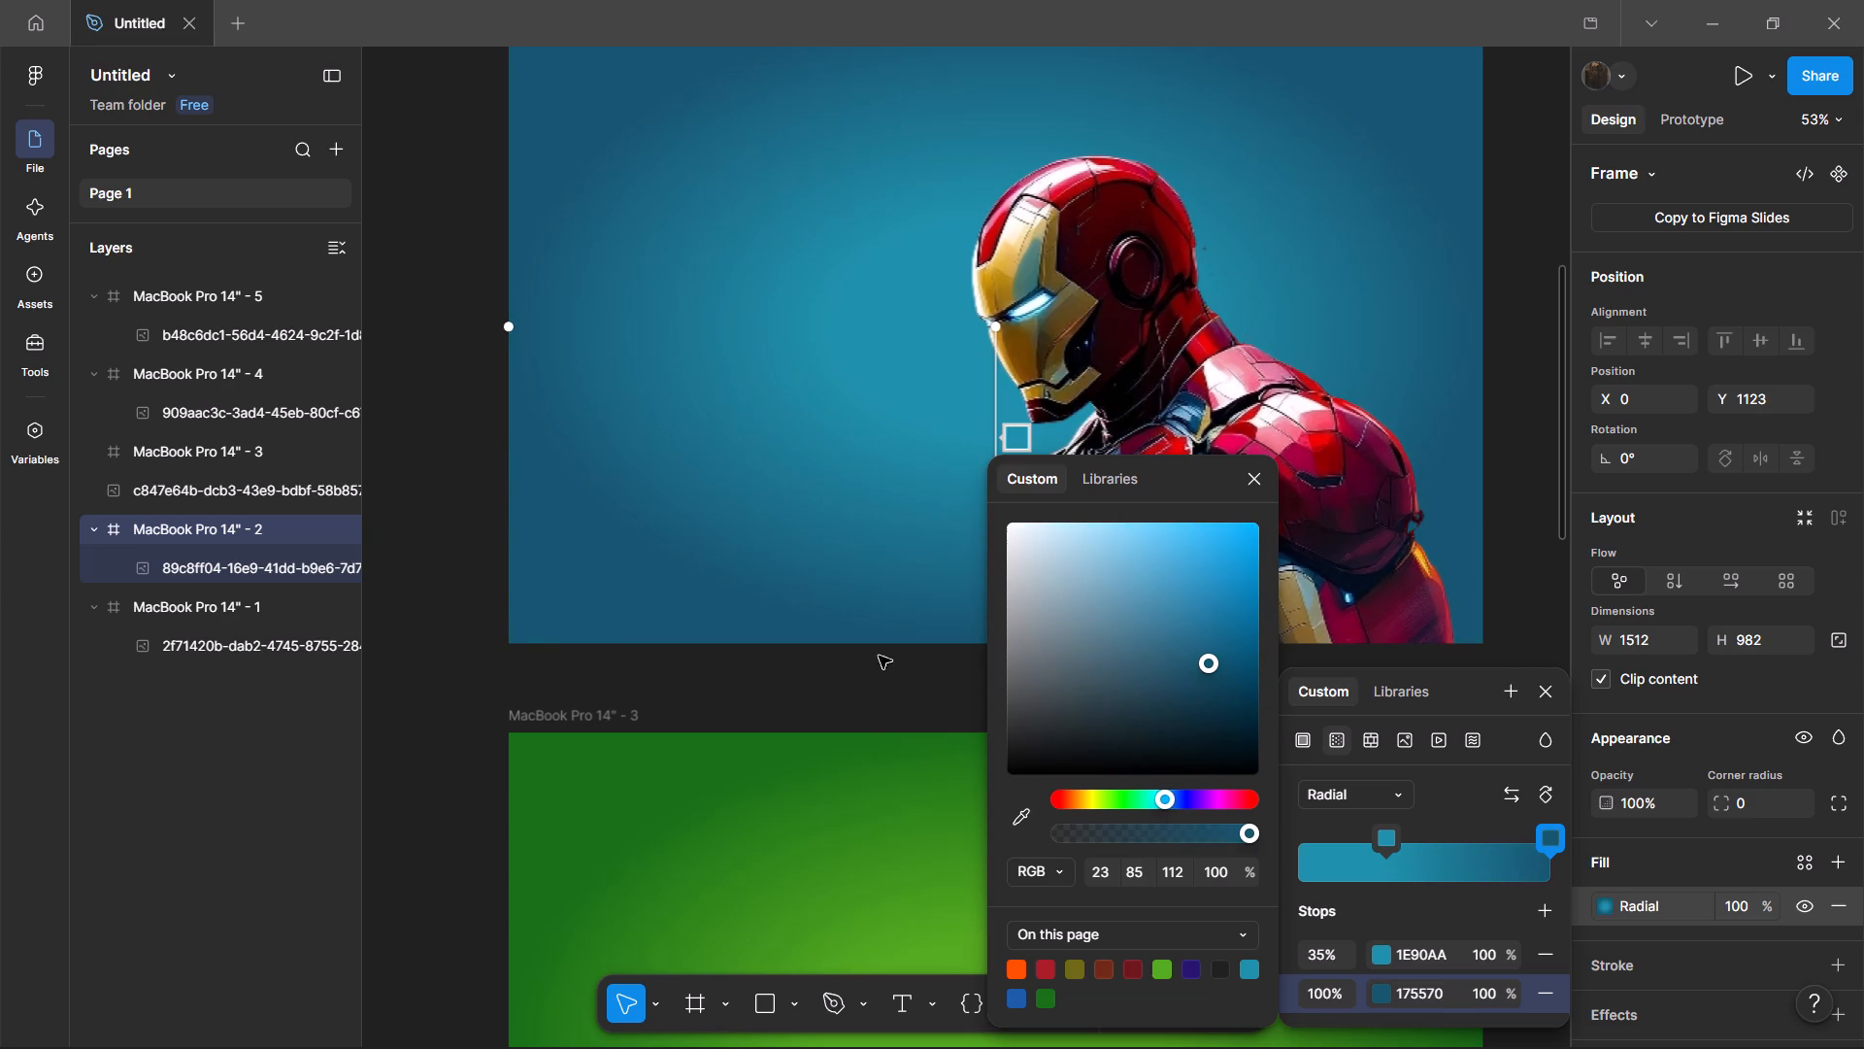
pyautogui.click(434, 360)
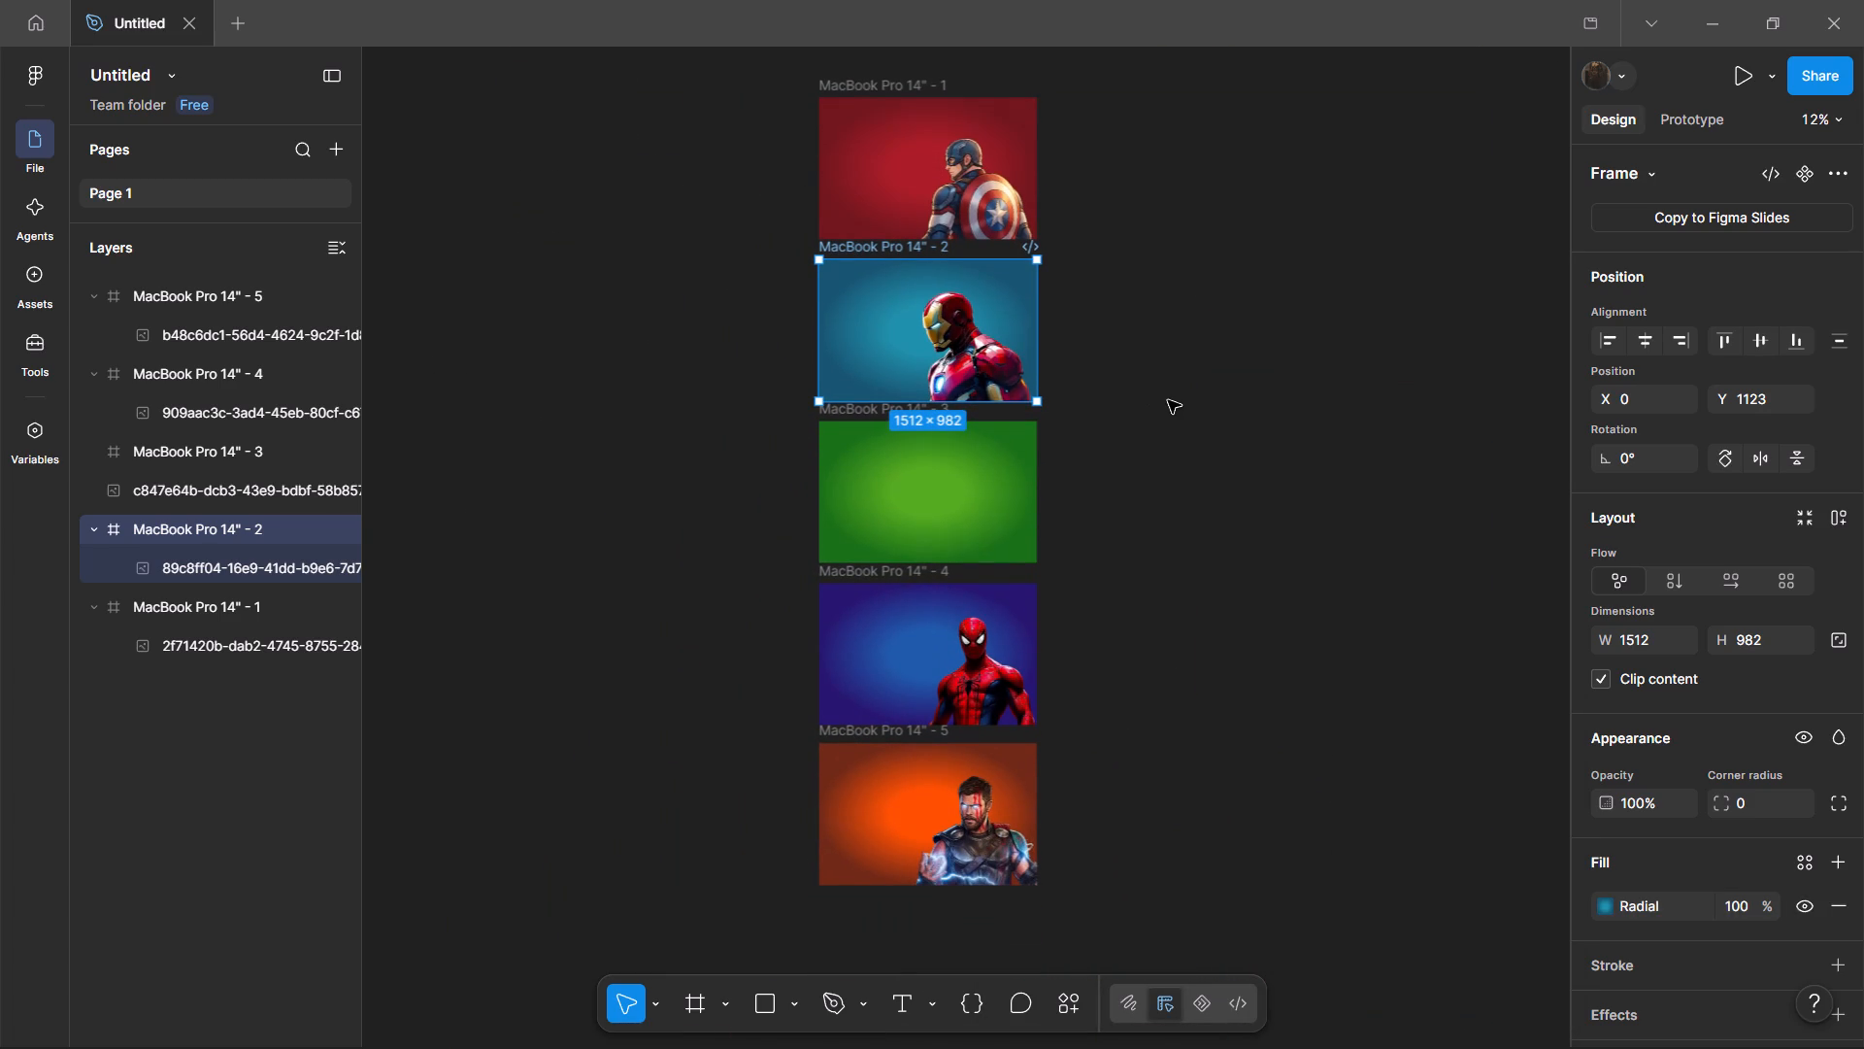
# Move the loose Hulk image layer to the top of the layer order, above MacBook Pro 14" - 5, and deselect it.
pyautogui.click(250, 556)
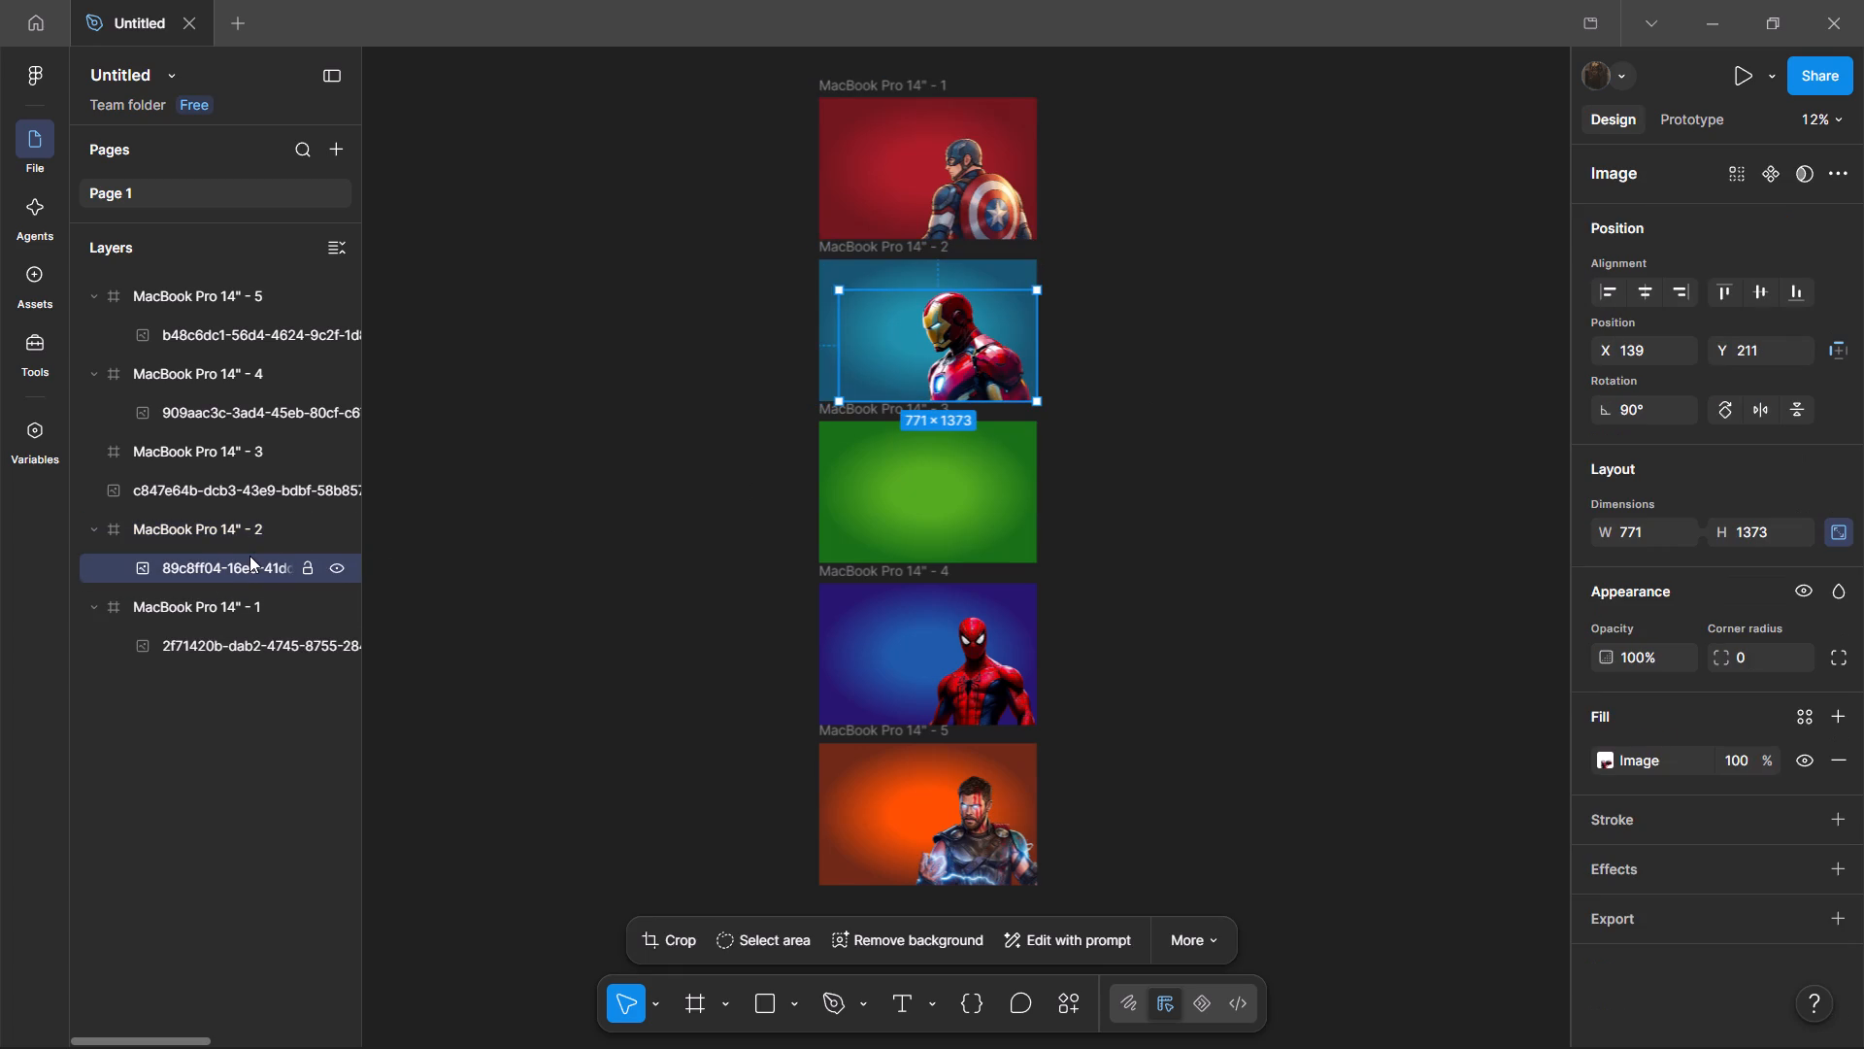
pyautogui.click(253, 492)
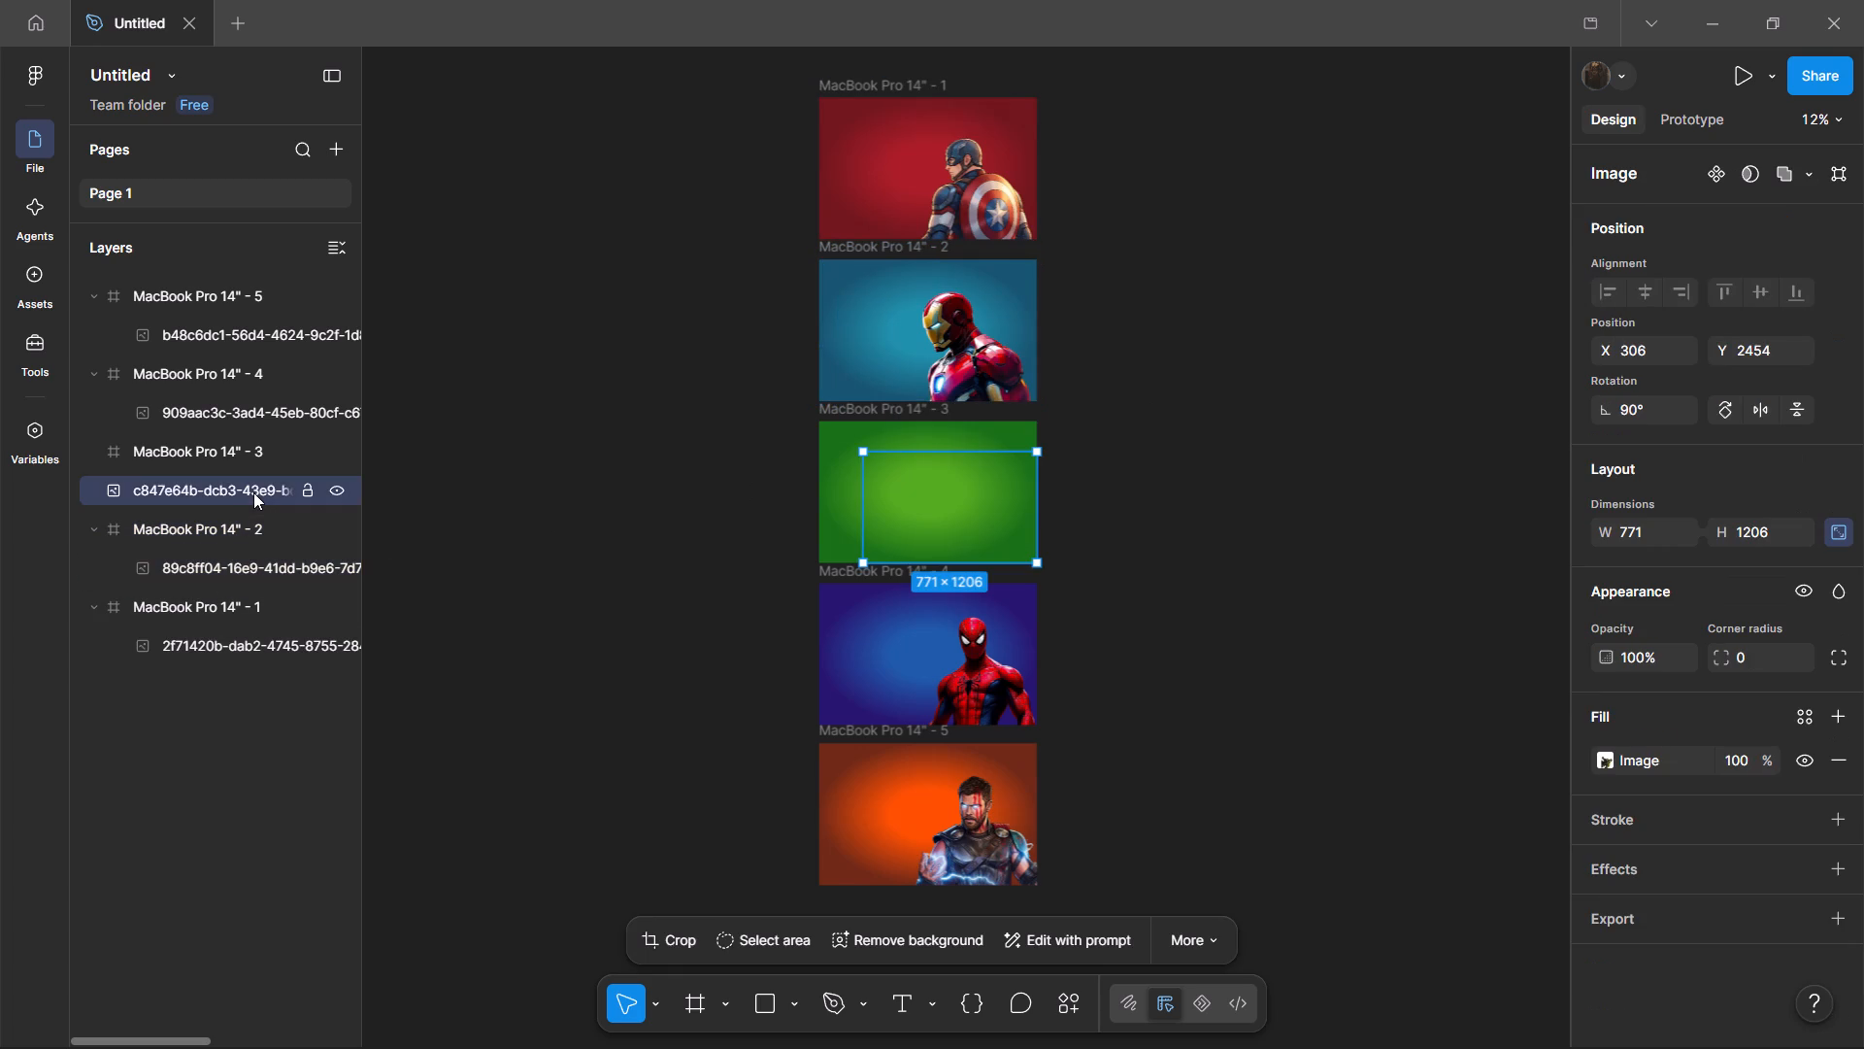
pyautogui.click(253, 492)
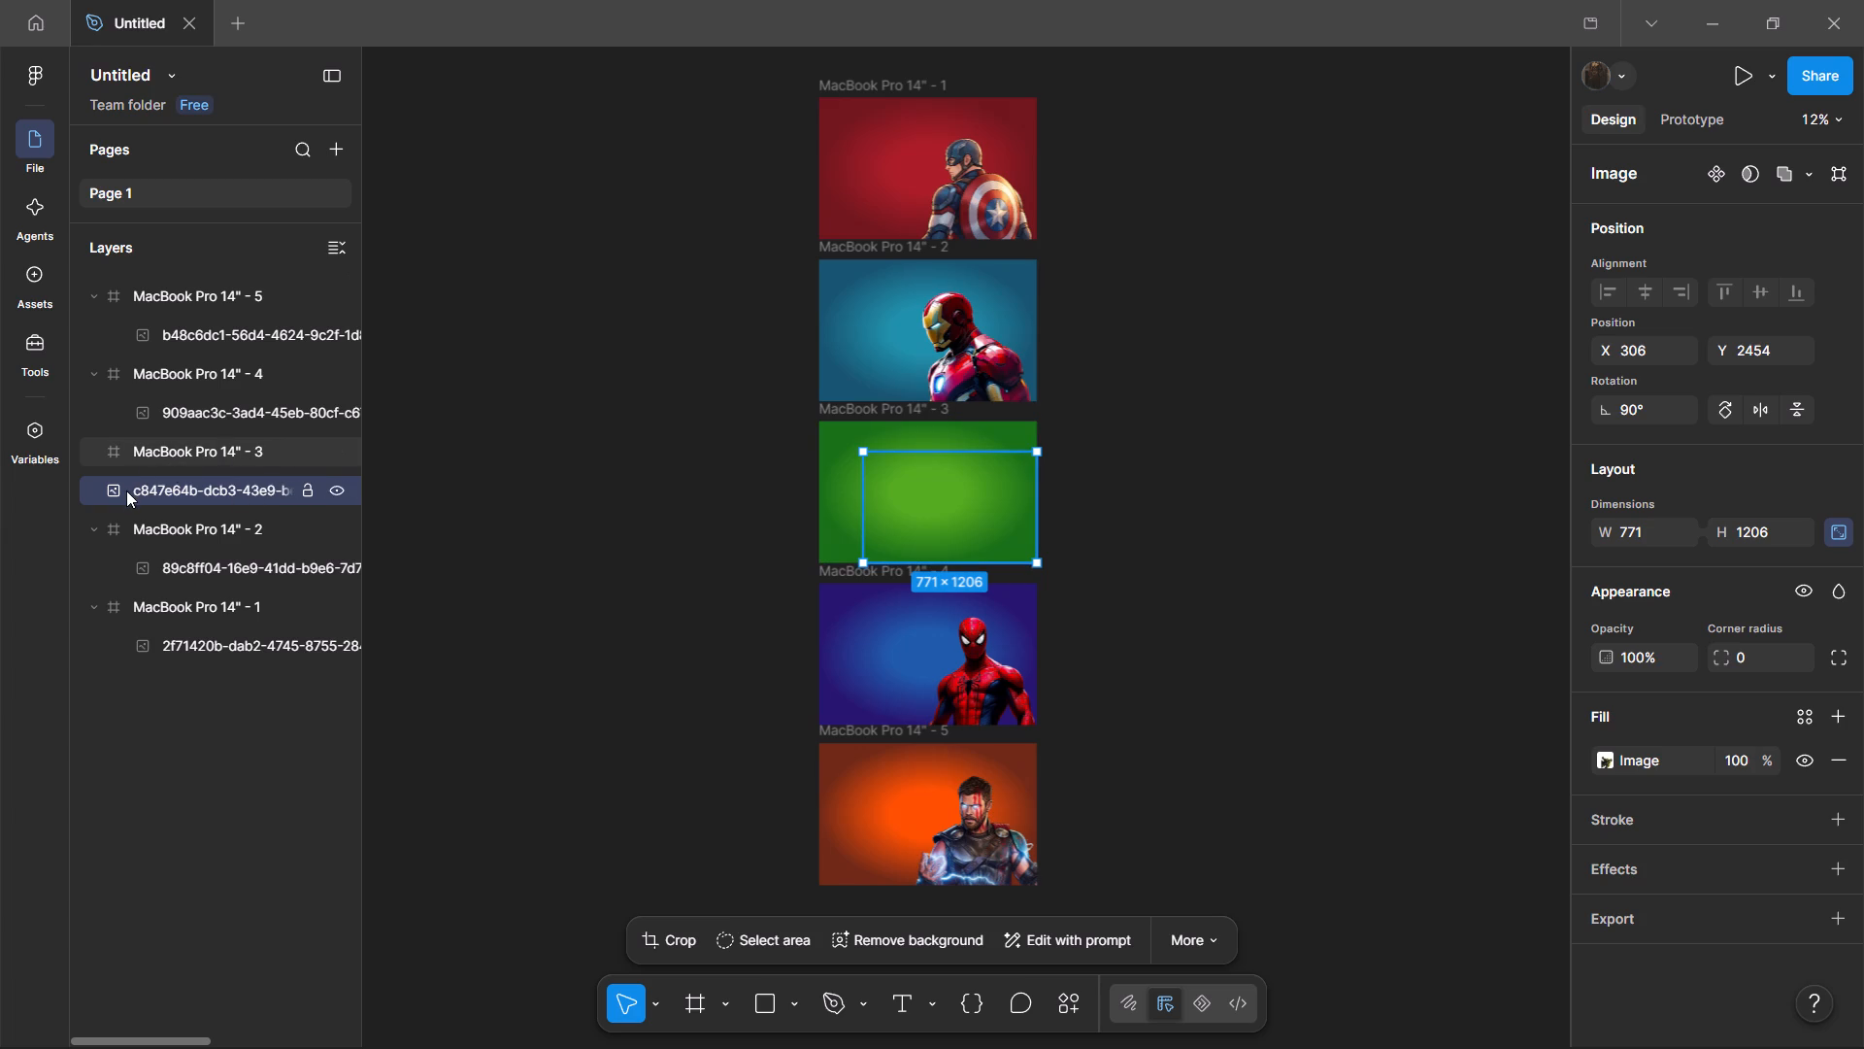
pyautogui.moveTo(126, 491); pyautogui.dragTo(149, 276)
pyautogui.moveTo(149, 276); pyautogui.dragTo(146, 278)
pyautogui.click(1282, 520)
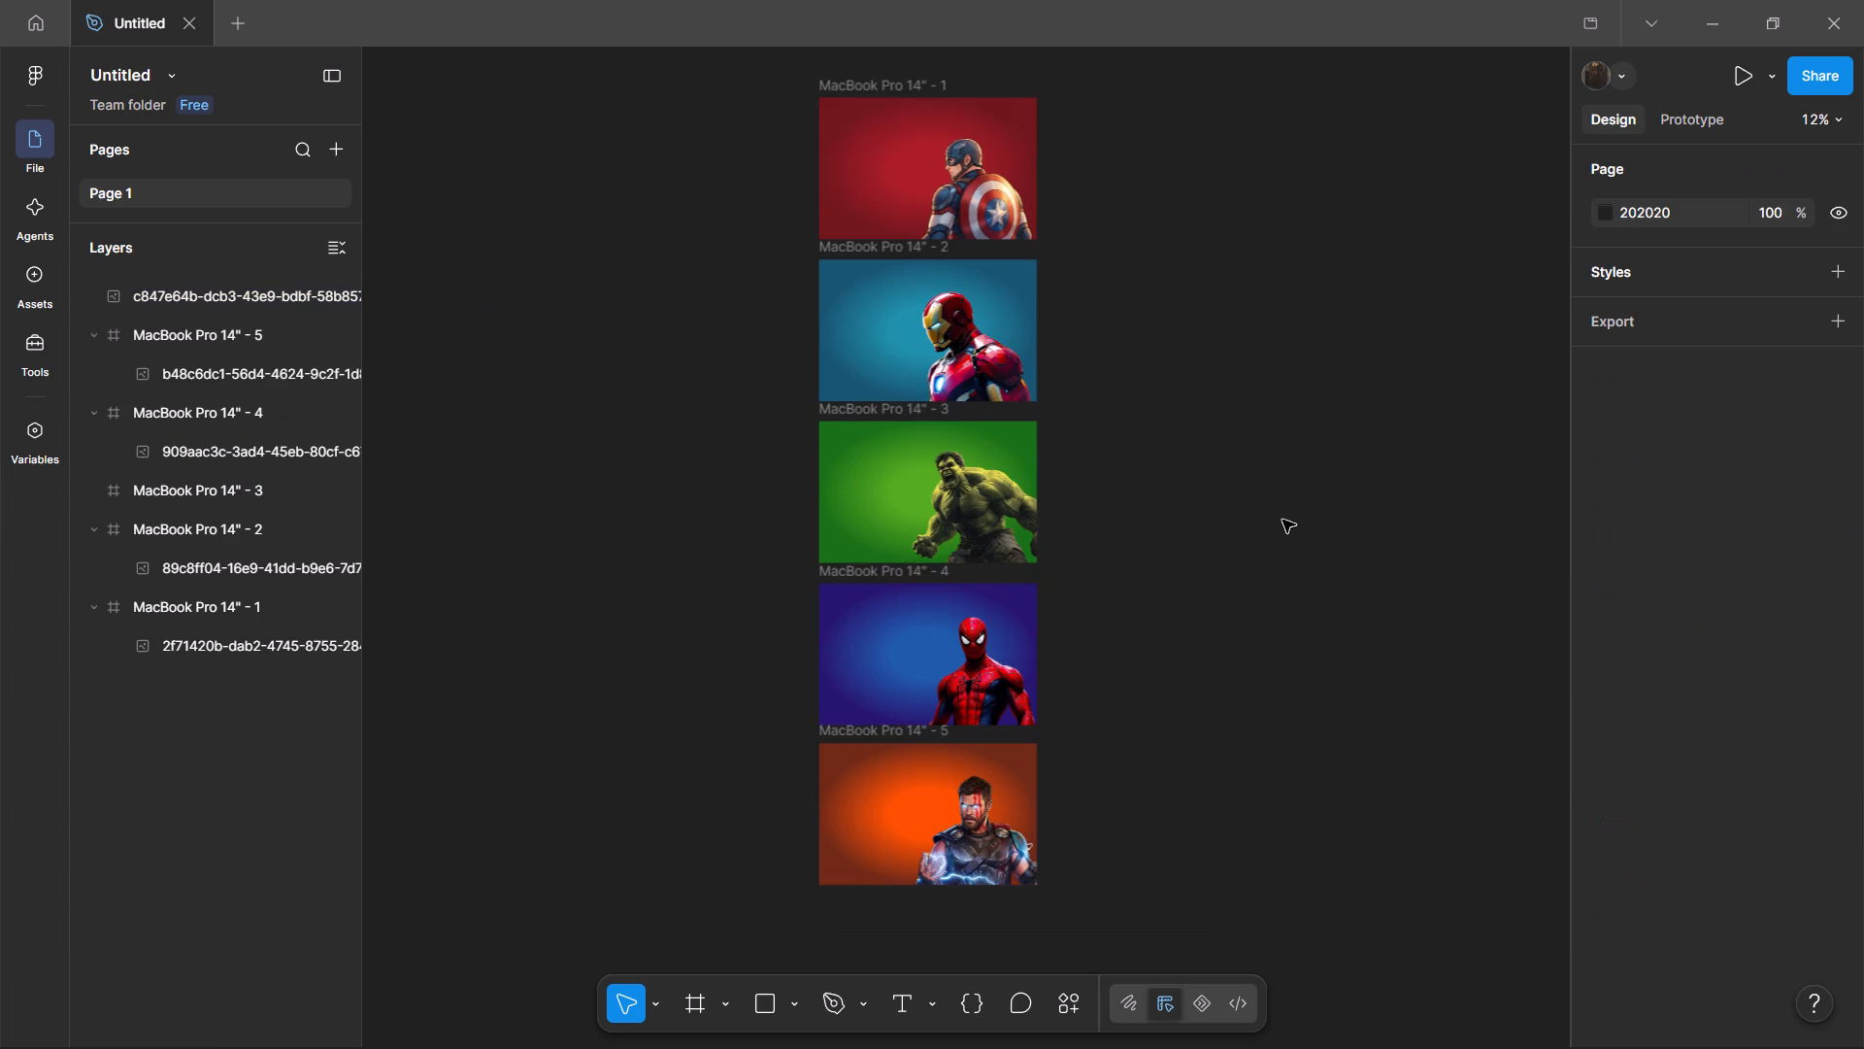
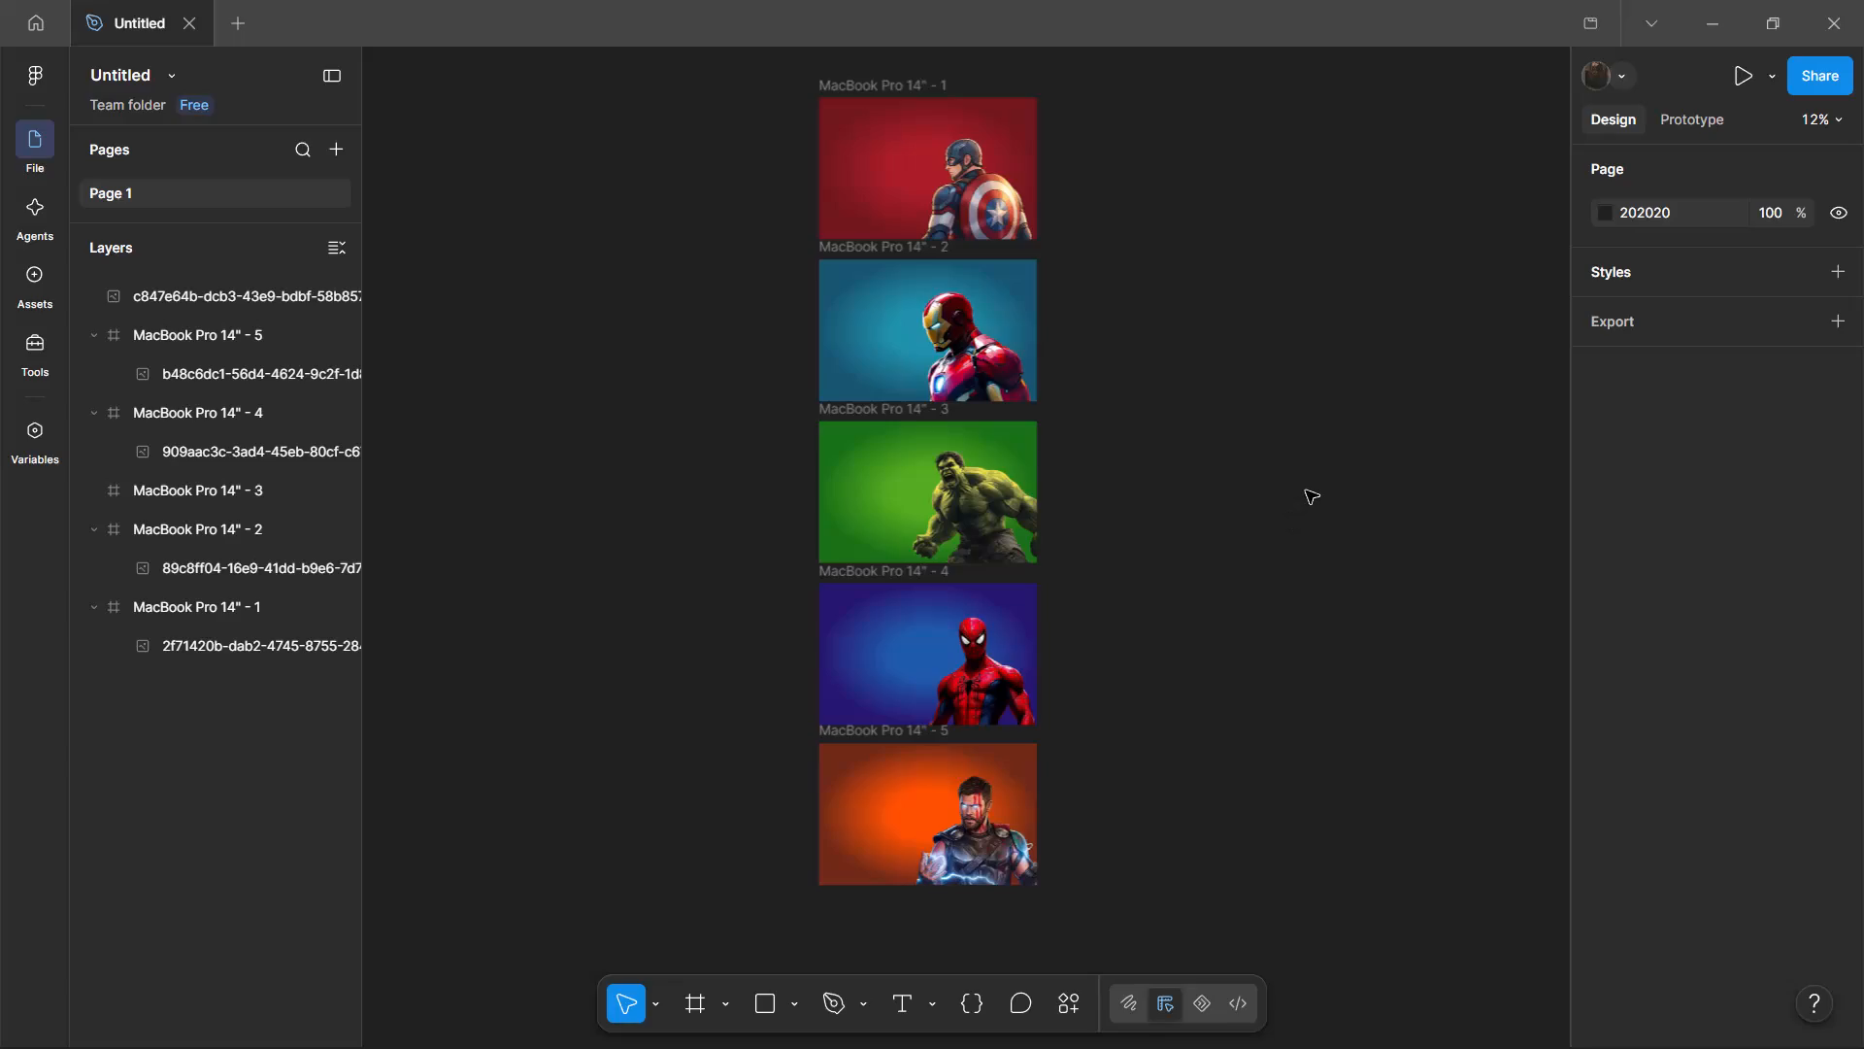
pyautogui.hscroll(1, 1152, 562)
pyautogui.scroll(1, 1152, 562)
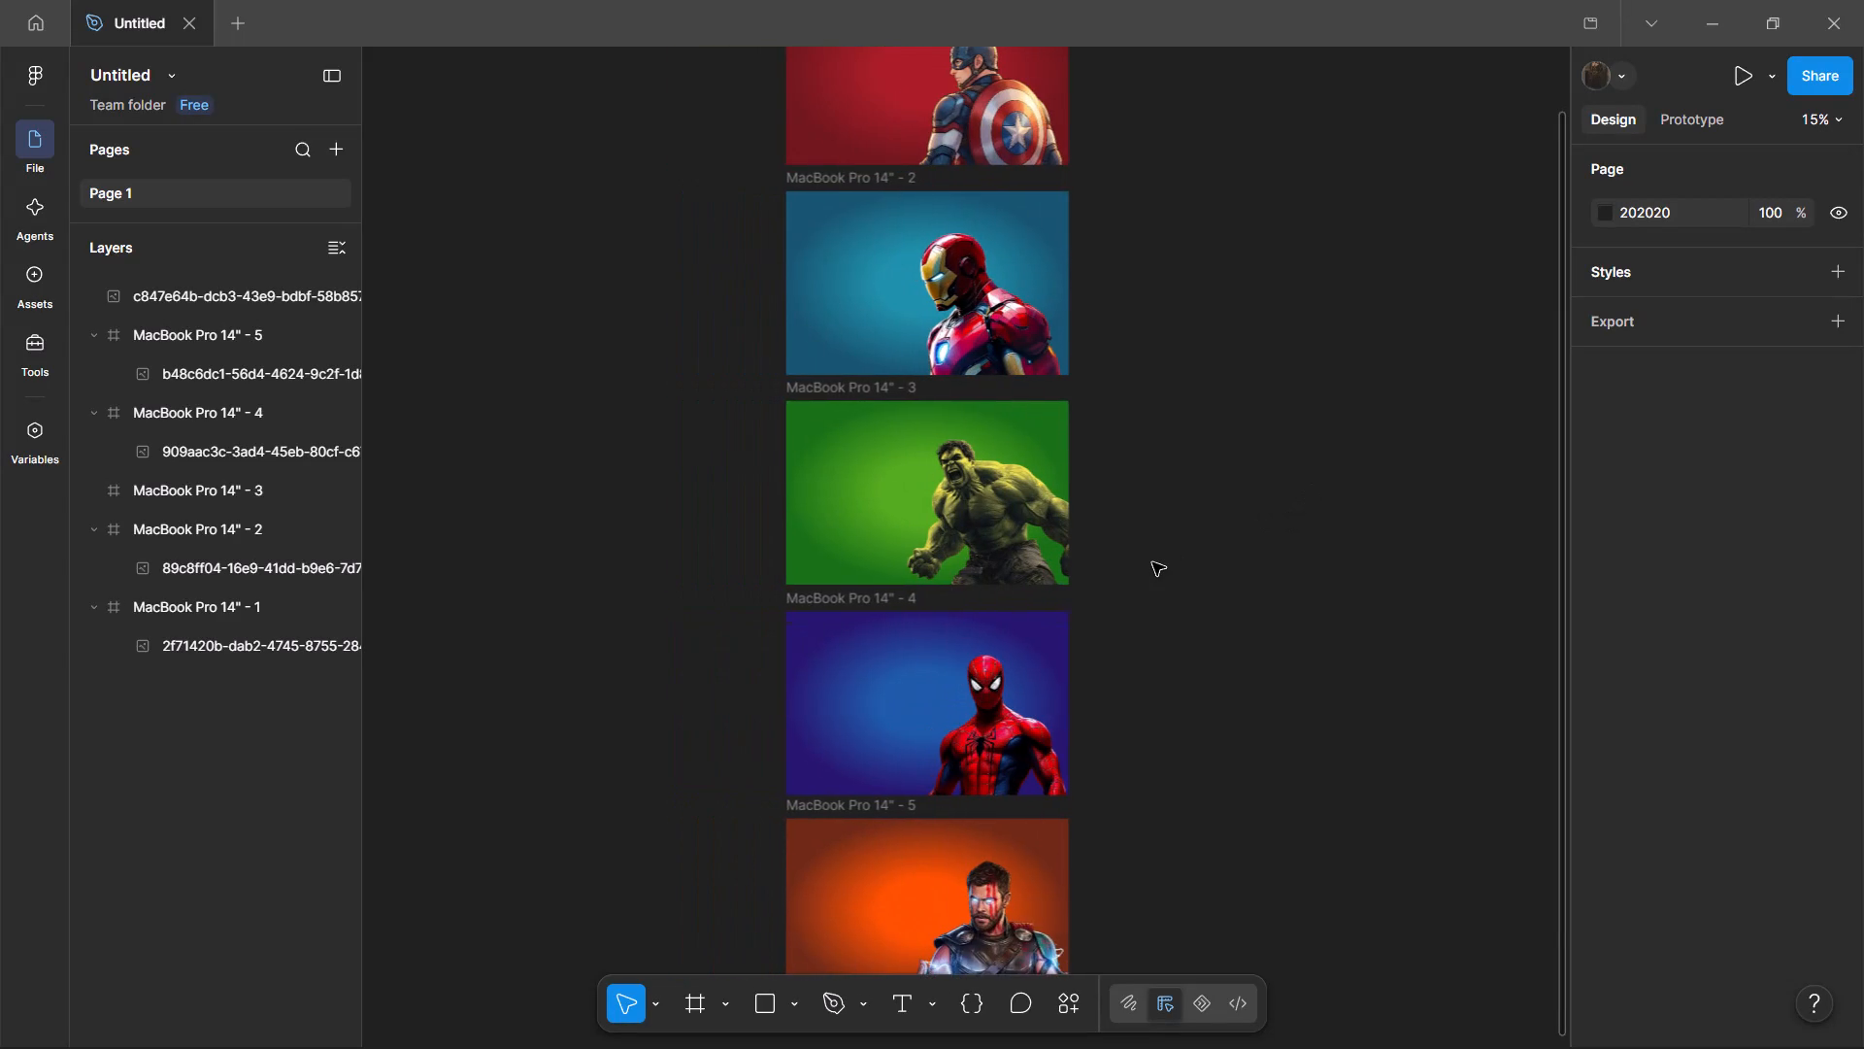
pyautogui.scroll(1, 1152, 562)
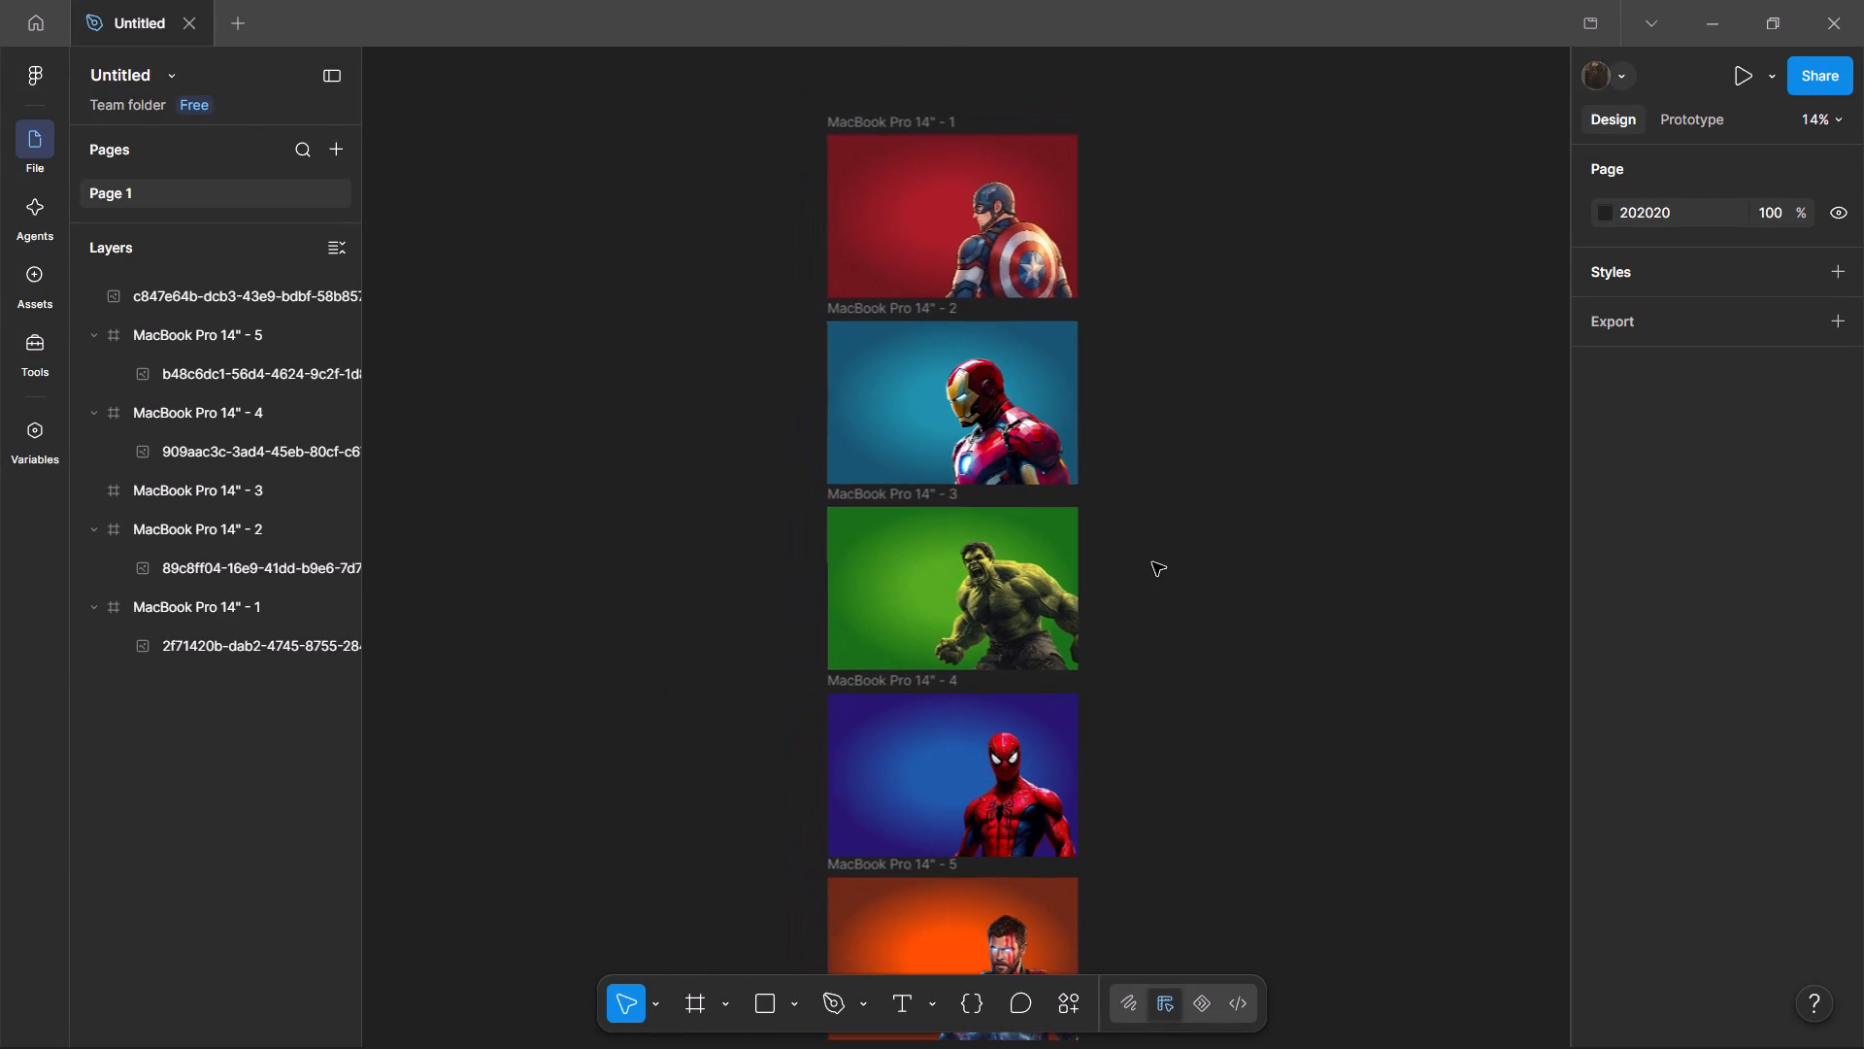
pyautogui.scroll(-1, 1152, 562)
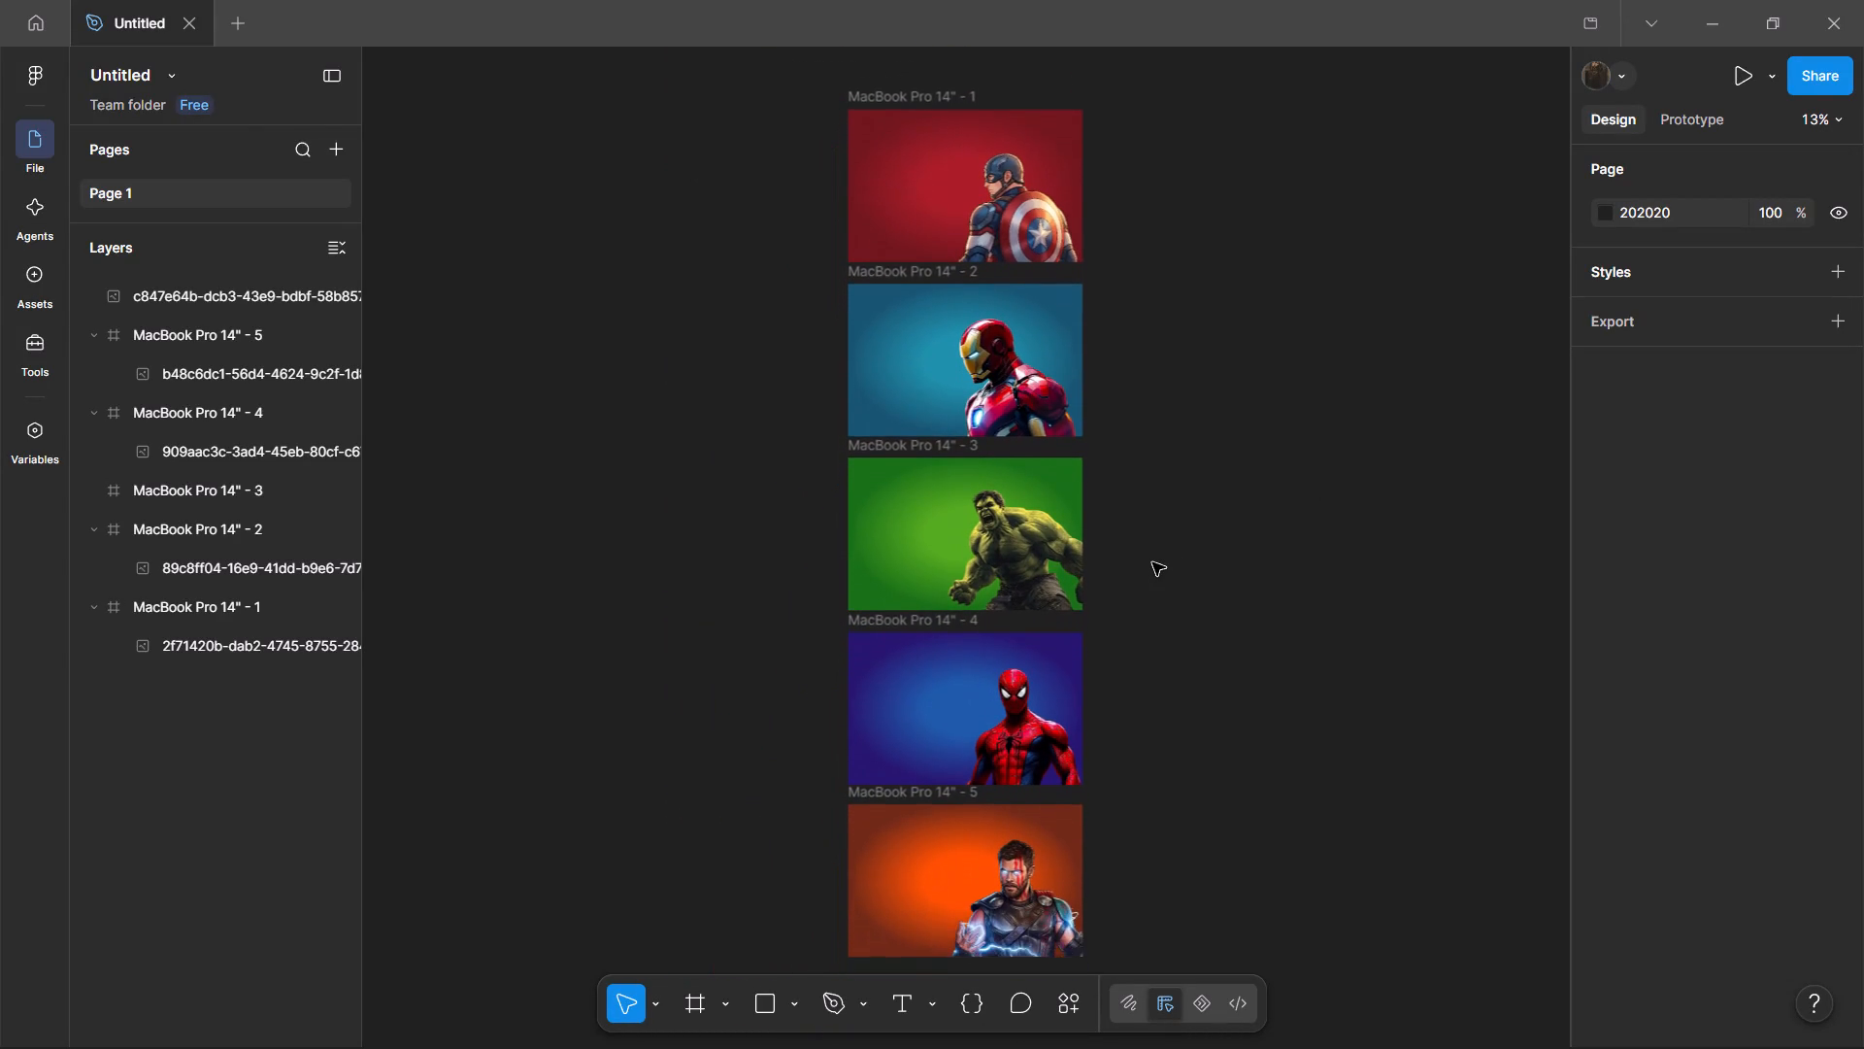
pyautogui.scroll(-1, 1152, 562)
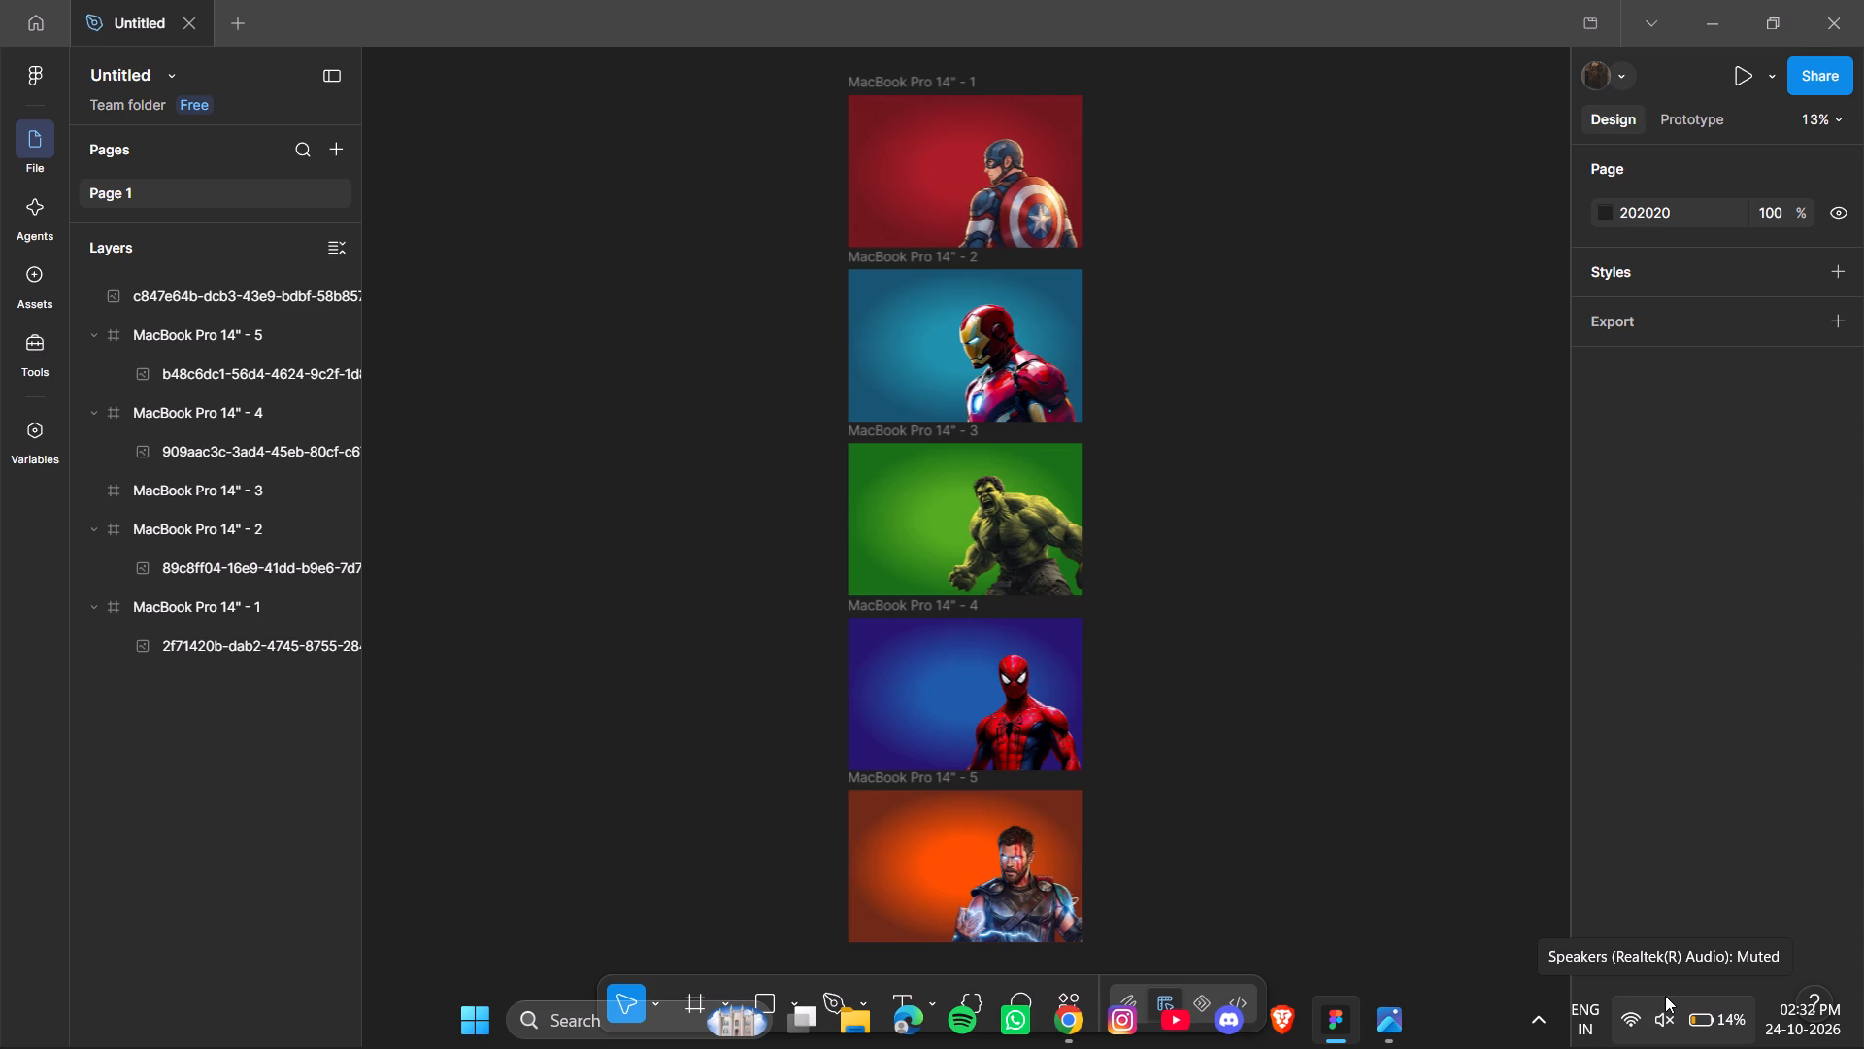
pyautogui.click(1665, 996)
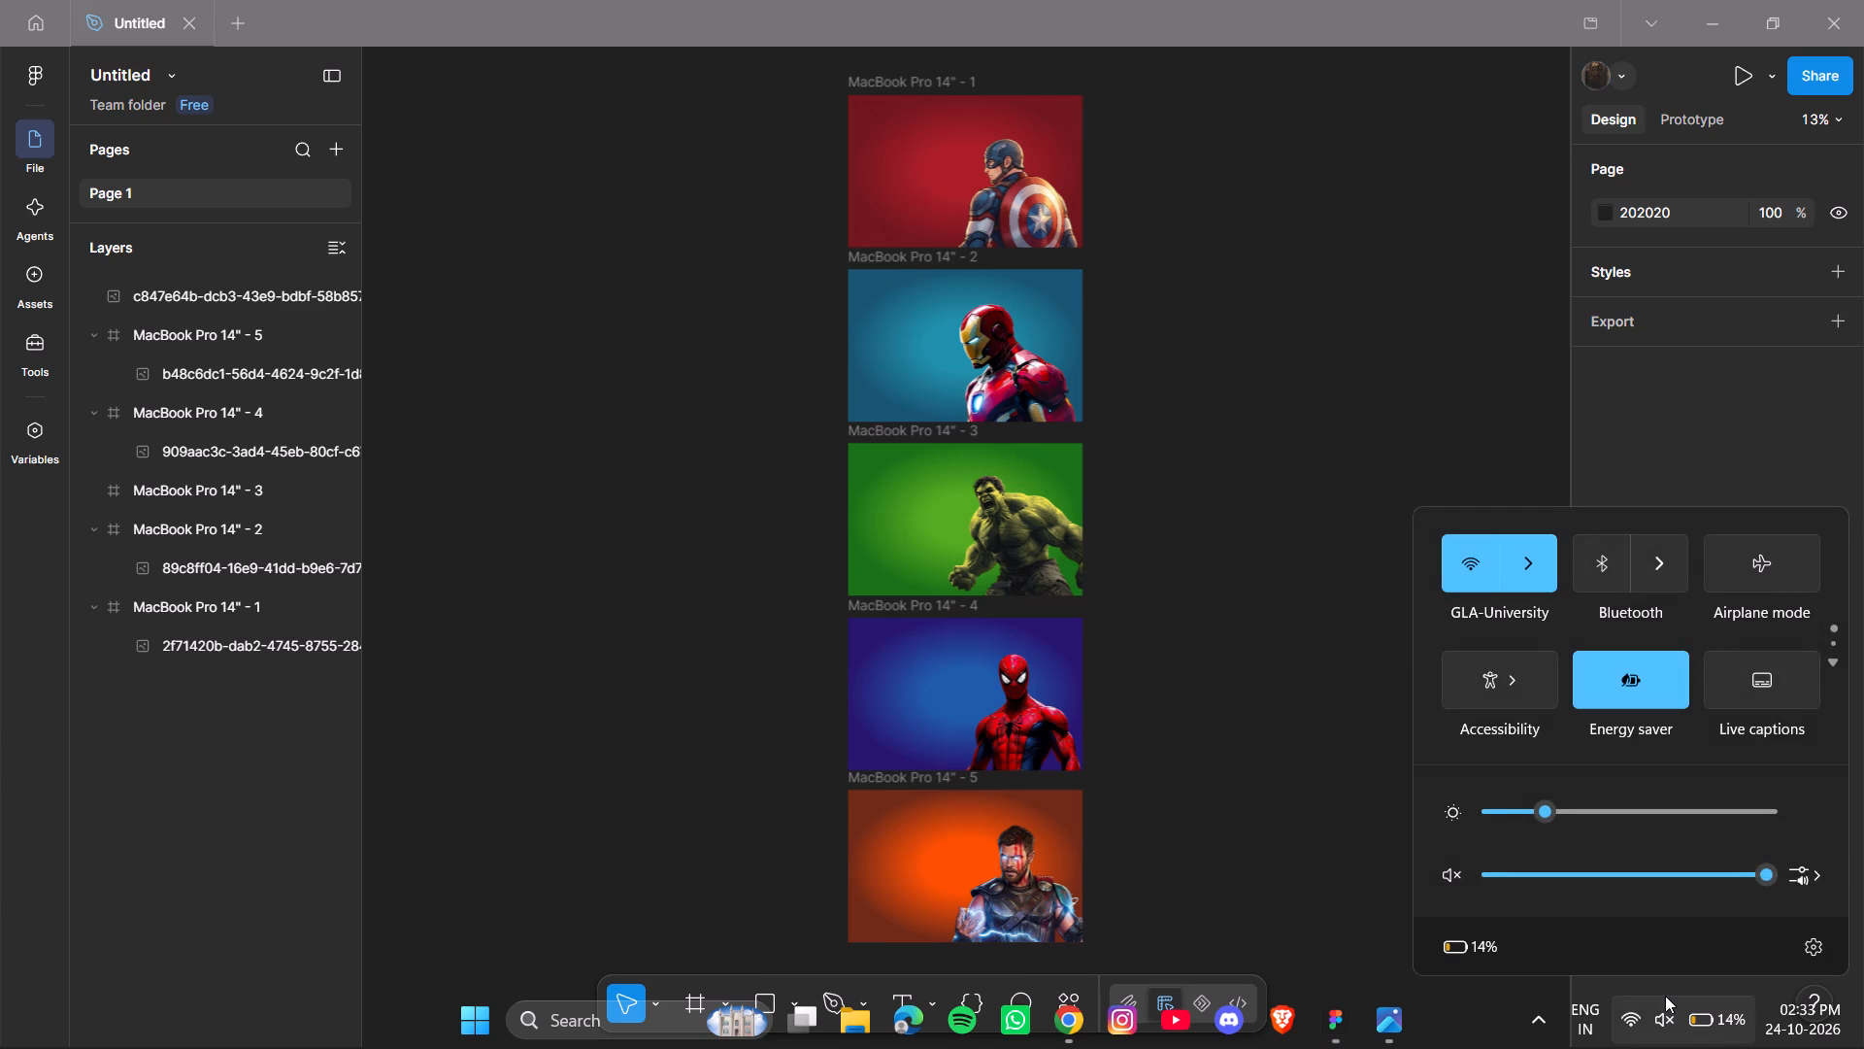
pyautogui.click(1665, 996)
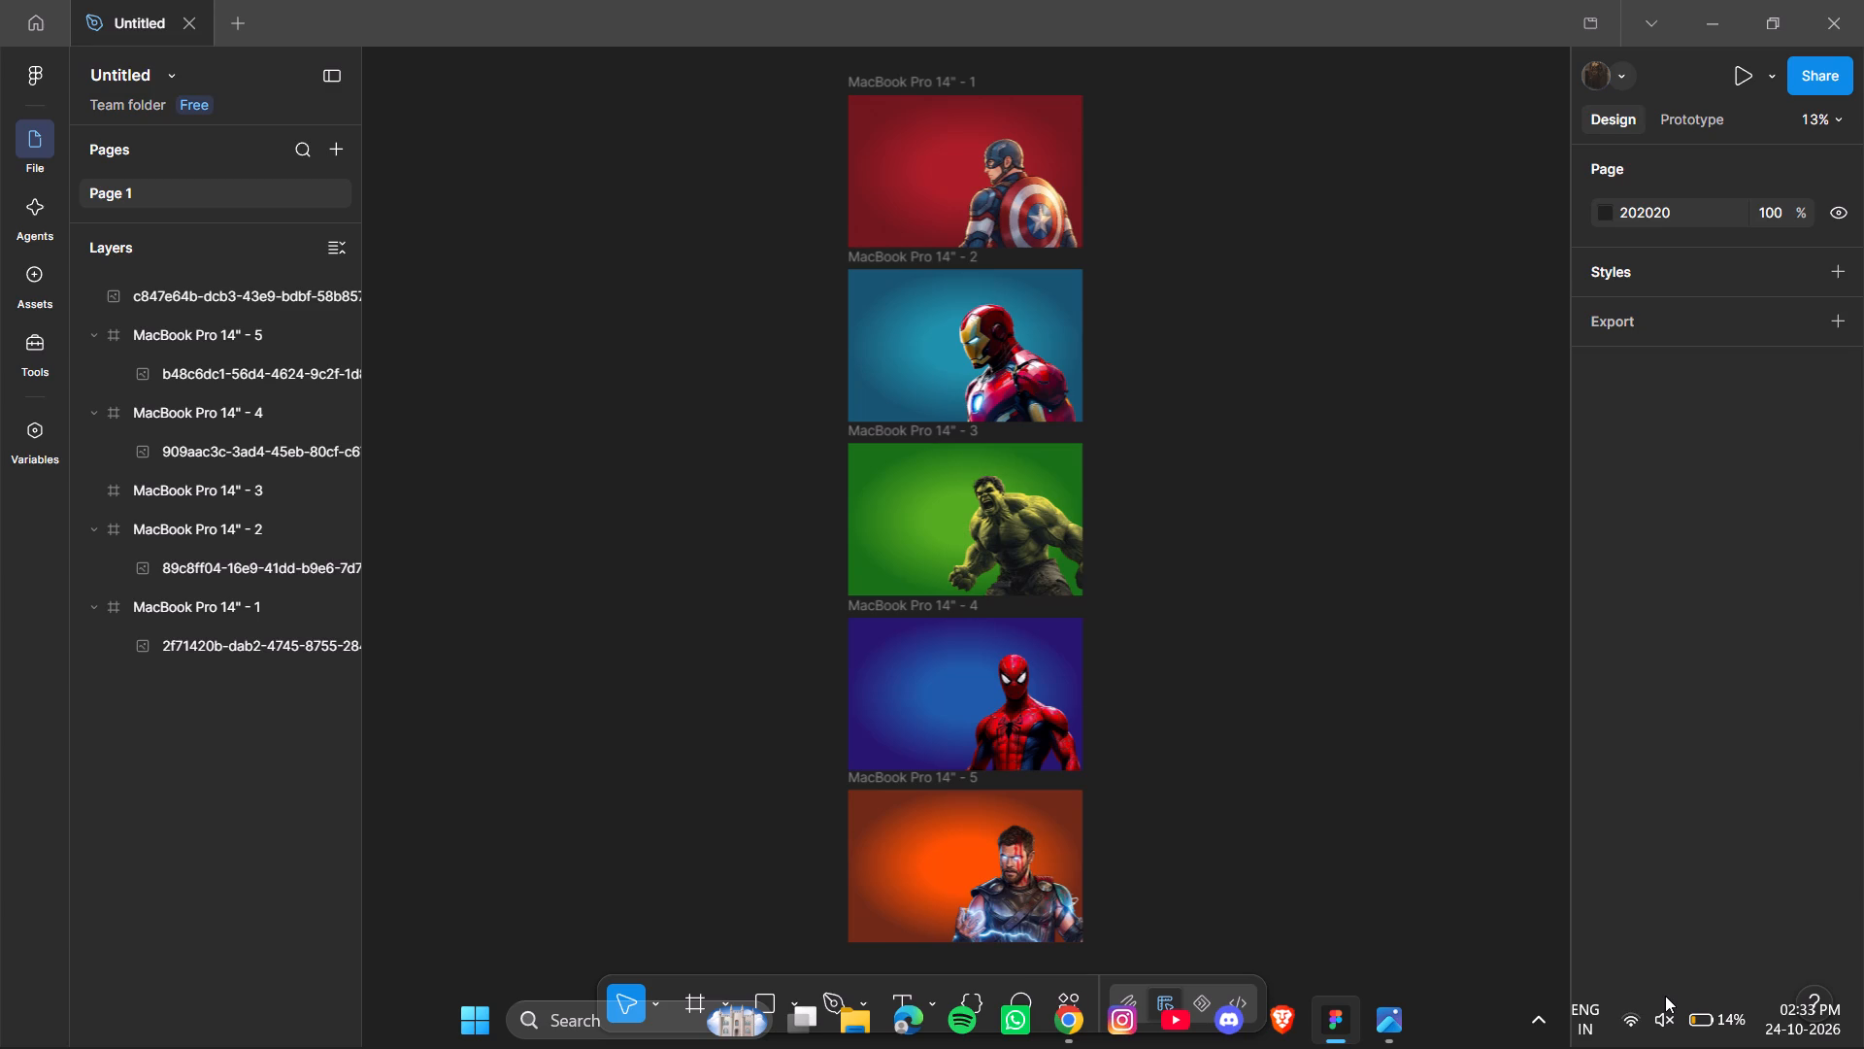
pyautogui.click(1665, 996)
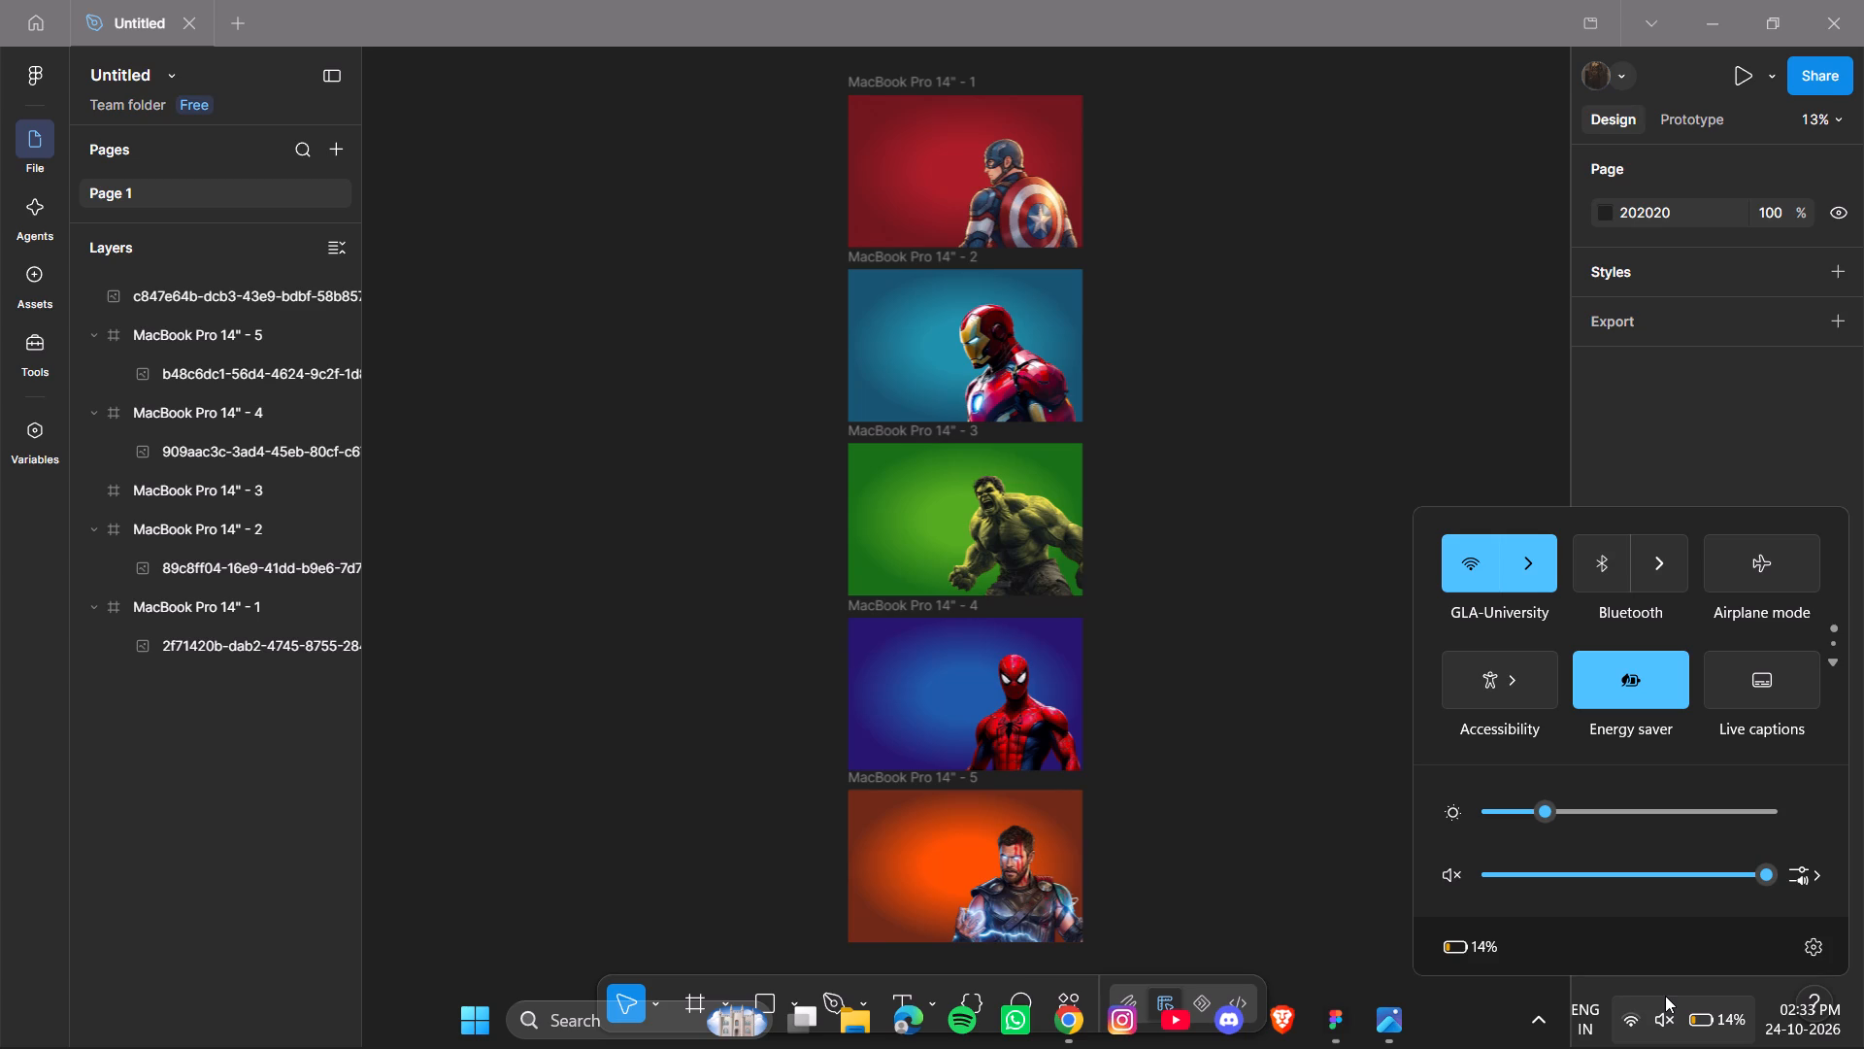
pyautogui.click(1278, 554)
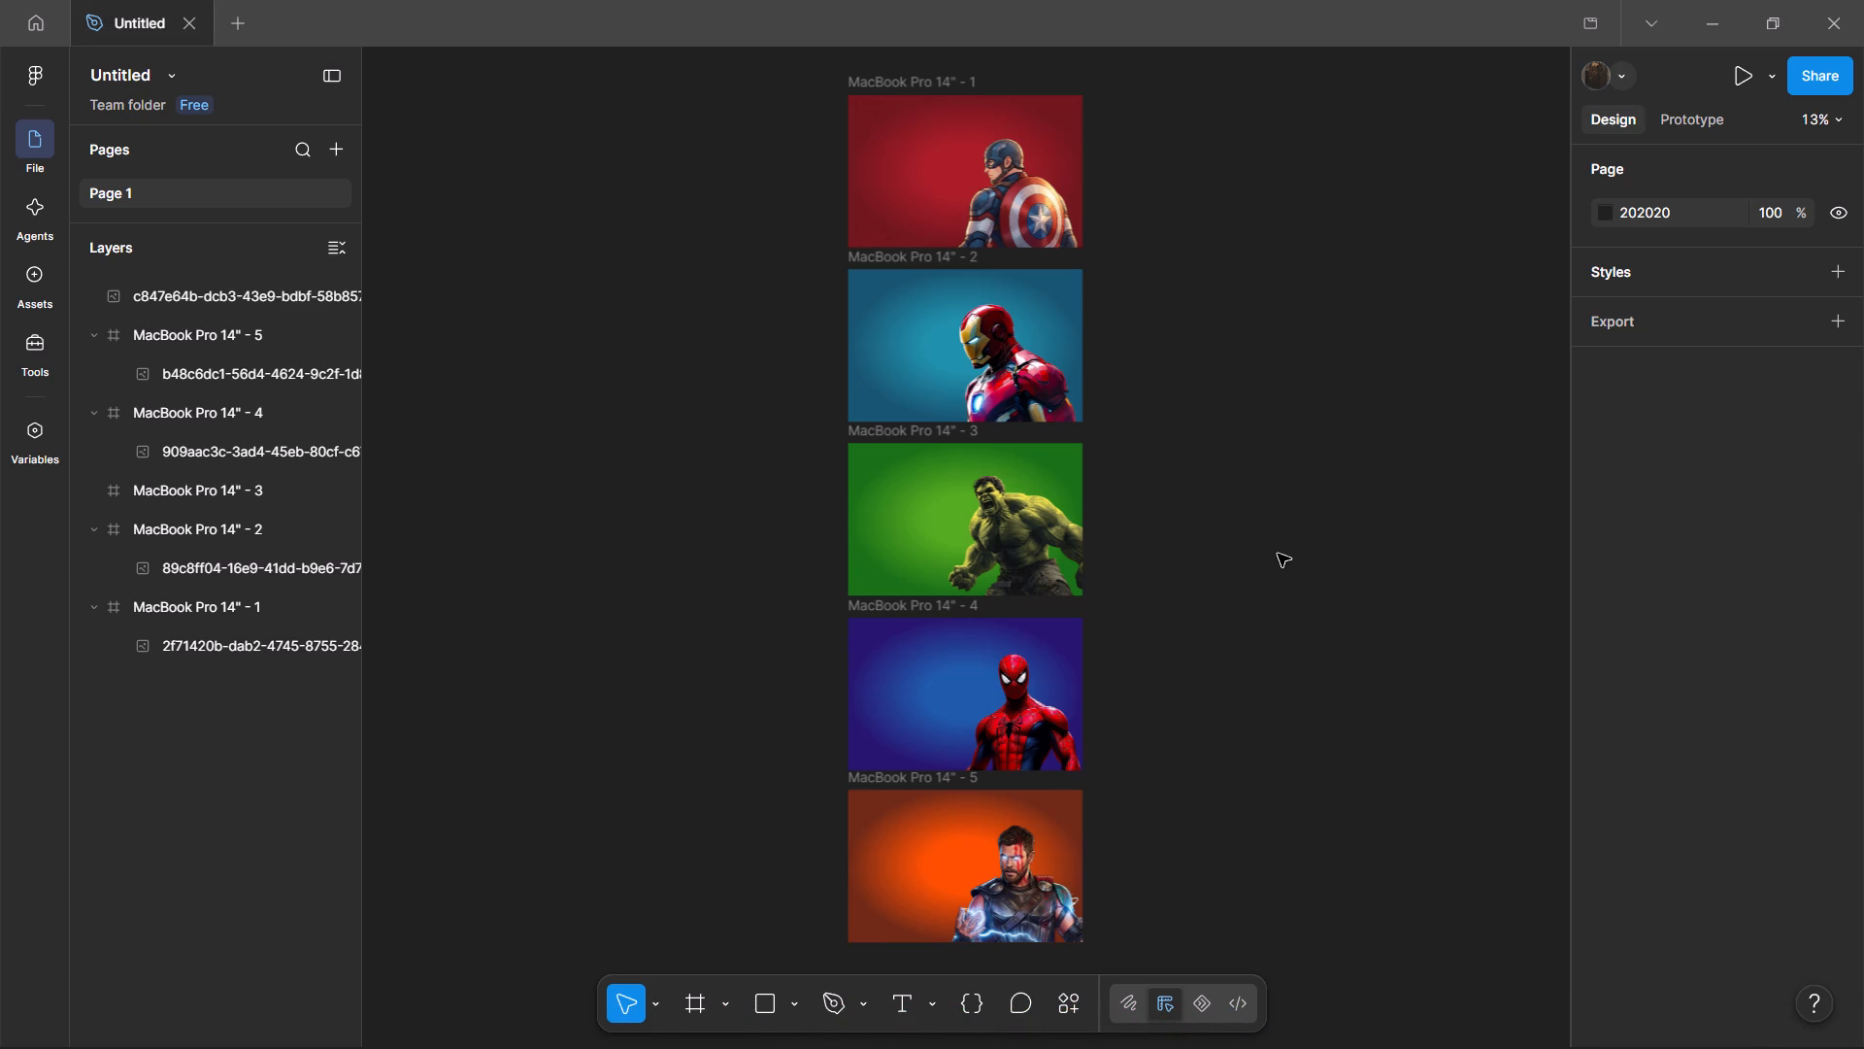
# Change the 35% stop of the Thor frame's radial fill (MacBook Pro 14" - 5) to bright red FF1A00.
pyautogui.scroll(-1, 1270, 557)
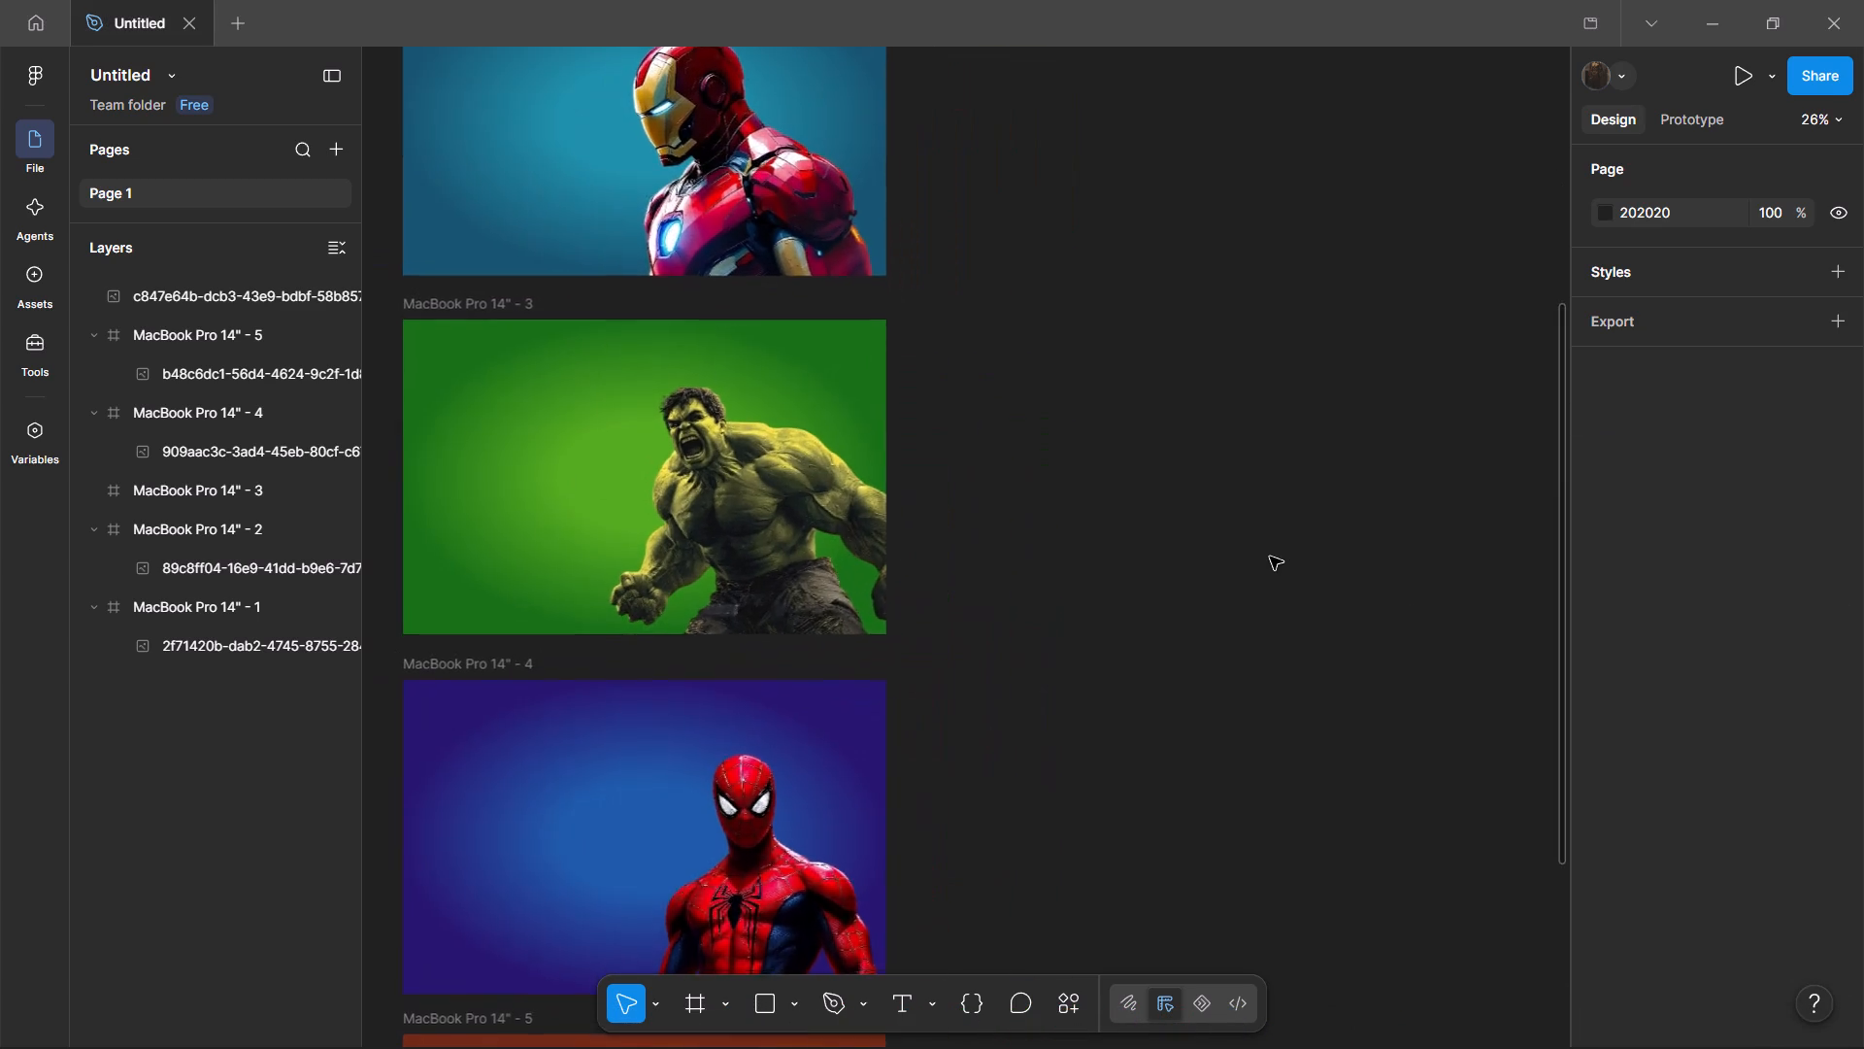
pyautogui.scroll(-3, 1270, 557)
pyautogui.hscroll(1, 1270, 557)
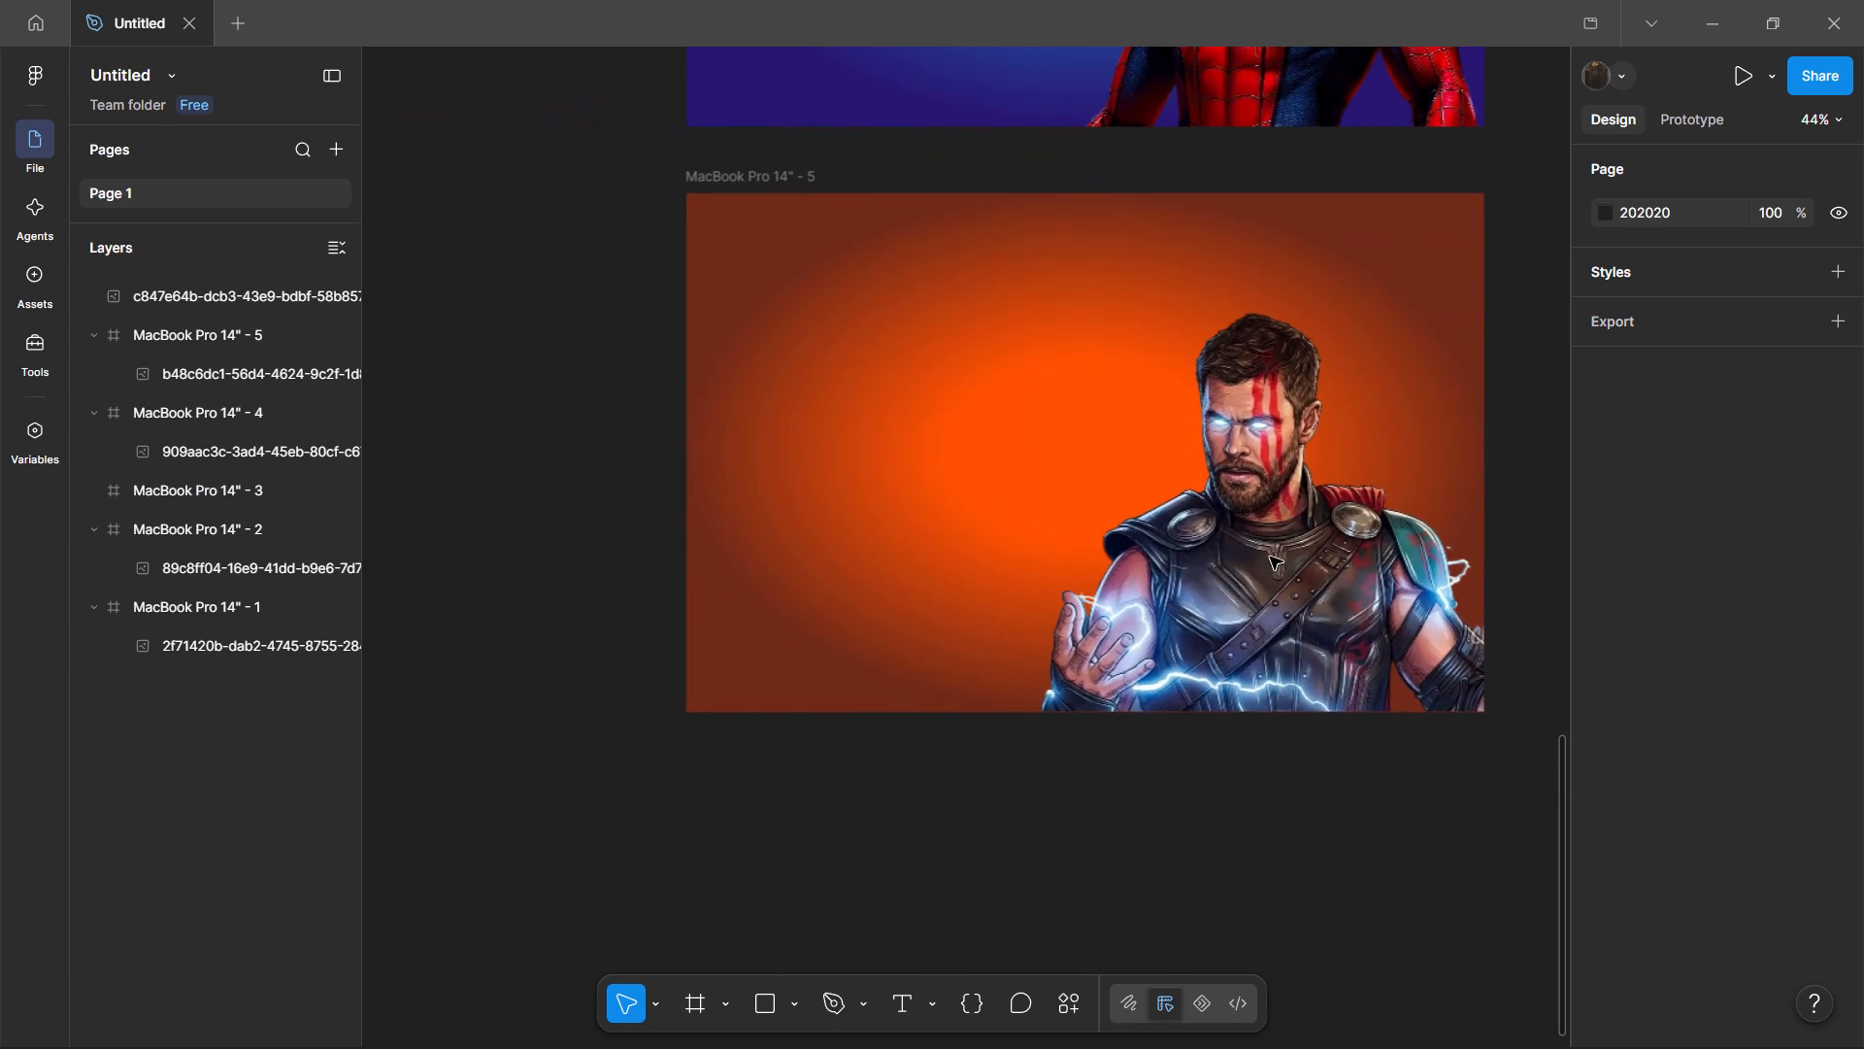
pyautogui.click(669, 374)
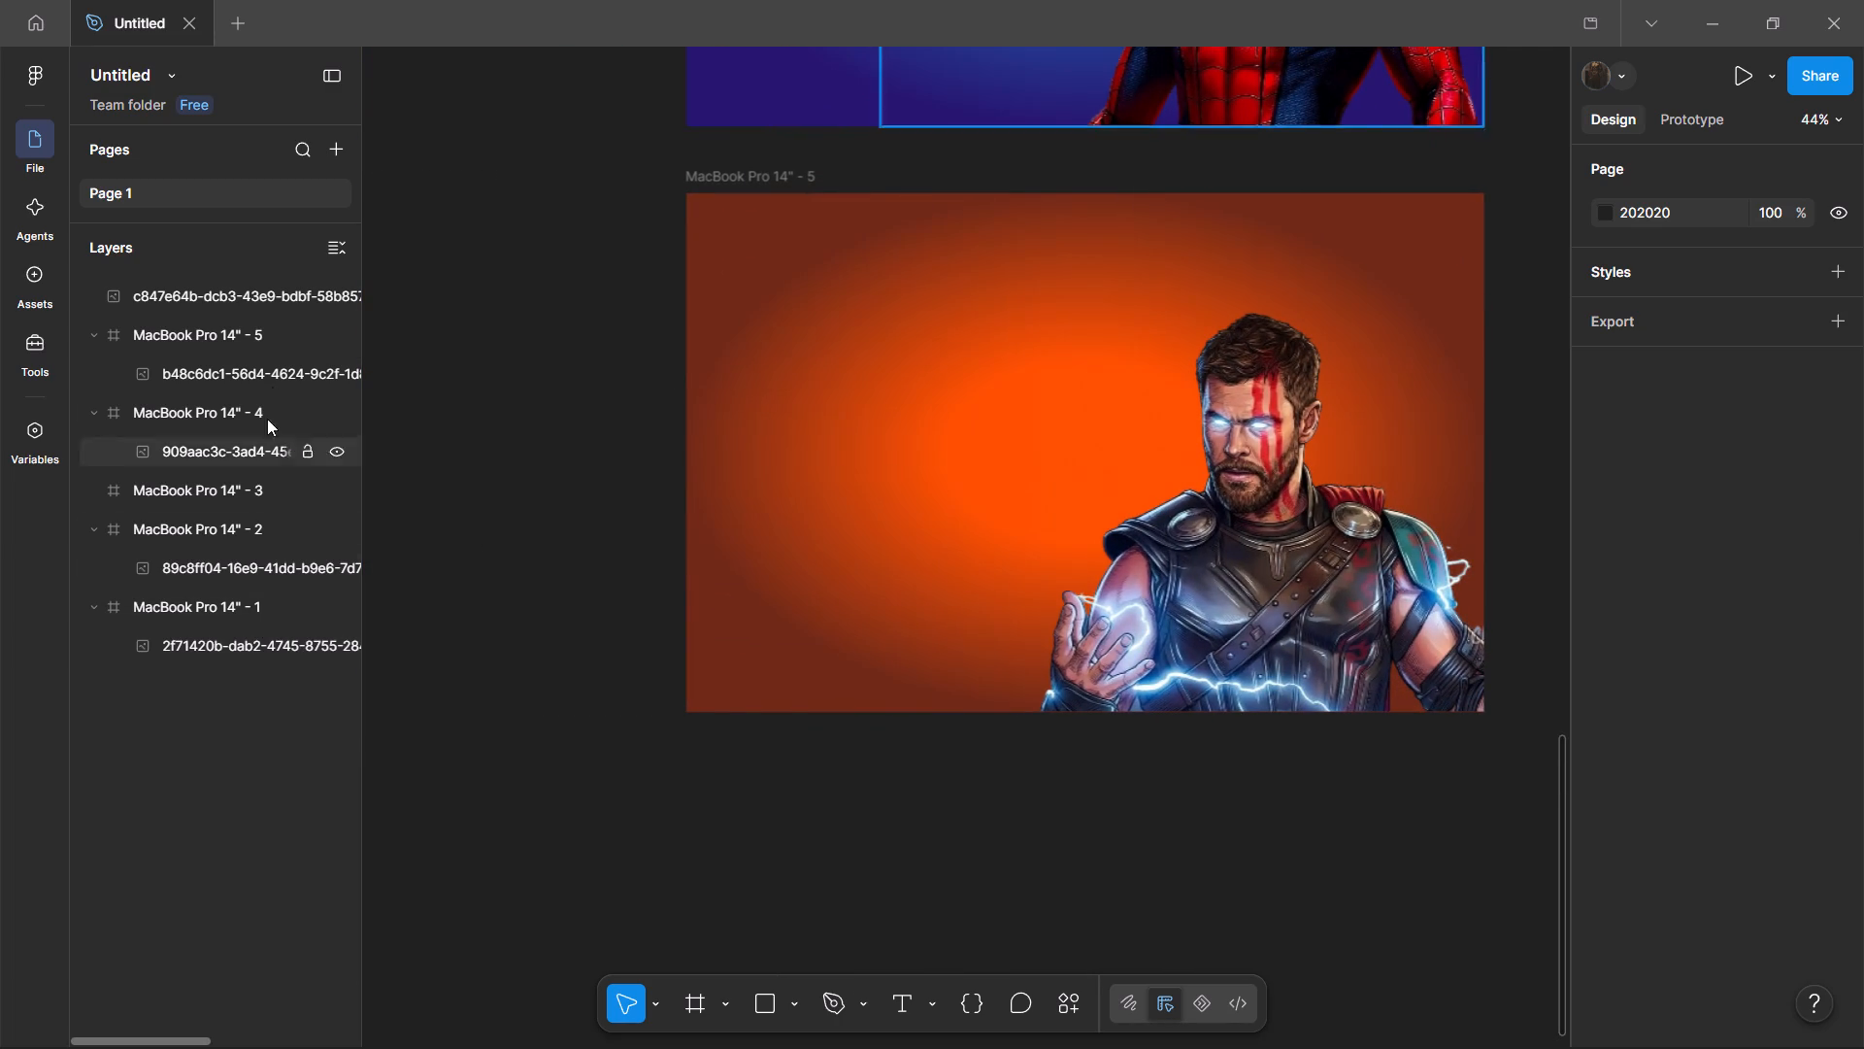
pyautogui.click(274, 332)
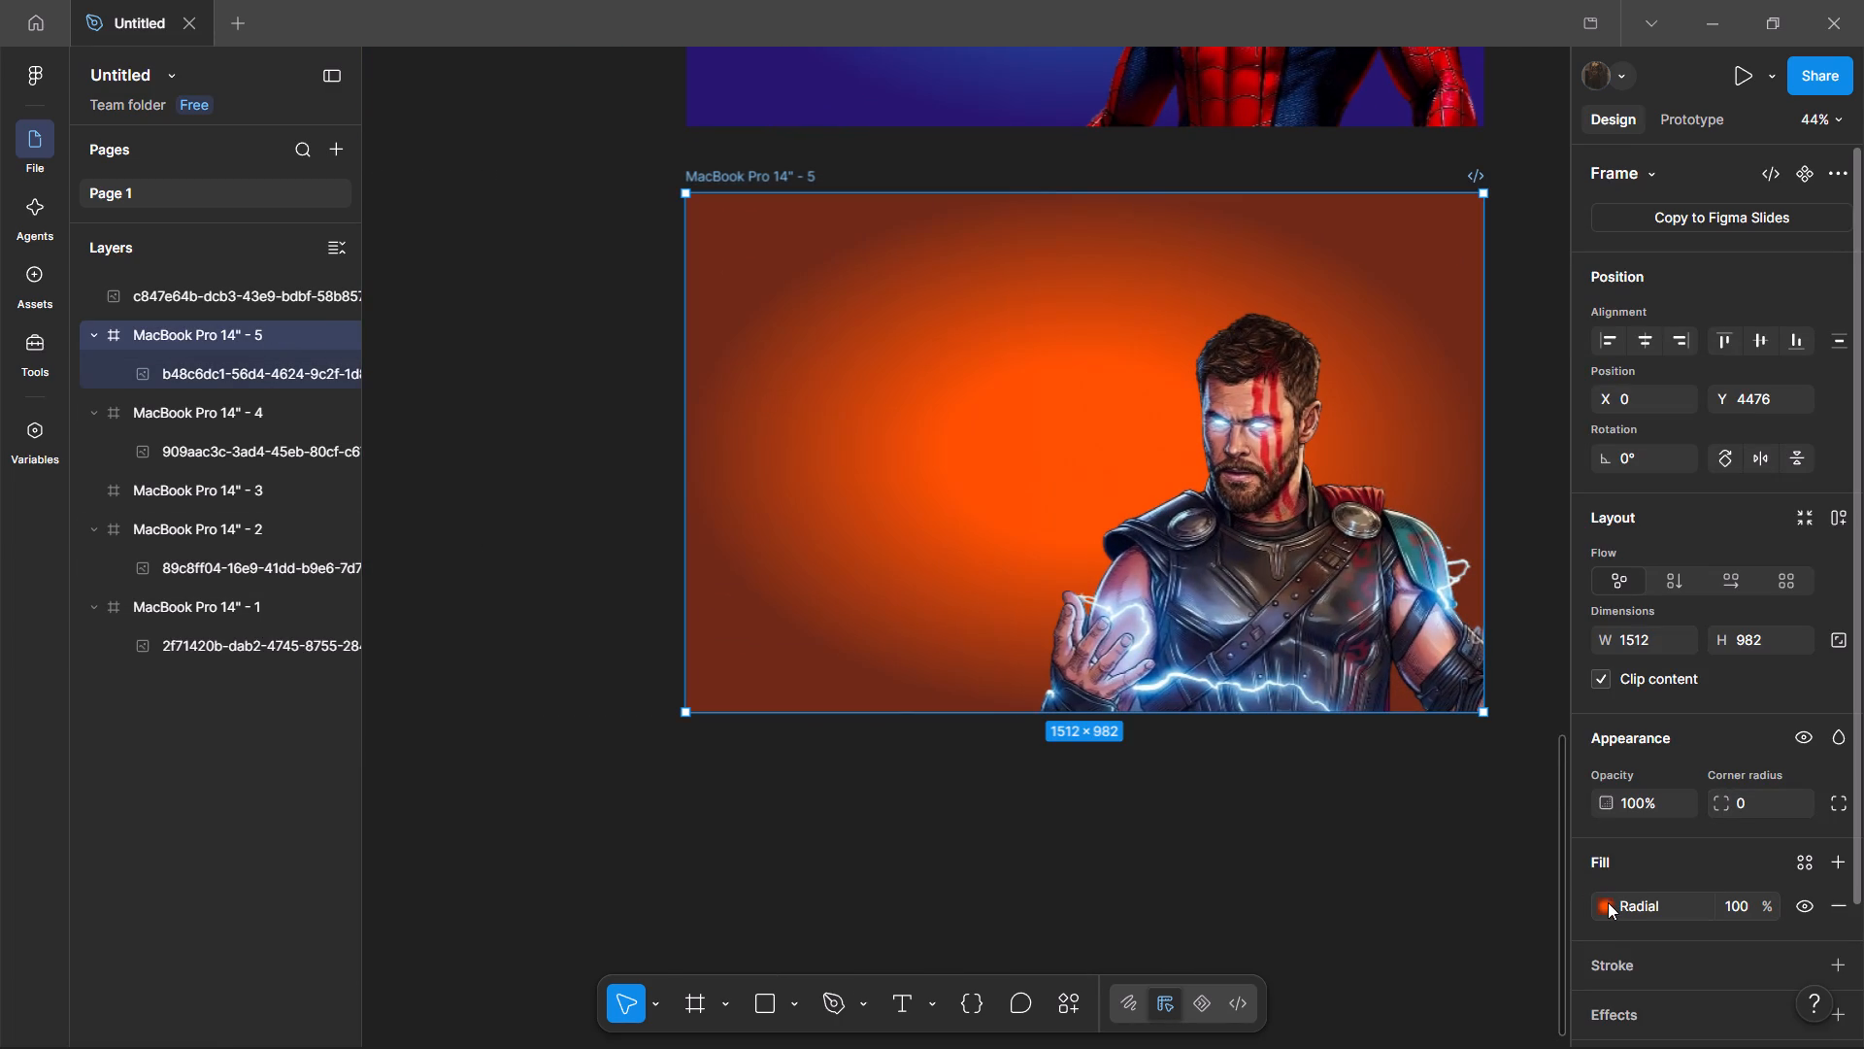
pyautogui.click(1605, 907)
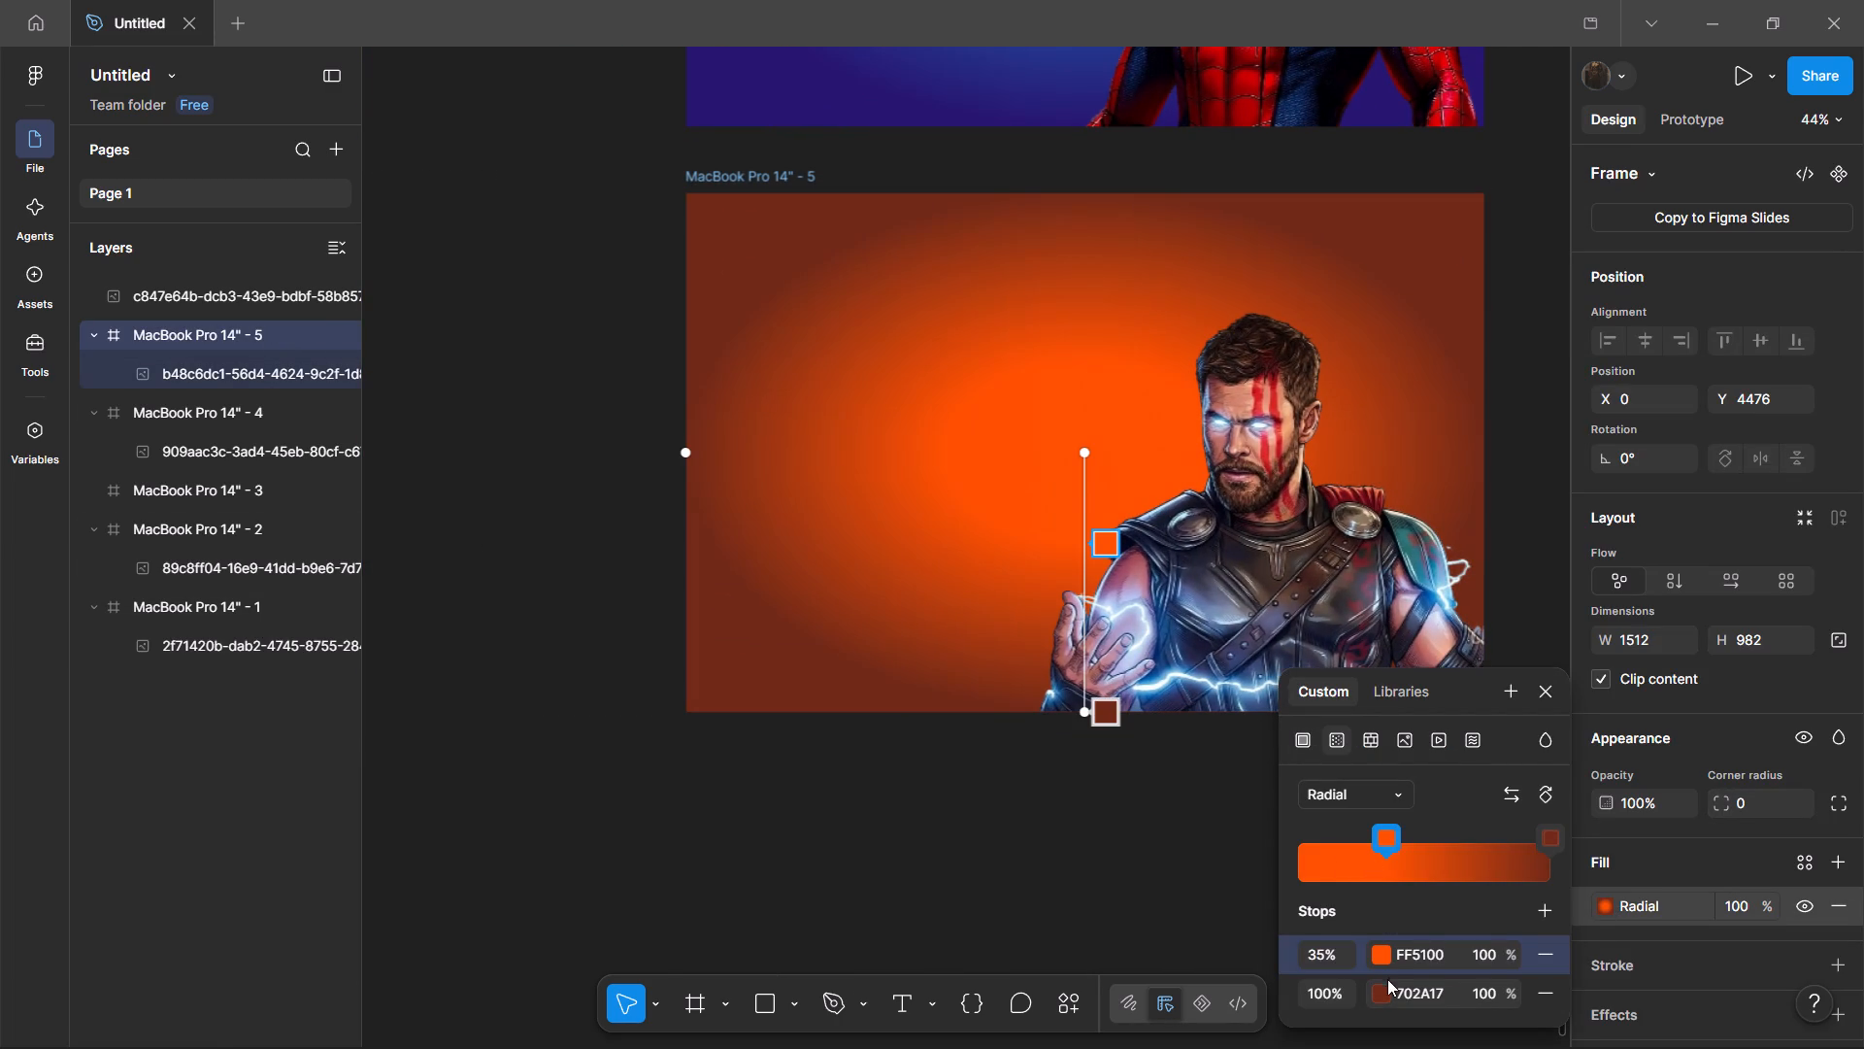
pyautogui.click(1381, 960)
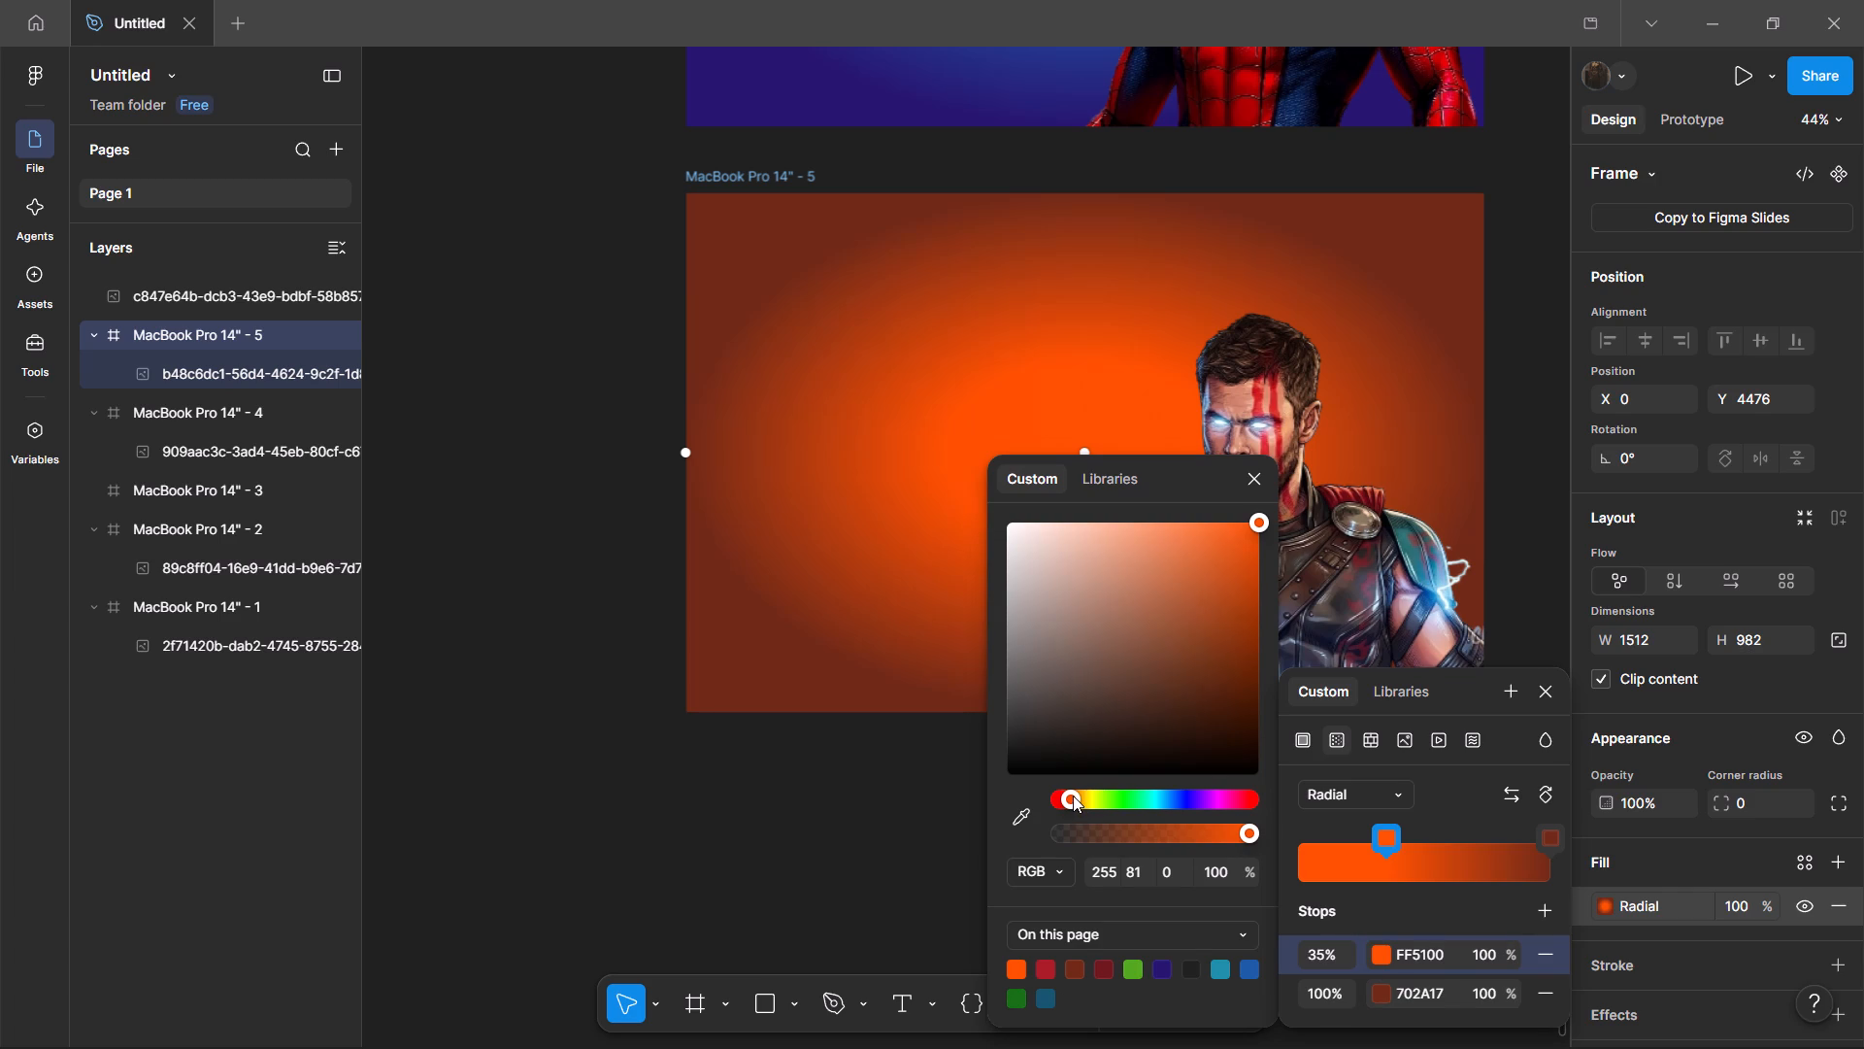
pyautogui.moveTo(1073, 795); pyautogui.dragTo(1067, 804)
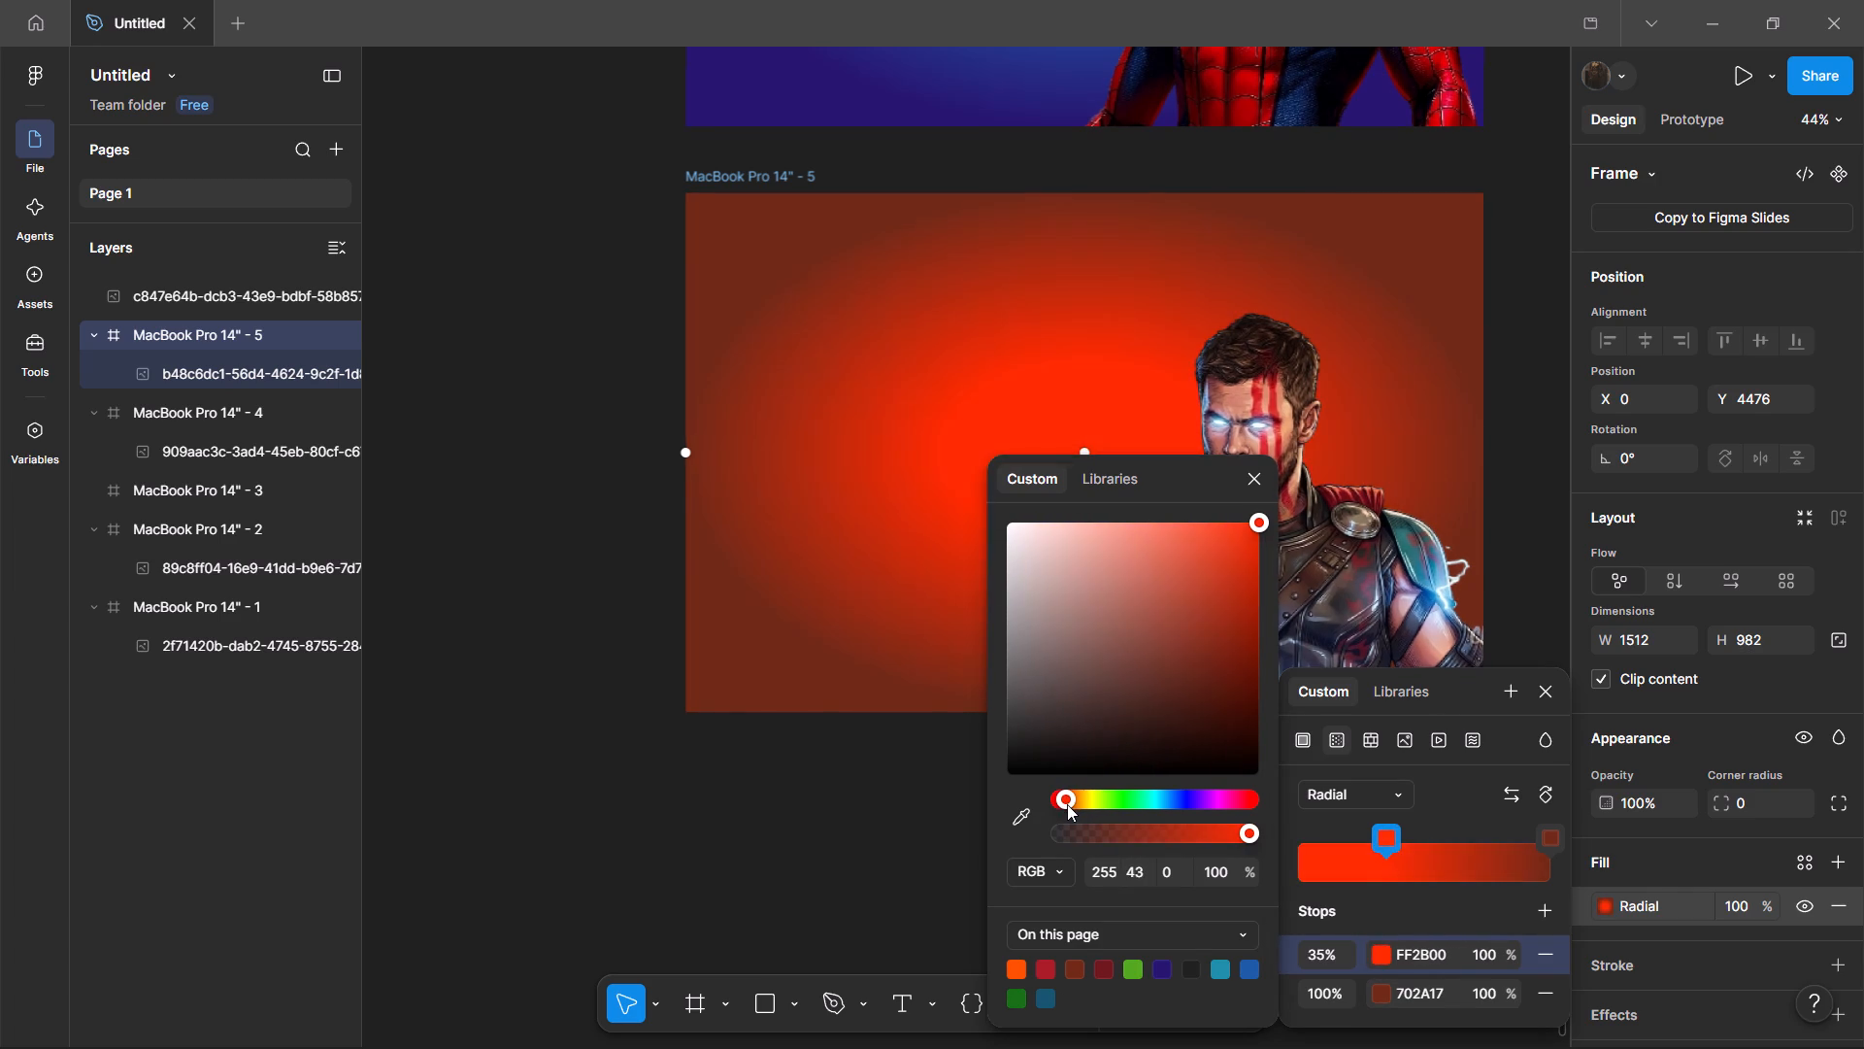
pyautogui.moveTo(1067, 804); pyautogui.dragTo(1064, 804)
# Shift the 100% stop of the Thor frame's radial gradient to a dark red, finish editing the fill and deselect the frame.
pyautogui.click(1386, 995)
pyautogui.click(1064, 797)
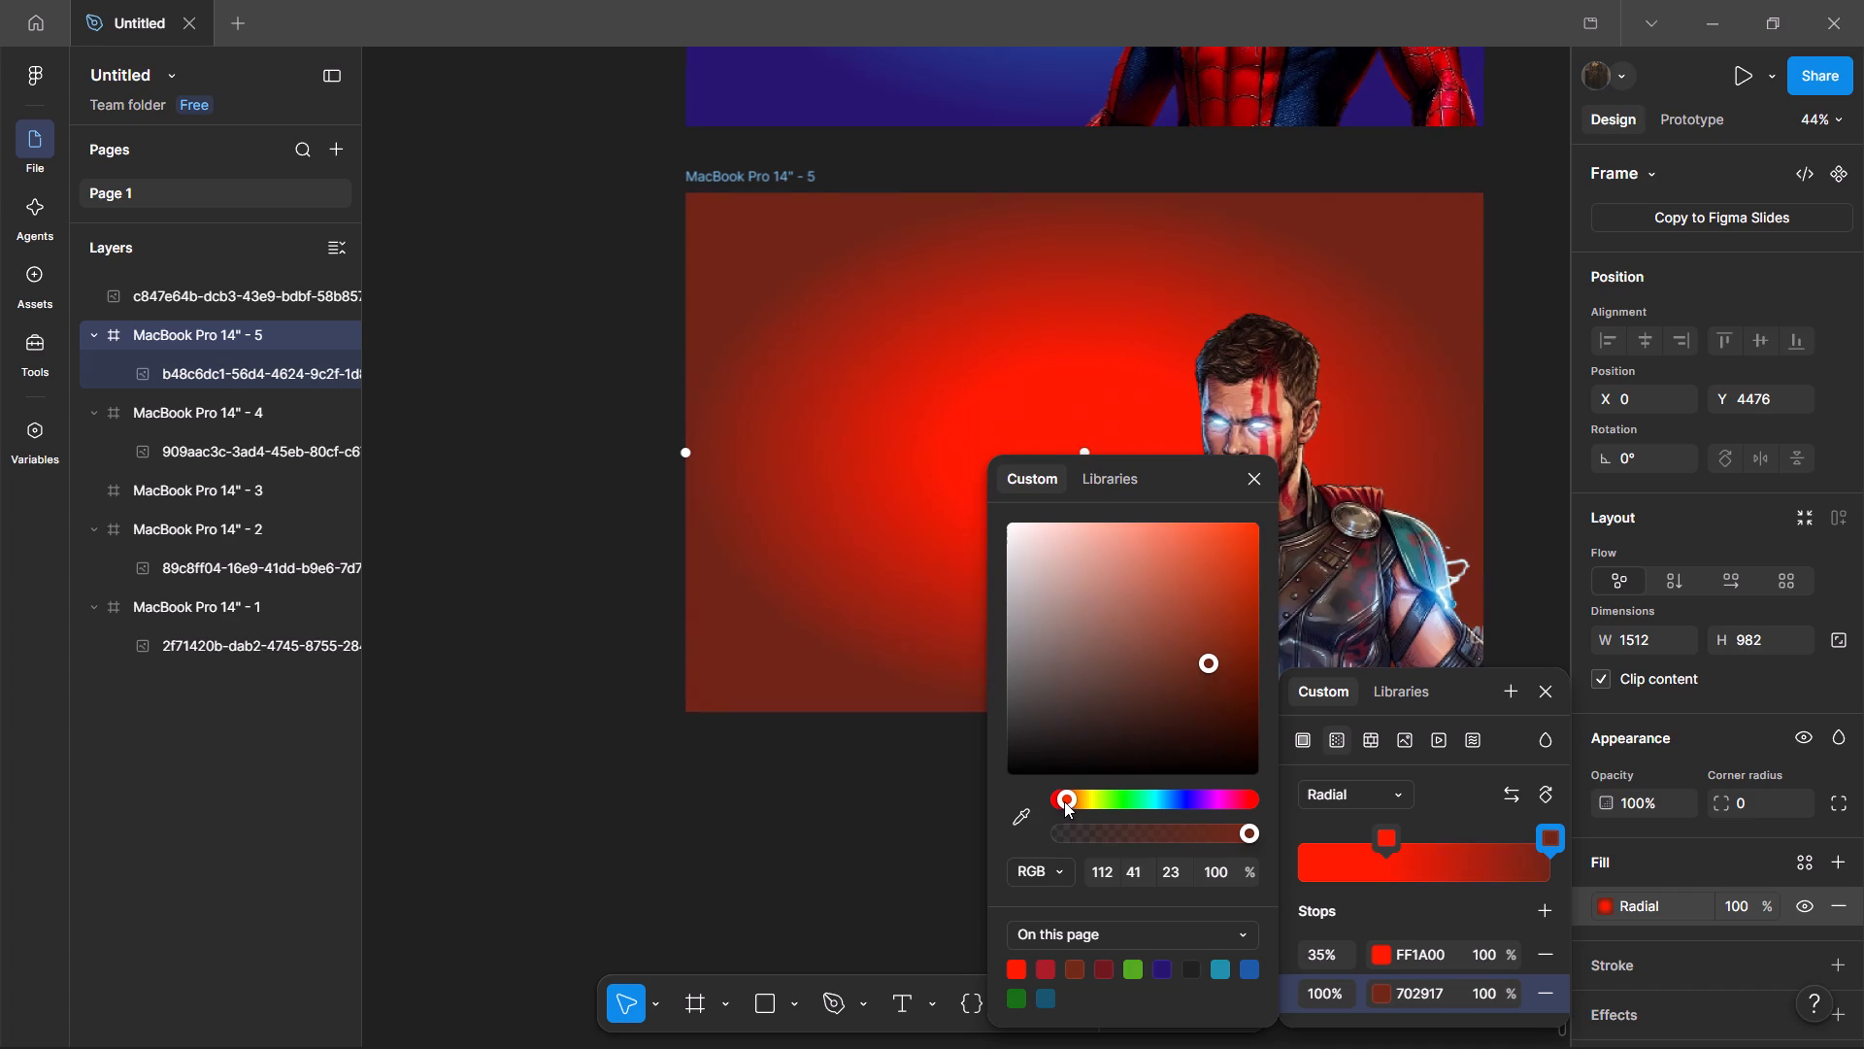
pyautogui.click(602, 867)
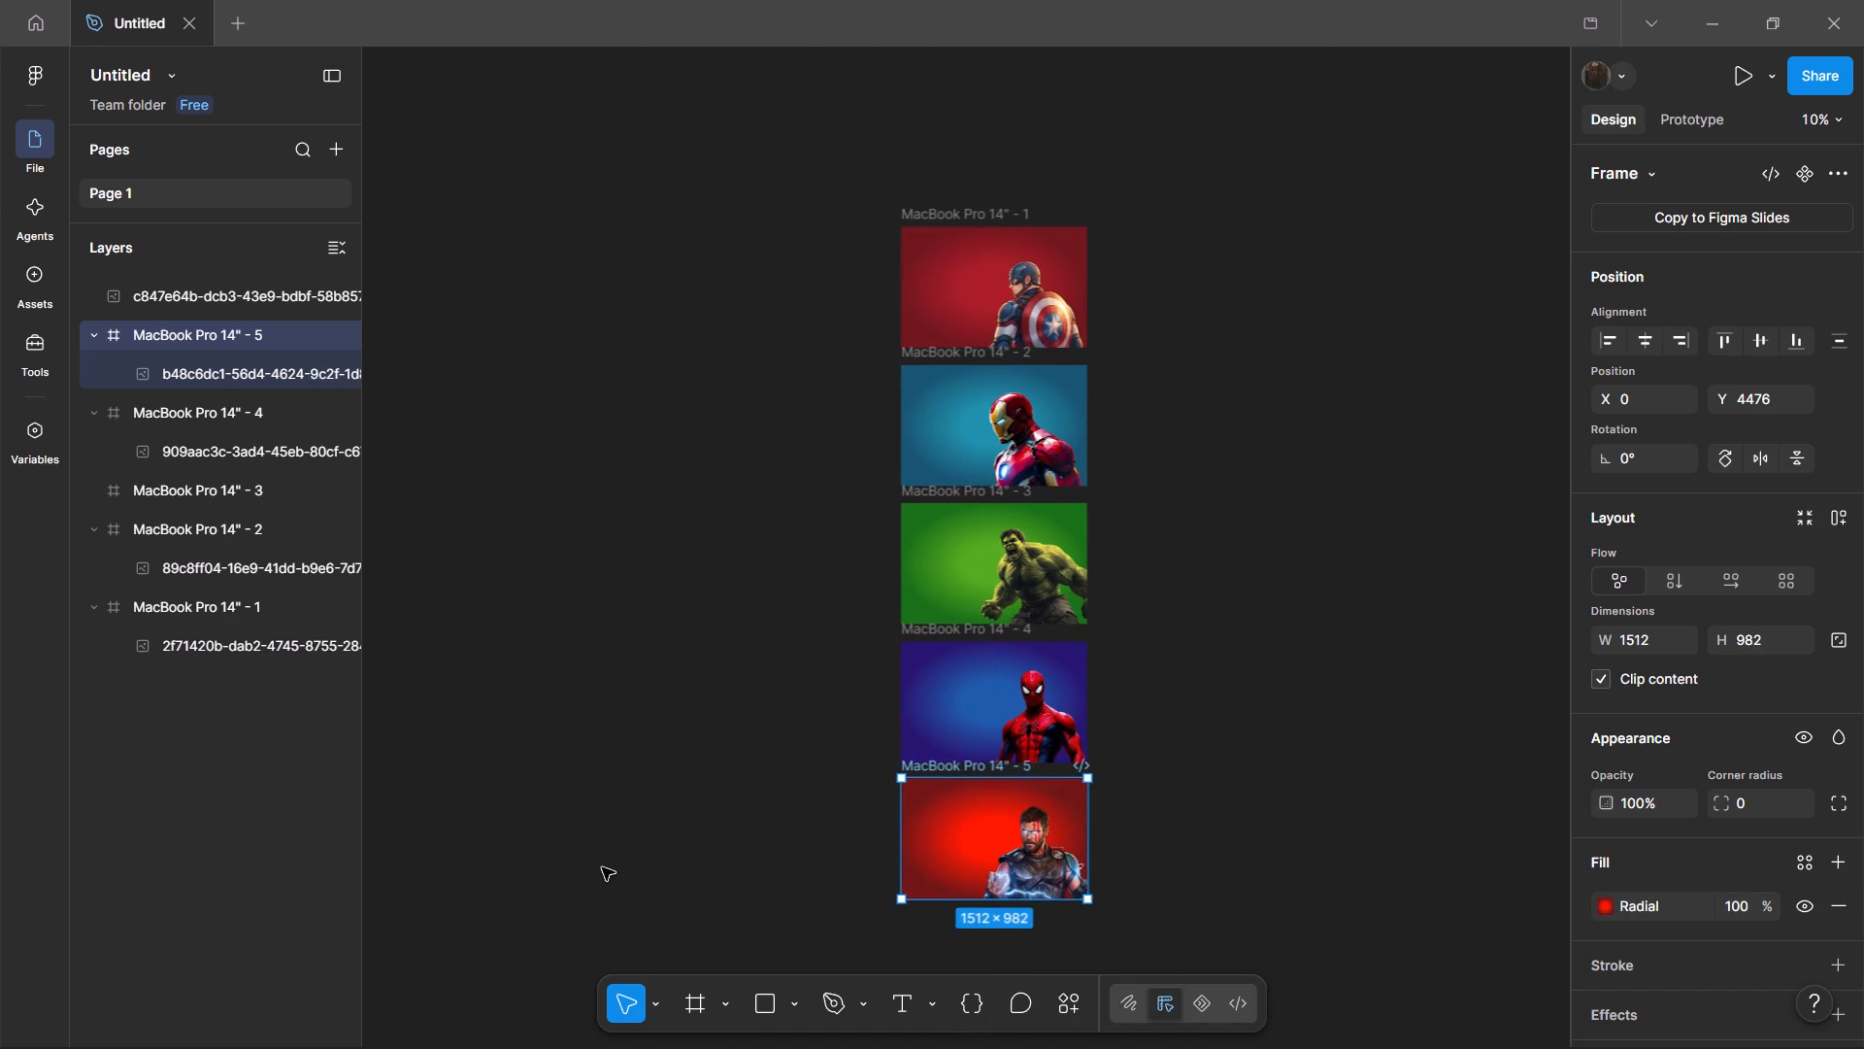
pyautogui.click(1316, 644)
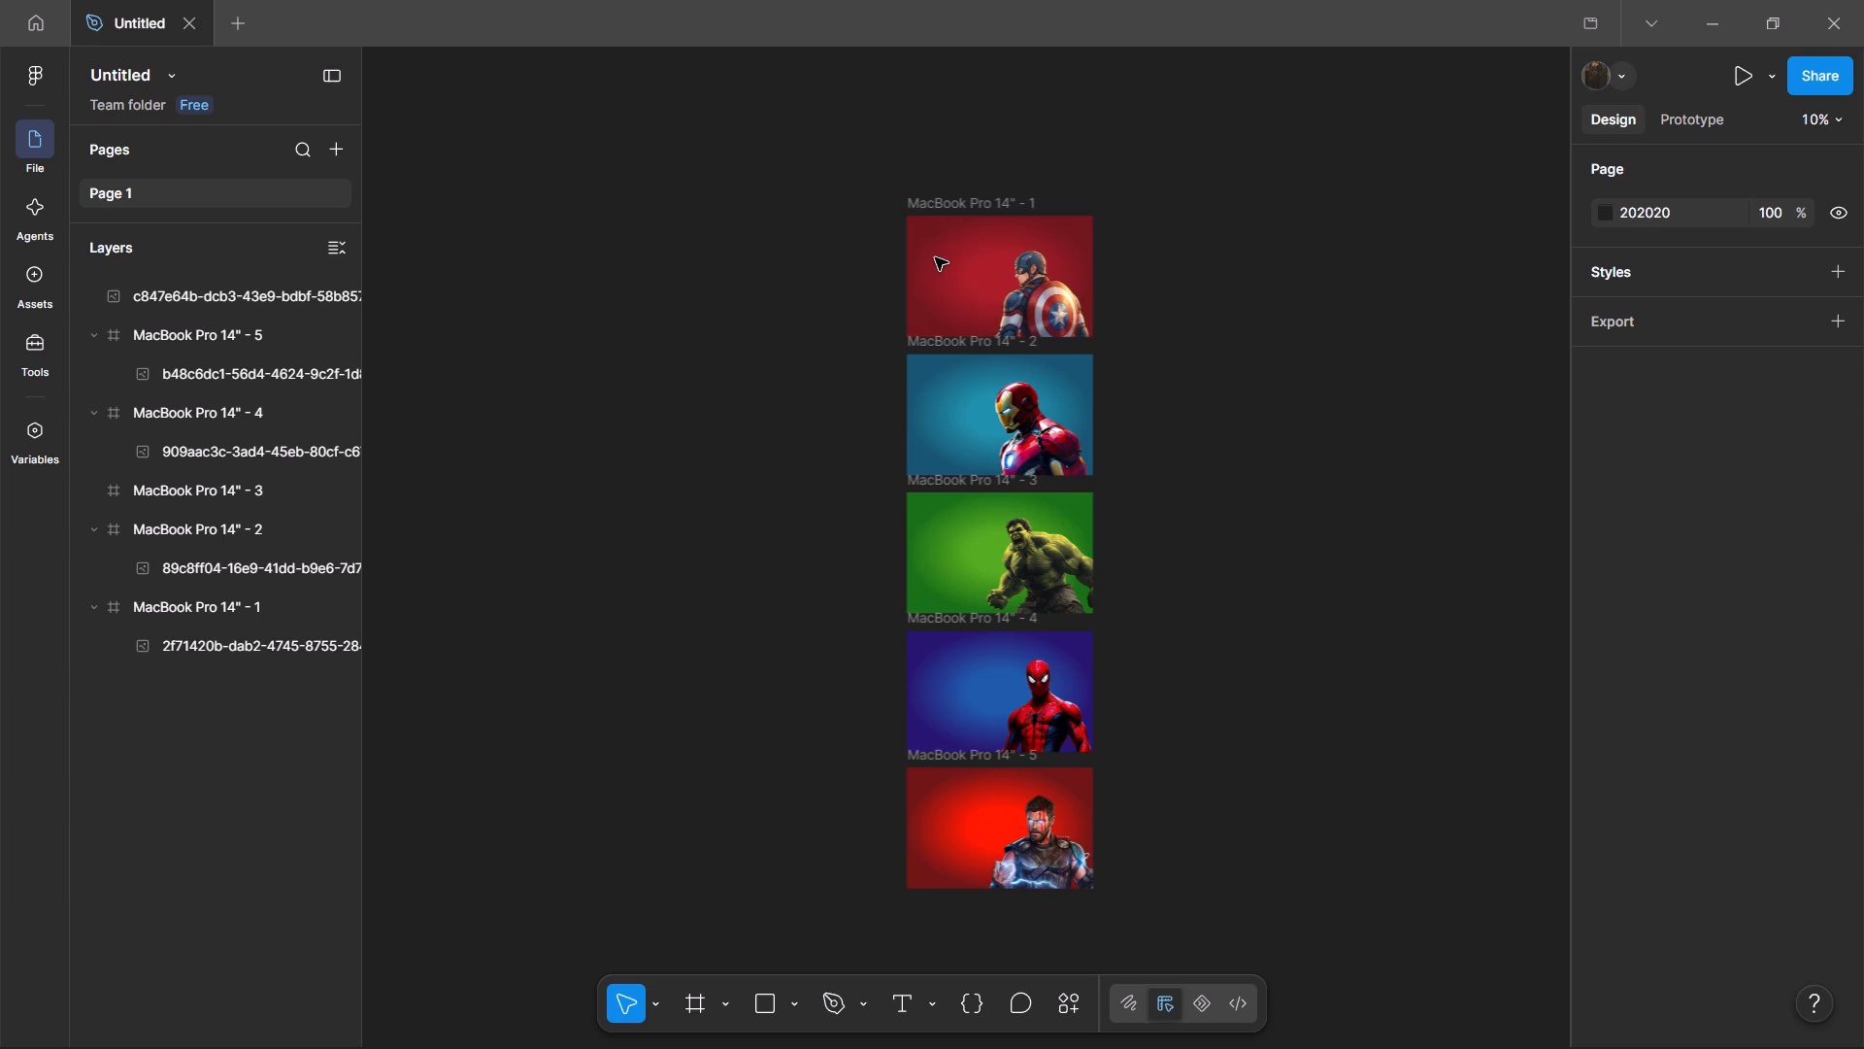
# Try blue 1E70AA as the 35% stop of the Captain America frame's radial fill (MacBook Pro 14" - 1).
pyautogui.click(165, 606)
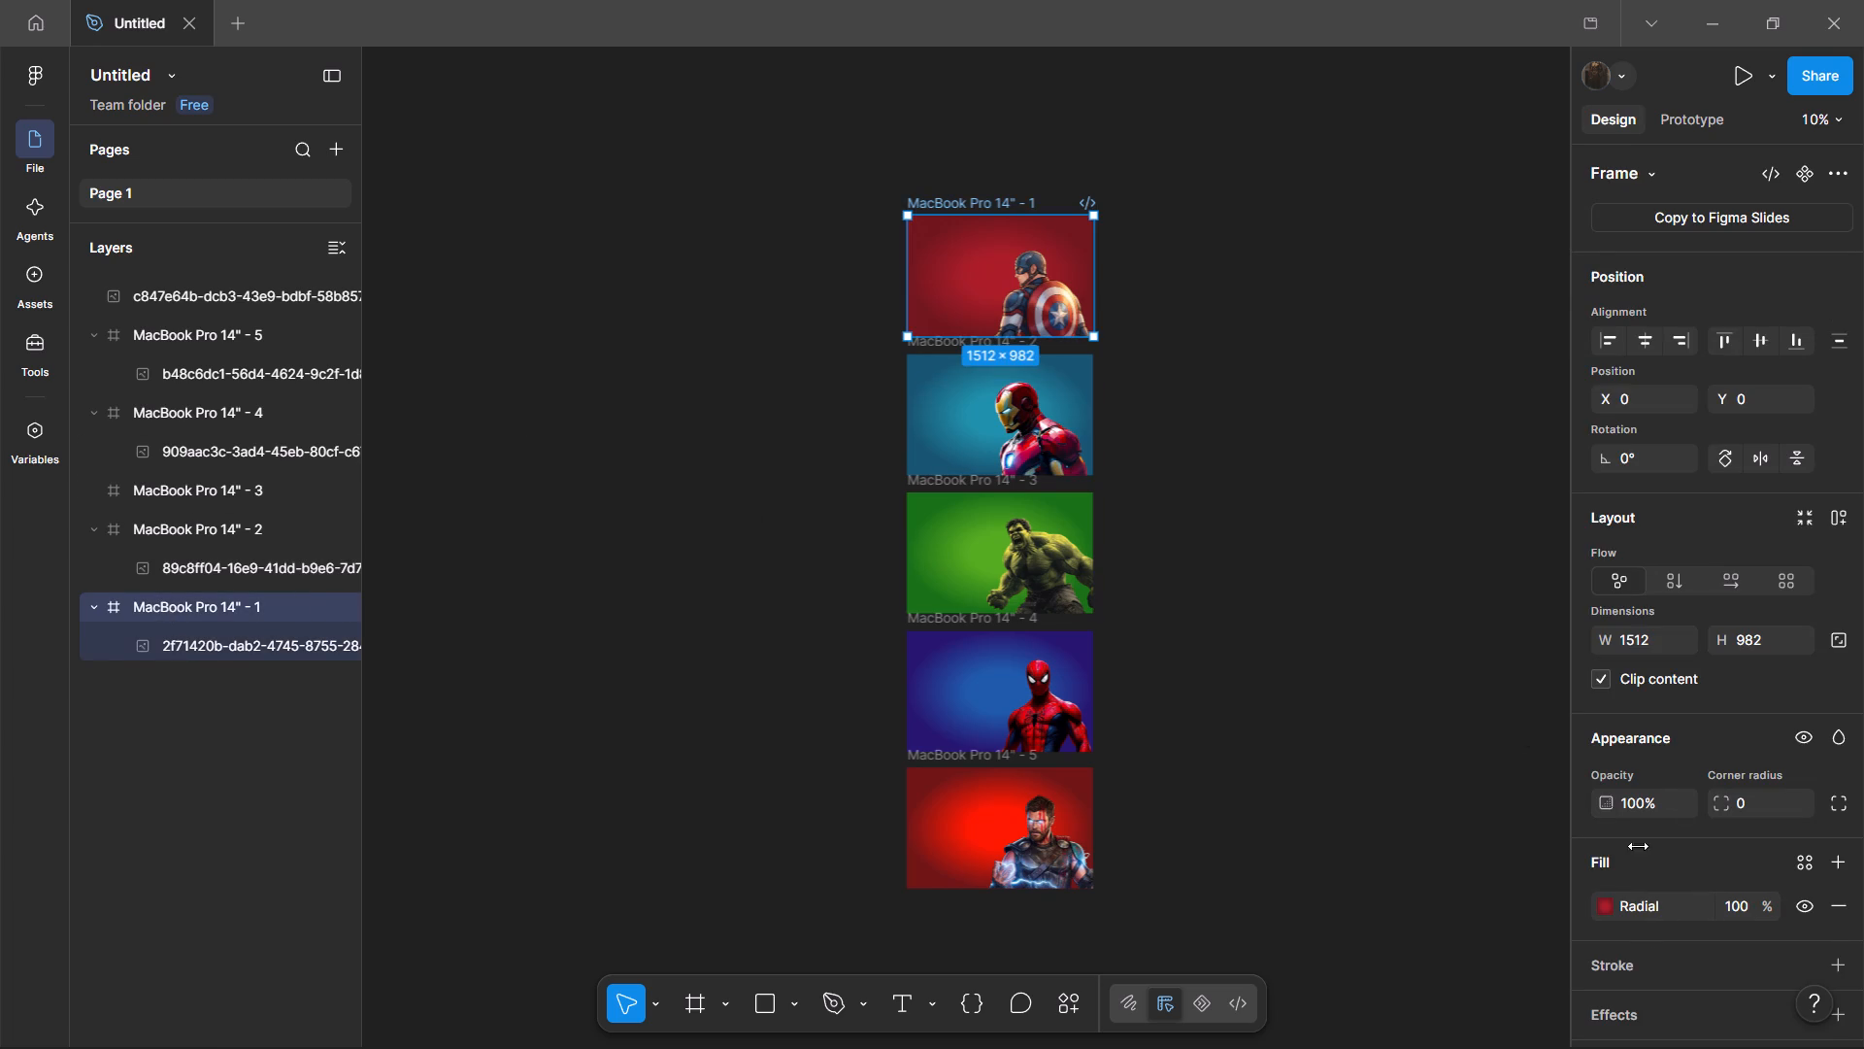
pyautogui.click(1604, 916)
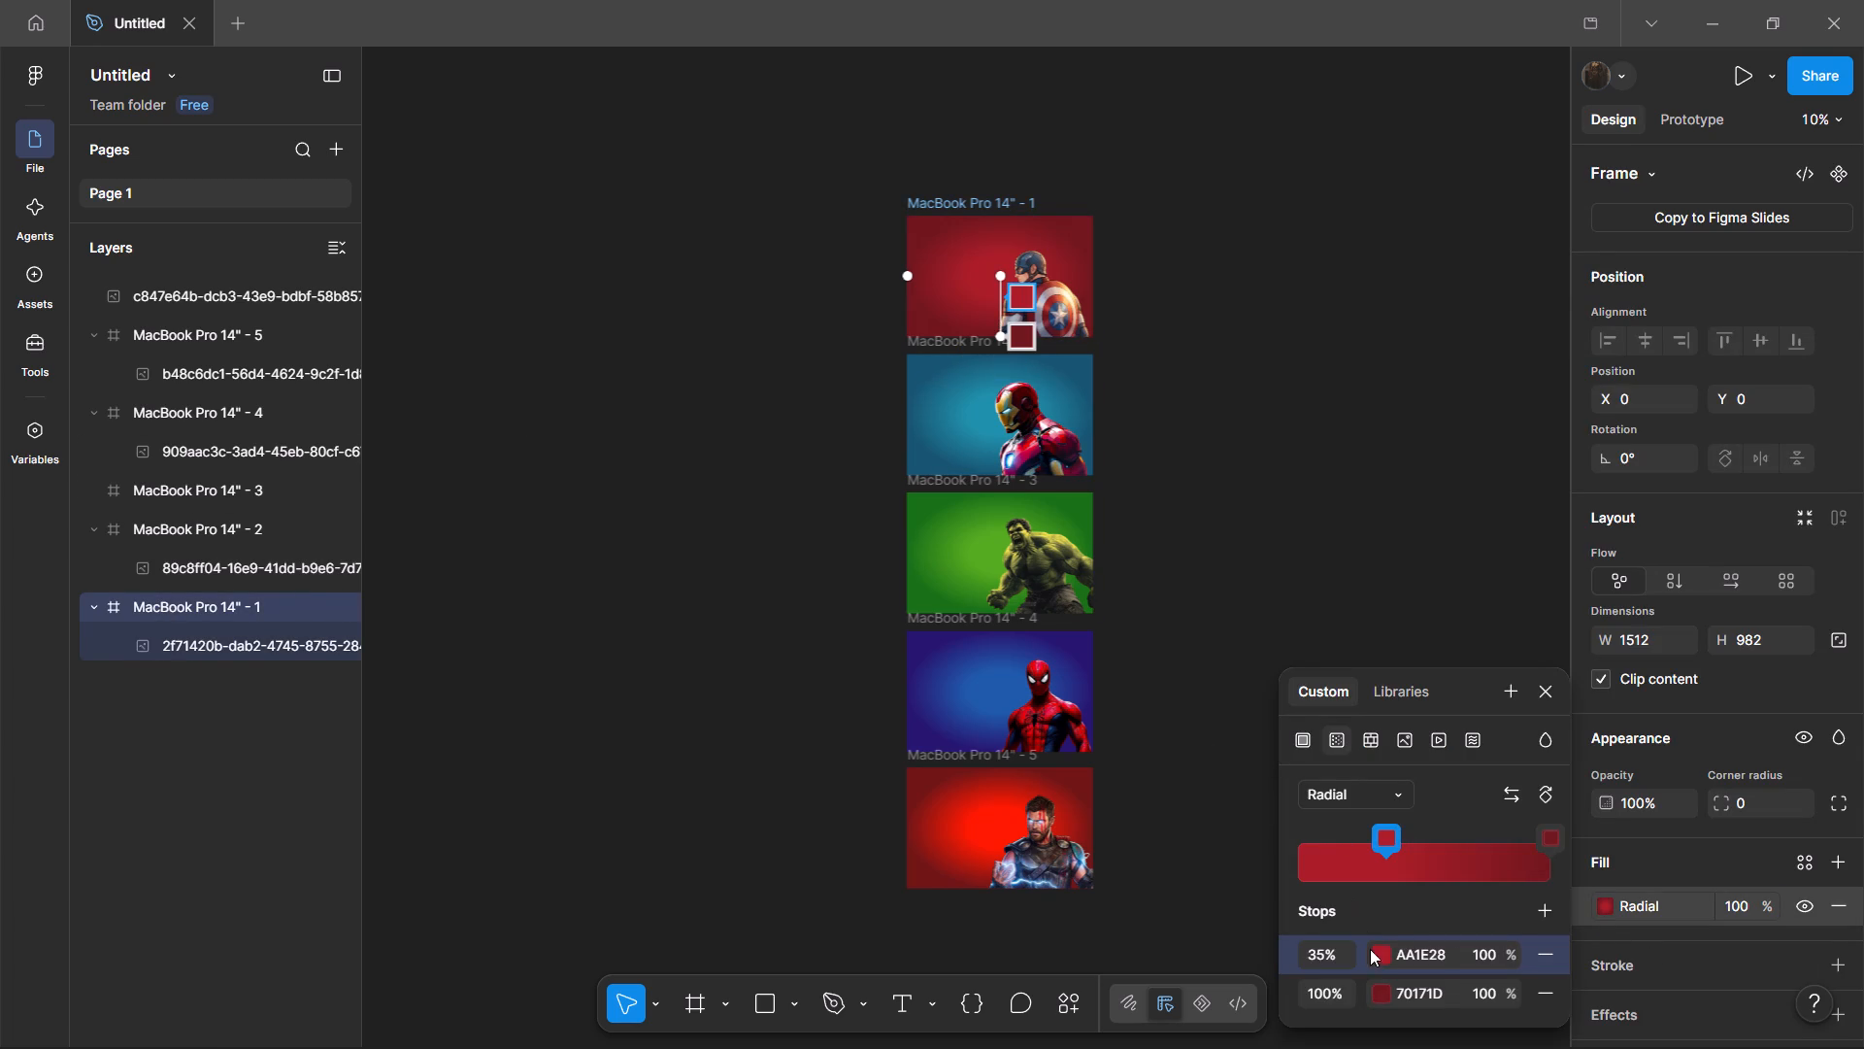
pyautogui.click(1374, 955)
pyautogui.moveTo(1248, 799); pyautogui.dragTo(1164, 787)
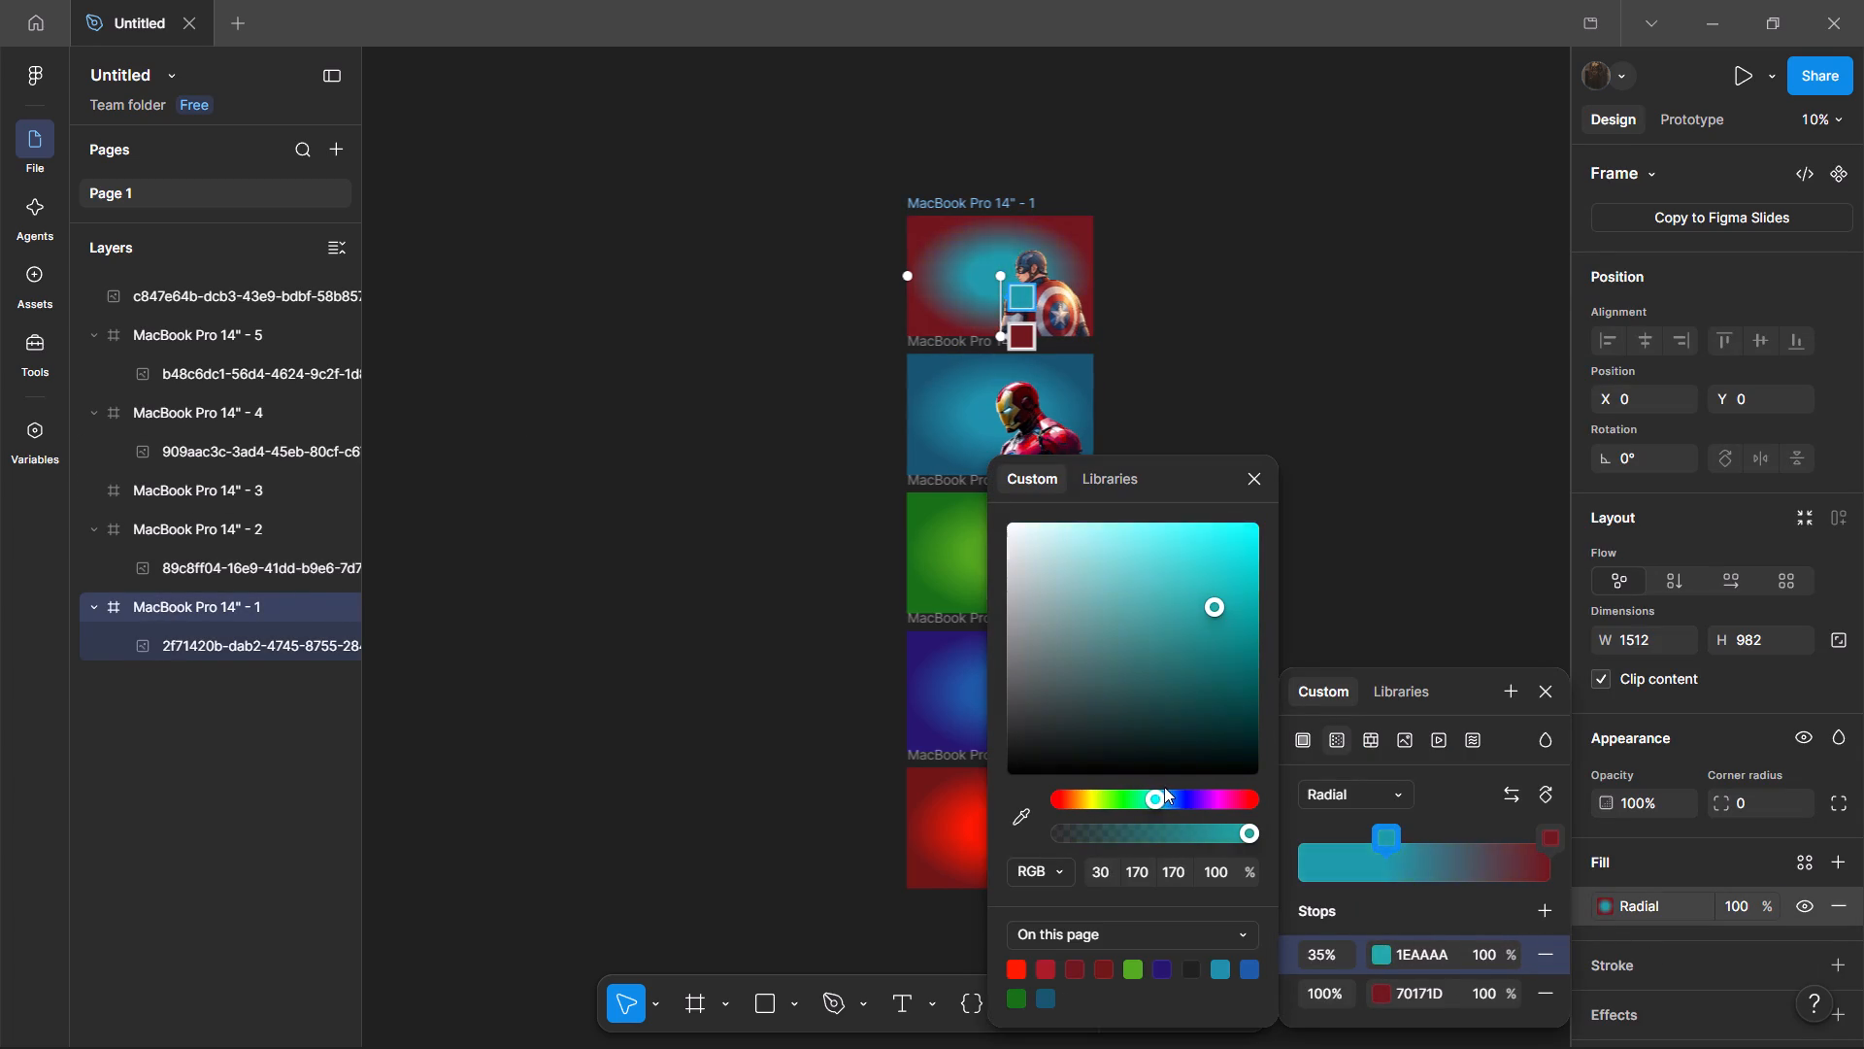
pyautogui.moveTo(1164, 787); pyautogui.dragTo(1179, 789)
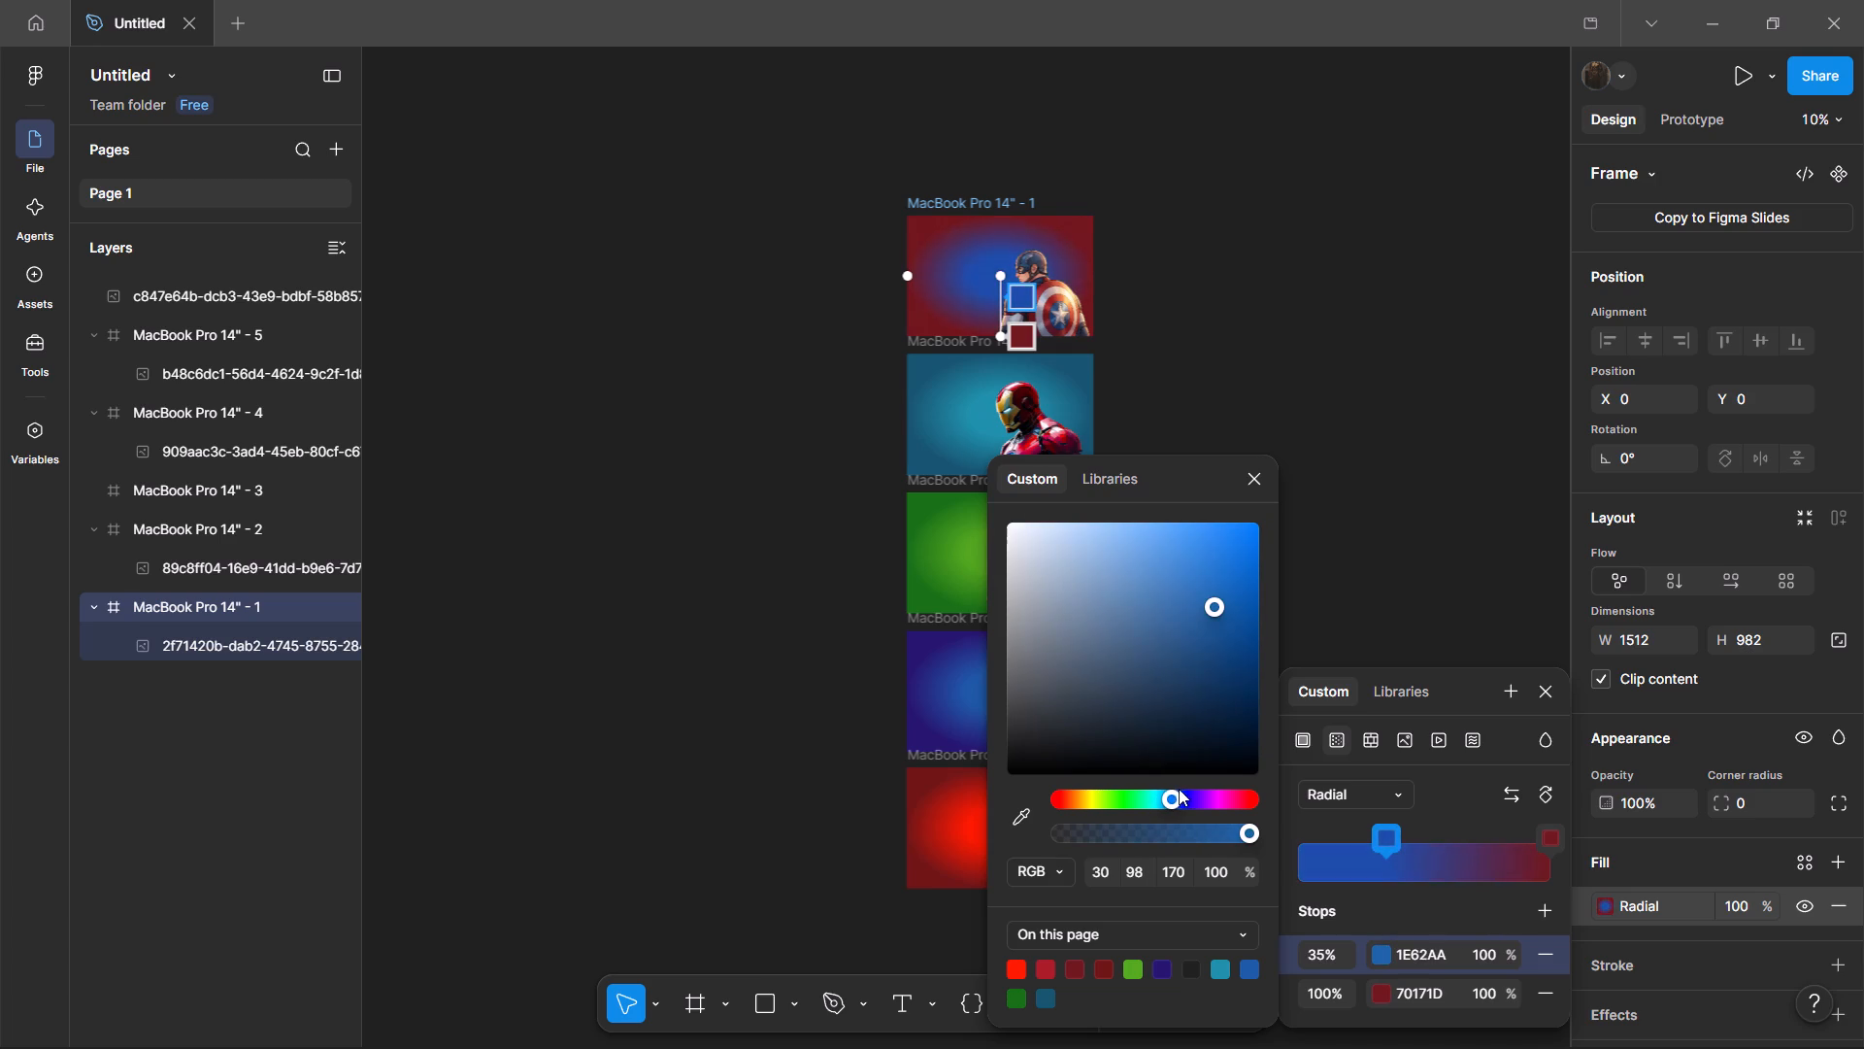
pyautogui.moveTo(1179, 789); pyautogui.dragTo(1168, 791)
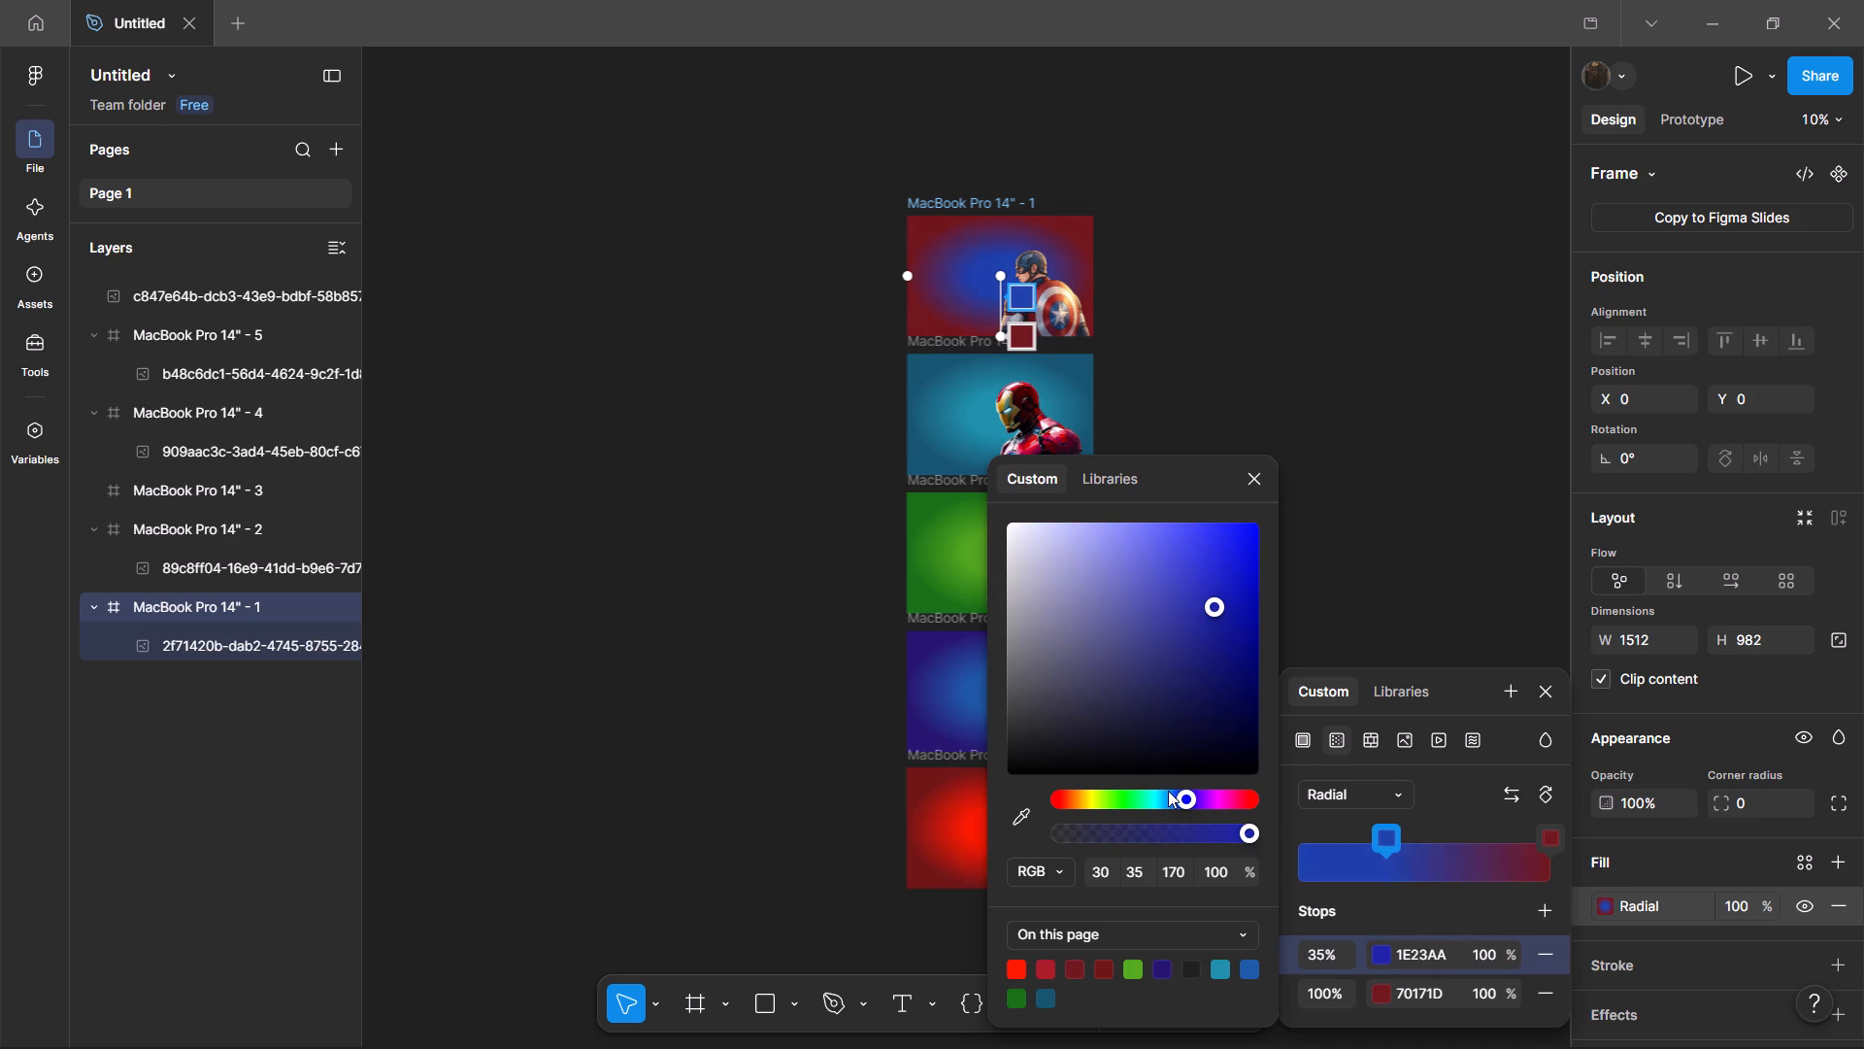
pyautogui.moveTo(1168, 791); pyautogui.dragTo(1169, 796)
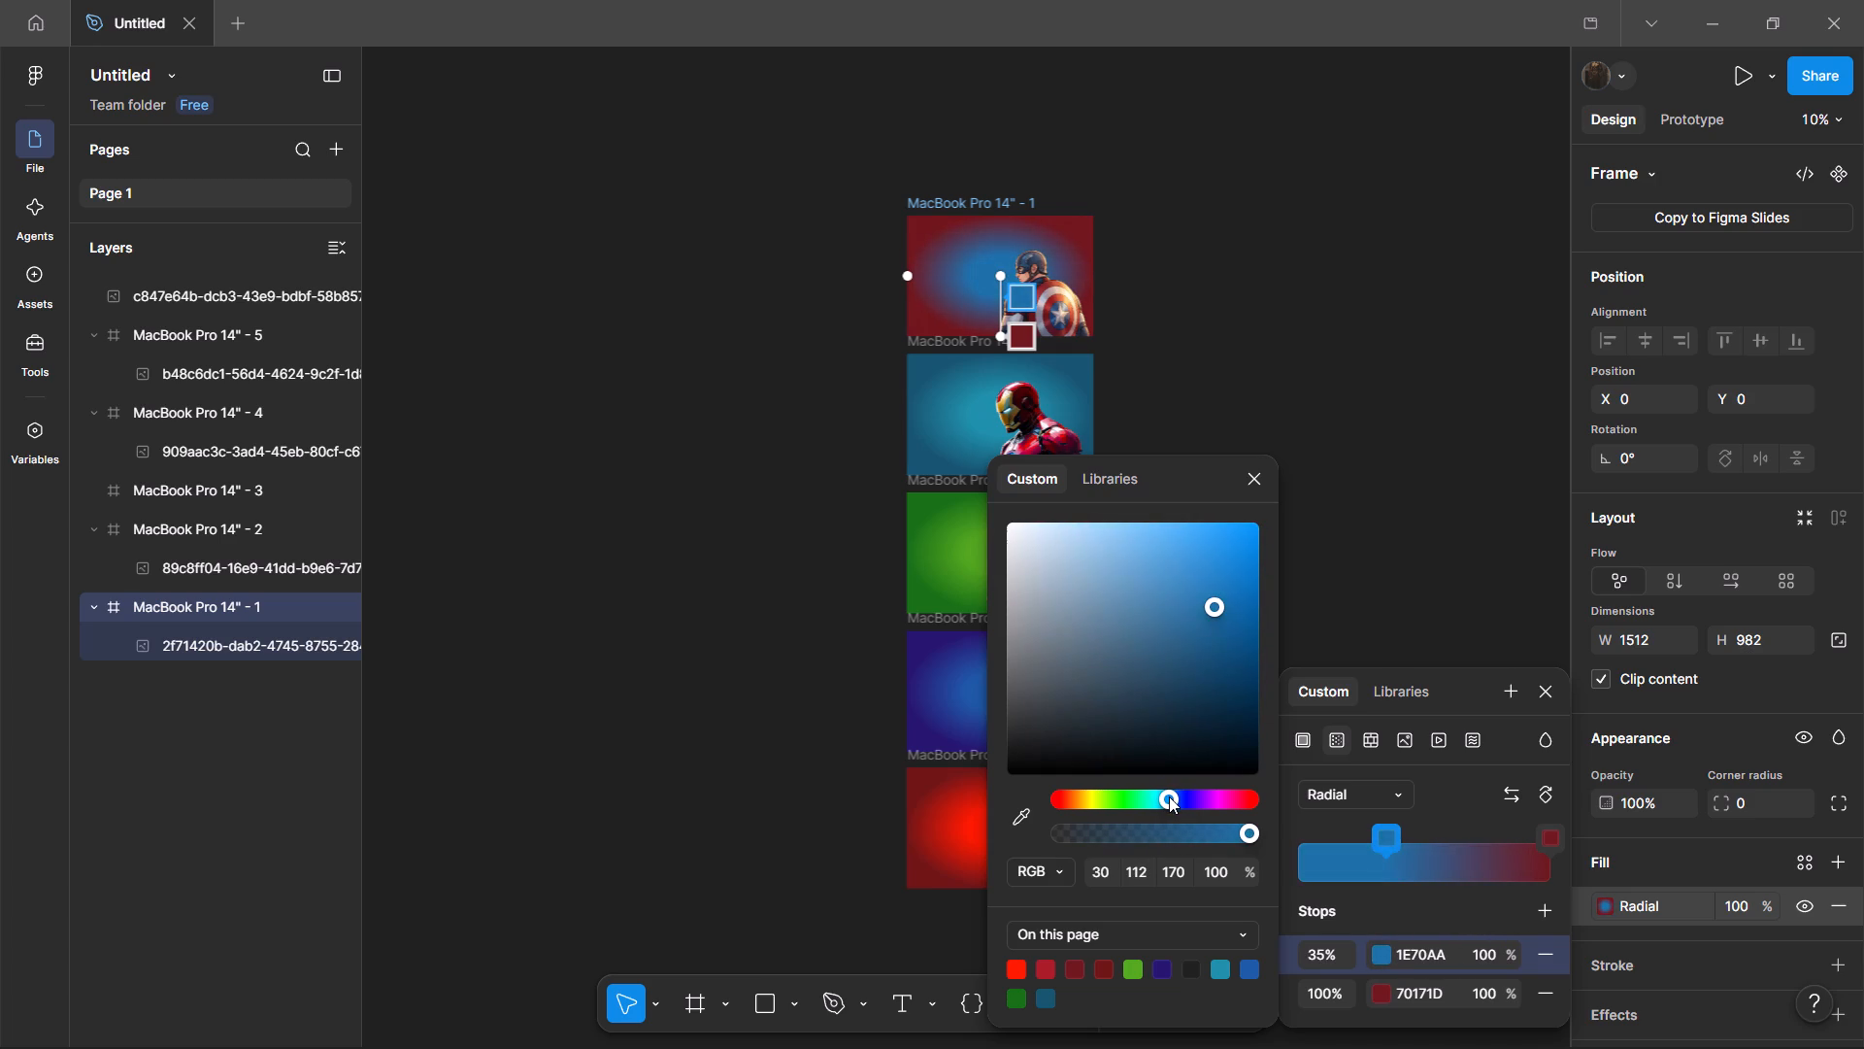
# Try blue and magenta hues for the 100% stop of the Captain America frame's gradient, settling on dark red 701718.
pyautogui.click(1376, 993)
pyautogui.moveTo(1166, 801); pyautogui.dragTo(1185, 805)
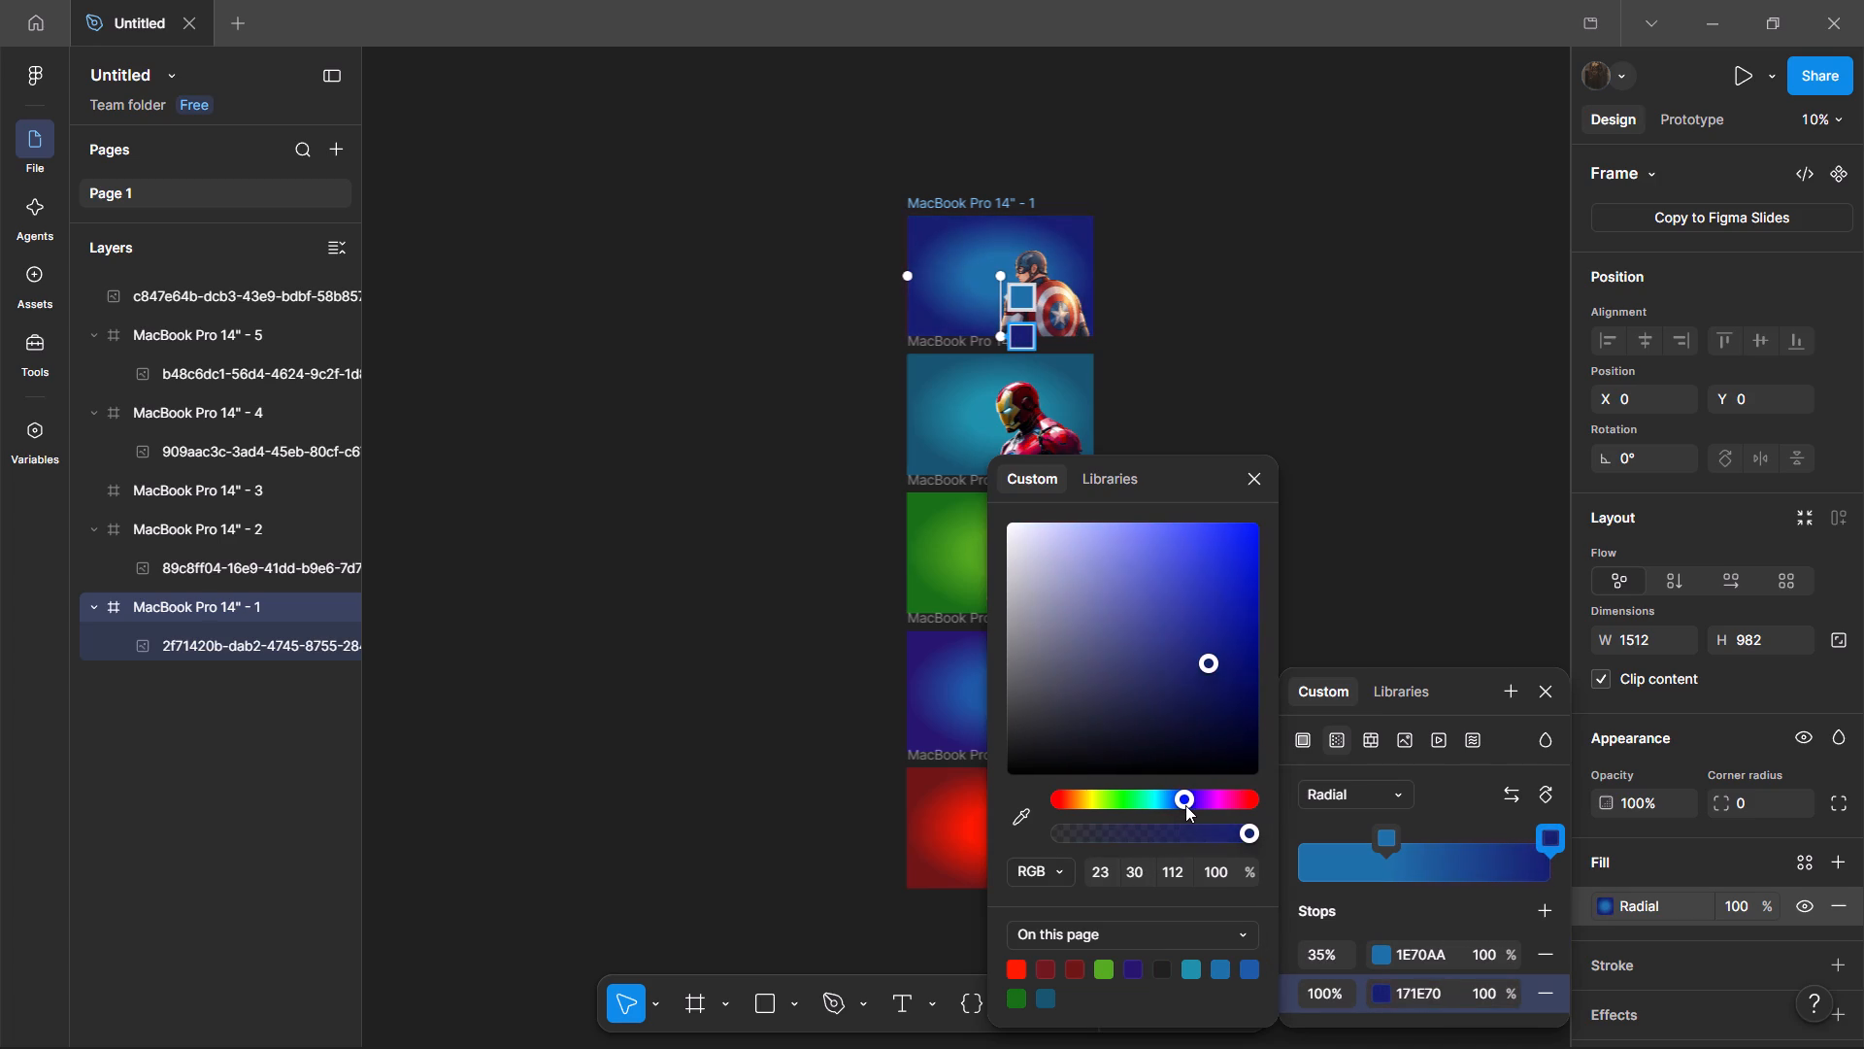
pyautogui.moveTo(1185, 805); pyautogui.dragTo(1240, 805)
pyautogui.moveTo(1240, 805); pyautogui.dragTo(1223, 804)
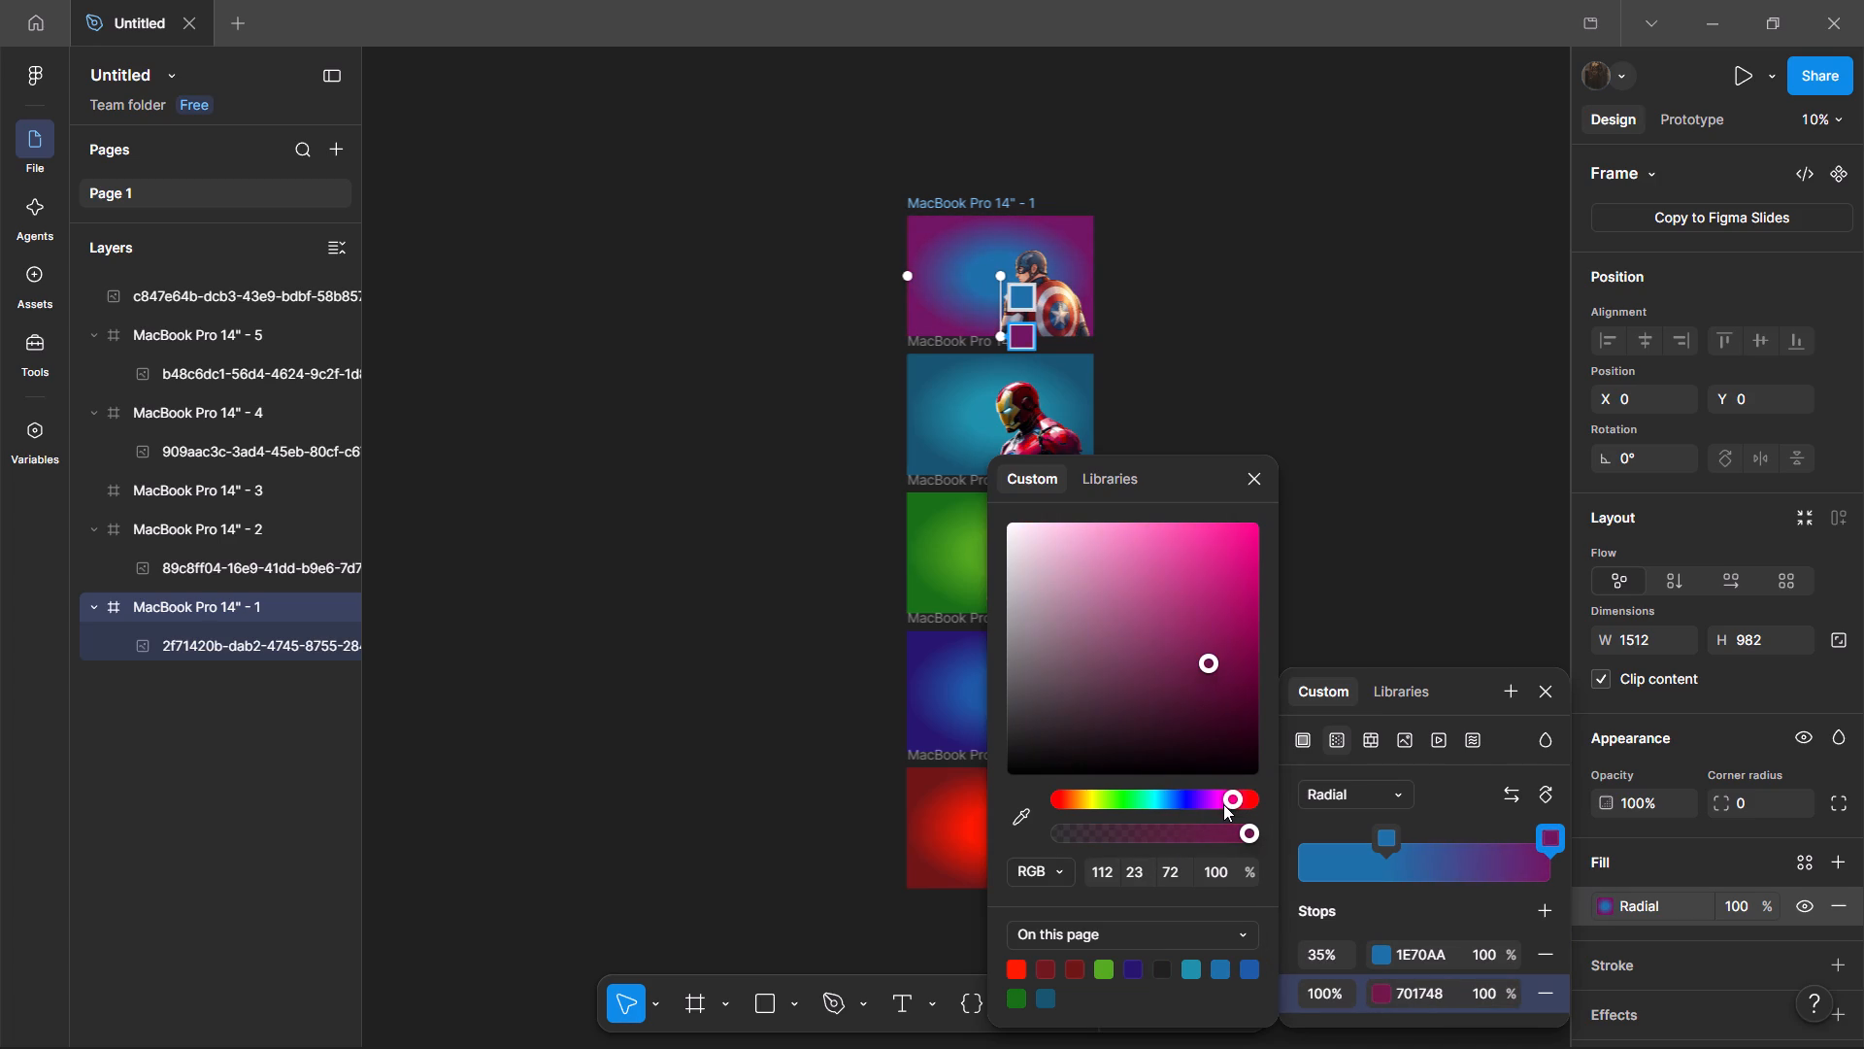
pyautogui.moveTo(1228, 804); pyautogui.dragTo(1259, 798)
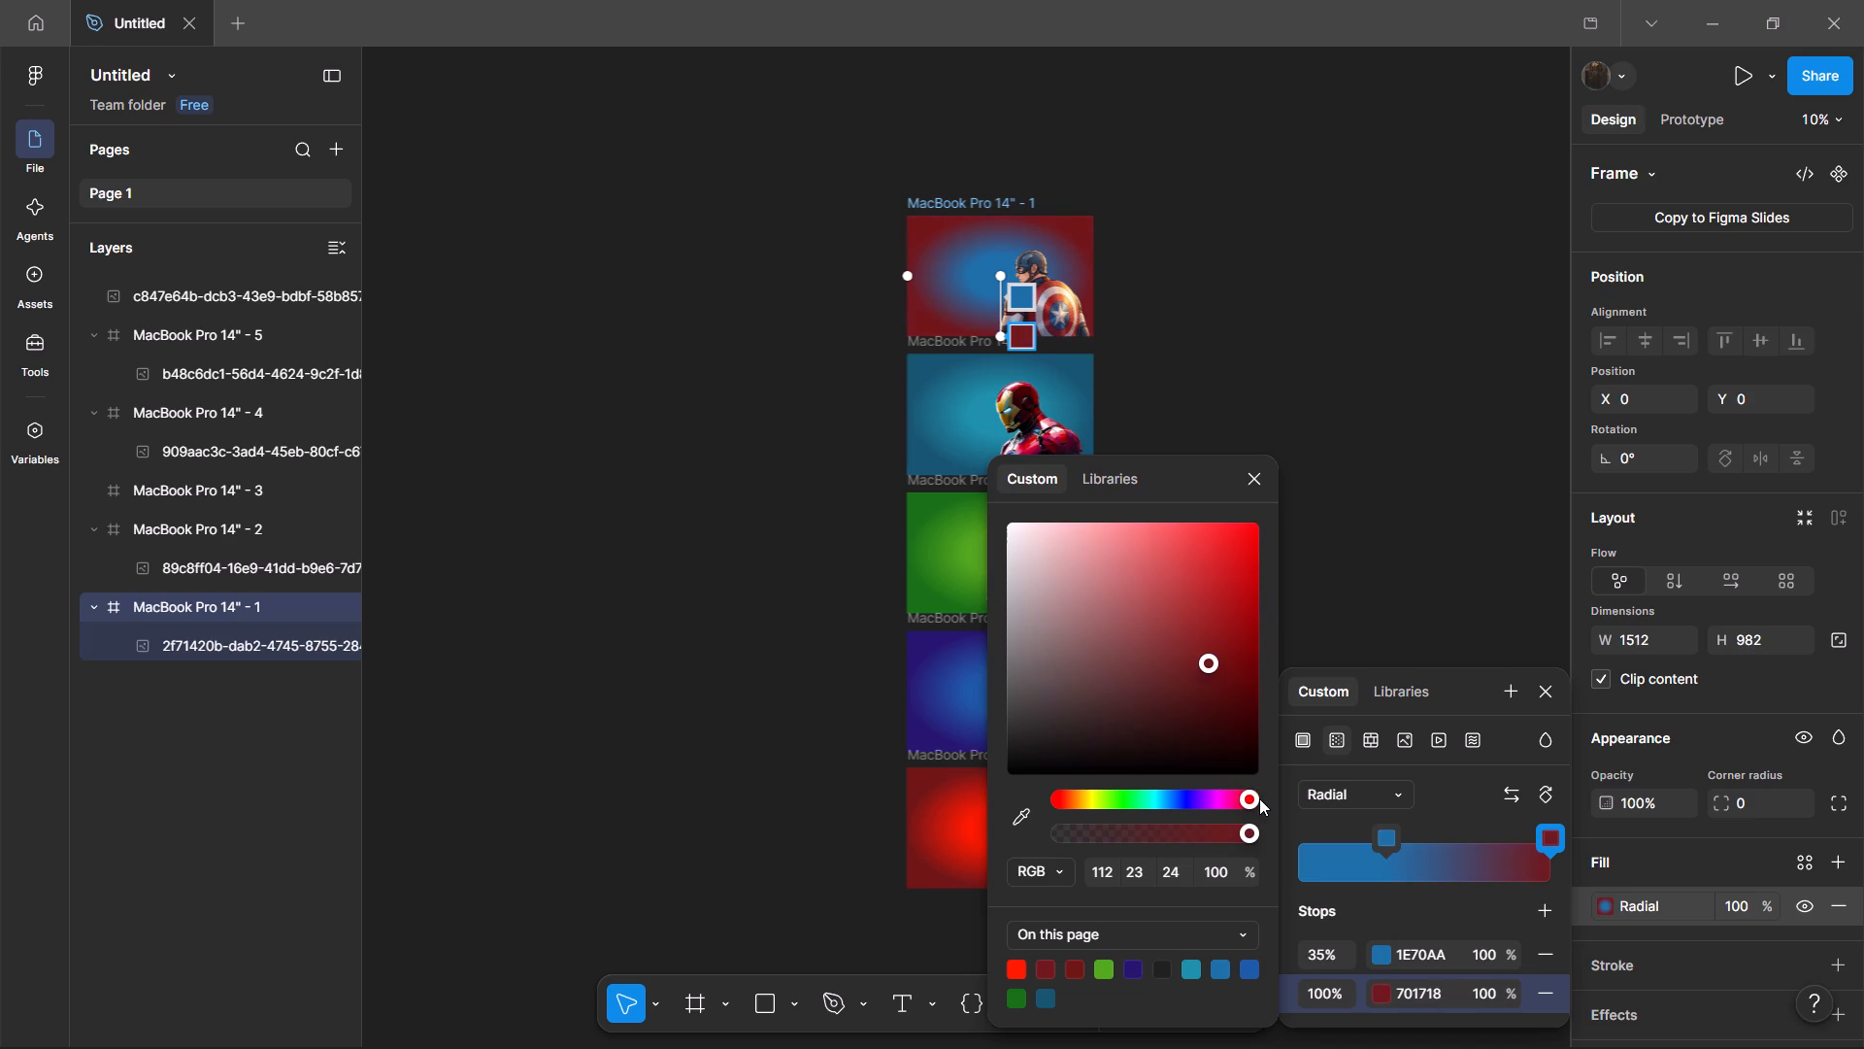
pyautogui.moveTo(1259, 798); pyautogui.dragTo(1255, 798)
# Change the 35% stop of the Captain America frame's radial gradient to red AA1E1E.
pyautogui.click(1381, 955)
pyautogui.moveTo(1207, 801); pyautogui.dragTo(1251, 799)
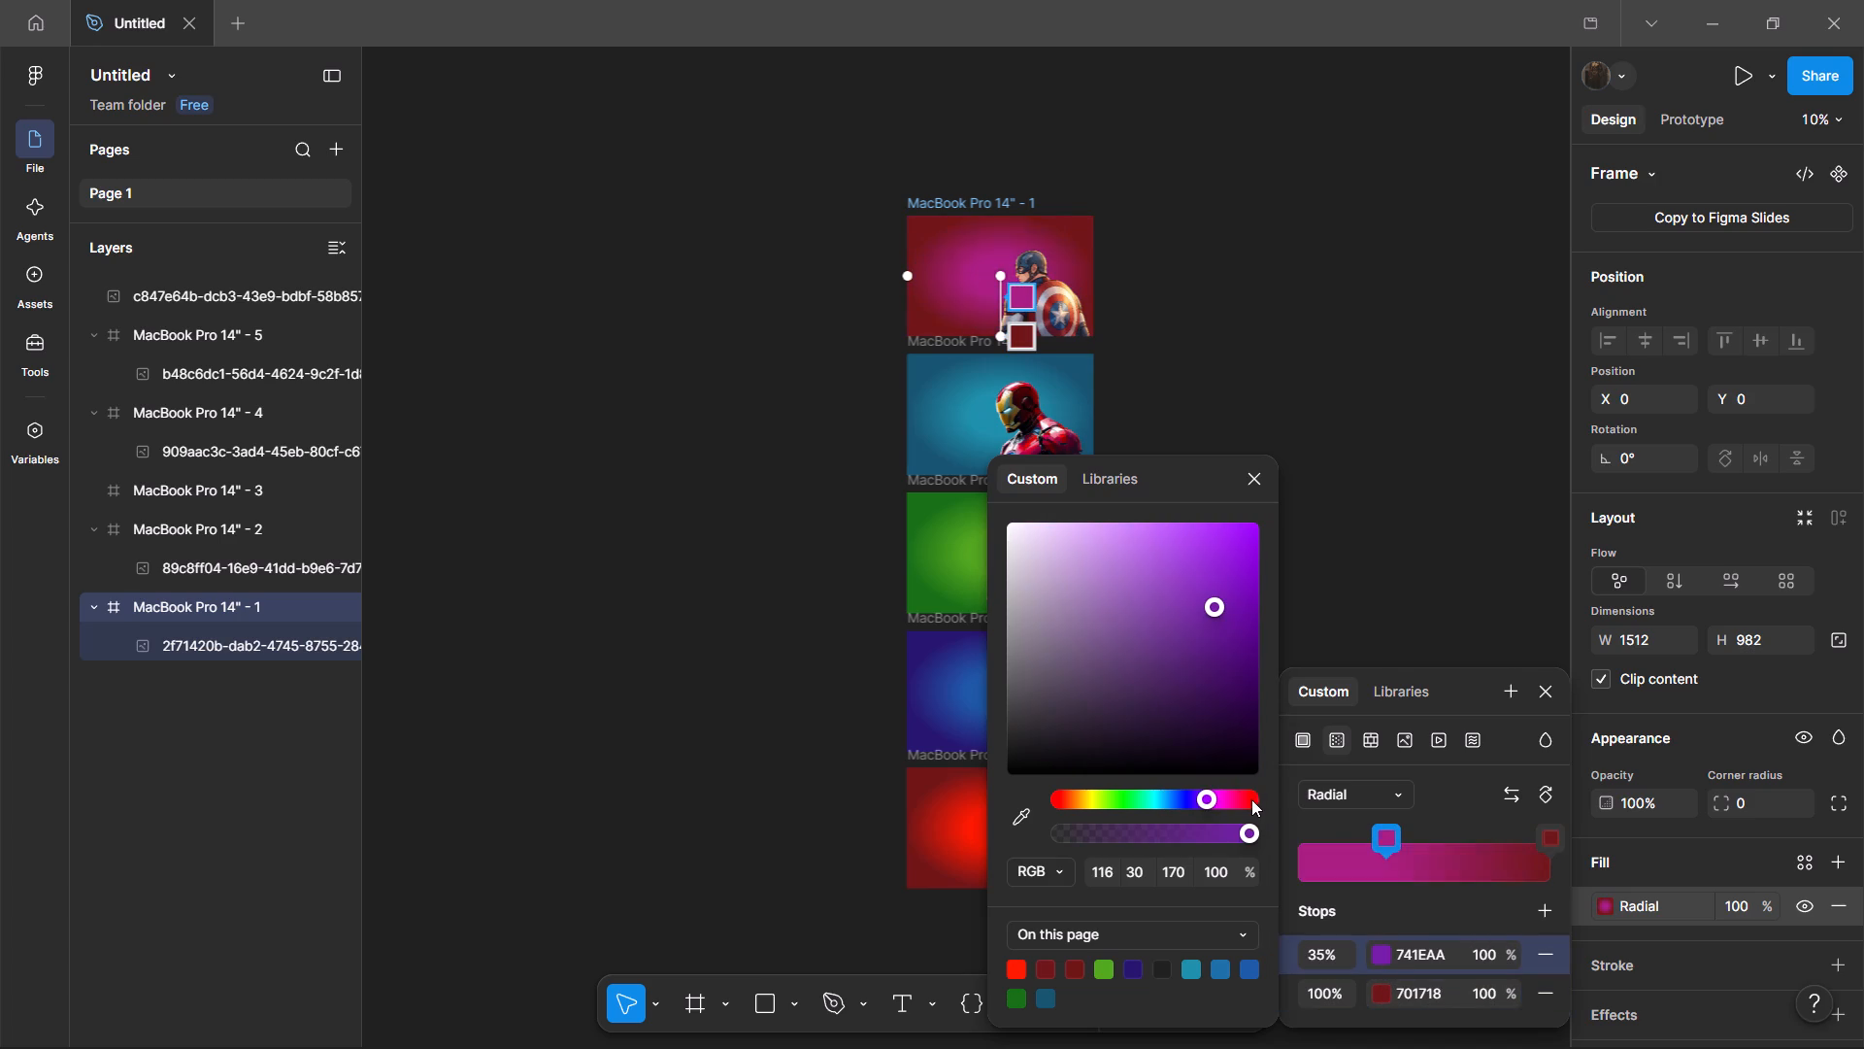
pyautogui.moveTo(1251, 799); pyautogui.dragTo(1236, 801)
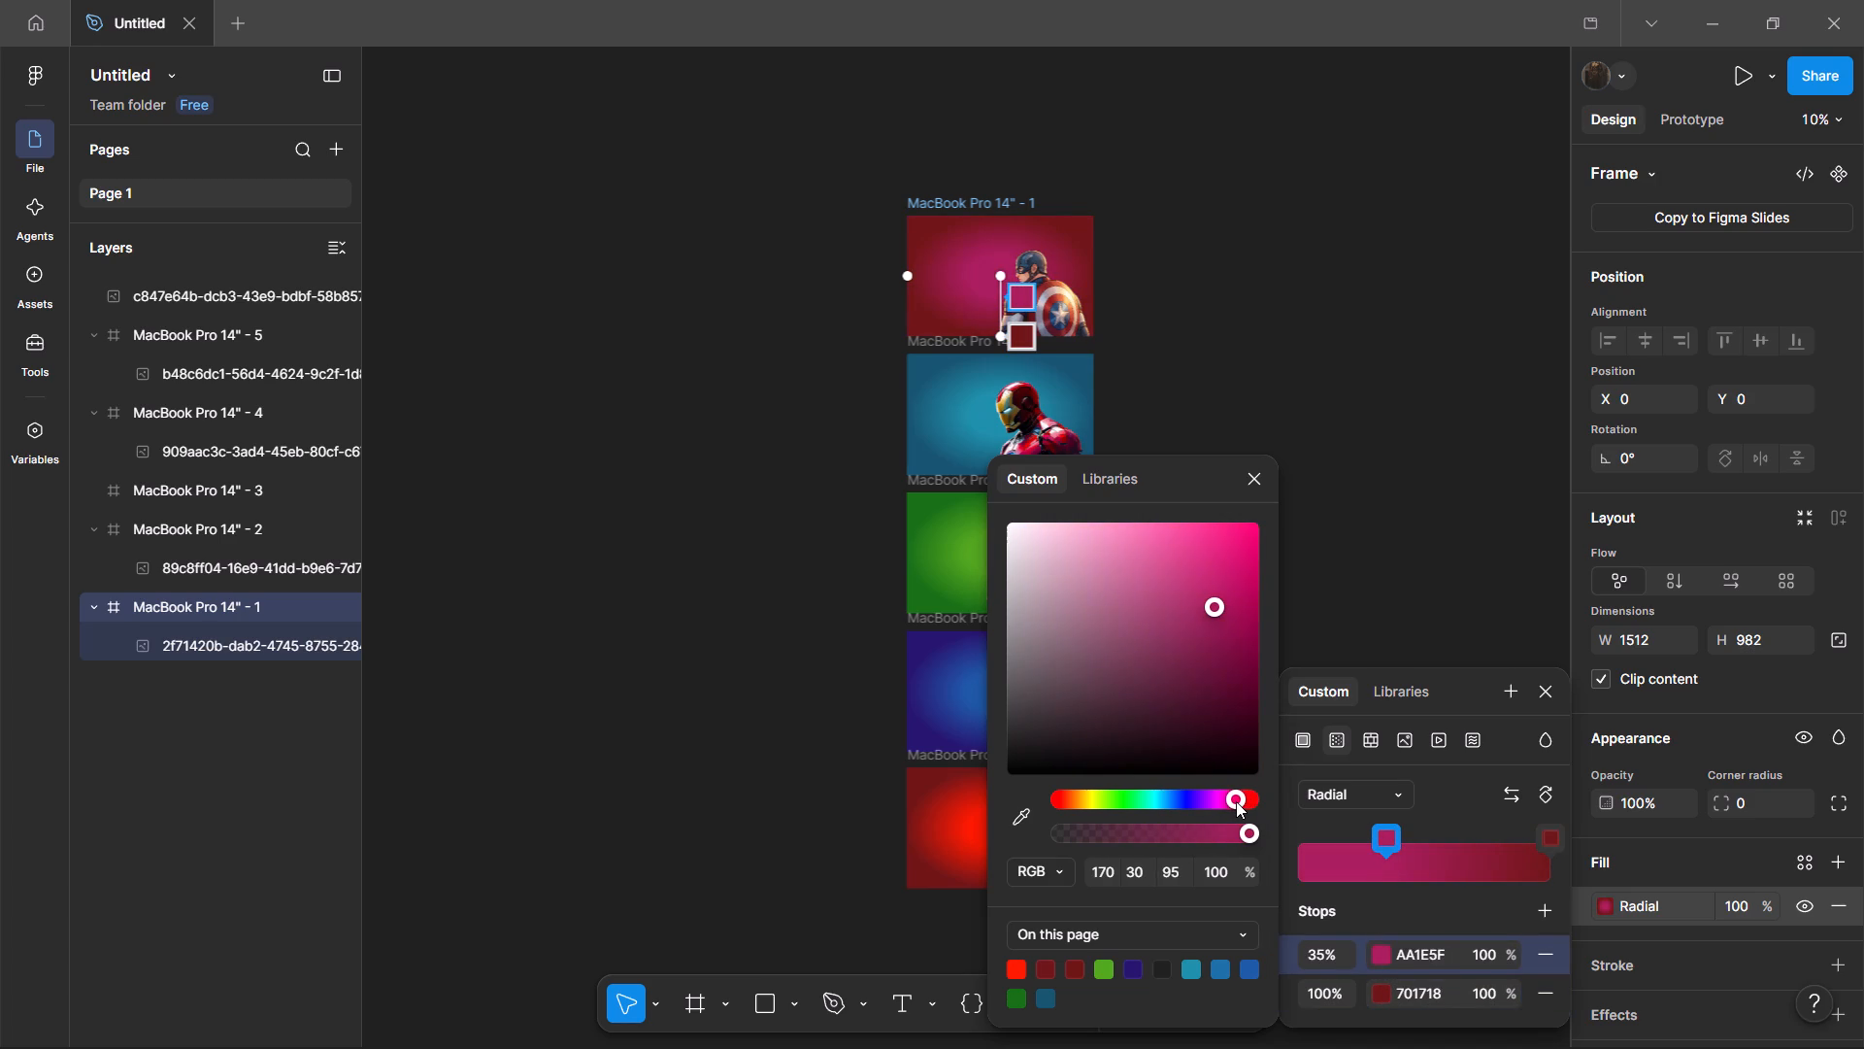
pyautogui.moveTo(1236, 801); pyautogui.dragTo(1245, 804)
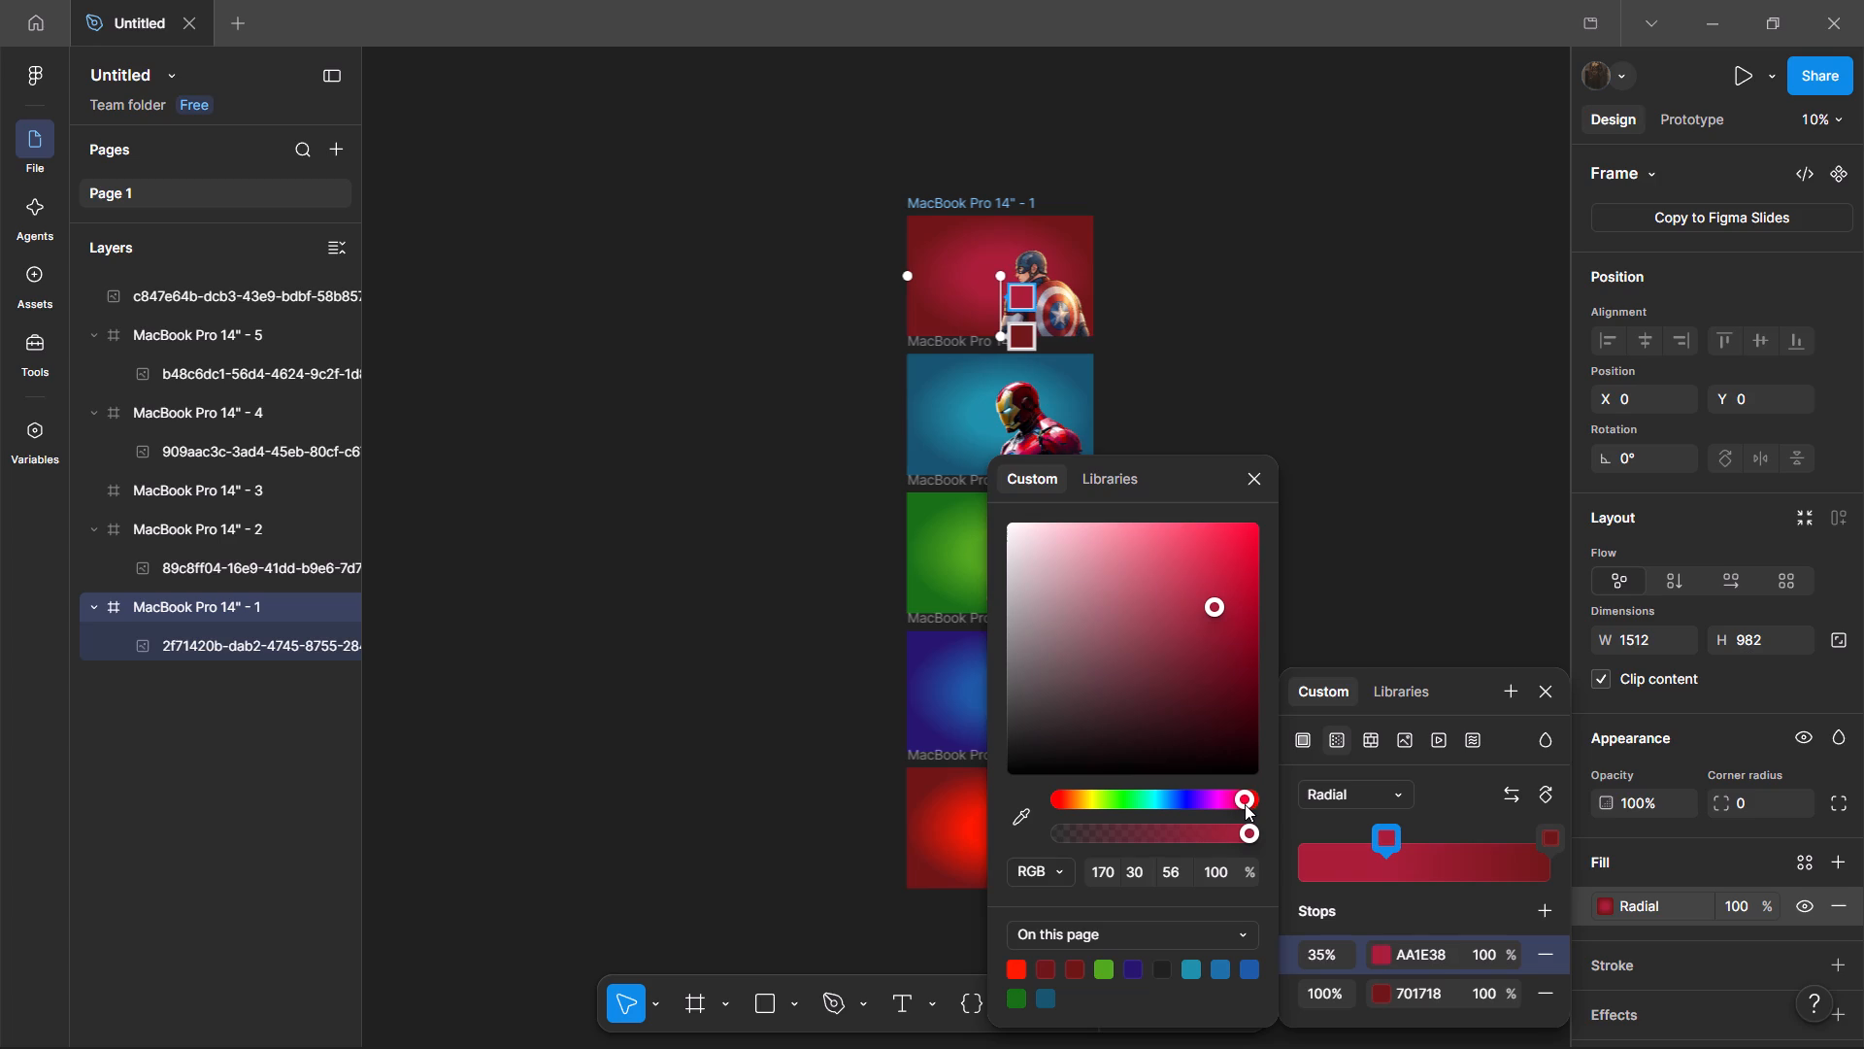
pyautogui.moveTo(1245, 804); pyautogui.dragTo(1055, 790)
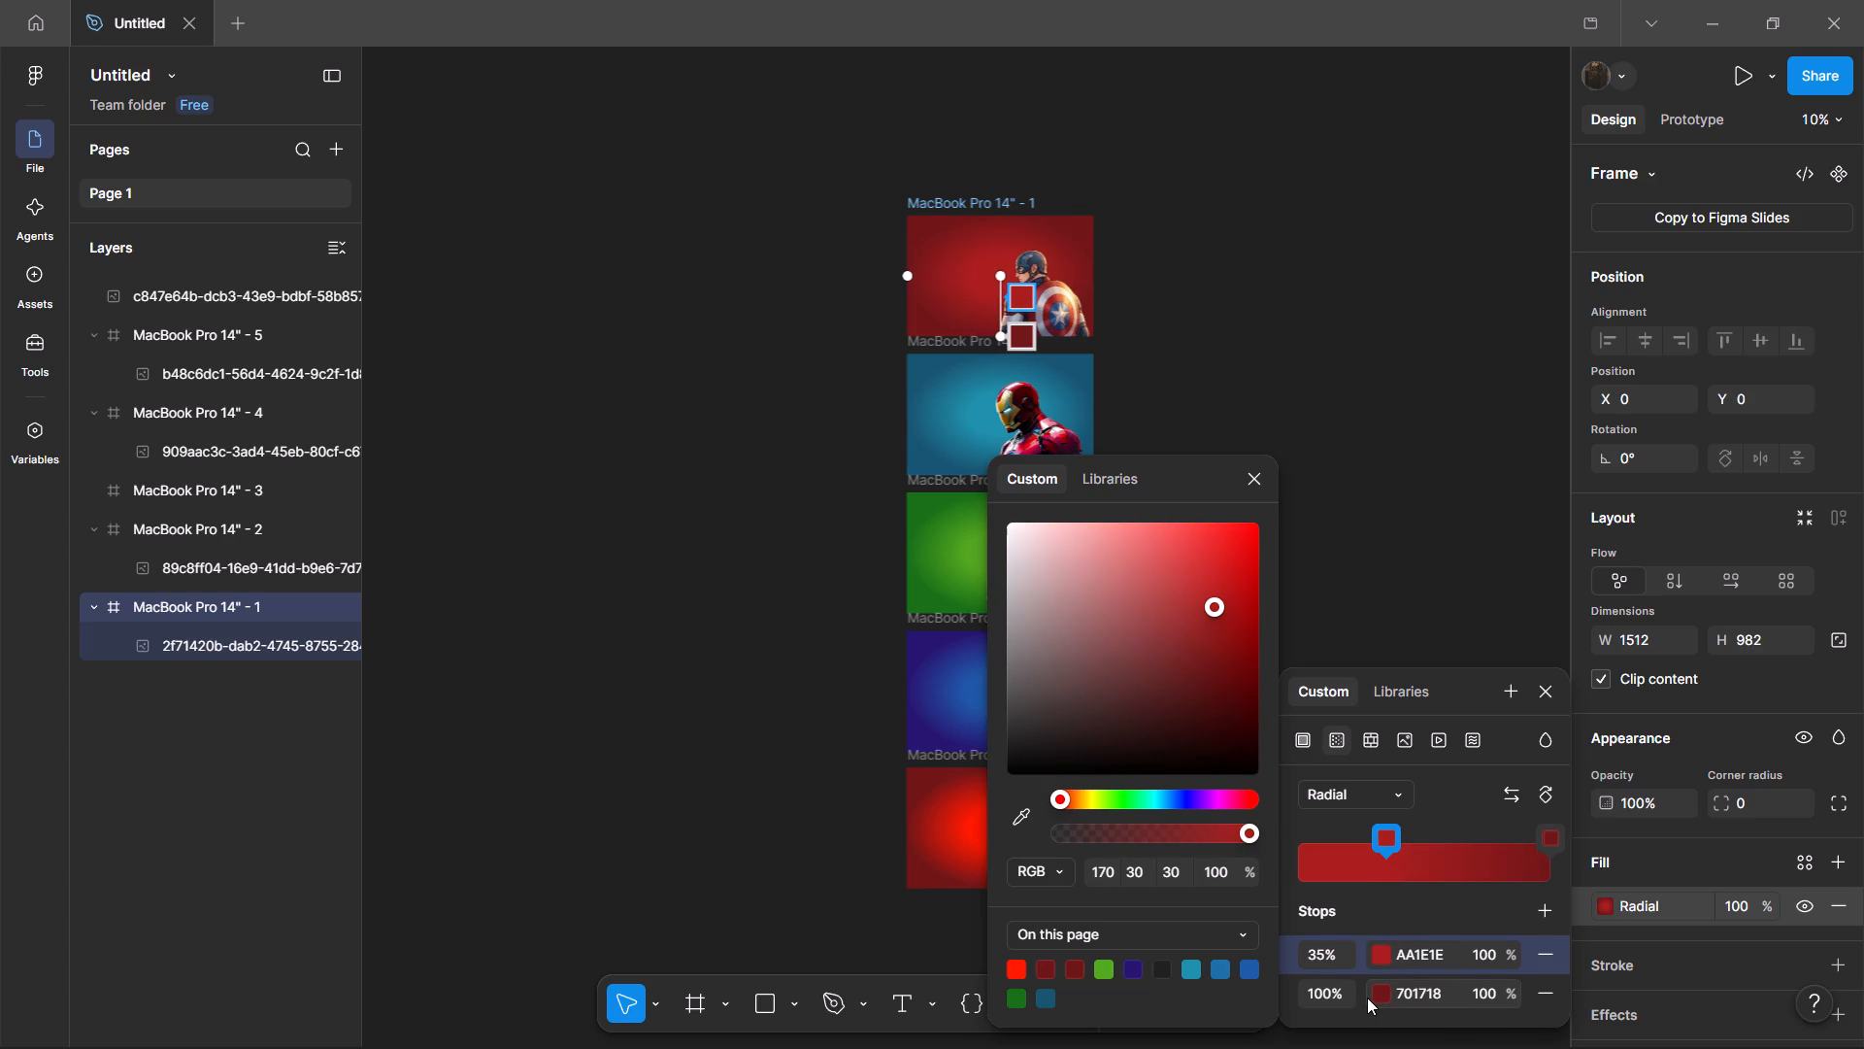
# Set the 100% stop of the Captain America frame's radial gradient to dark red 701717.
pyautogui.click(1374, 994)
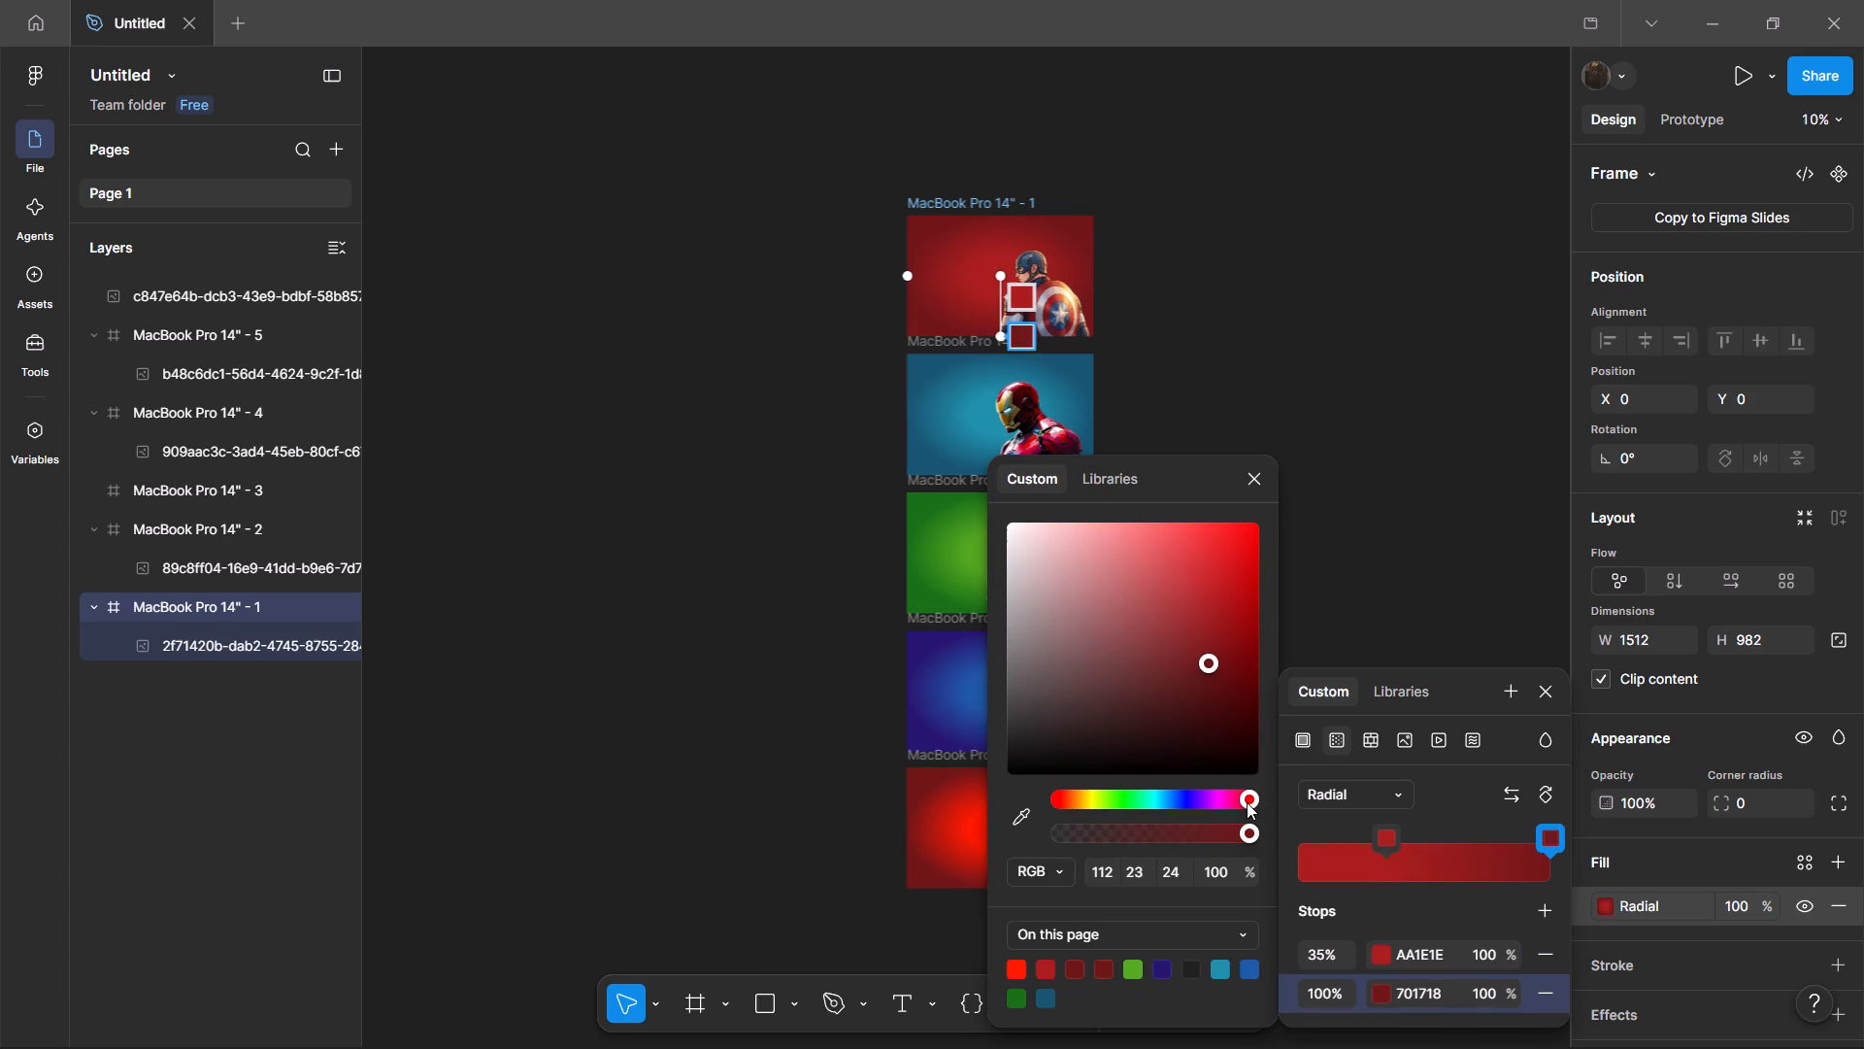
pyautogui.moveTo(1247, 802); pyautogui.dragTo(1048, 795)
# Close the Captain America frame's fill editing and review the five hero images against their gradient backgrounds.
pyautogui.click(693, 658)
pyautogui.click(1378, 568)
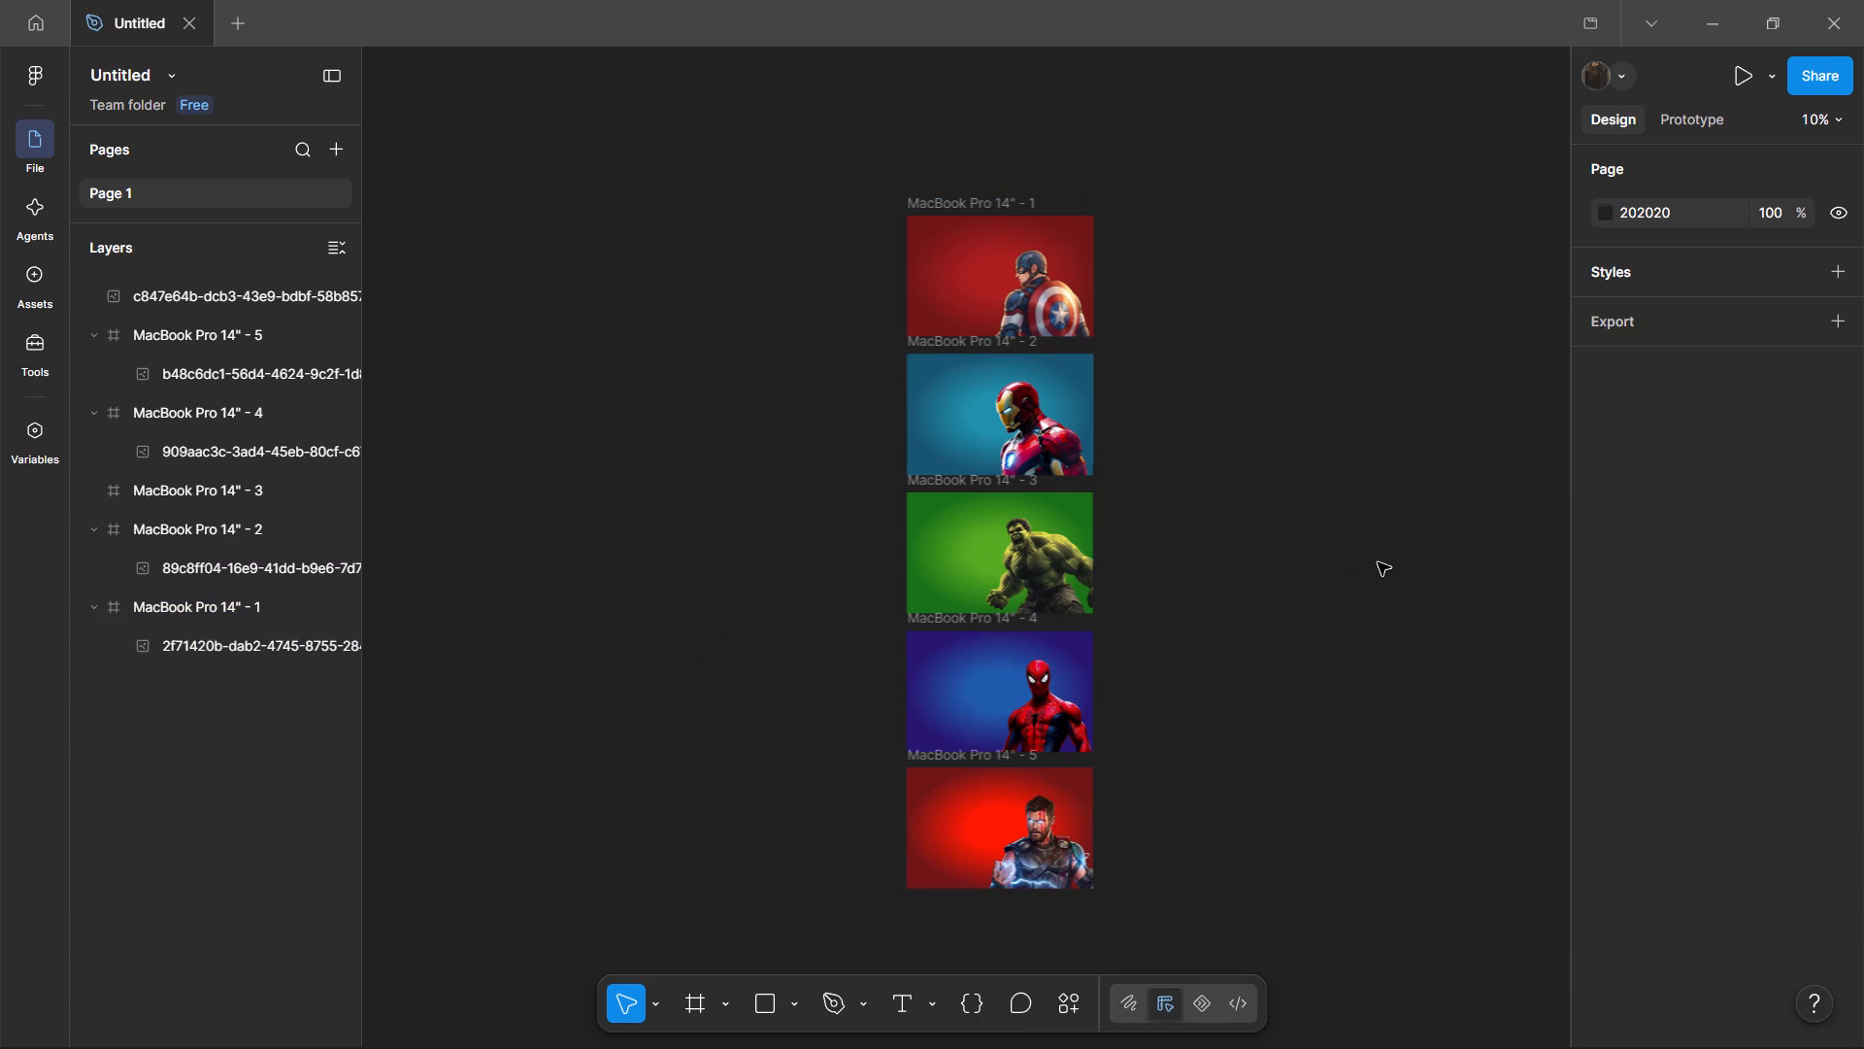
pyautogui.hscroll(2, 1378, 562)
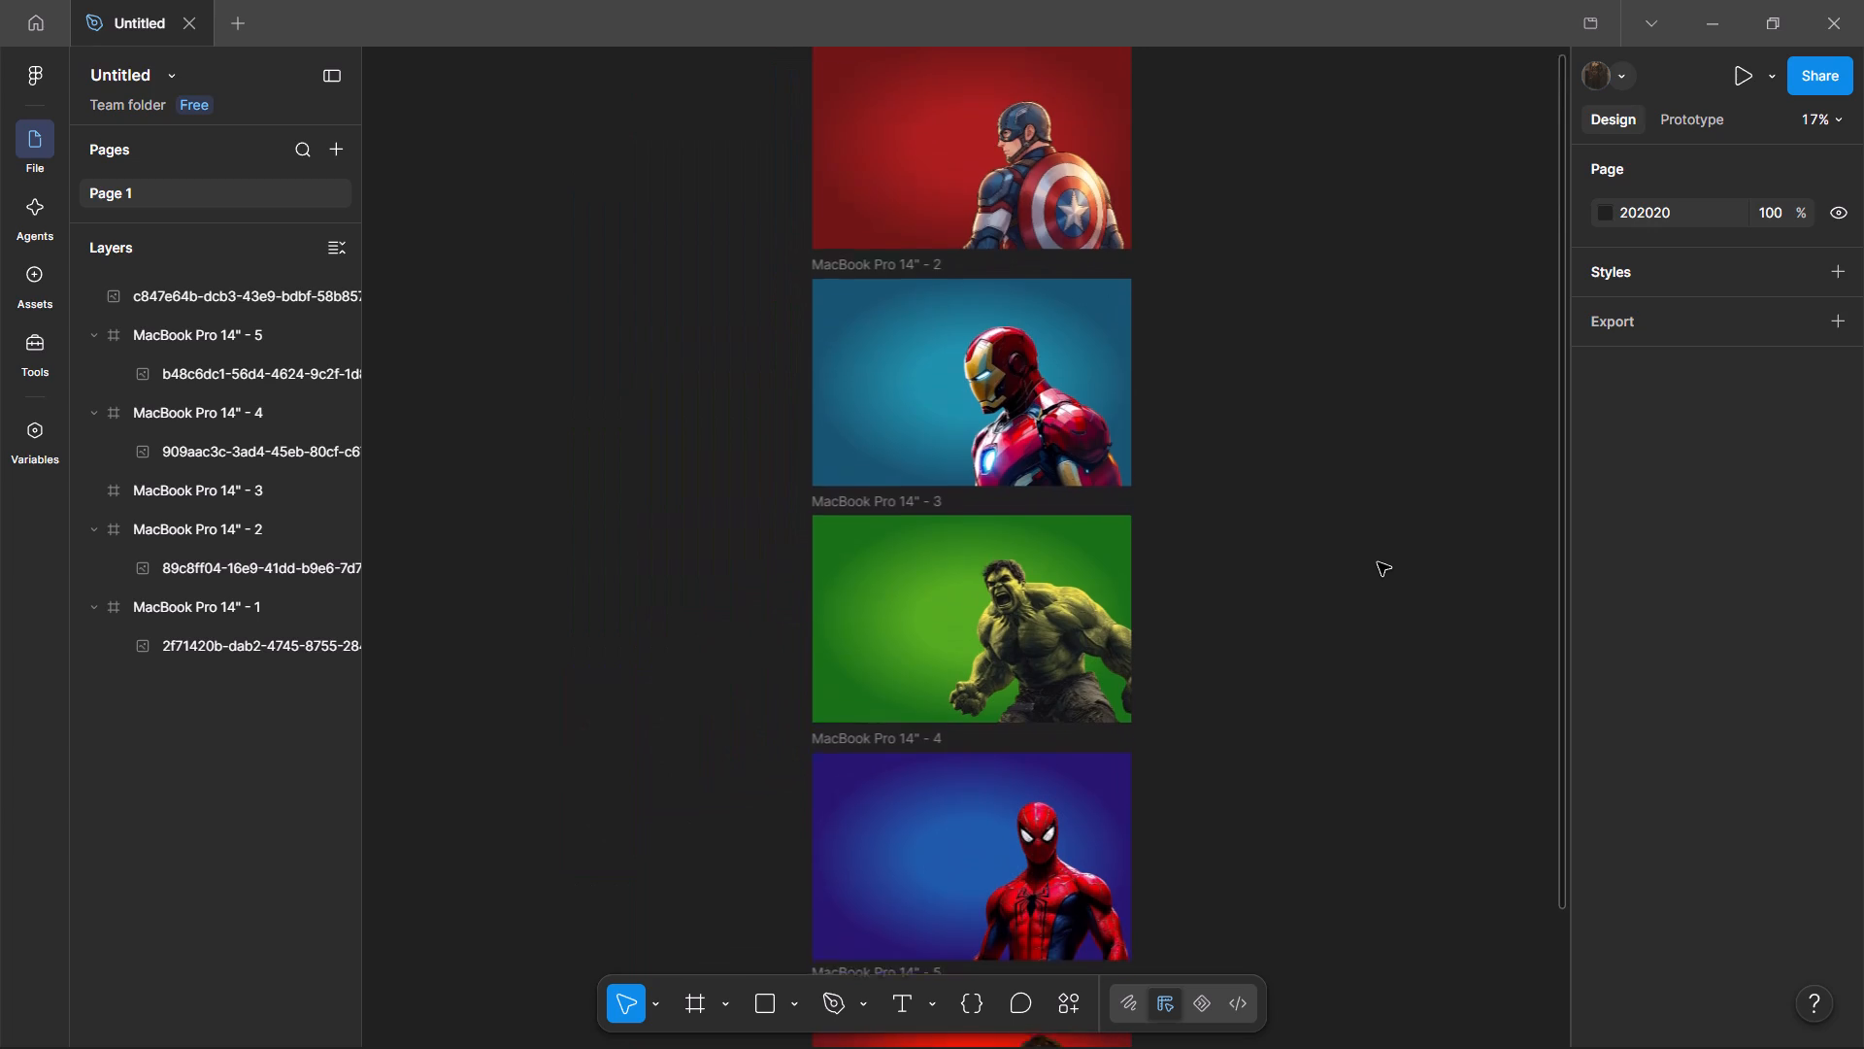
pyautogui.hscroll(2, 1378, 562)
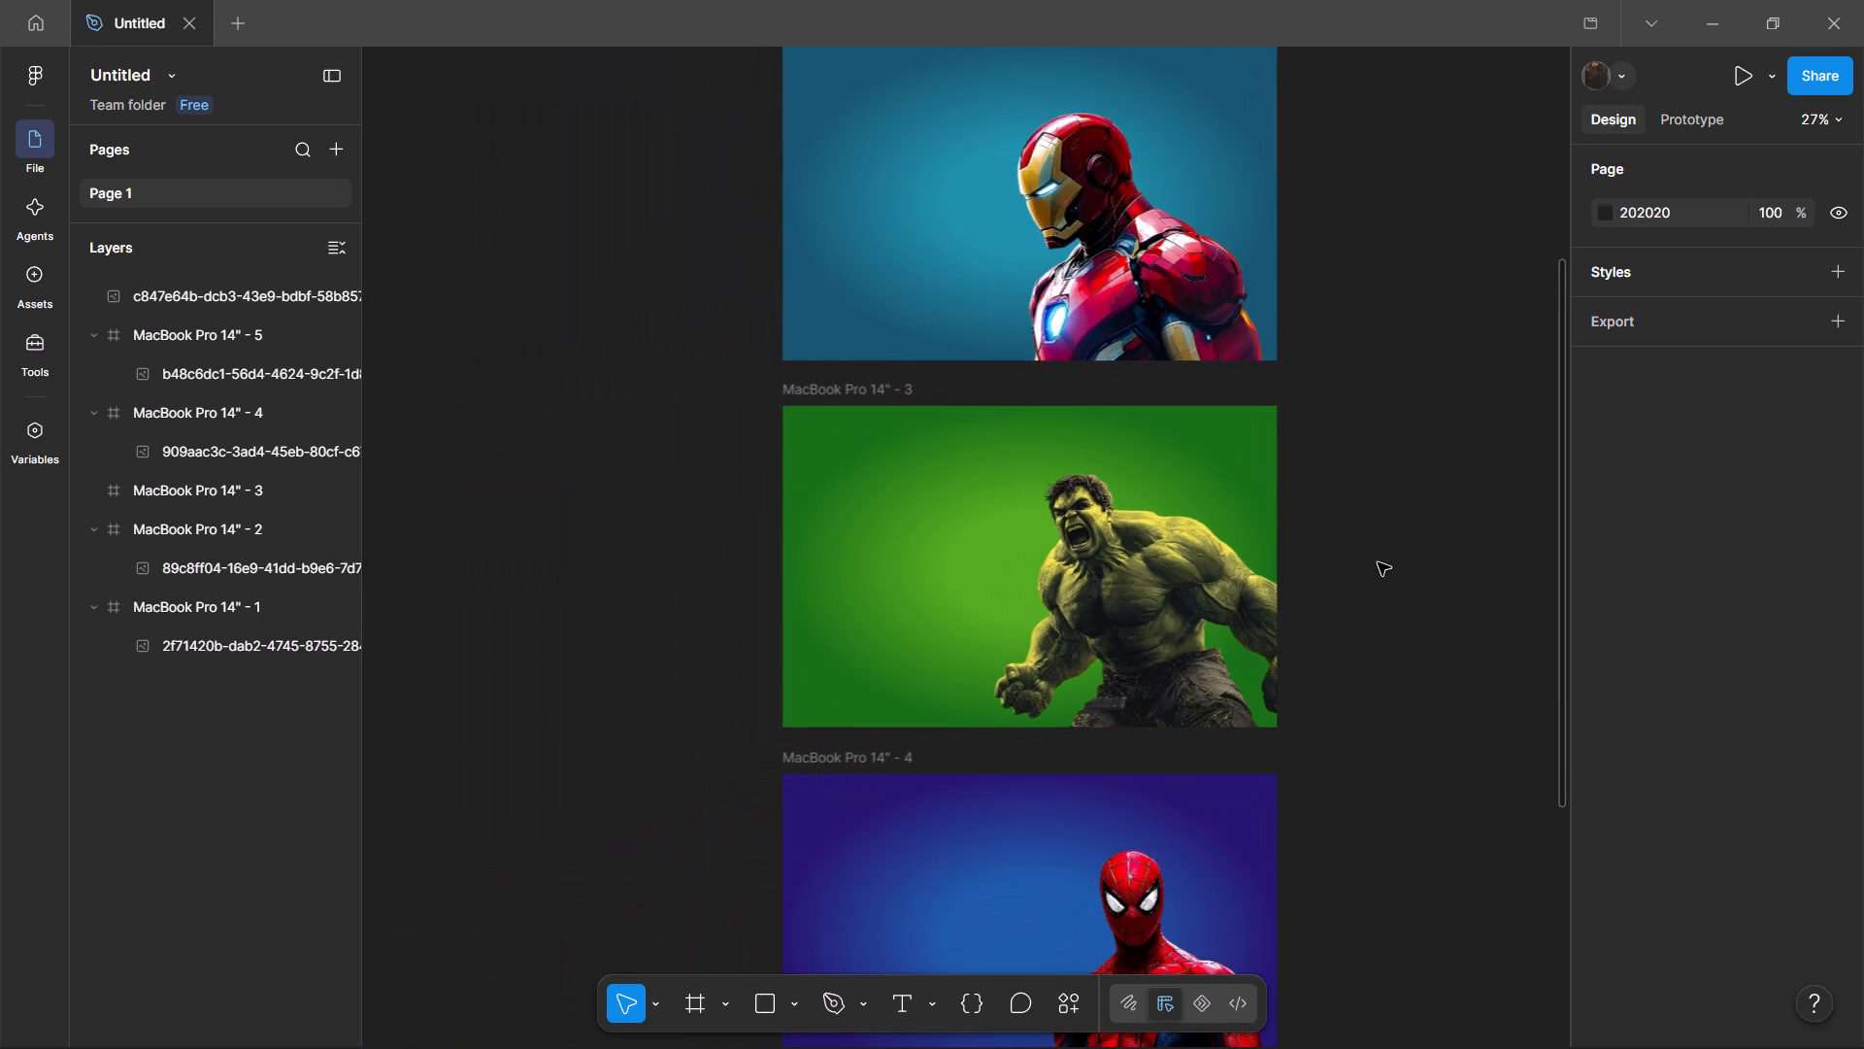
pyautogui.hscroll(-1, 1378, 562)
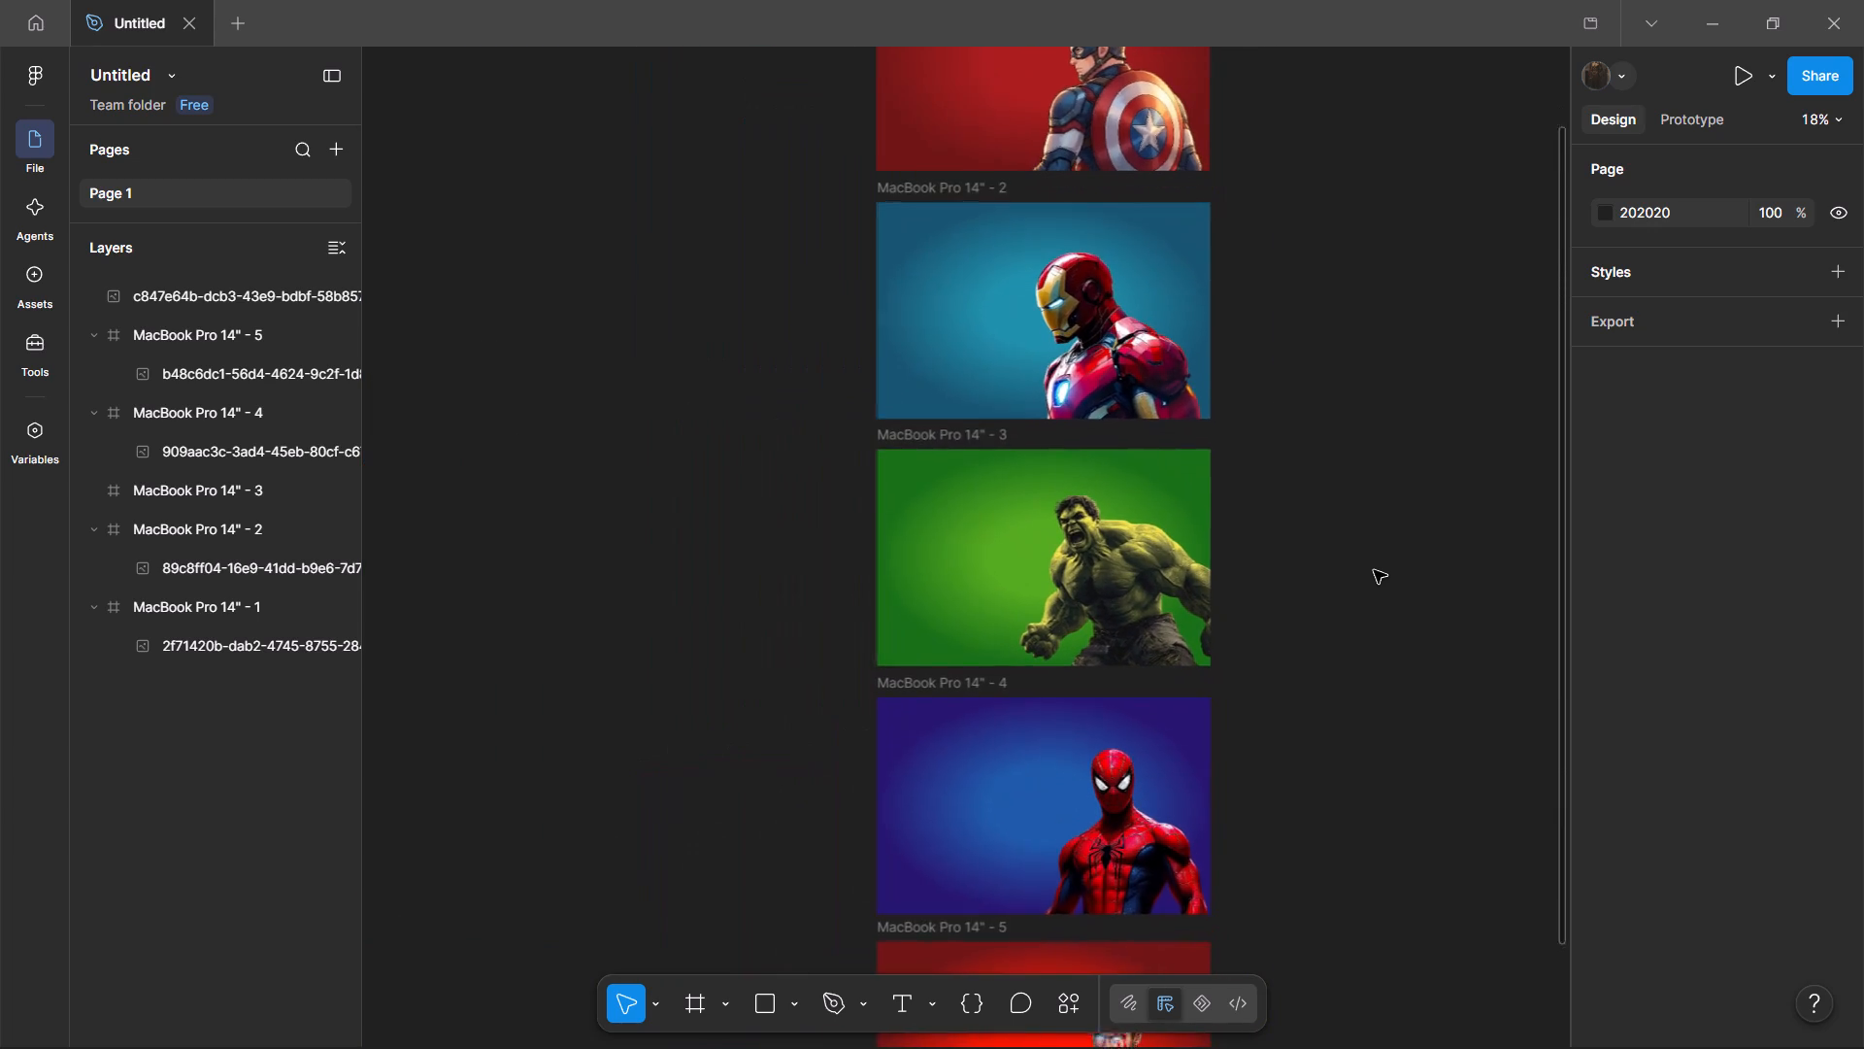
pyautogui.scroll(-2, 1374, 570)
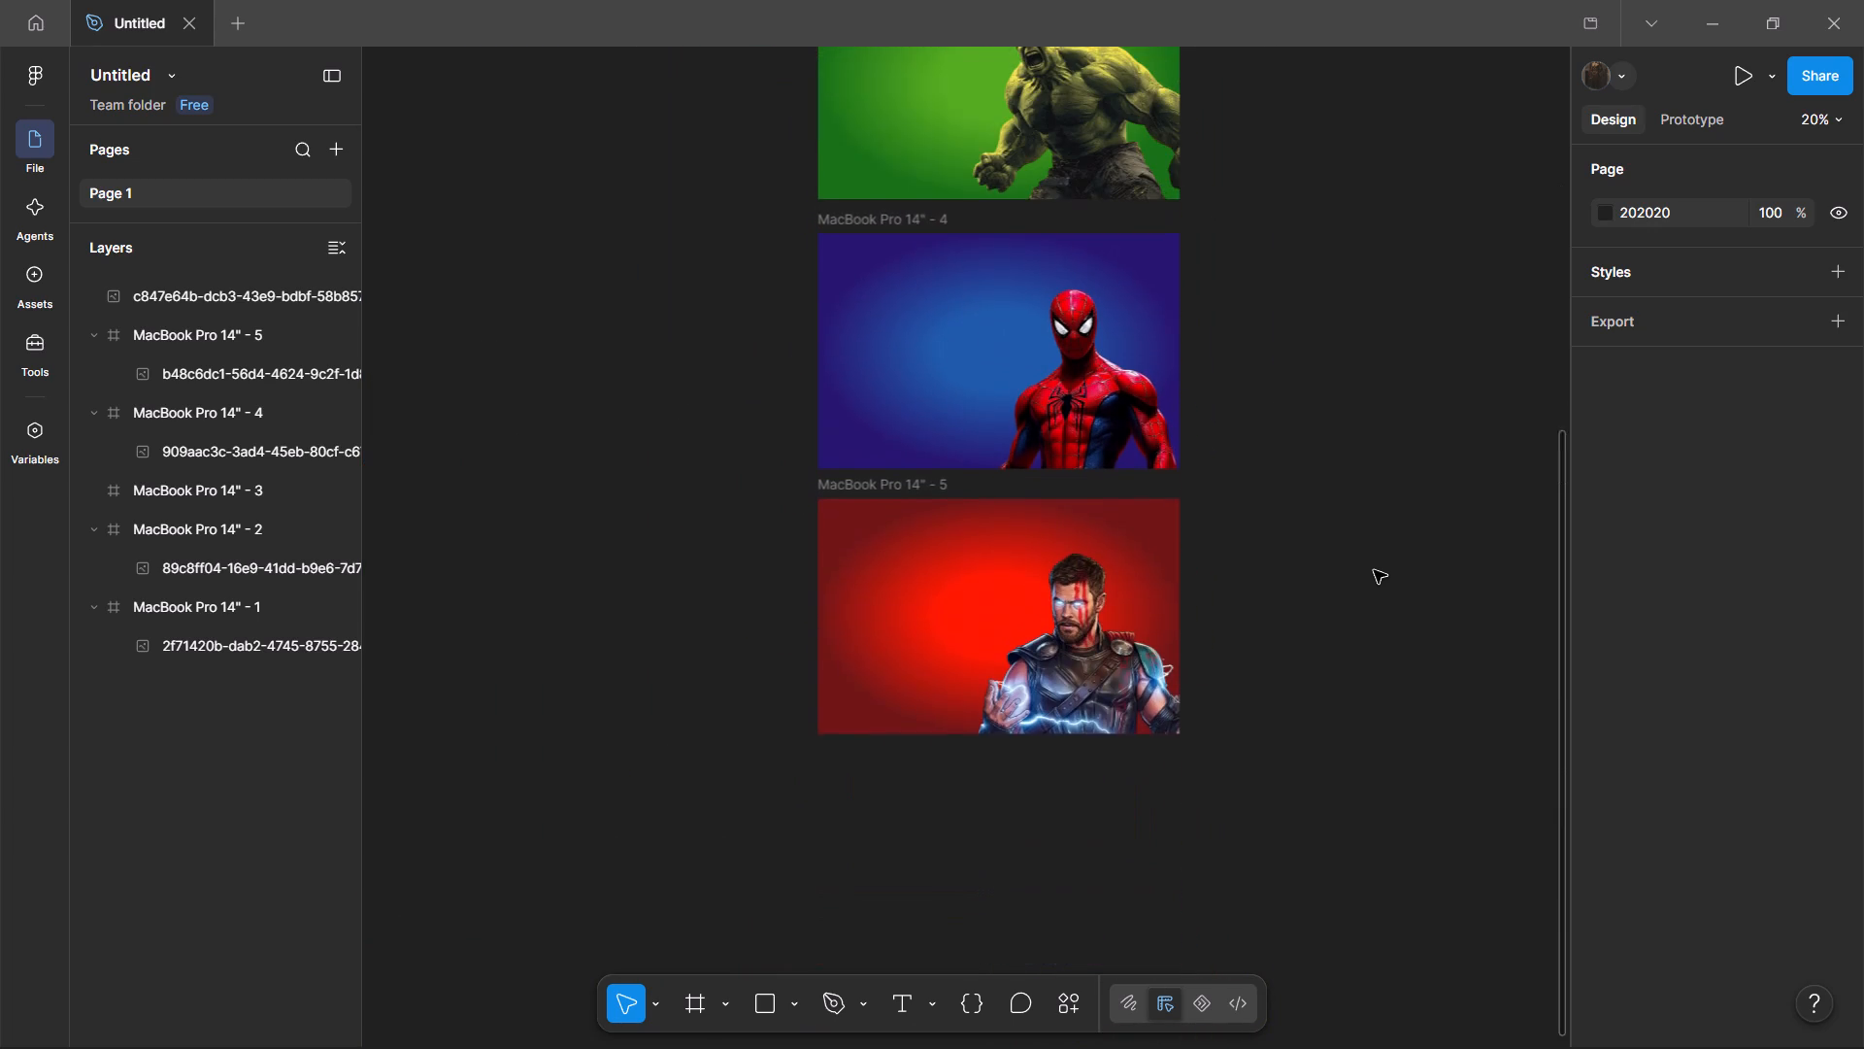
pyautogui.scroll(1, 1374, 570)
pyautogui.hscroll(1, 1374, 570)
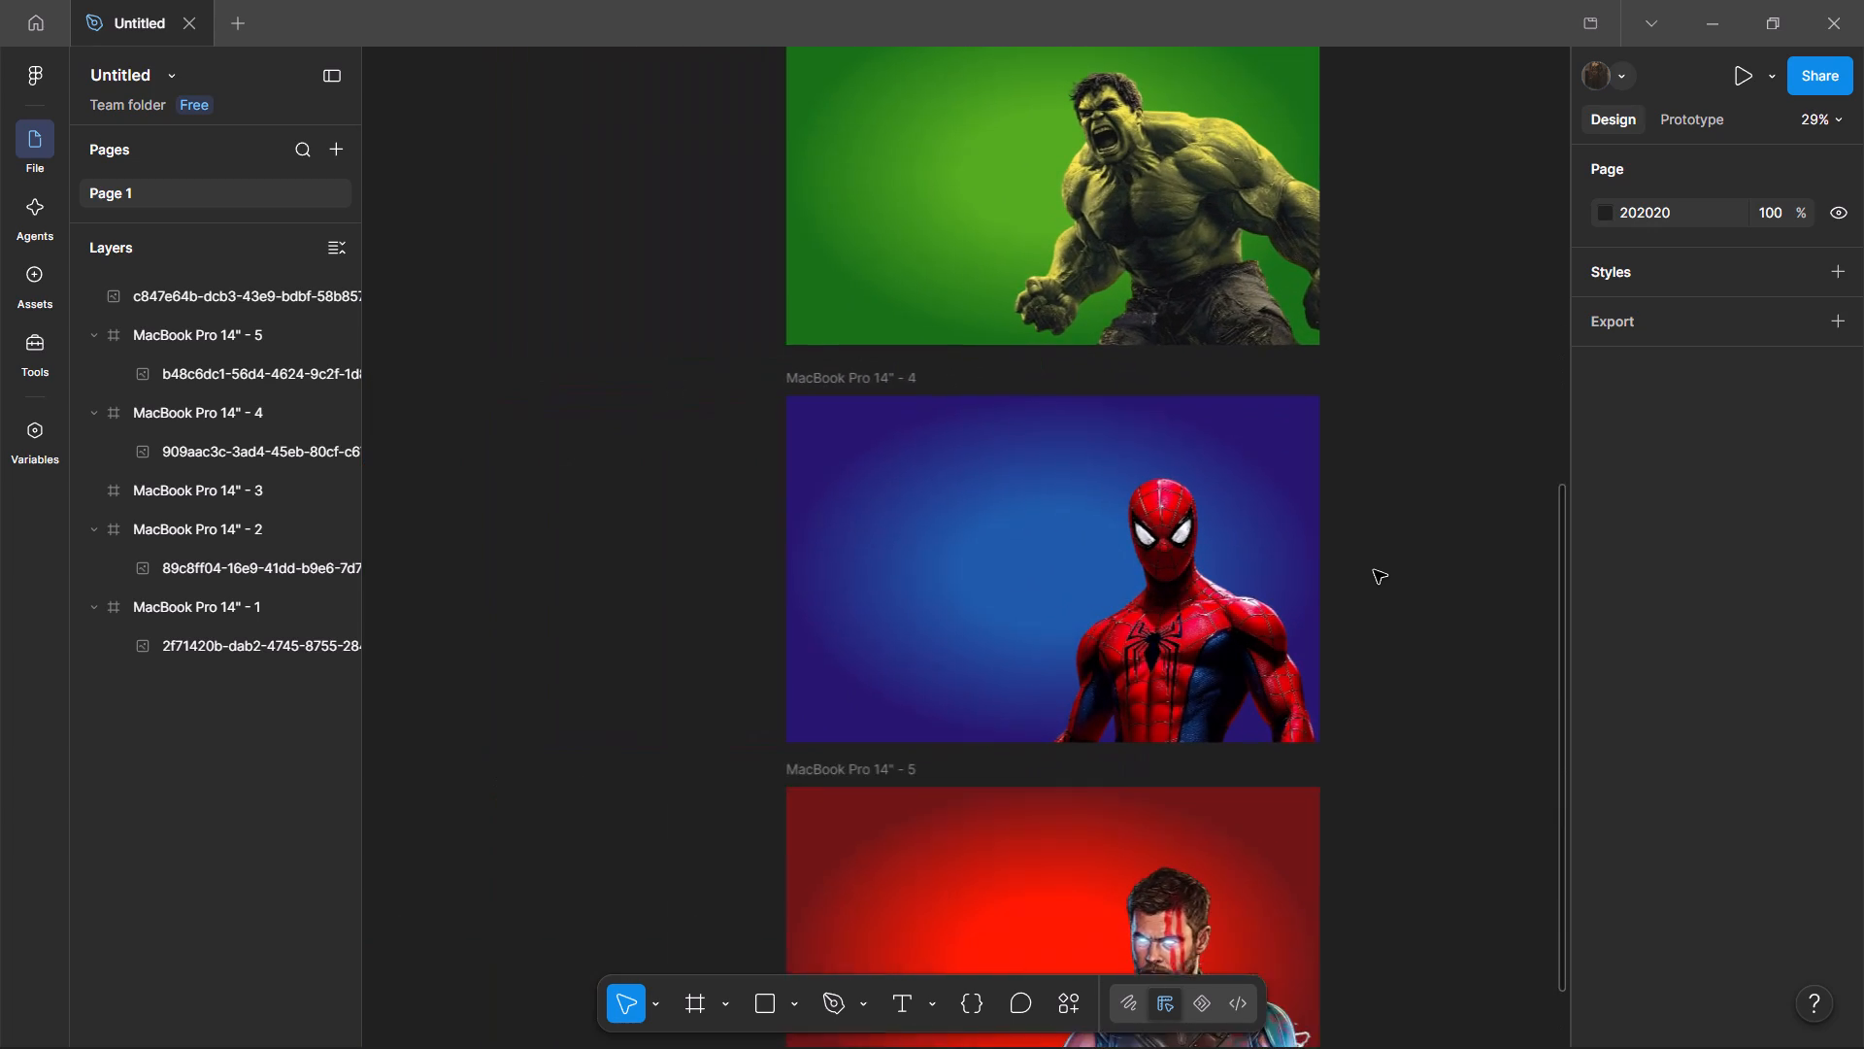
pyautogui.hscroll(1, 1374, 570)
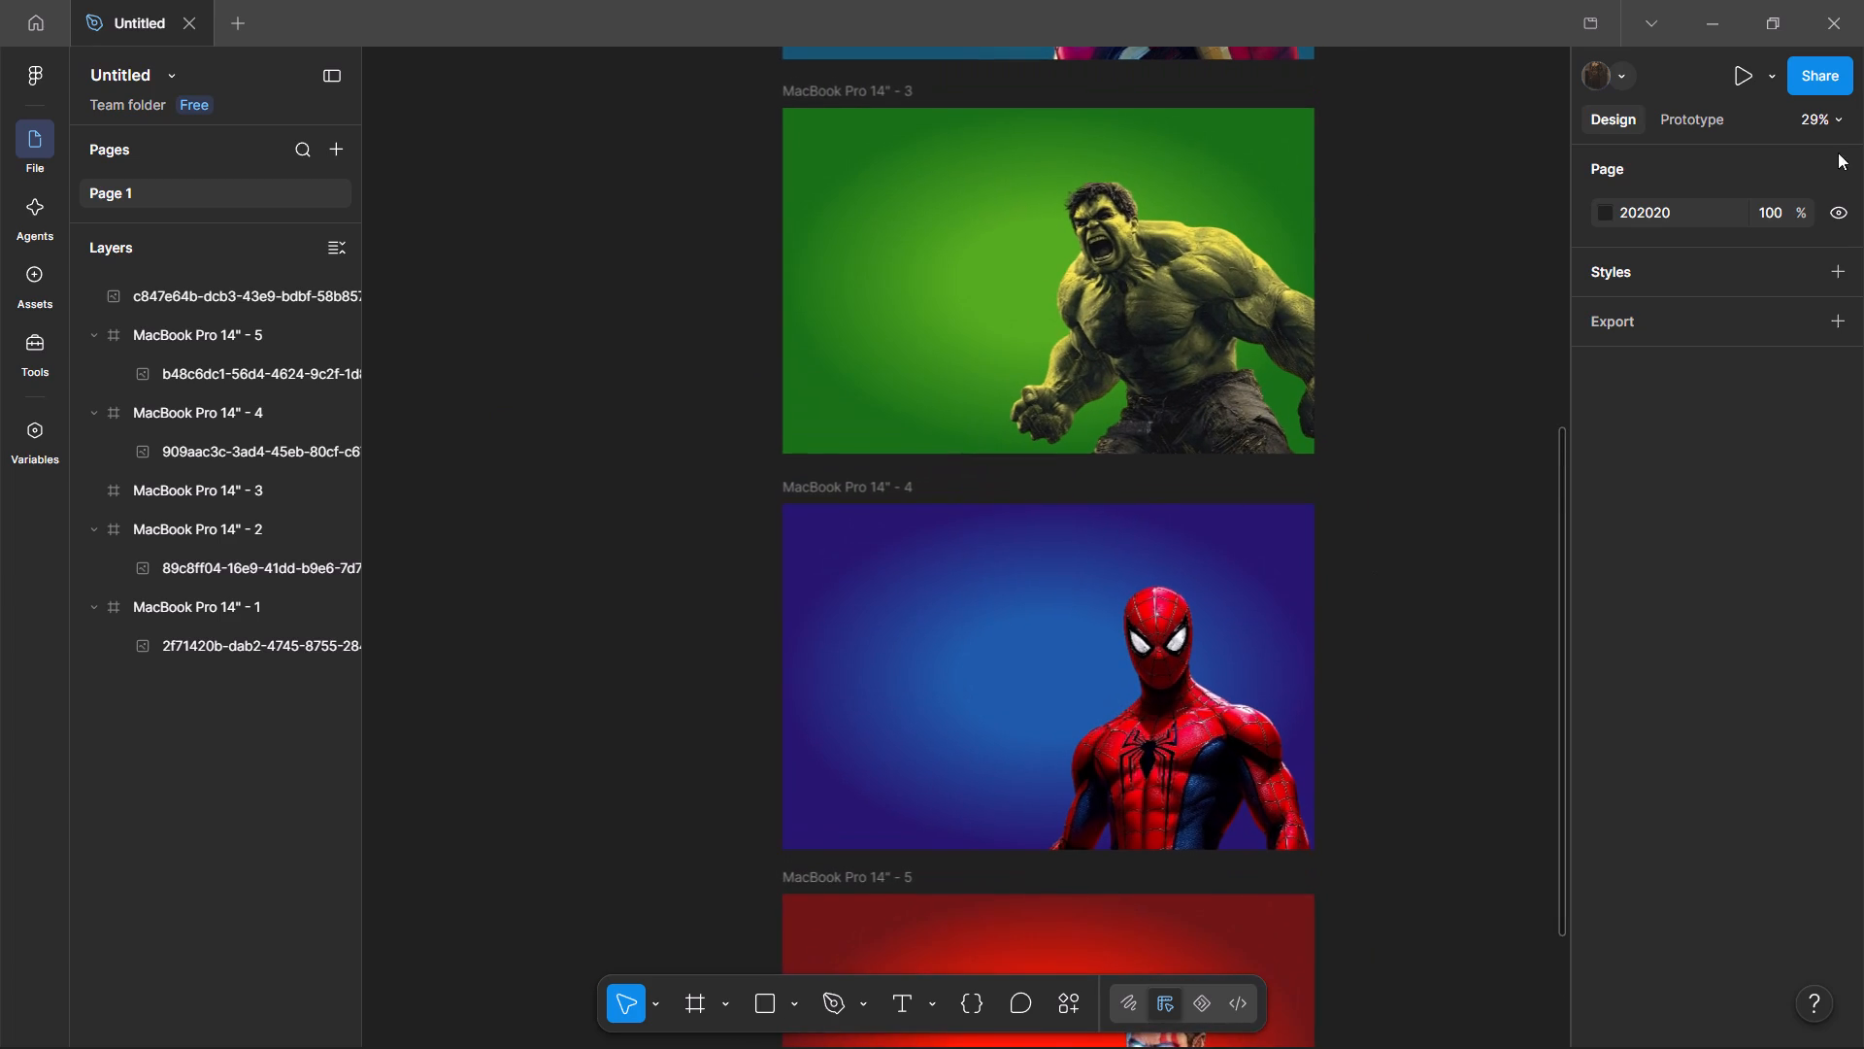
# Set the canvas zoom to 20%, review the frame stack, and inspect the Iron Man frame (MacBook Pro 14" - 2) up close.
pyautogui.click(1814, 116)
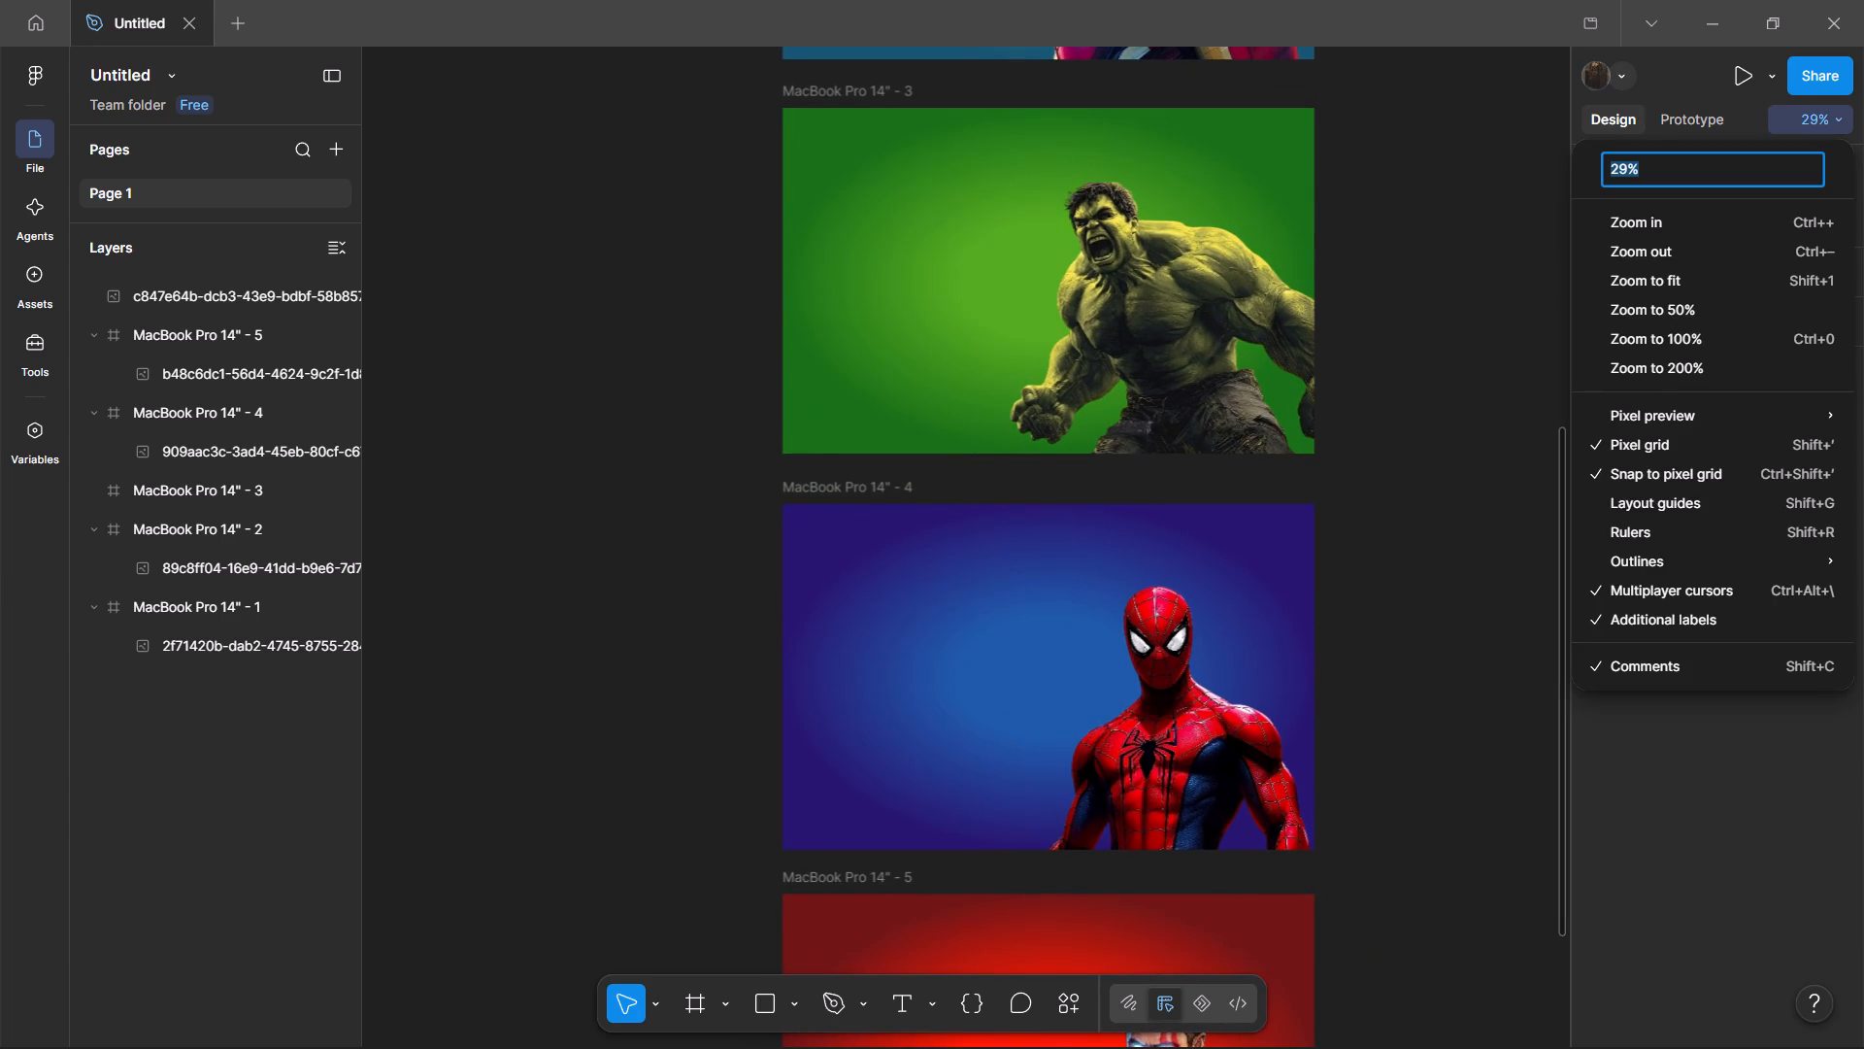
pyautogui.write('20')
pyautogui.press('Return')
pyautogui.click(1411, 493)
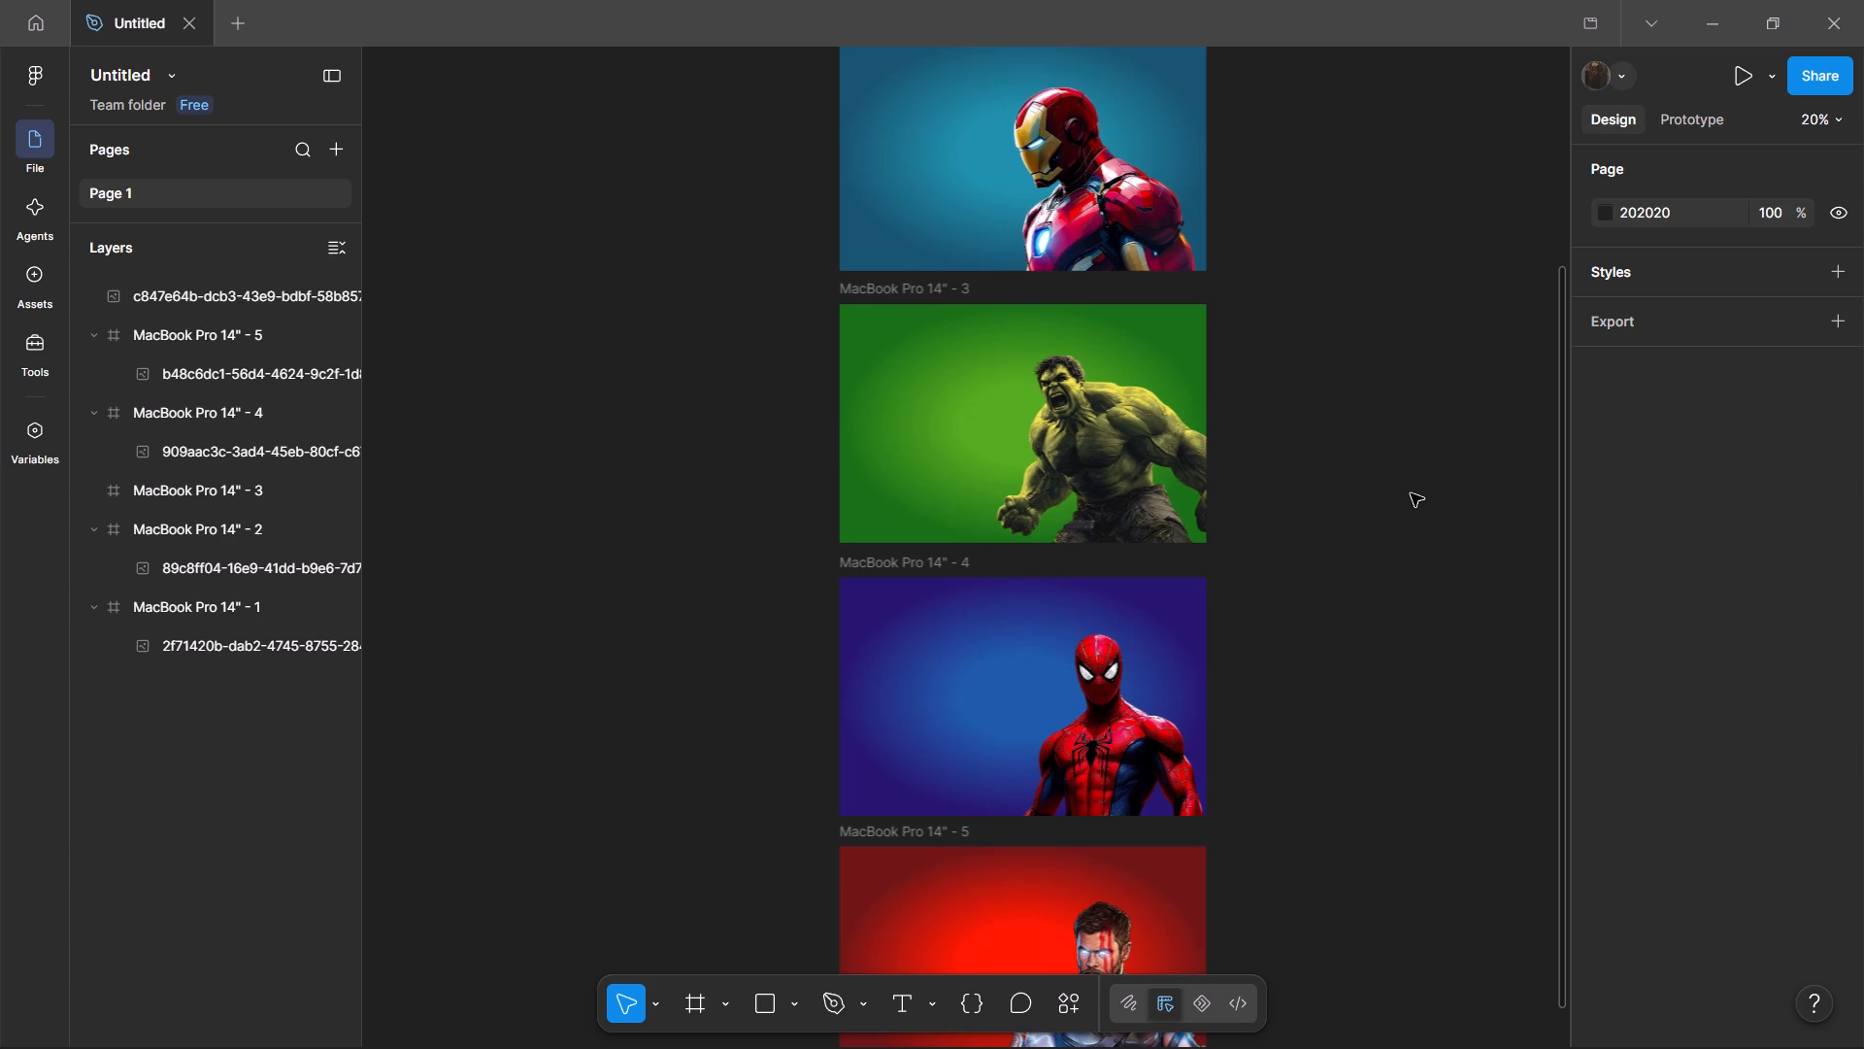
pyautogui.scroll(-1, 1411, 493)
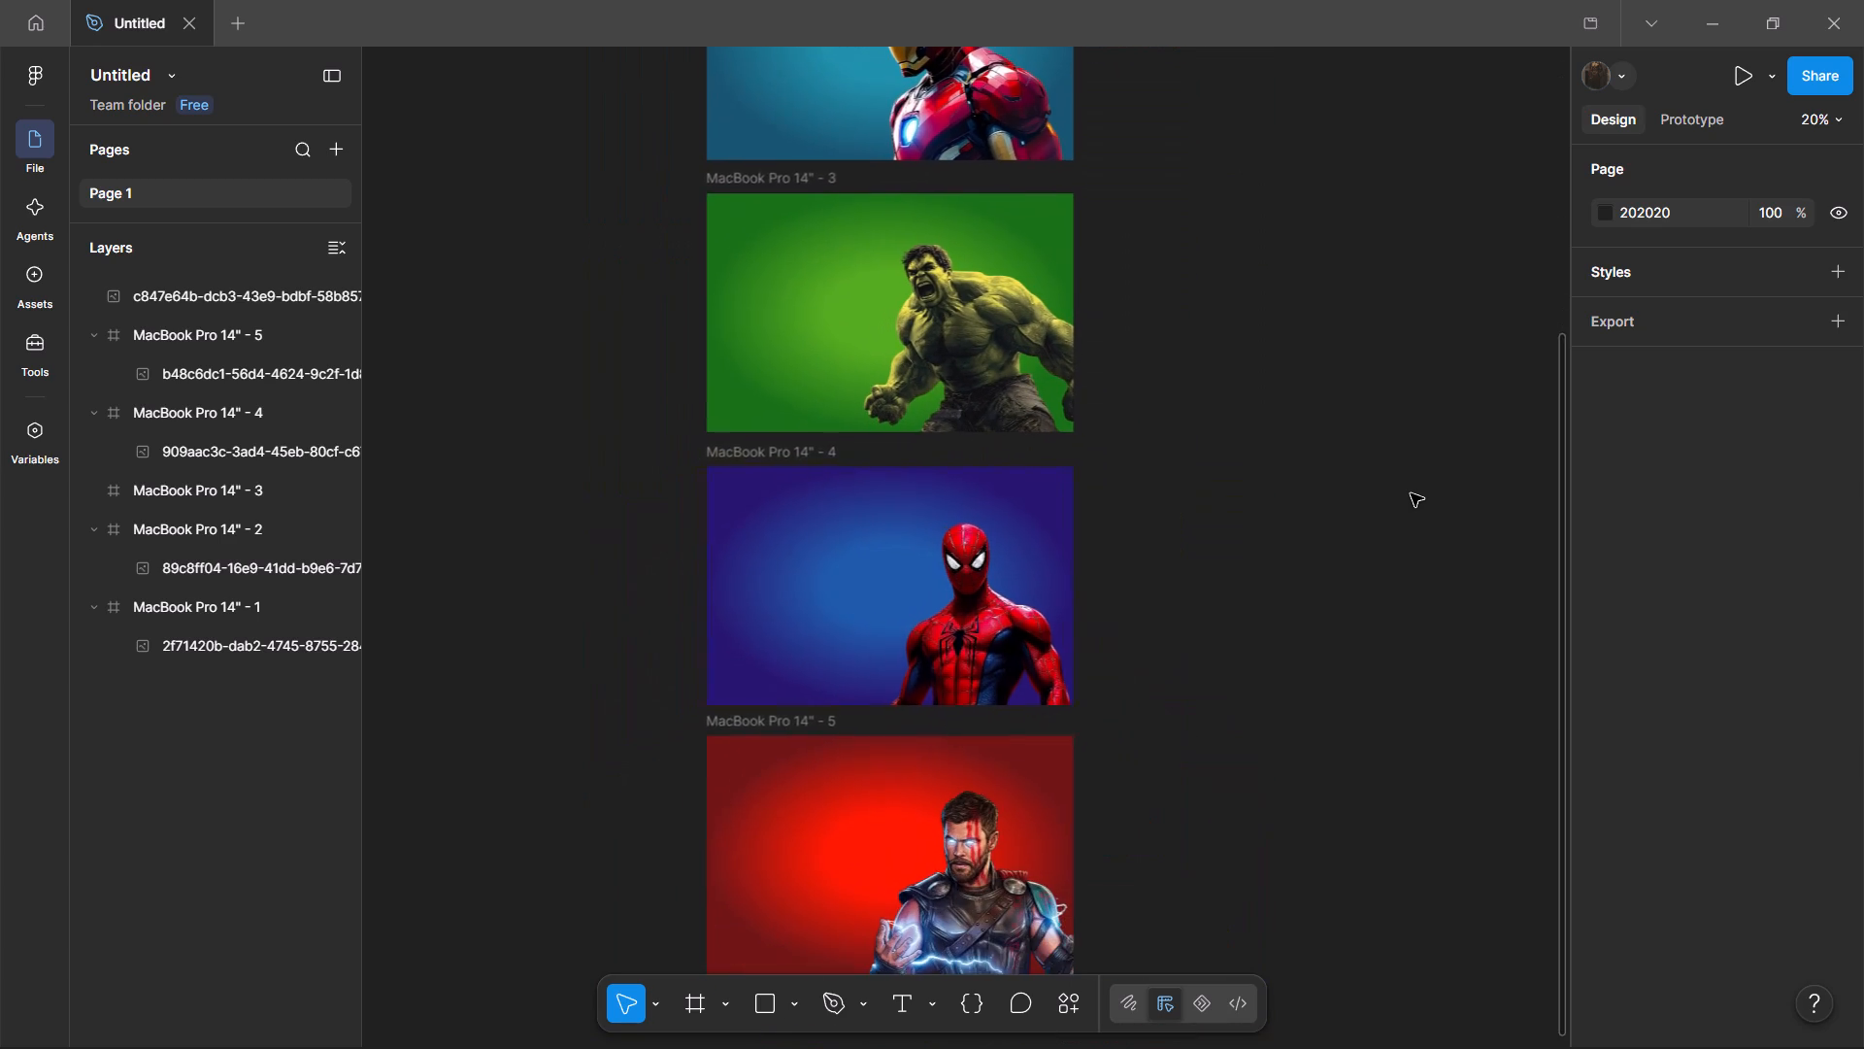
pyautogui.scroll(-1, 1411, 493)
pyautogui.scroll(4, 1411, 493)
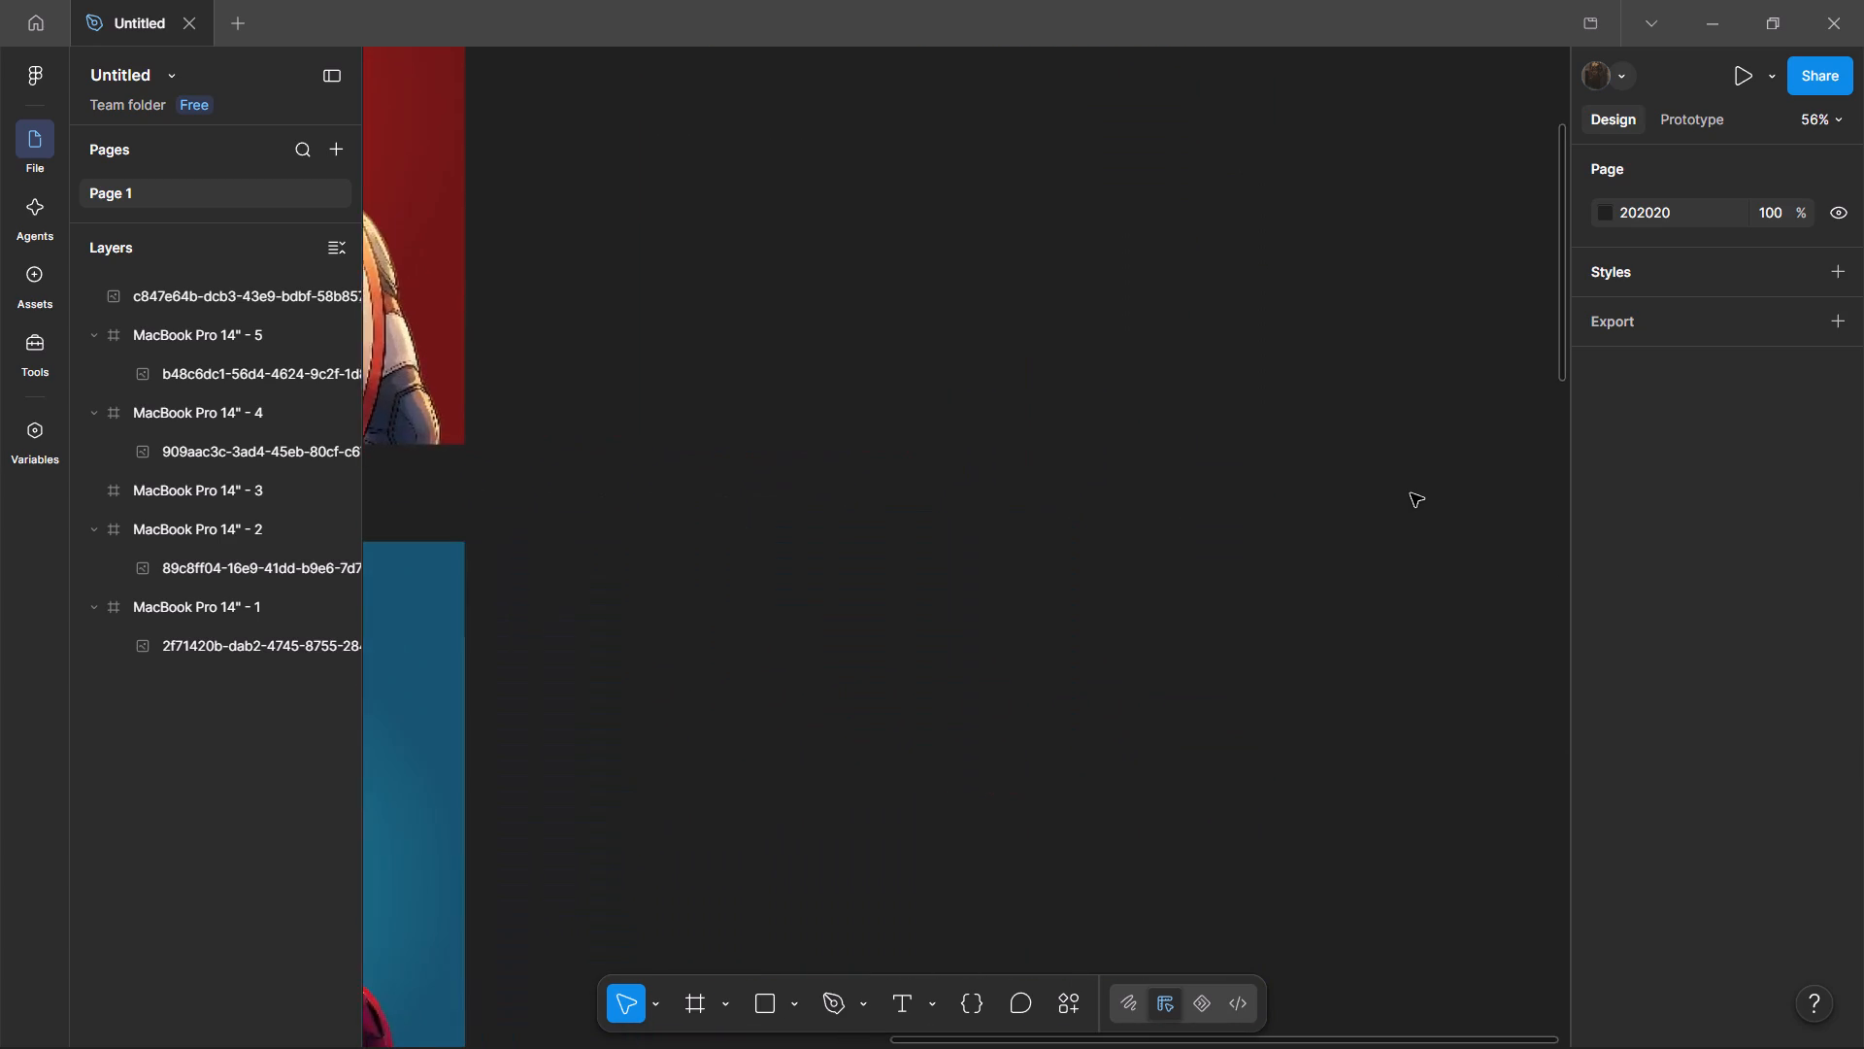
pyautogui.hscroll(4, 1411, 493)
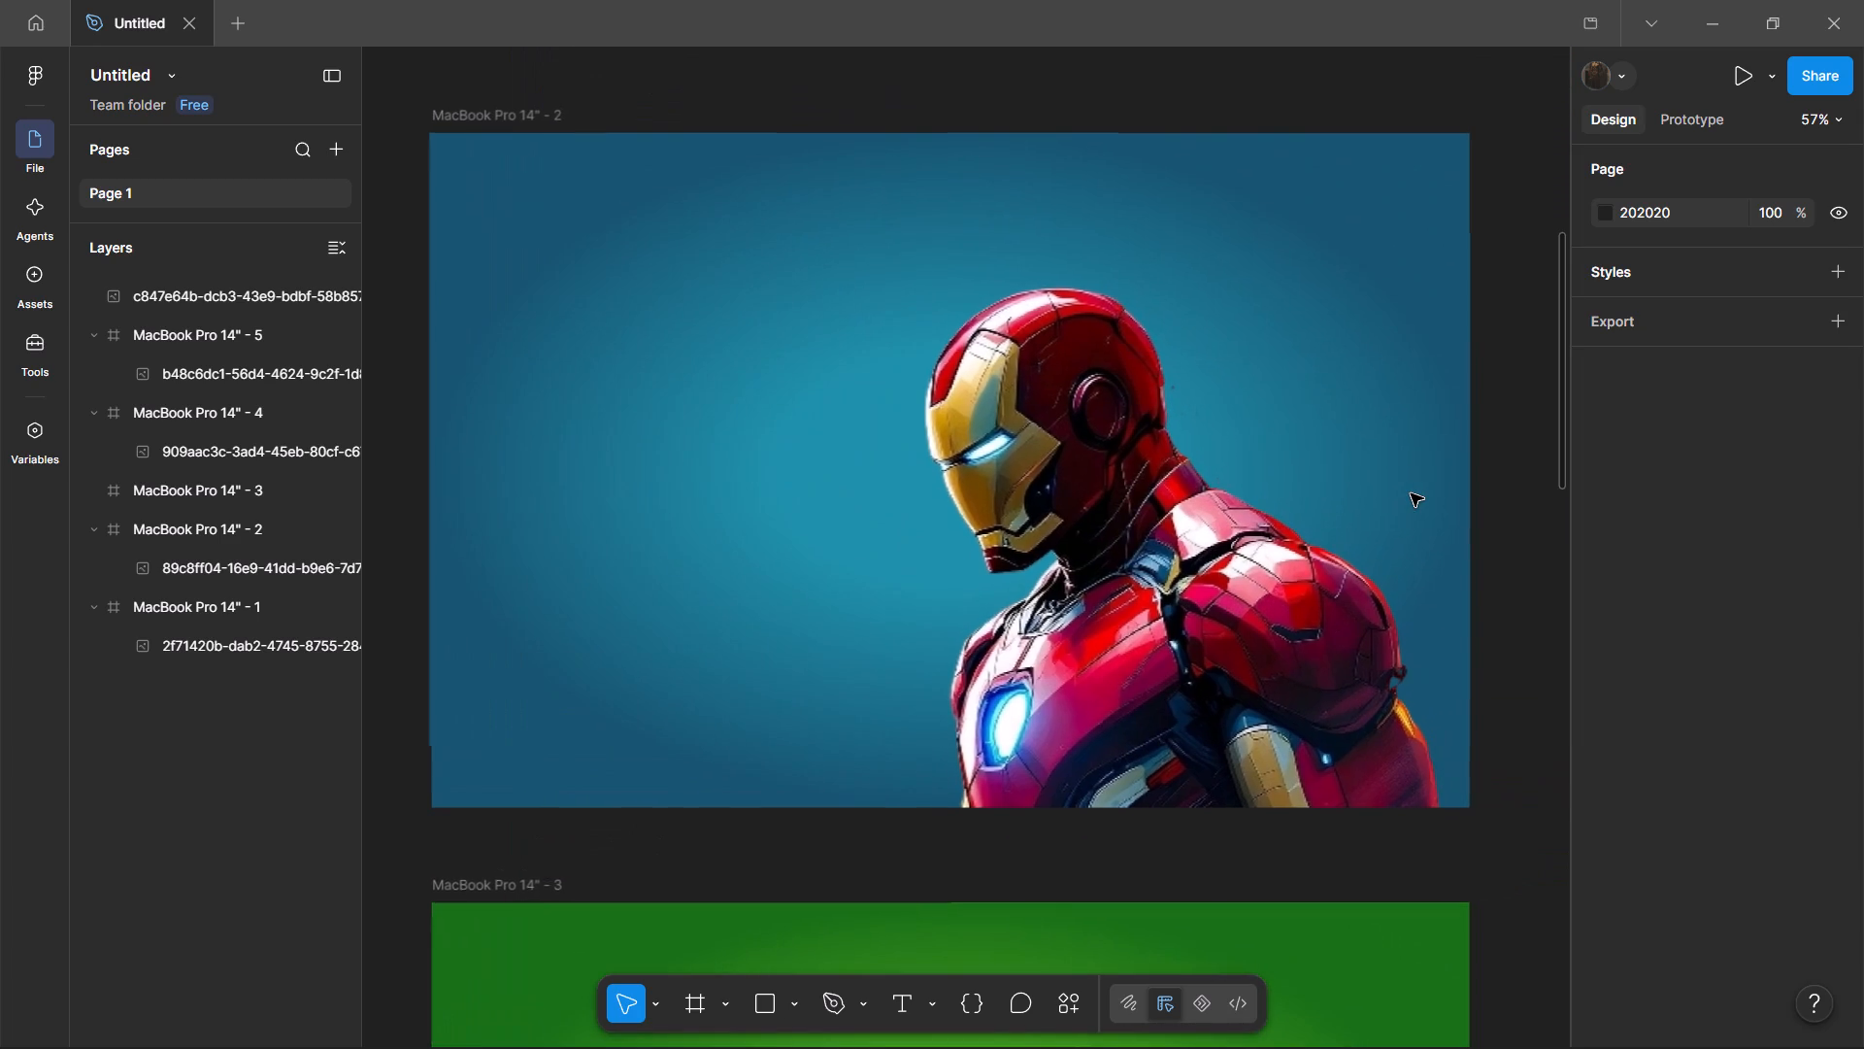
pyautogui.hscroll(-1, 1411, 493)
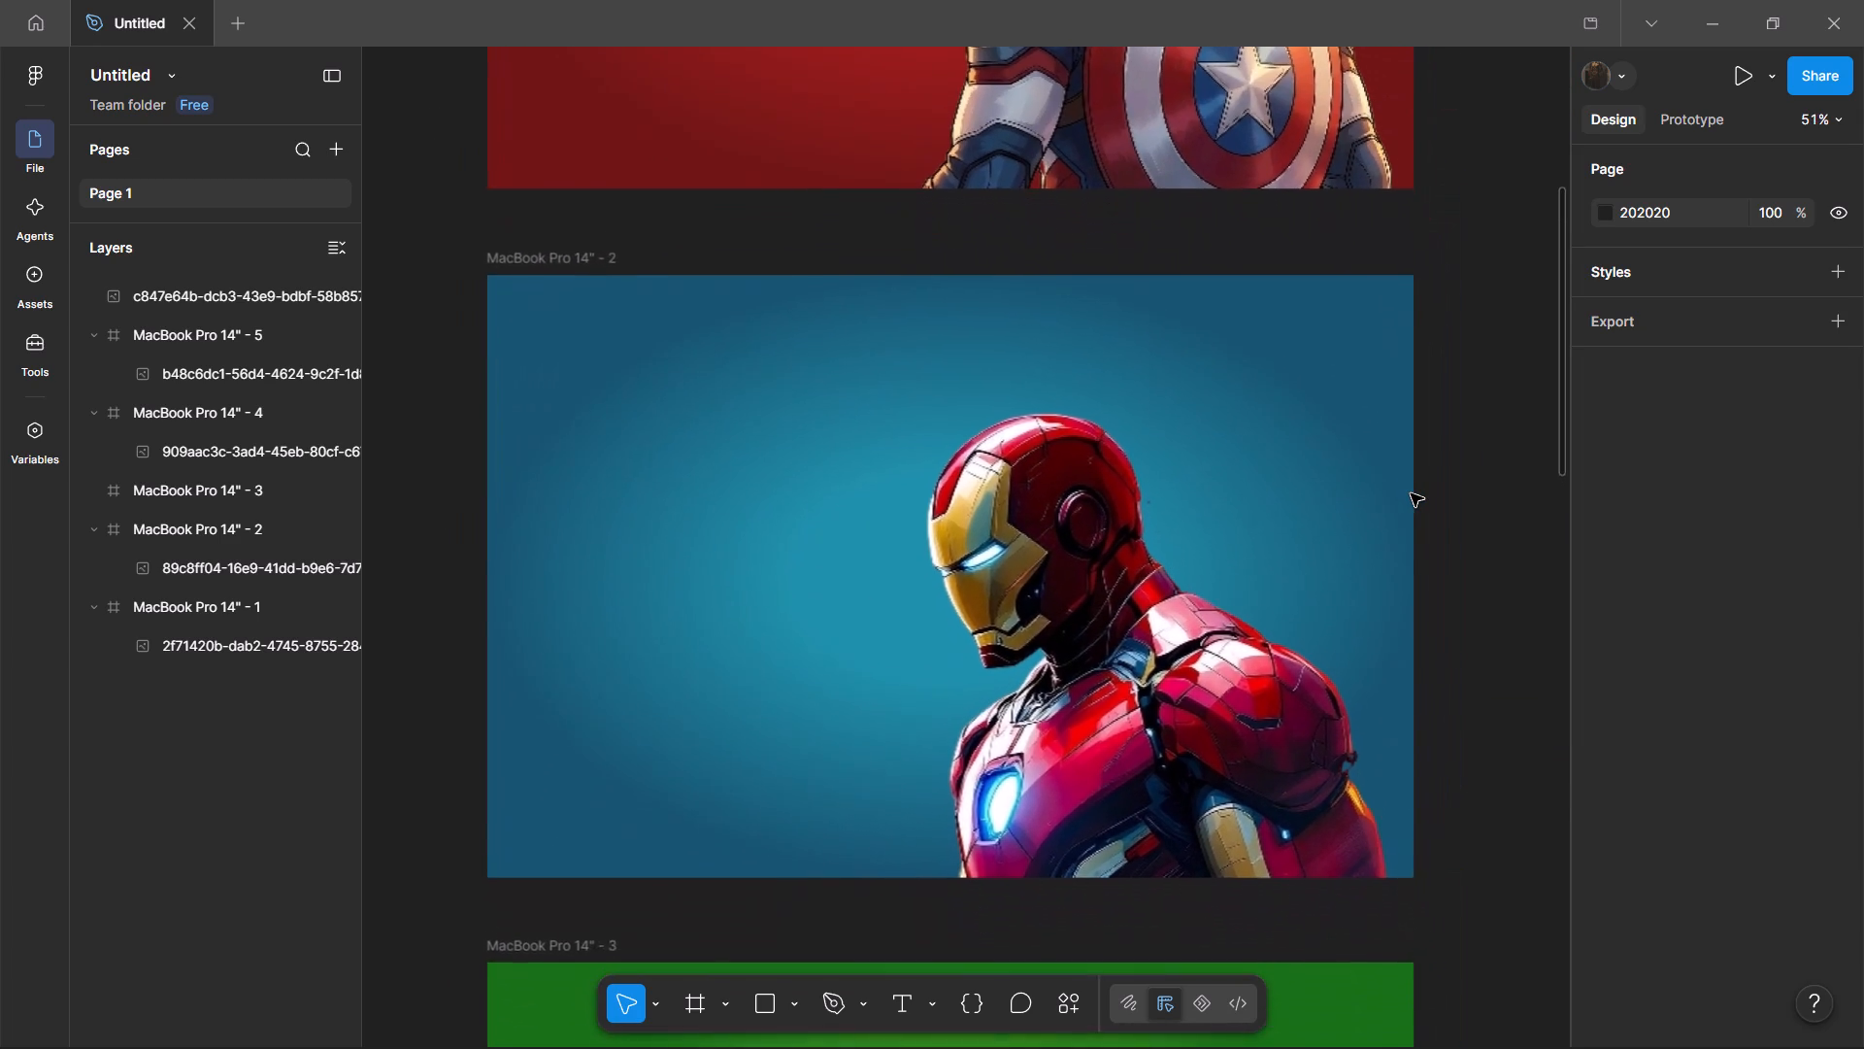
pyautogui.hscroll(-1, 1411, 493)
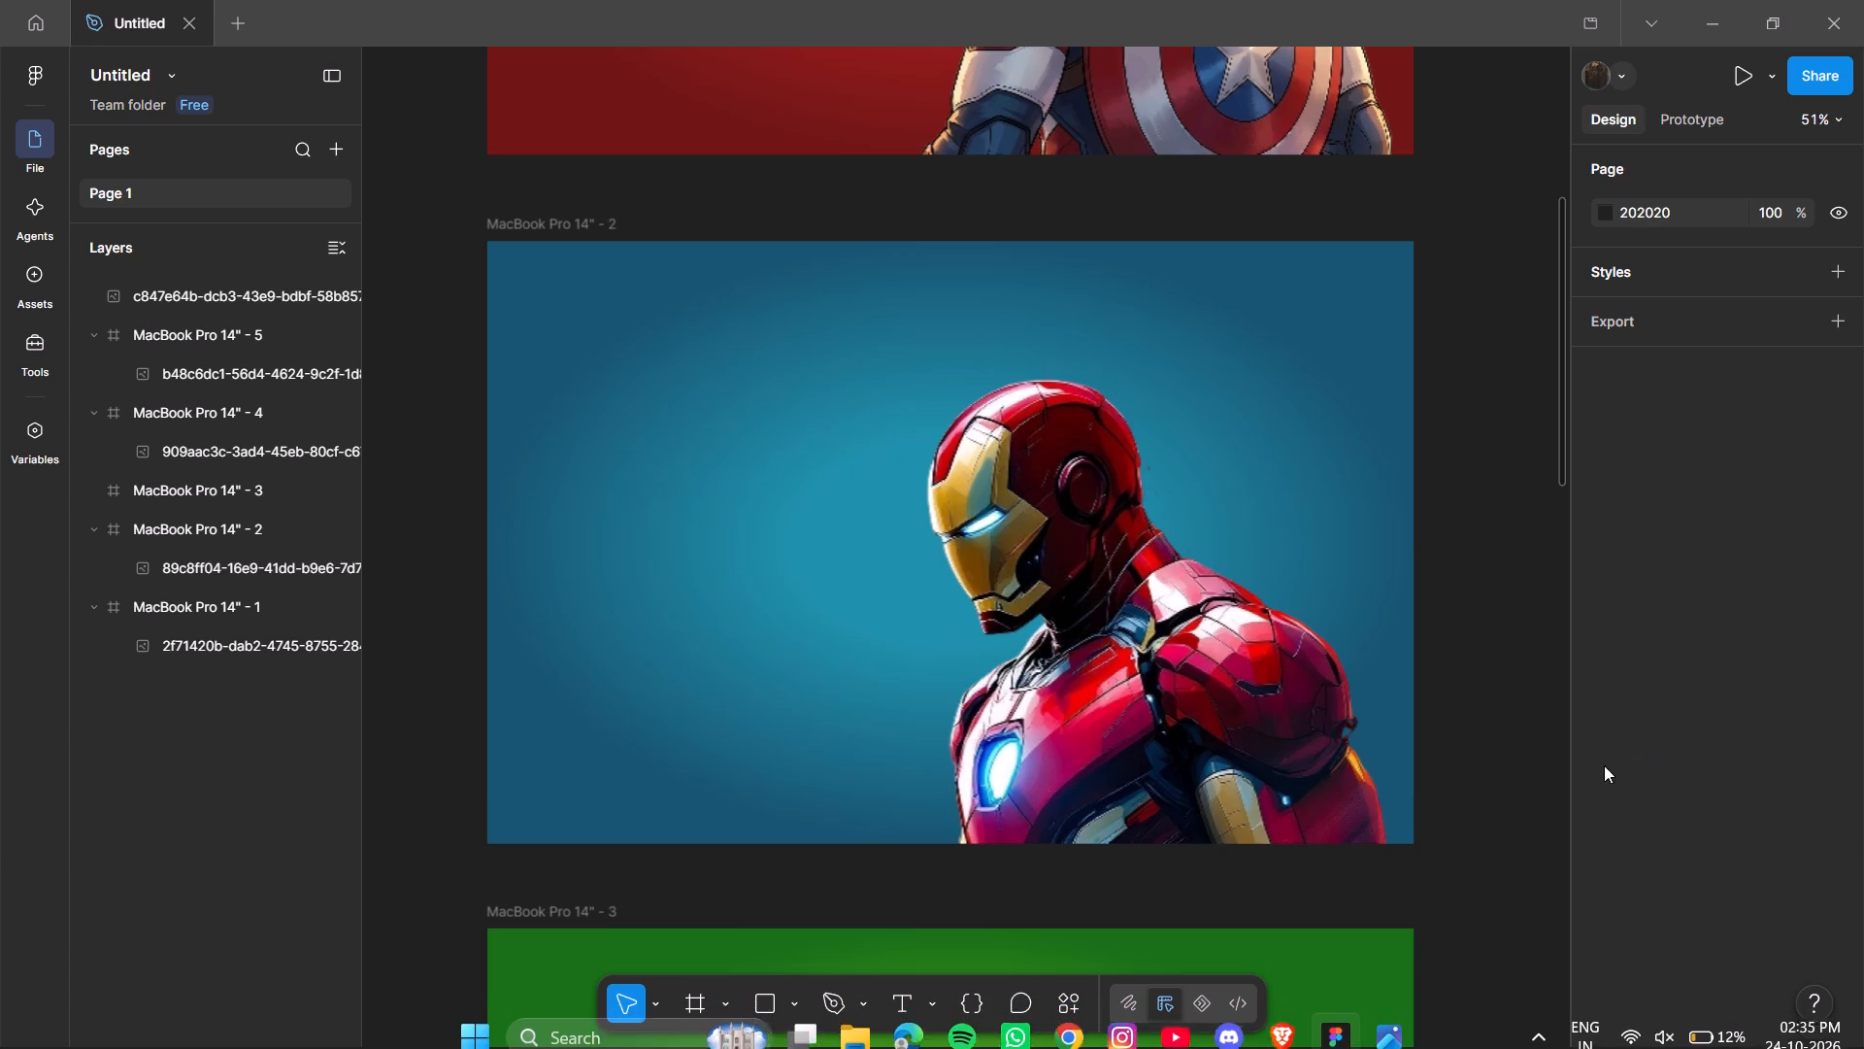
pyautogui.click(1548, 747)
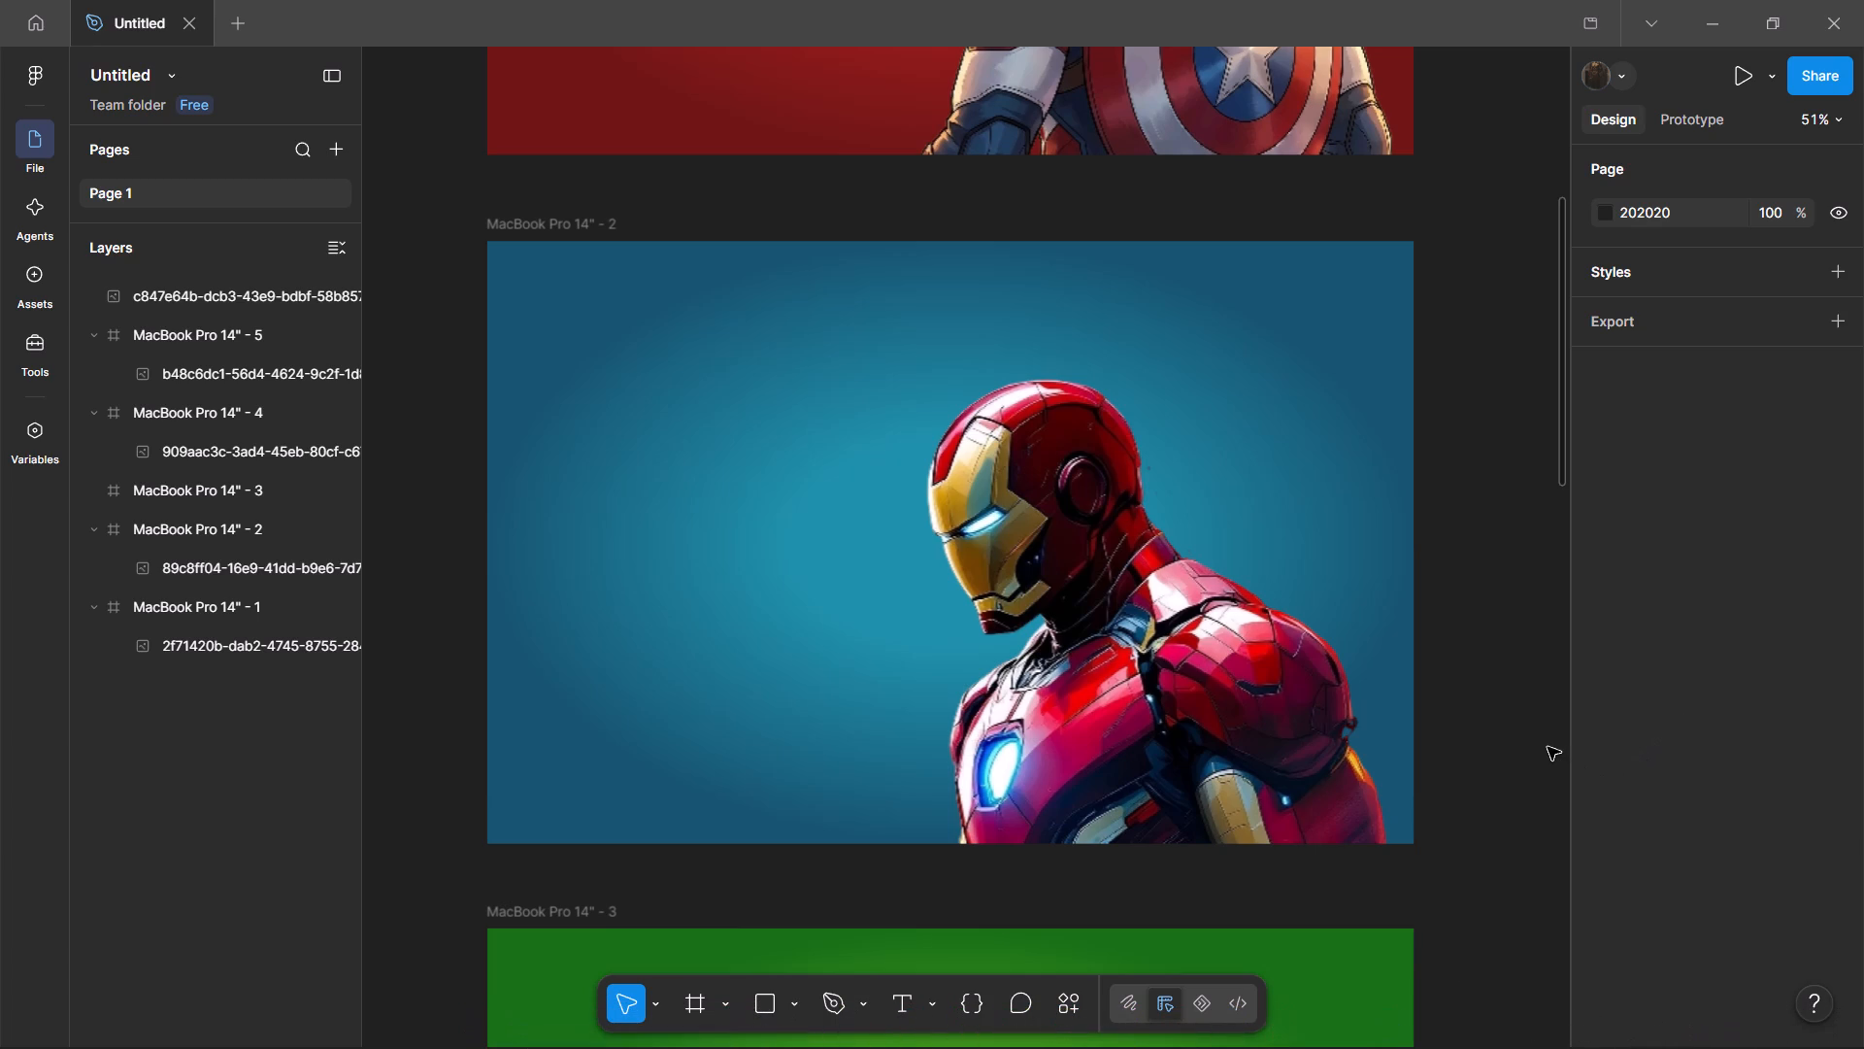